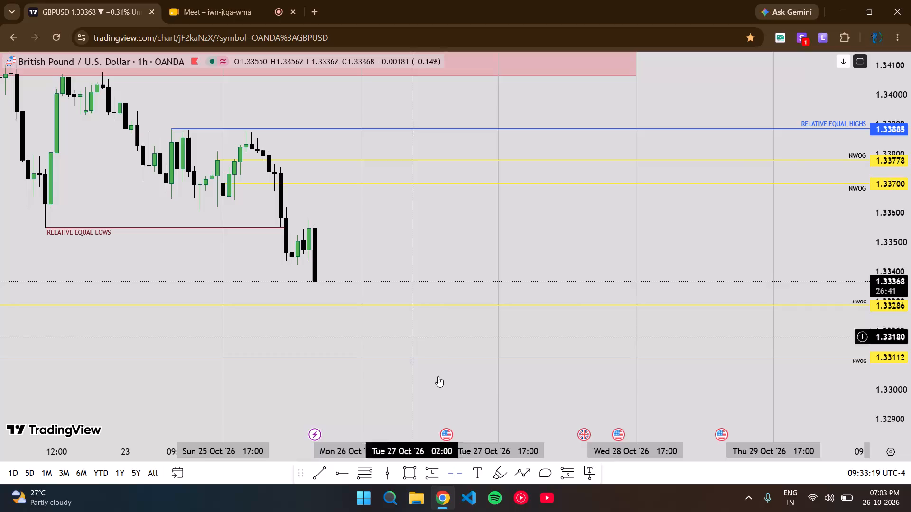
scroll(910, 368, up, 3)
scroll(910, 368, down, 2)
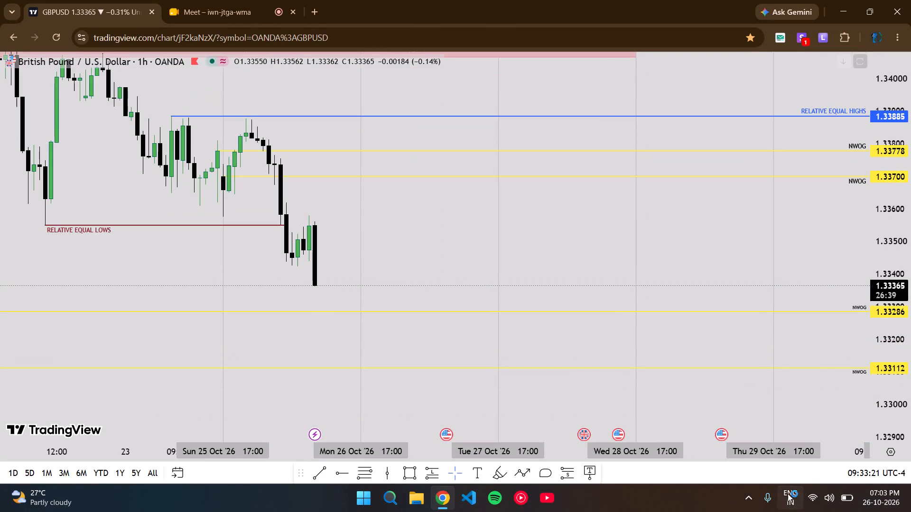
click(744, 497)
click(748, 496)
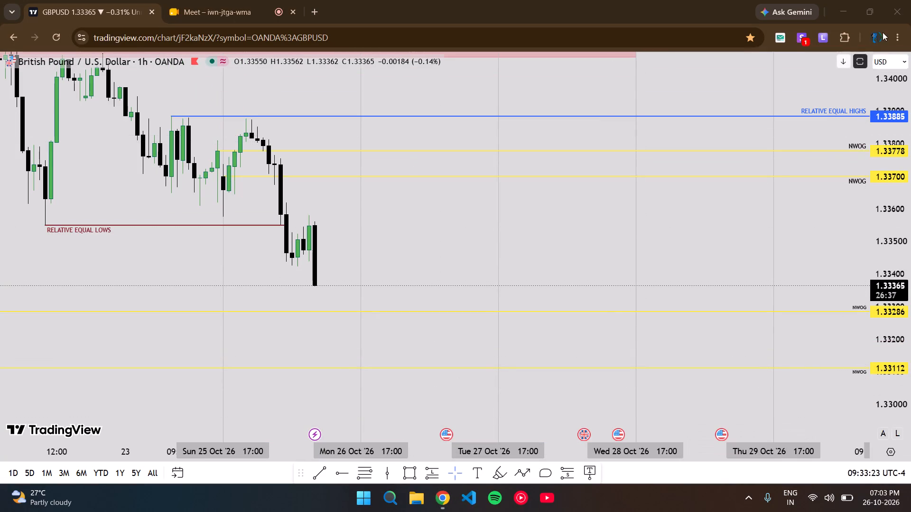
Switch the browser window with the GBPUSD chart to full screen.
click(899, 37)
click(896, 277)
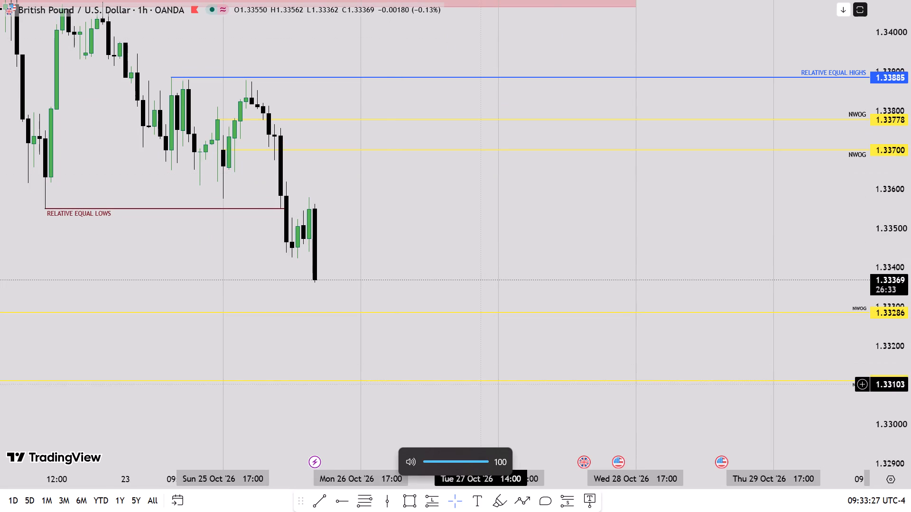
Change the GBPUSD chart's timeframe to 1 minute.
drag(411, 231, 483, 305)
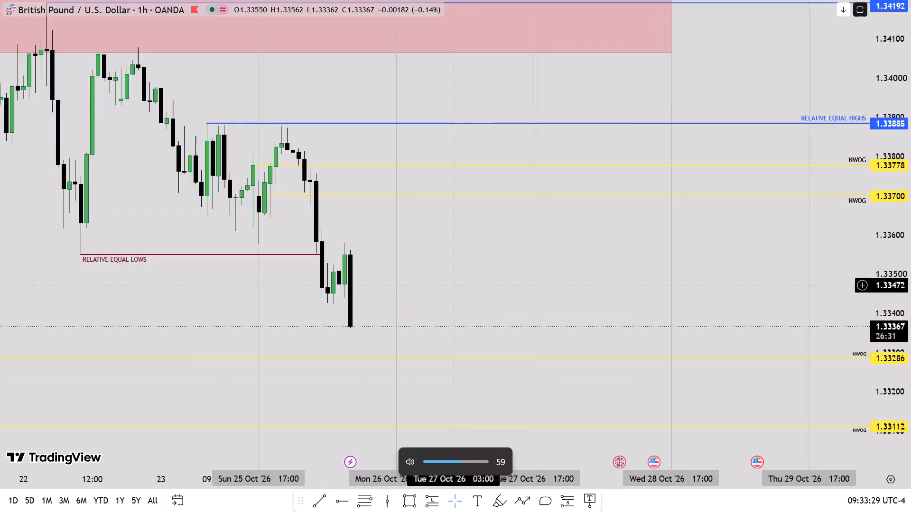
drag(483, 305, 585, 334)
scroll(910, 298, up, 1)
scroll(906, 248, up, 1)
scroll(454, 338, up, 3)
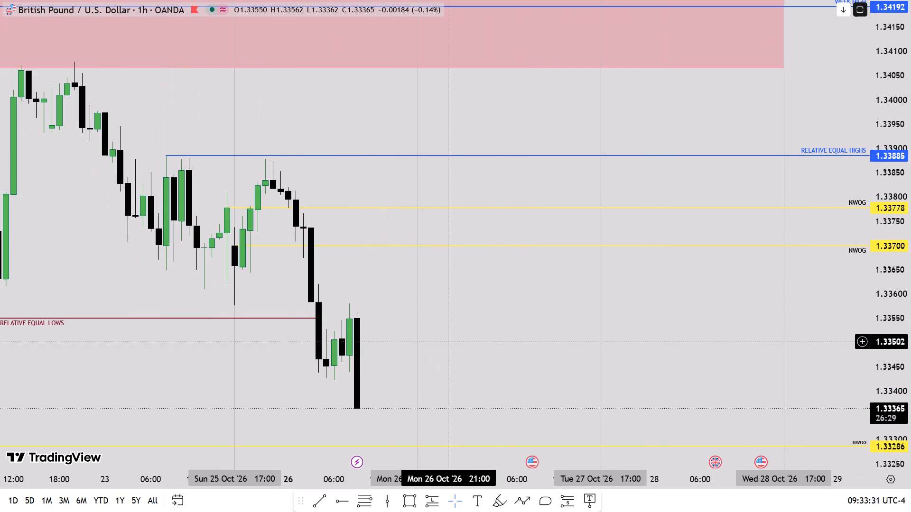
key(1)
key(Return)
Draw a horizontal ray at 1.33704 starting from the Fri 23 Oct 16:14 candle.
scroll(910, 258, up, 4)
scroll(339, 262, down, 3)
scroll(428, 301, down, 2)
scroll(910, 382, down, 6)
scroll(910, 110, down, 5)
scroll(837, 232, down, 2)
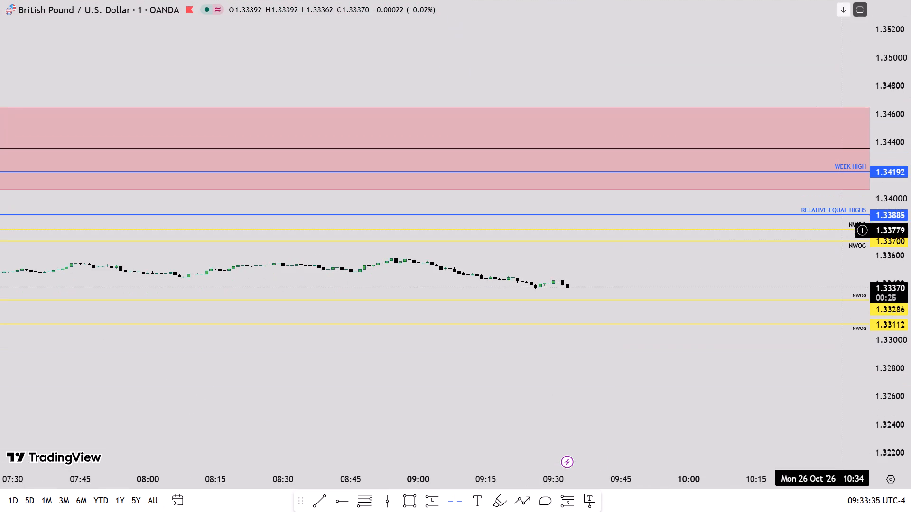
scroll(825, 237, down, 11)
scroll(910, 377, up, 6)
scroll(211, 273, down, 7)
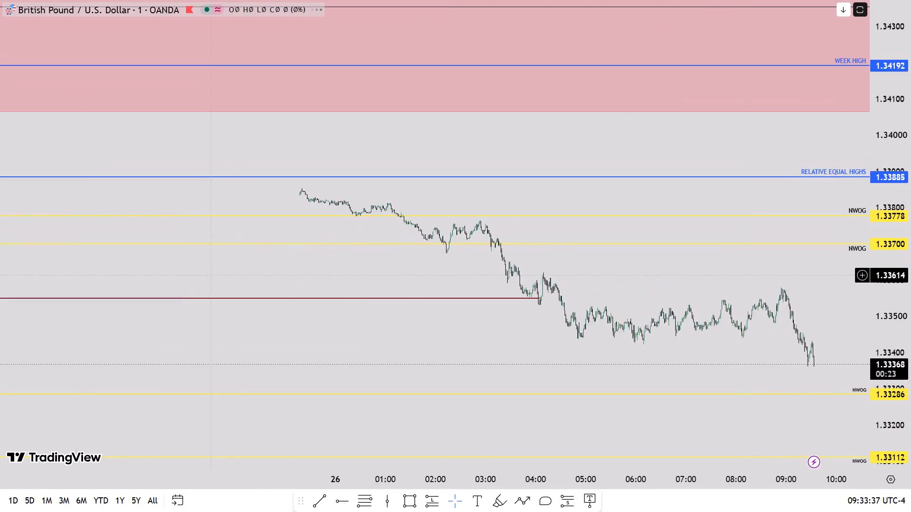
scroll(211, 275, down, 4)
scroll(910, 320, up, 7)
scroll(555, 331, up, 5)
drag(385, 321, 393, 321)
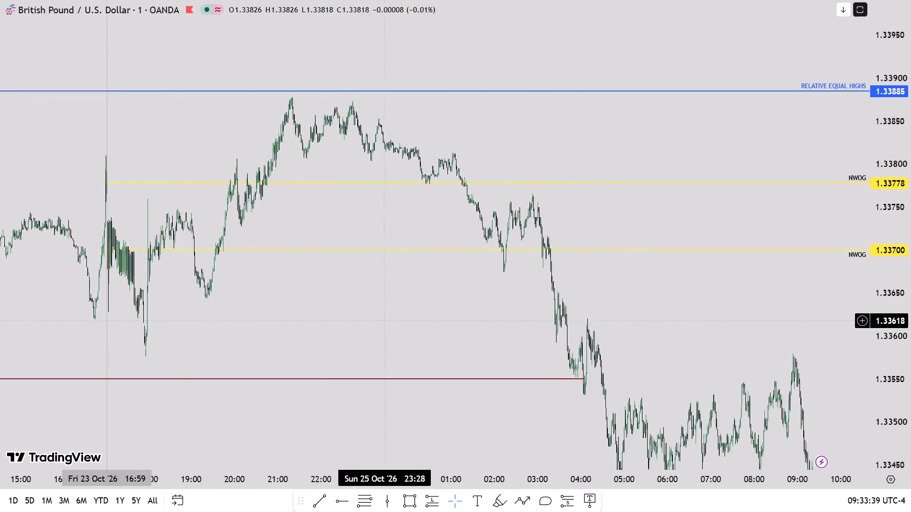
drag(393, 321, 910, 375)
scroll(468, 346, up, 6)
scroll(381, 347, up, 15)
drag(240, 353, 910, 382)
scroll(910, 356, up, 12)
drag(400, 355, 909, 0)
scroll(533, 351, up, 4)
drag(349, 288, 462, 443)
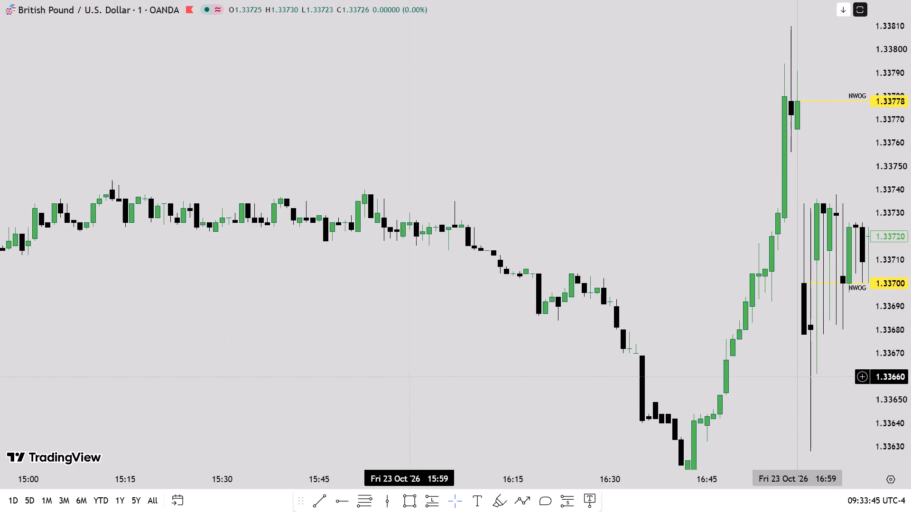
drag(418, 377, 333, 326)
scroll(910, 487, up, 6)
drag(113, 396, 231, 413)
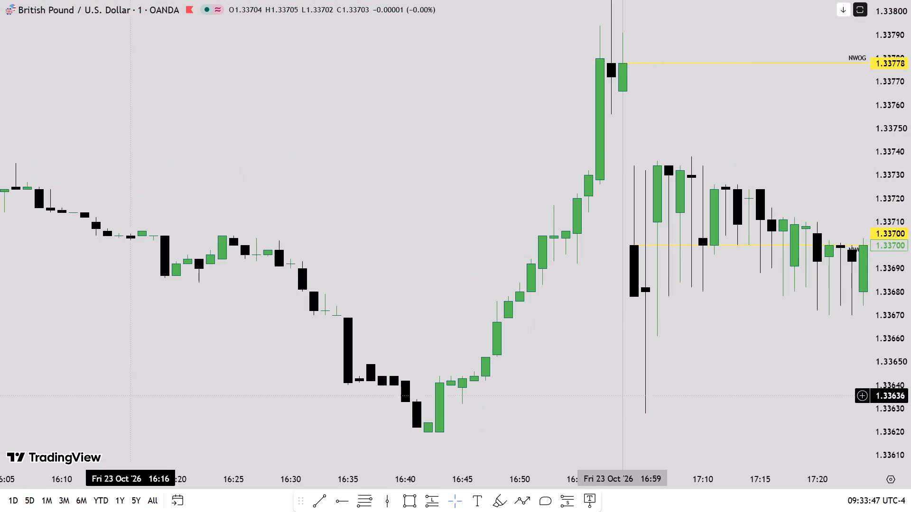
drag(231, 413, 389, 451)
click(332, 499)
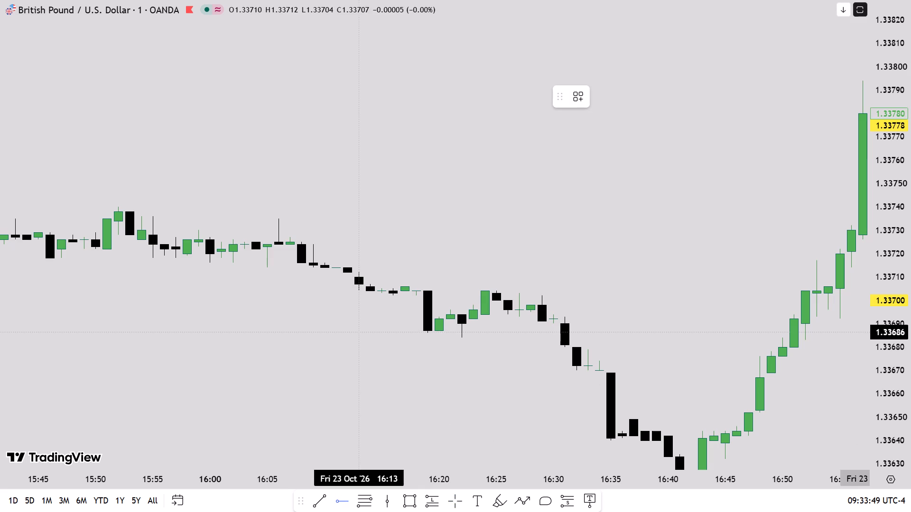
click(372, 293)
click(365, 355)
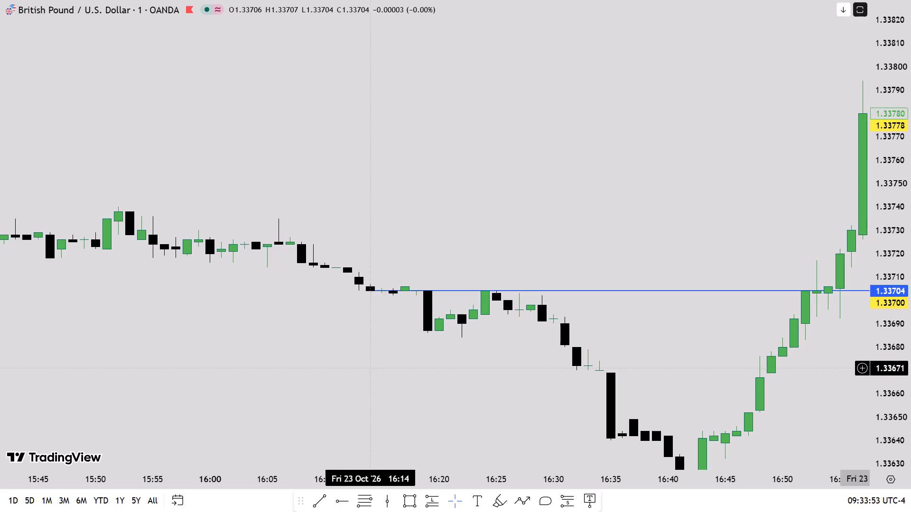
Change the color of the 1.33704 horizontal ray to black.
click(644, 291)
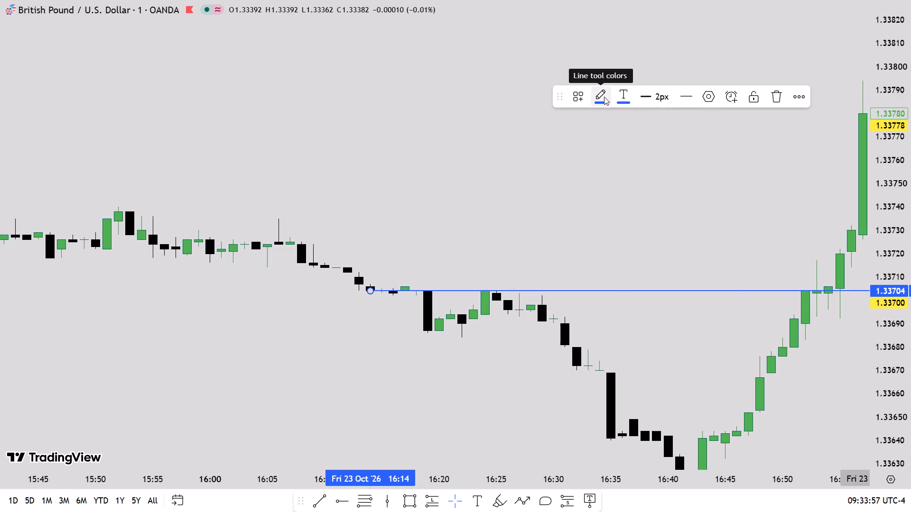
click(599, 95)
click(714, 119)
click(713, 221)
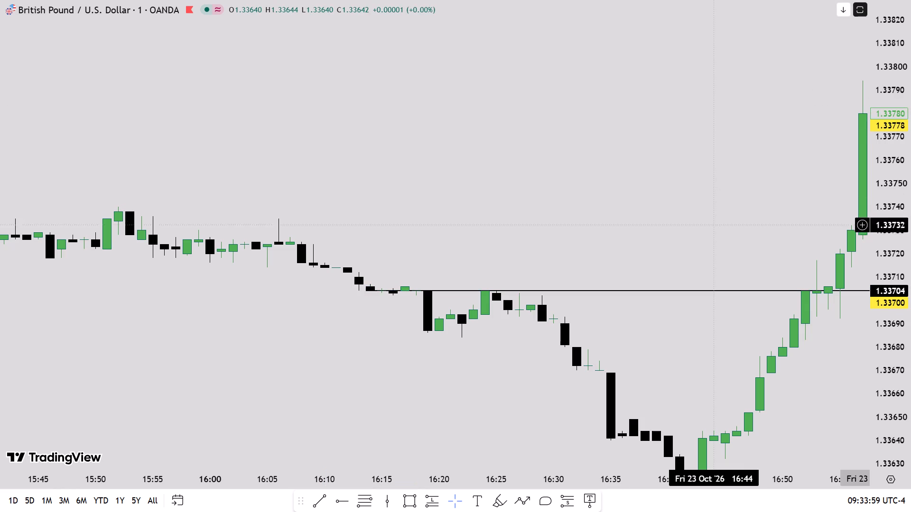
Place a vertical line at 09:30 on Mon 26 Oct.
scroll(696, 354, down, 8)
scroll(693, 364, up, 1)
drag(681, 373, 77, 383)
scroll(105, 389, down, 7)
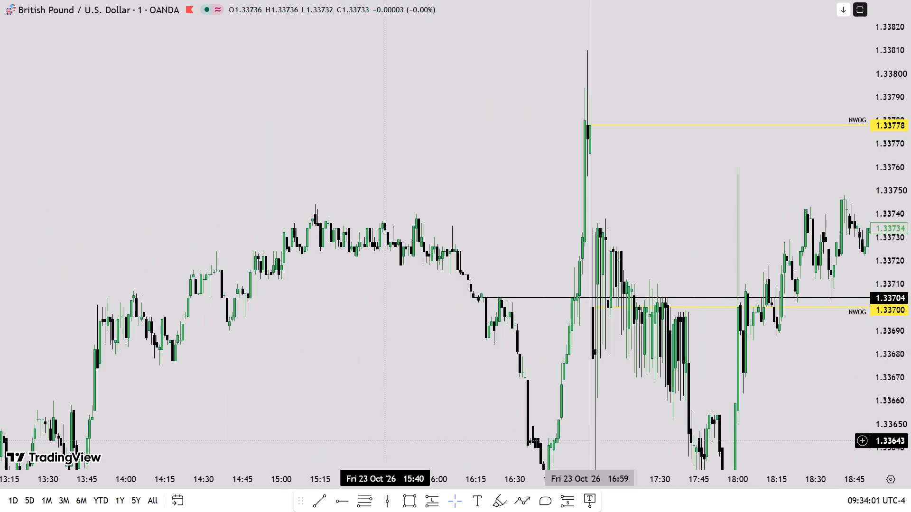
drag(816, 387, 0, 211)
scroll(910, 212, down, 7)
scroll(689, 291, down, 5)
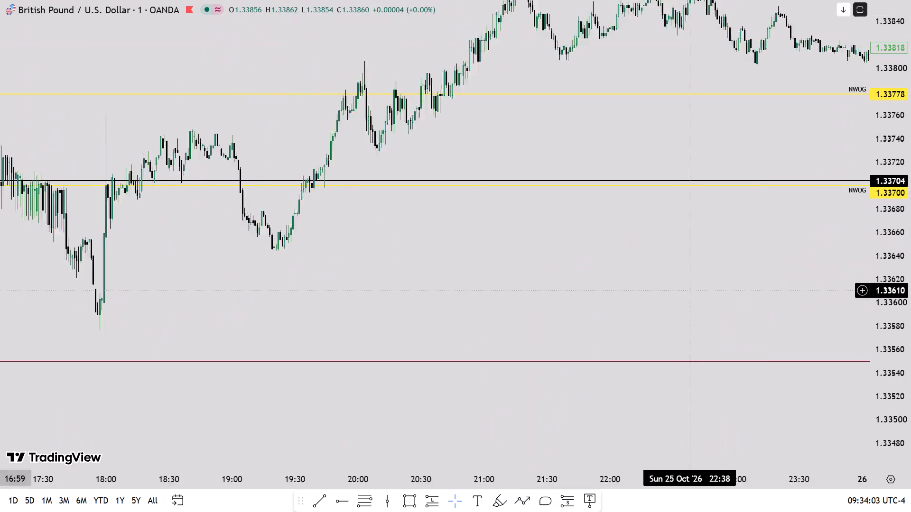
drag(727, 302, 97, 357)
scroll(910, 376, down, 3)
drag(735, 346, 463, 281)
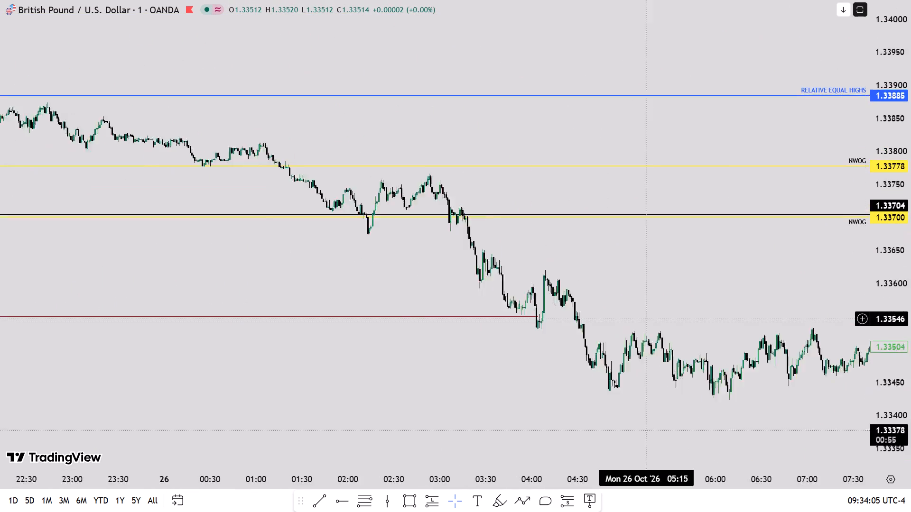
drag(463, 281, 206, 268)
scroll(577, 318, down, 4)
drag(567, 343, 509, 273)
scroll(910, 395, up, 5)
scroll(537, 398, up, 2)
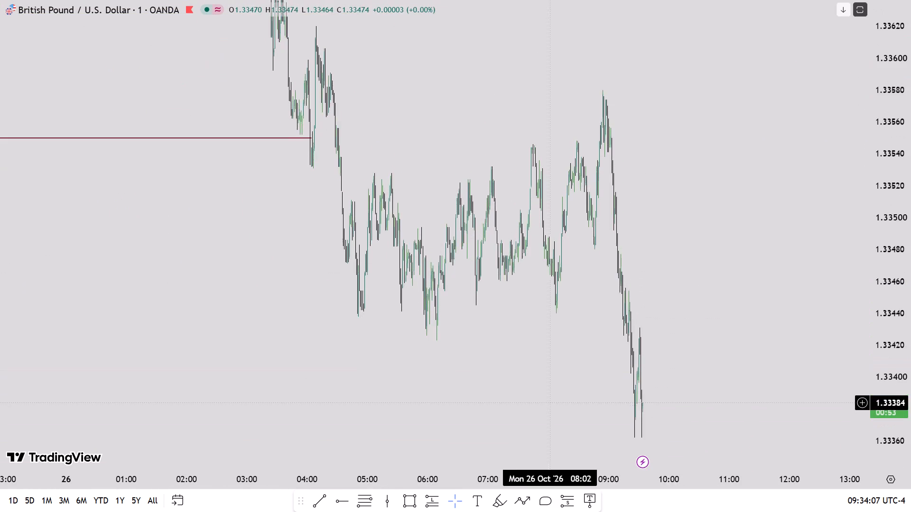
scroll(535, 398, up, 16)
drag(259, 367, 851, 314)
scroll(723, 355, up, 5)
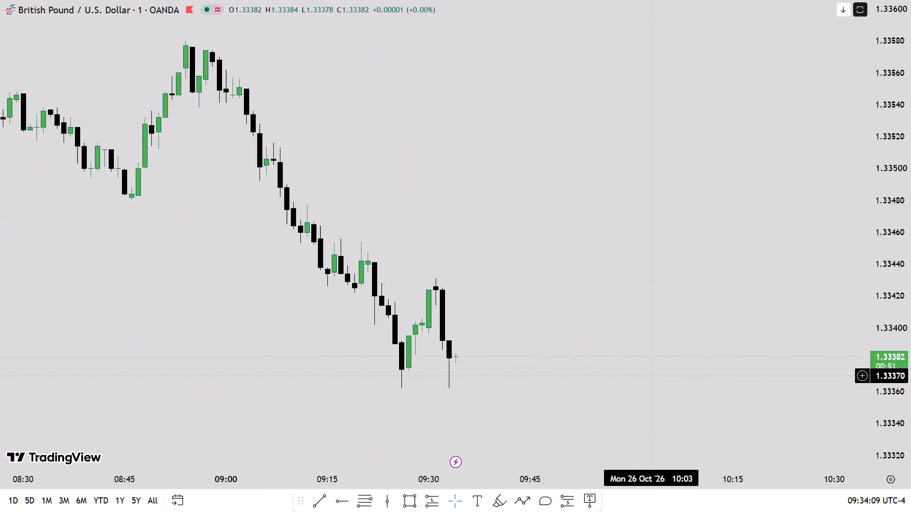
drag(528, 368, 546, 333)
click(390, 500)
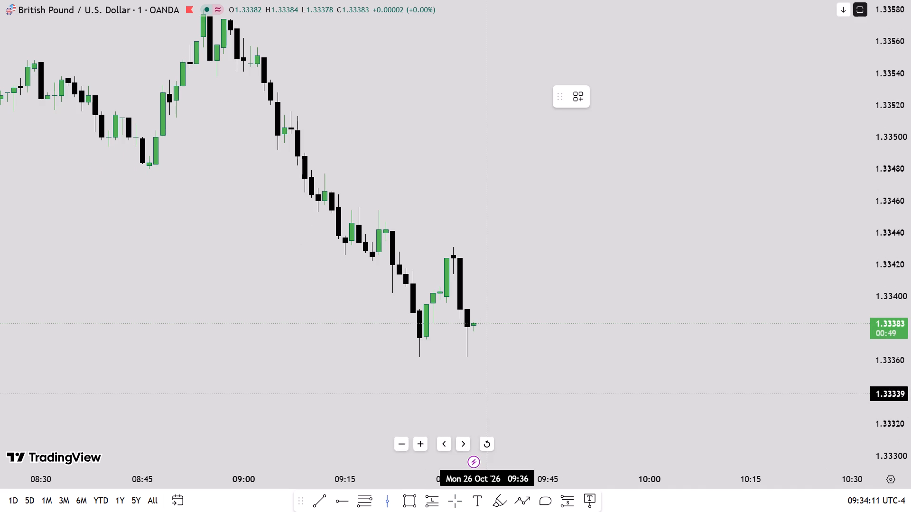
click(449, 393)
Place a vertical line at 10:00 on Mon 26 Oct.
drag(541, 354, 537, 337)
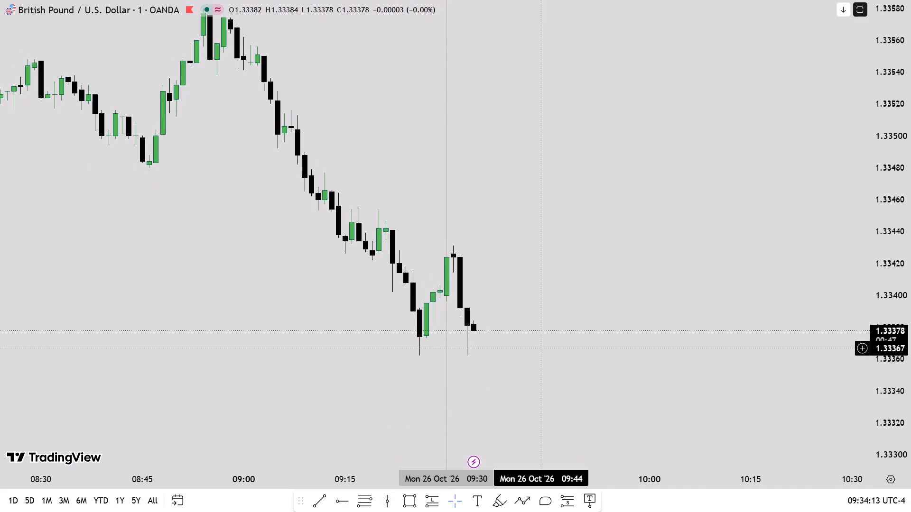
drag(537, 337, 532, 318)
scroll(910, 327, down, 3)
click(386, 497)
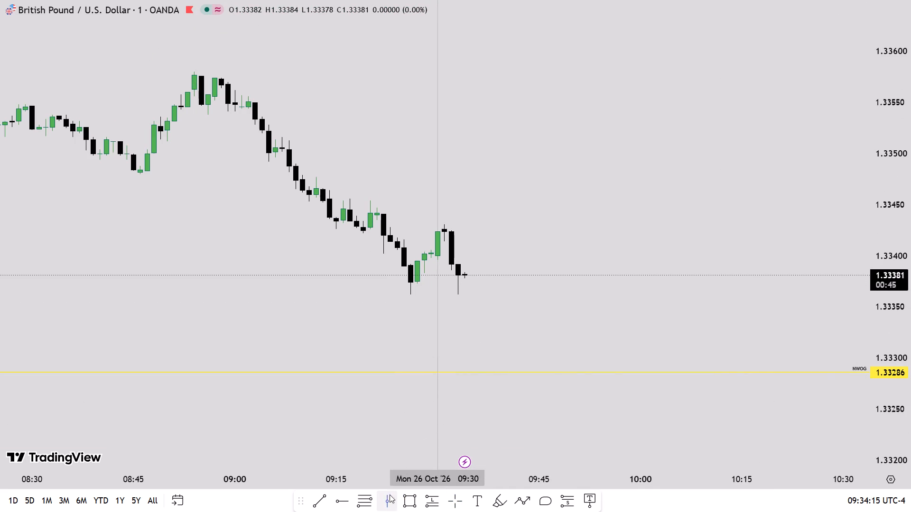
click(638, 404)
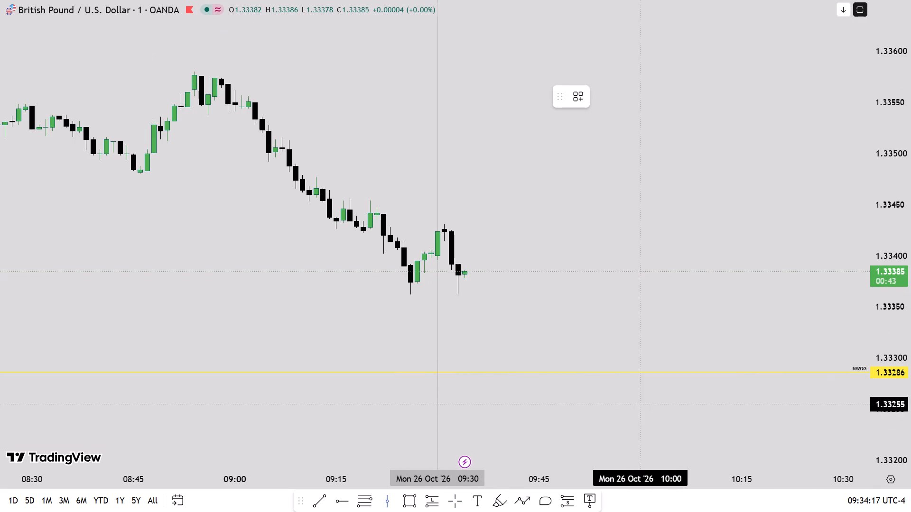
Place a vertical line at 11:00 on Mon 26 Oct.
drag(734, 256, 459, 240)
scroll(910, 234, down, 4)
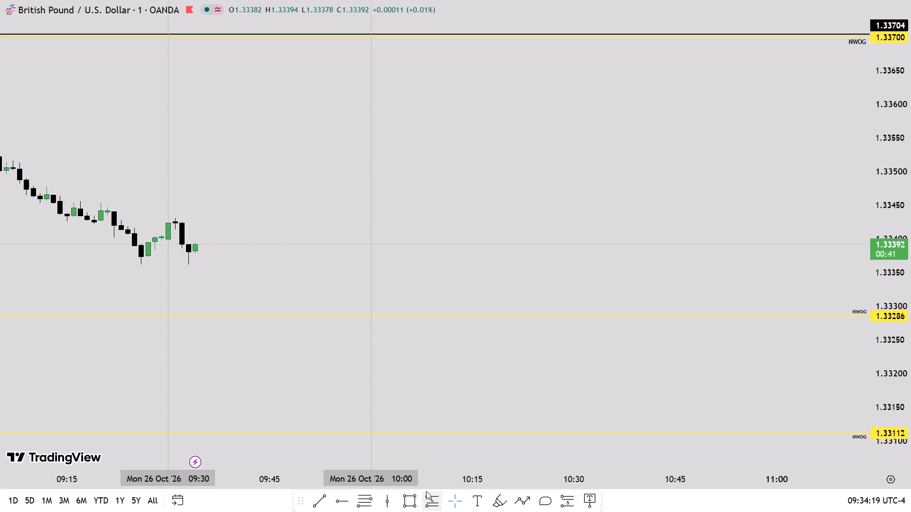
click(385, 502)
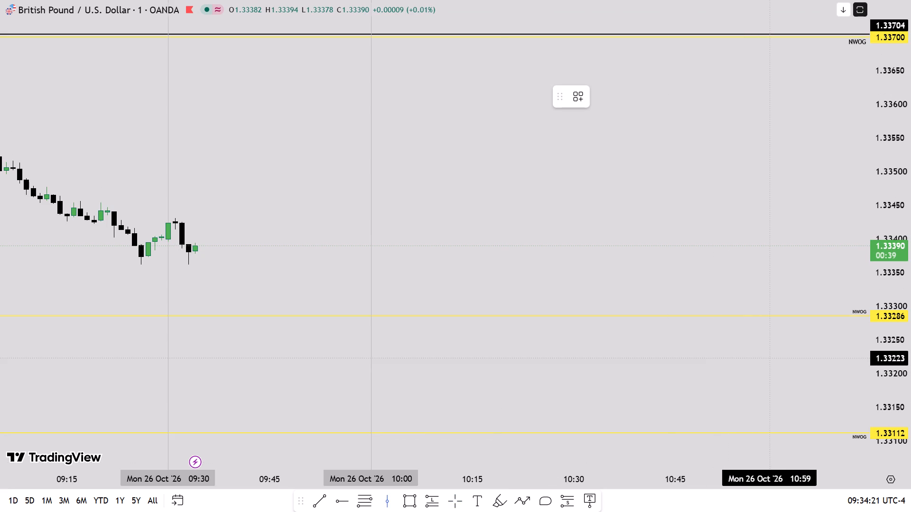
click(775, 359)
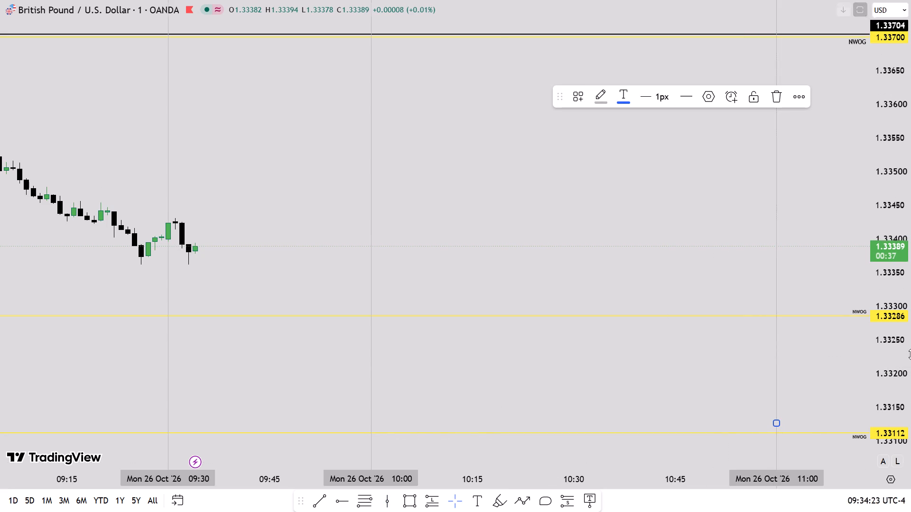
Place a vertical line at 11:30 on Mon 26 Oct.
scroll(910, 354, down, 4)
scroll(608, 362, down, 3)
drag(662, 382, 246, 345)
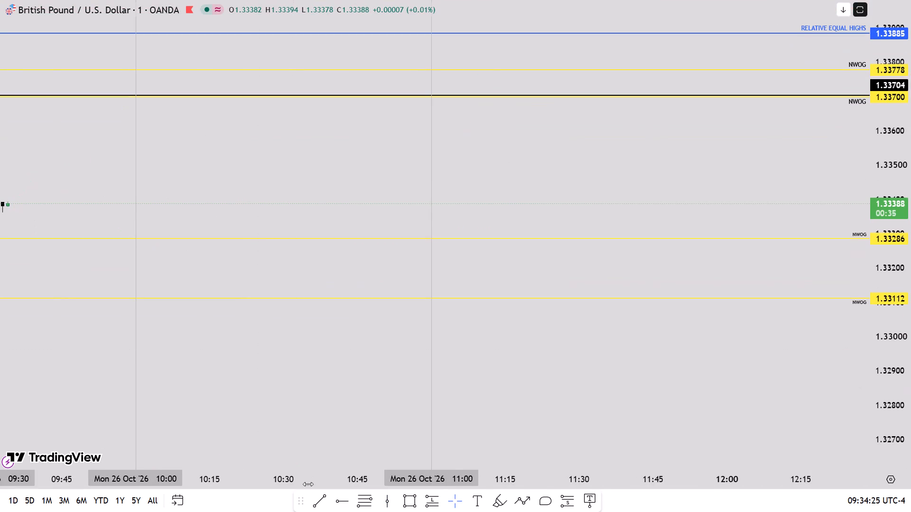
click(387, 498)
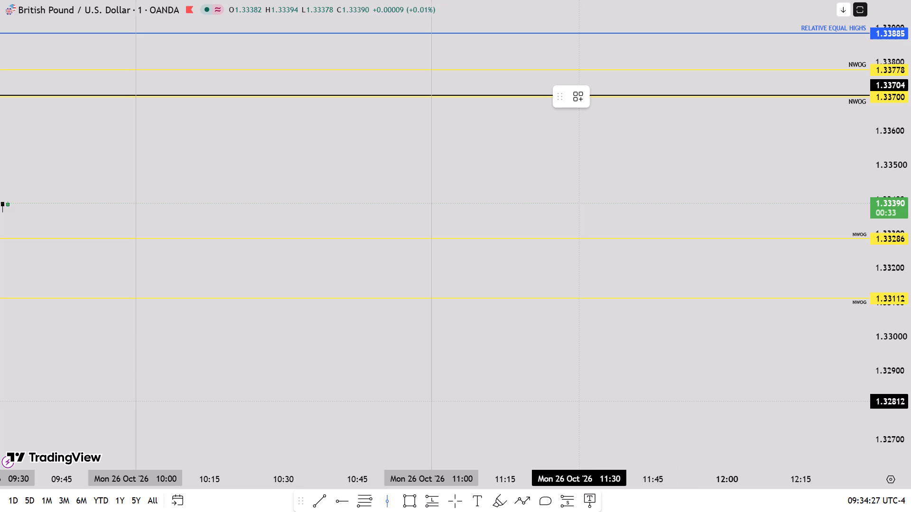
click(581, 402)
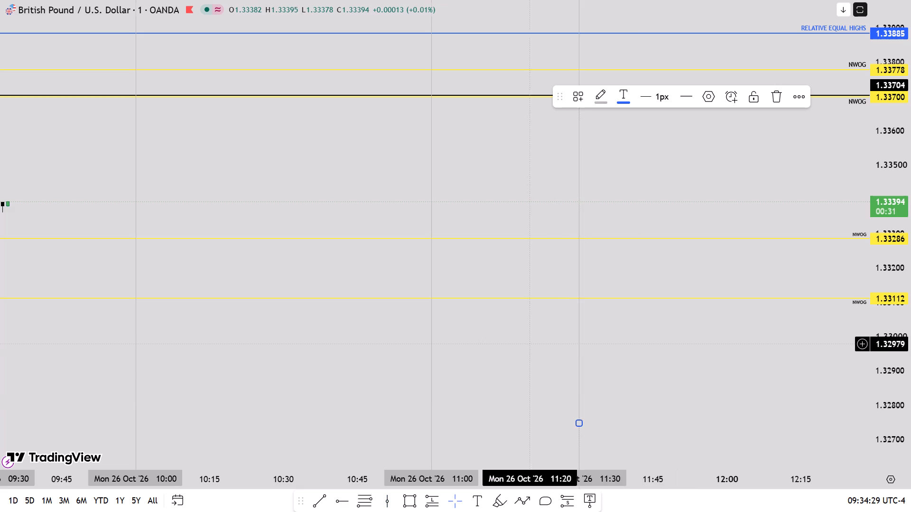
Draw a rectangle between 1.33414 and 1.33392 from the 09:31 candle and extend its end to 09:43.
drag(526, 344, 629, 361)
scroll(910, 351, up, 4)
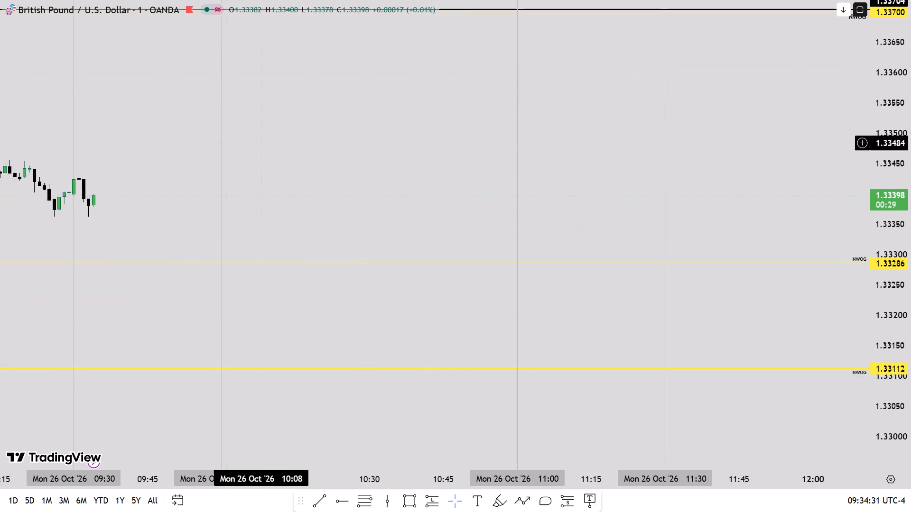
drag(197, 176, 484, 213)
scroll(910, 339, up, 6)
scroll(442, 337, up, 4)
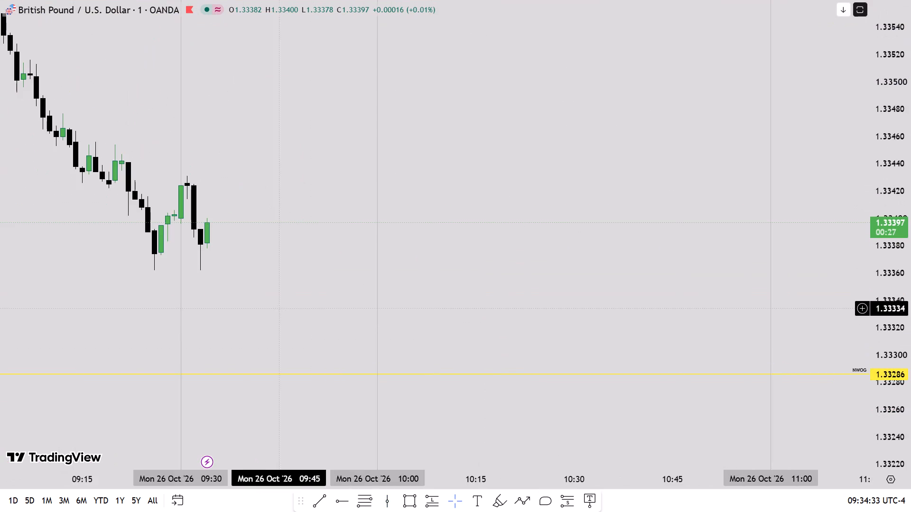
drag(272, 308, 653, 395)
scroll(910, 383, up, 3)
scroll(563, 353, up, 2)
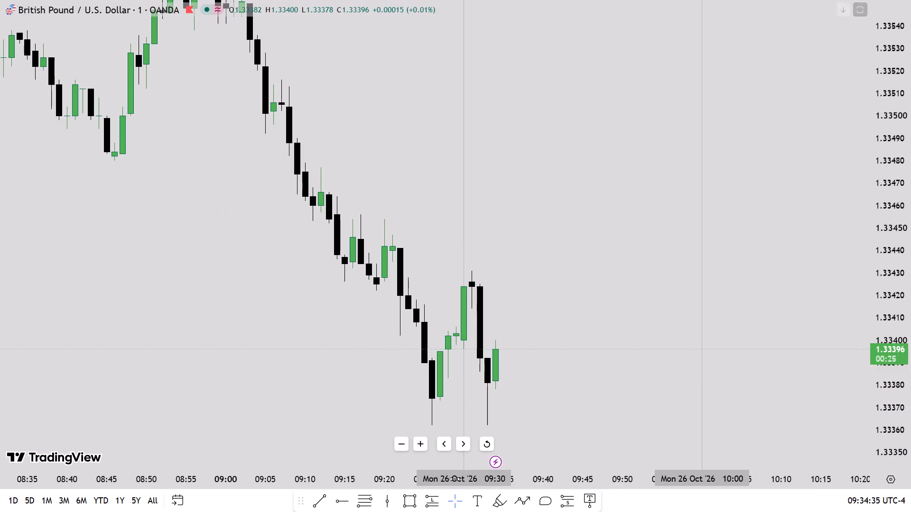
click(399, 493)
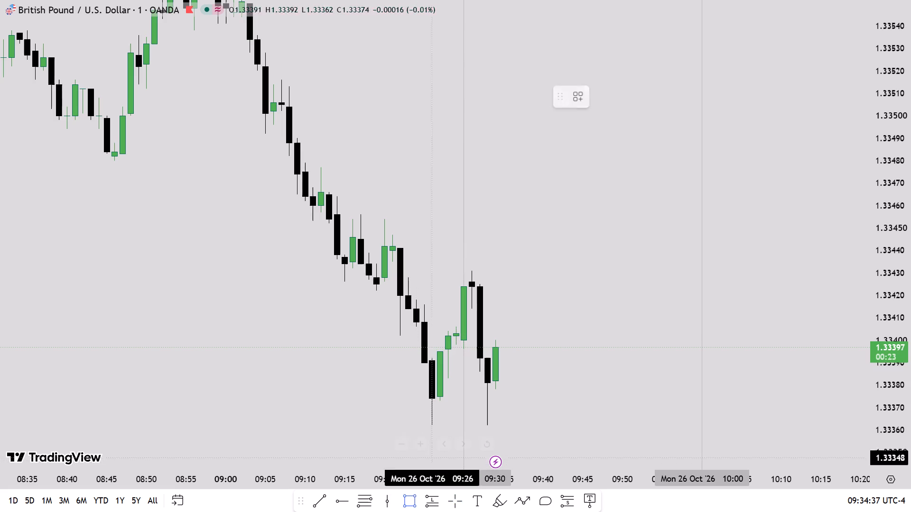
click(473, 315)
click(487, 346)
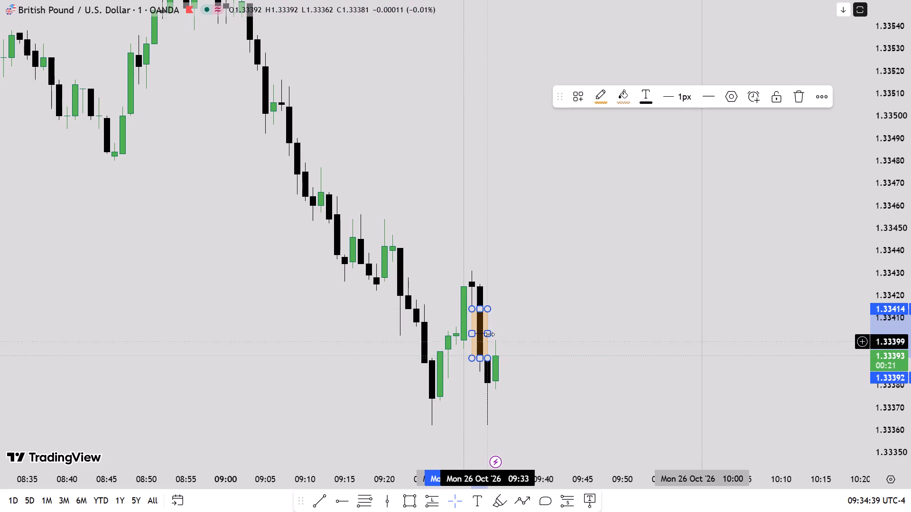
drag(489, 333, 563, 333)
Set the rectangle's border color to teal and open its fill color choices.
click(595, 94)
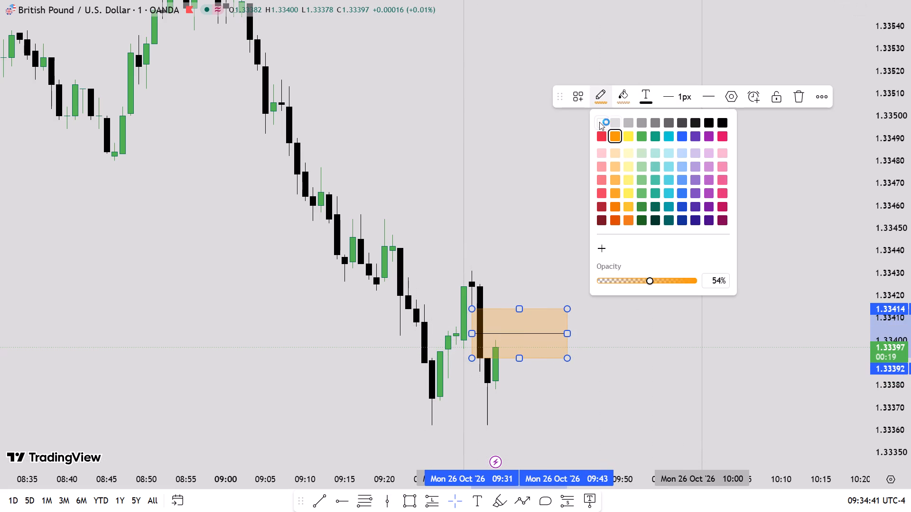
click(654, 135)
click(622, 101)
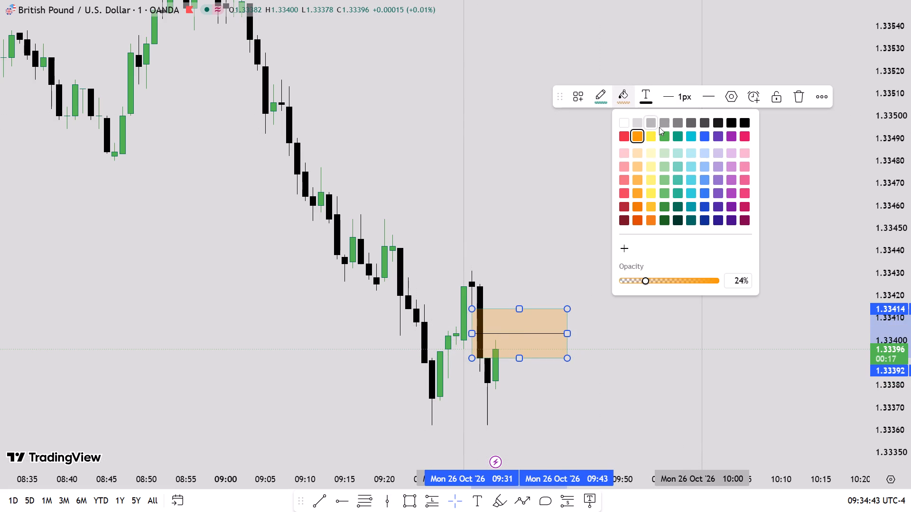
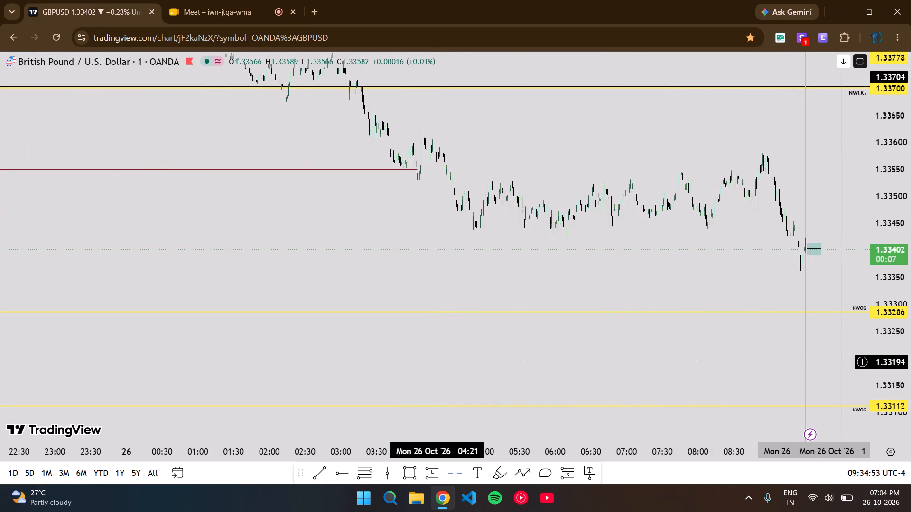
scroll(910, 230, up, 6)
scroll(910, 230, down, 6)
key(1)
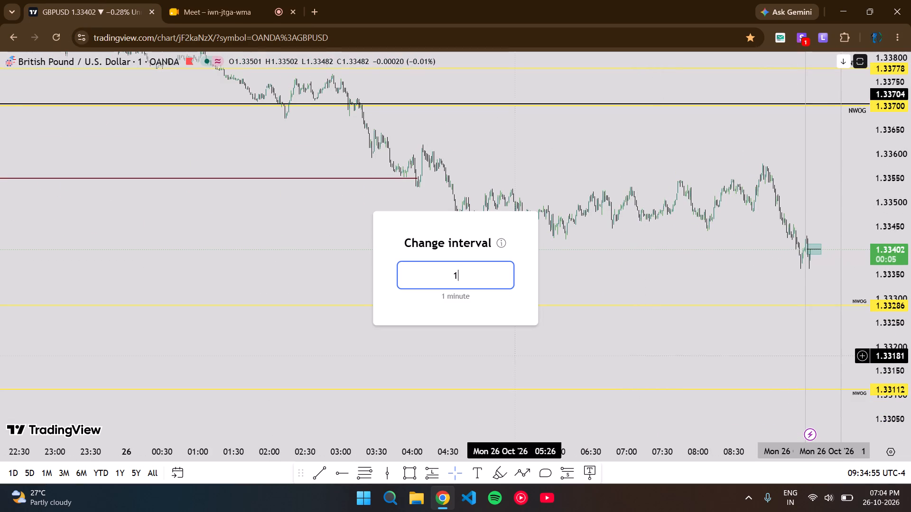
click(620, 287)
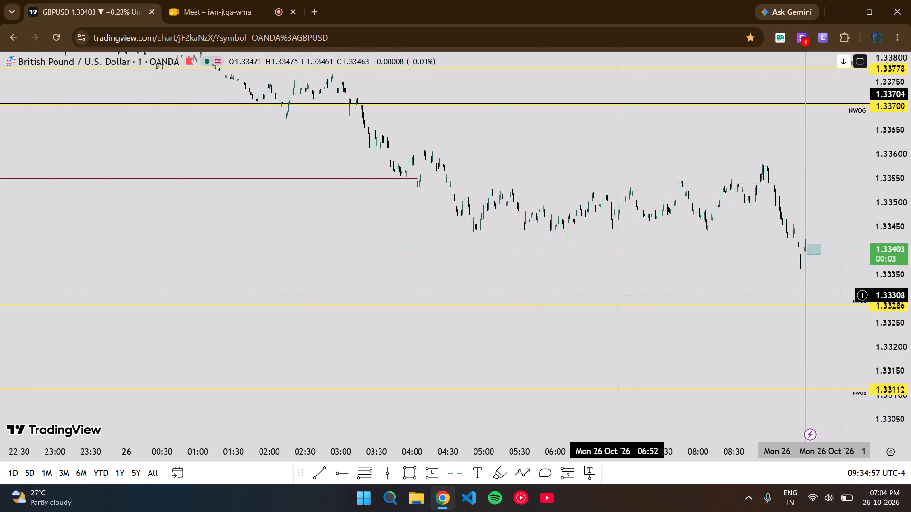
Draw a Fib retracement at 09:30 from the black 1.33704 level down to the 09:30 candle's open at 1.33400.
scroll(616, 298, up, 20)
scroll(616, 298, up, 5)
drag(689, 154, 562, 317)
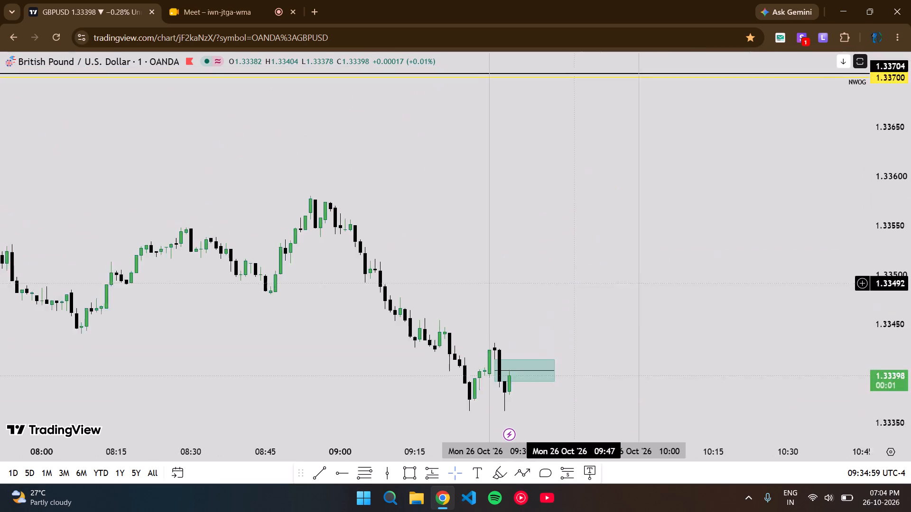
drag(562, 317, 521, 406)
drag(514, 398, 476, 329)
click(365, 470)
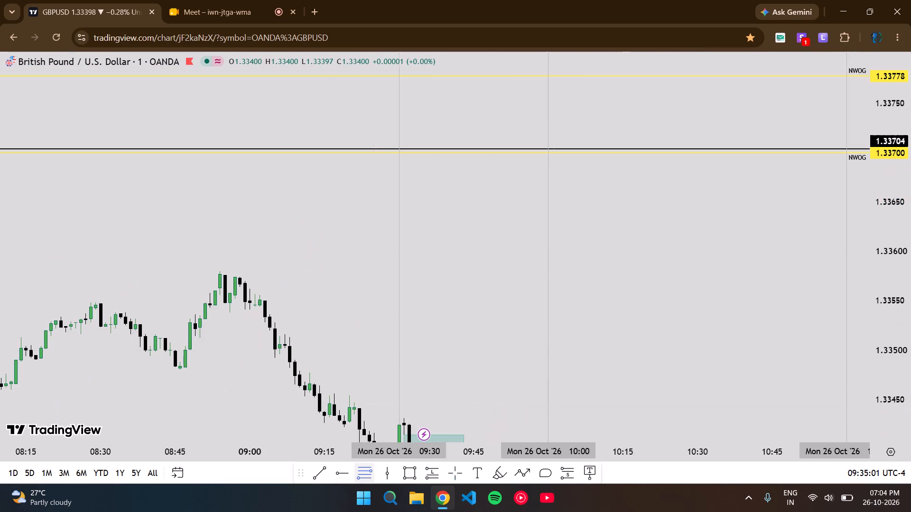
click(400, 149)
click(433, 389)
drag(436, 402, 437, 401)
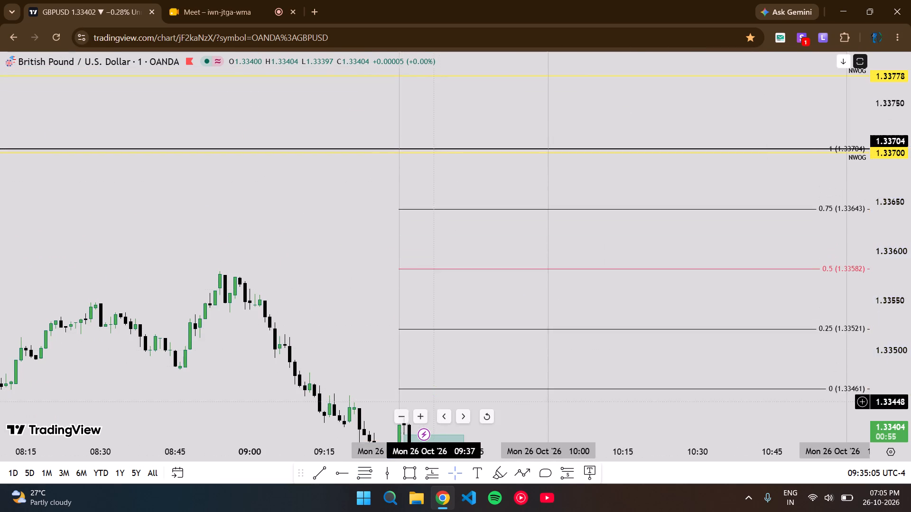
drag(437, 401, 440, 231)
scroll(910, 371, up, 5)
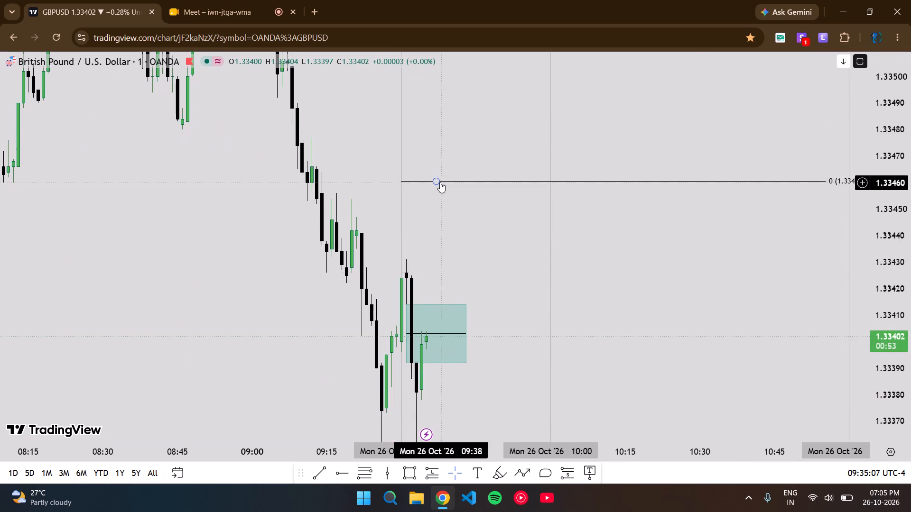
drag(436, 180, 404, 341)
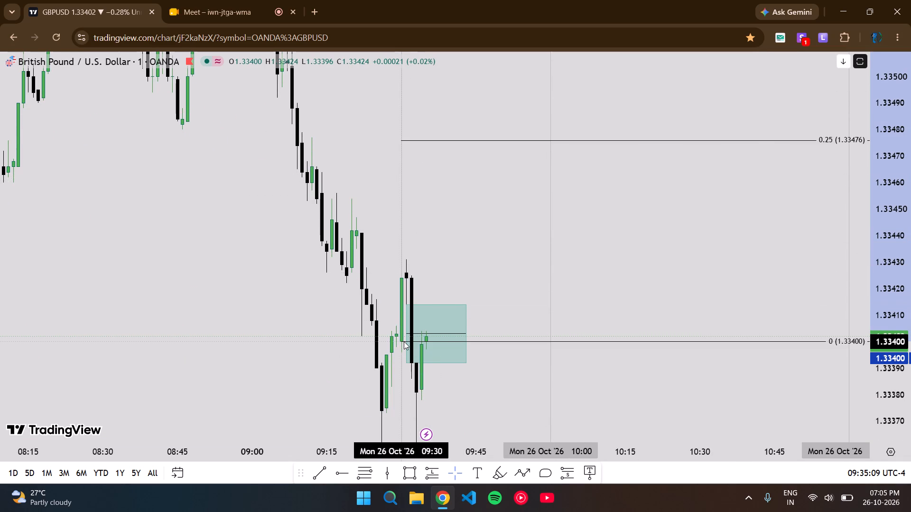
drag(404, 341, 404, 342)
click(472, 263)
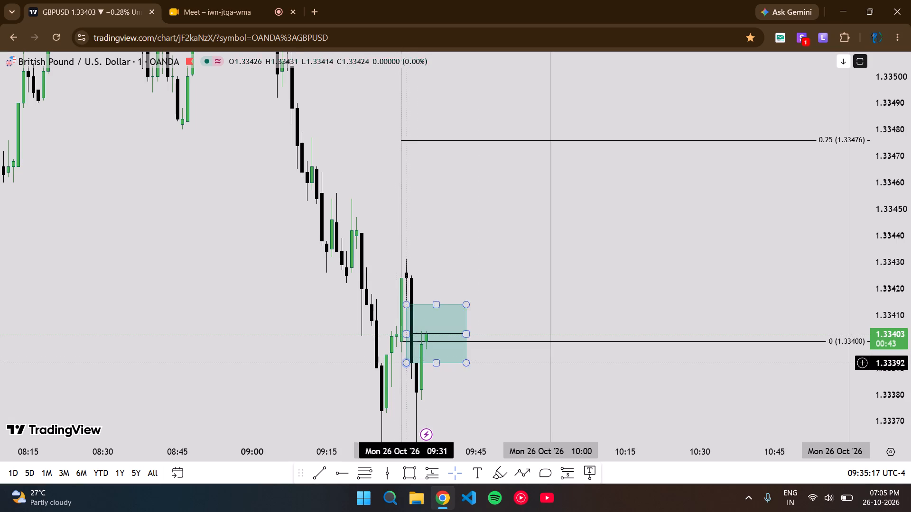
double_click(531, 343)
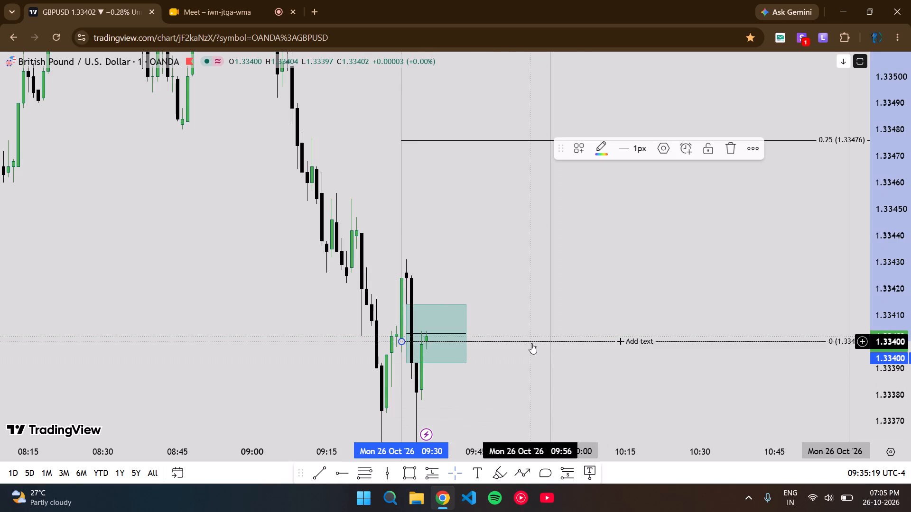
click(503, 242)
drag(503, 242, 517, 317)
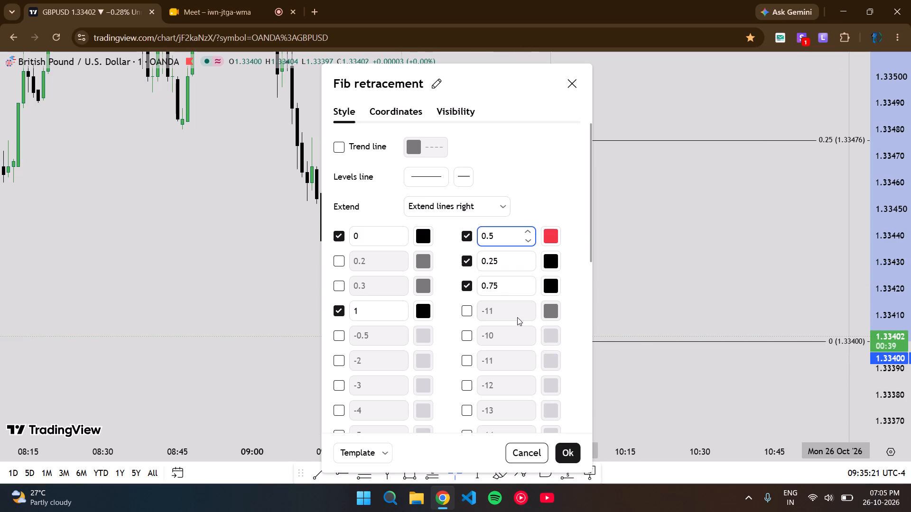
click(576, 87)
Draw a trend line along the retracement's 0.25 level at 1.33476, from 09:30 to 10:03.
drag(465, 267, 465, 326)
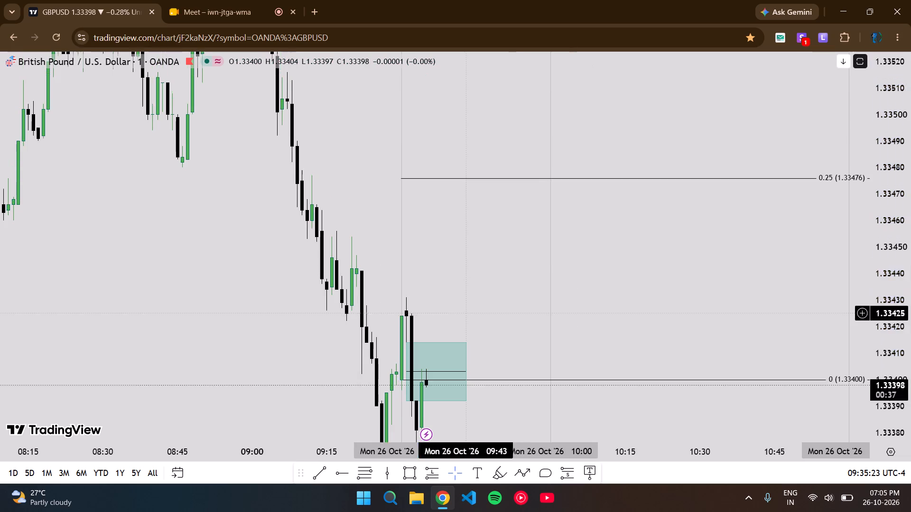
drag(465, 326, 467, 332)
click(331, 468)
click(327, 462)
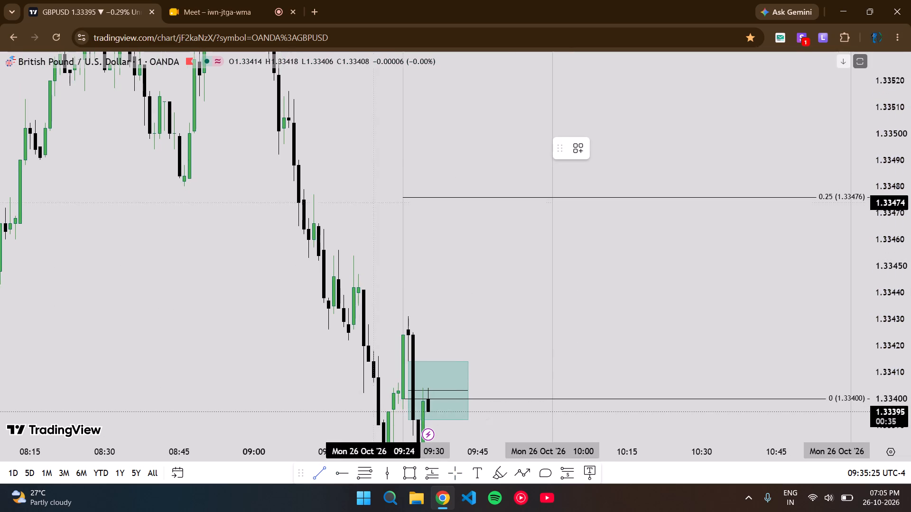
shift+click(405, 197)
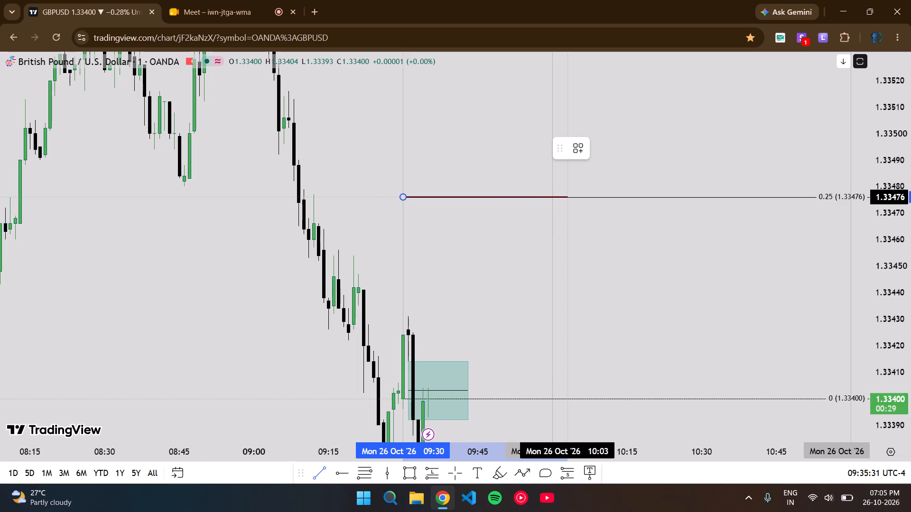
shift+click(567, 205)
click(609, 260)
Delete the Fib retracement, keeping the trend line drawn over its 0.25 level.
click(604, 201)
click(604, 199)
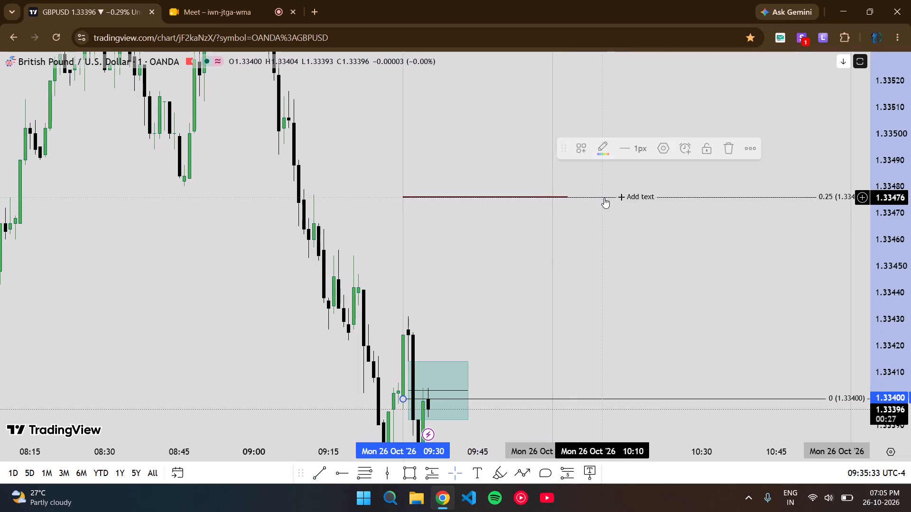
click(724, 150)
Recolor the 1.33476 trend line blue and change its style to a dotted line.
click(565, 193)
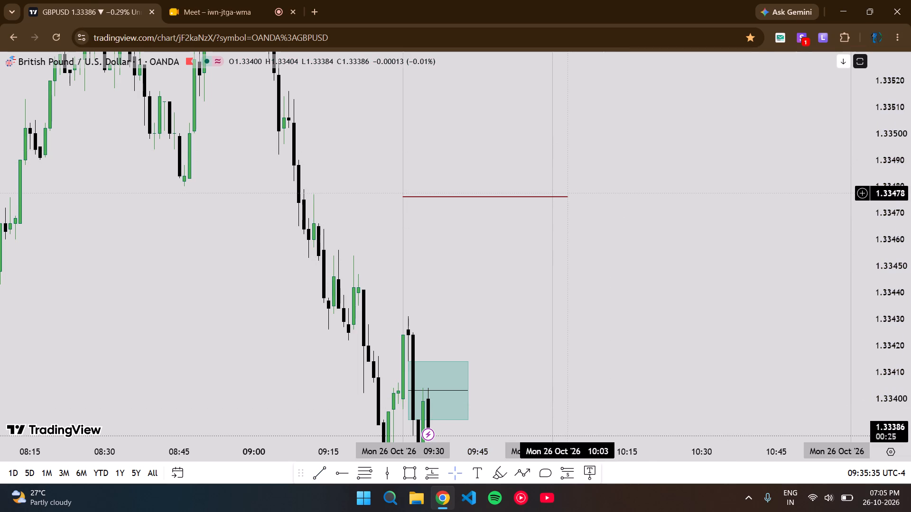
click(565, 193)
double_click(563, 185)
click(567, 195)
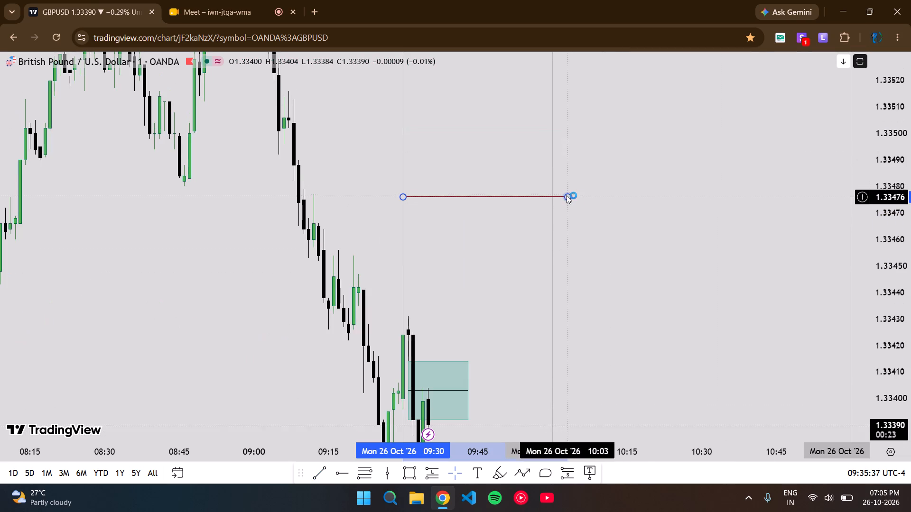
click(603, 148)
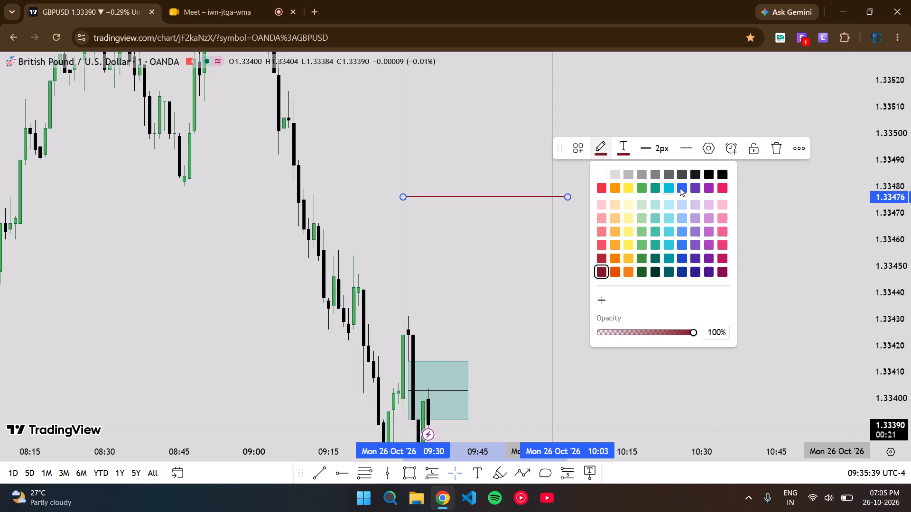
click(679, 187)
click(677, 156)
click(687, 210)
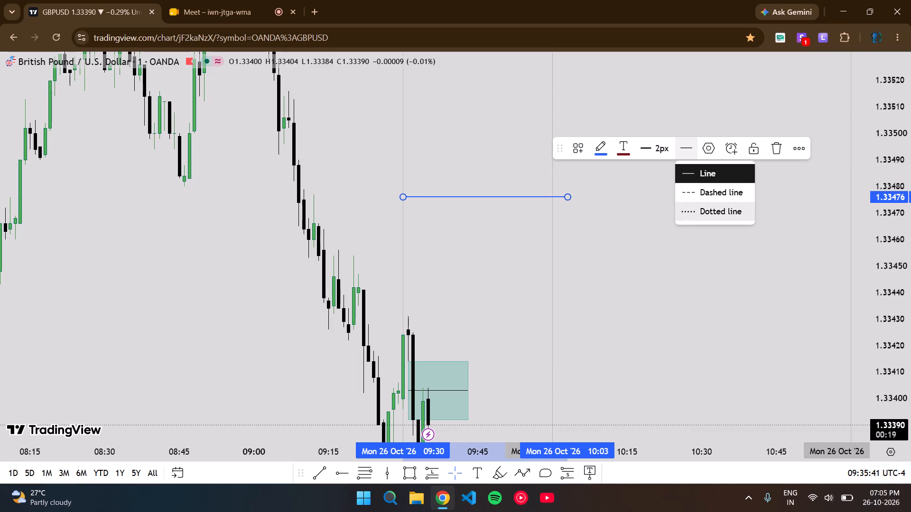
double_click(567, 197)
click(468, 259)
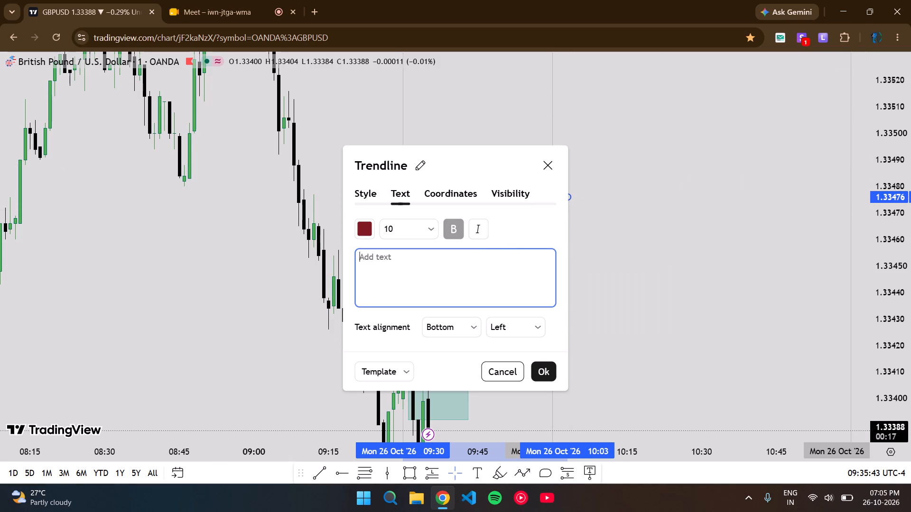
text(LOWER QUADRANT)
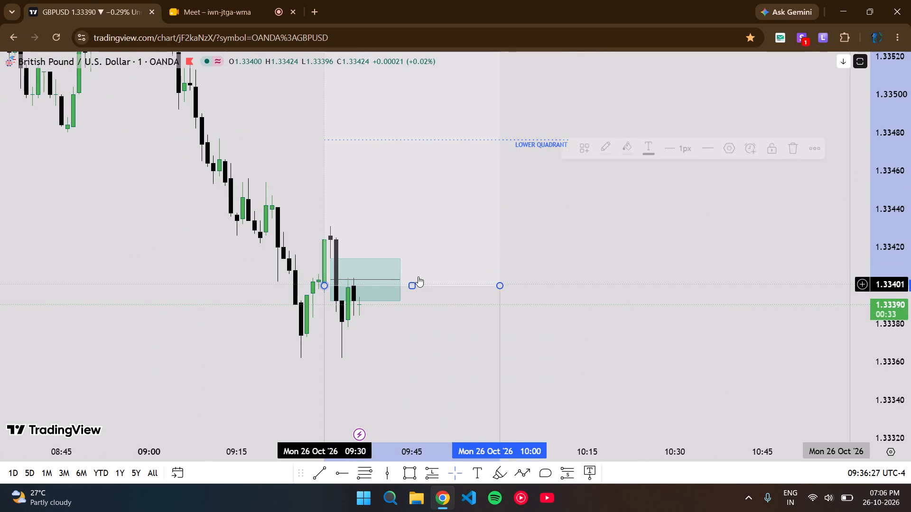
drag(597, 256, 597, 318)
Delete the black horizontal line at 1.33704.
scroll(890, 302, down, 5)
scroll(0, 292, down, 5)
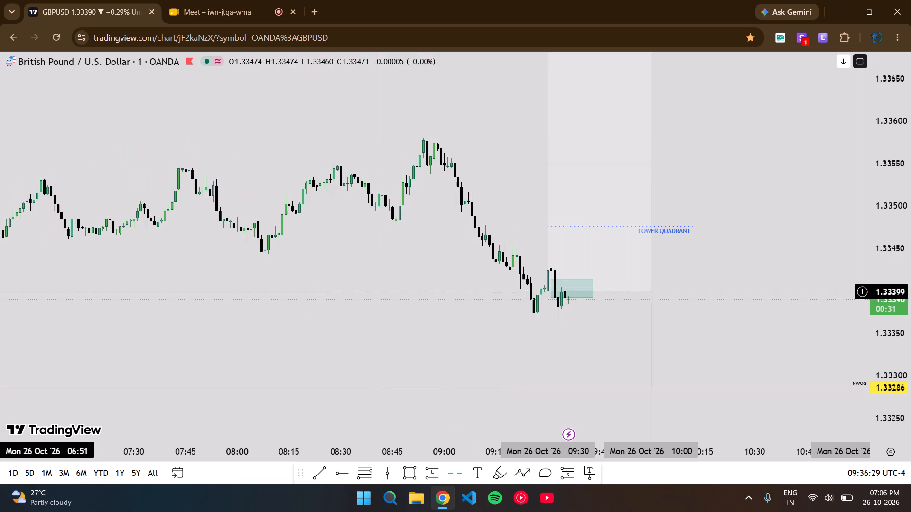
drag(786, 258, 712, 449)
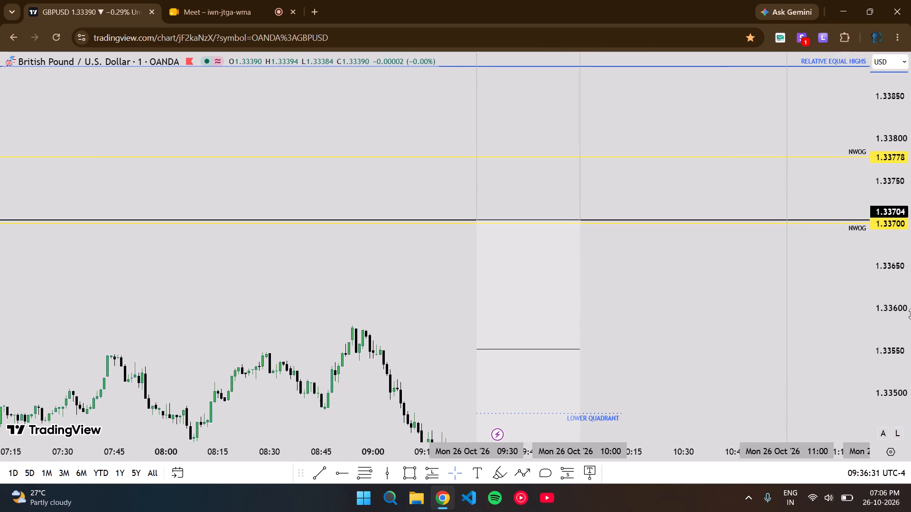
scroll(910, 309, up, 9)
scroll(910, 309, down, 1)
scroll(910, 309, up, 3)
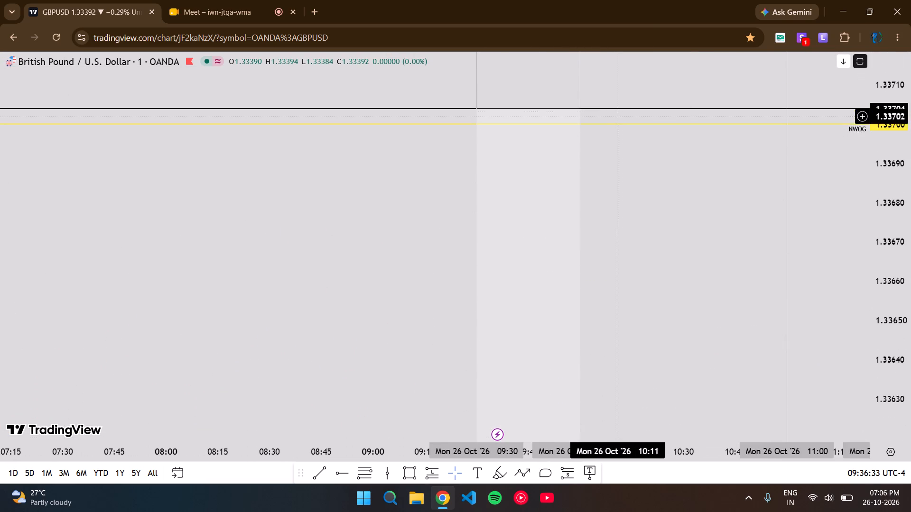
click(622, 110)
click(773, 150)
scroll(910, 173, down, 4)
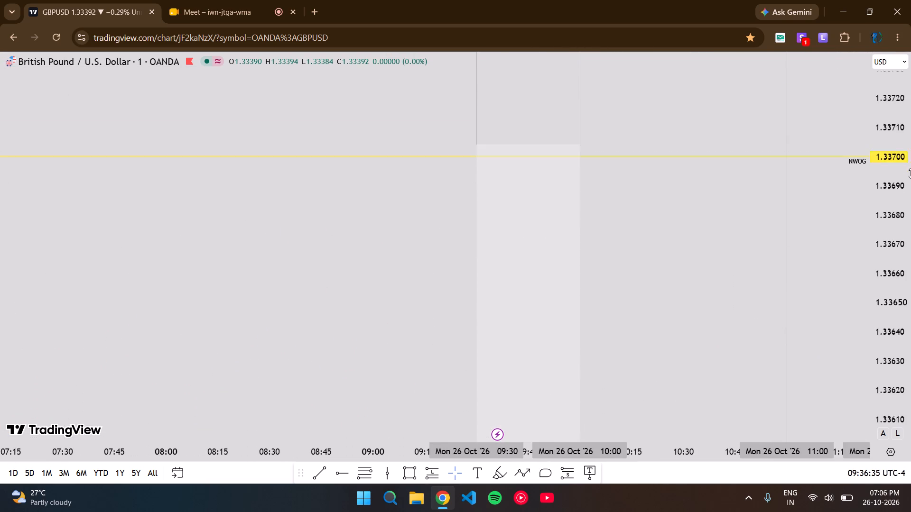
Examine the price action from Sunday evening through the Mon 26 Oct midnight open, between the RELATIVE EQUAL HIGHS and NWOG levels.
scroll(910, 173, down, 7)
scroll(656, 266, down, 6)
scroll(910, 265, down, 6)
scroll(382, 320, down, 3)
scroll(382, 320, up, 1)
scroll(382, 320, down, 10)
drag(381, 276, 387, 311)
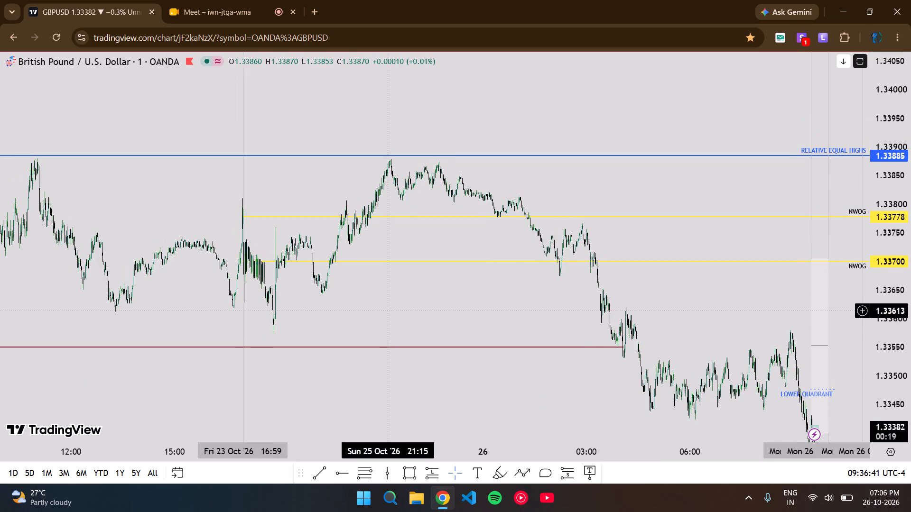
scroll(866, 293, up, 8)
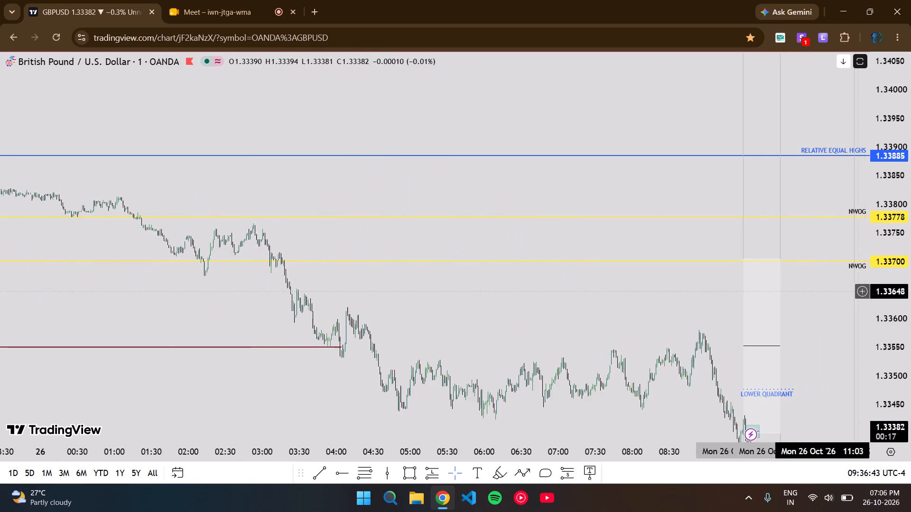
drag(204, 193, 523, 260)
scroll(910, 262, up, 2)
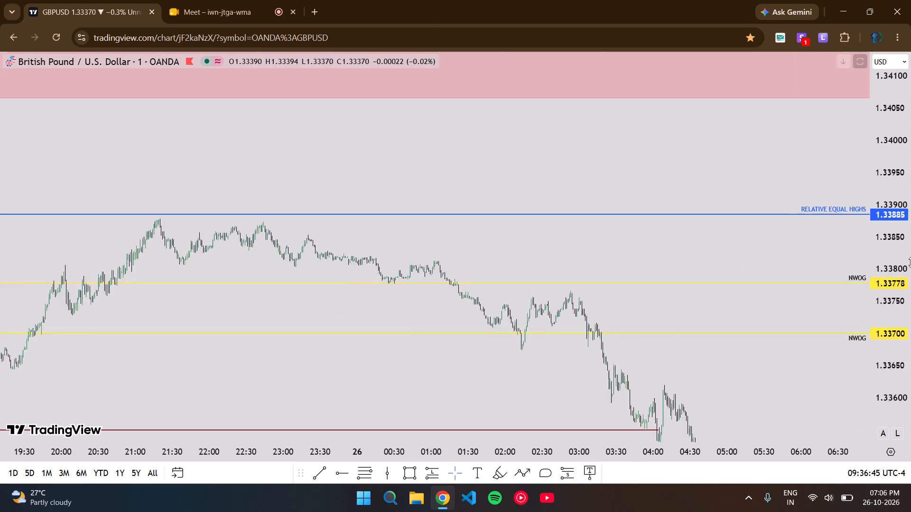
scroll(910, 262, up, 10)
scroll(519, 267, up, 5)
drag(374, 268, 869, 265)
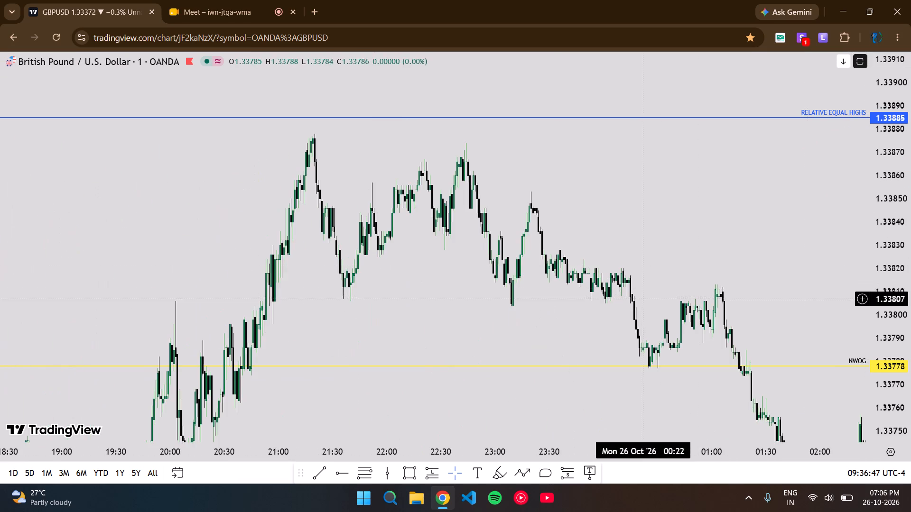
scroll(543, 319, up, 3)
drag(440, 341, 409, 328)
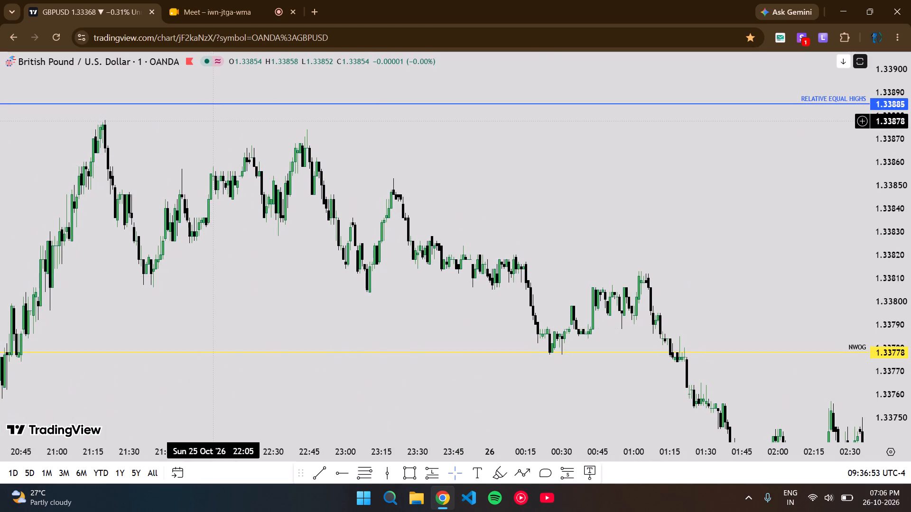
drag(737, 268, 676, 199)
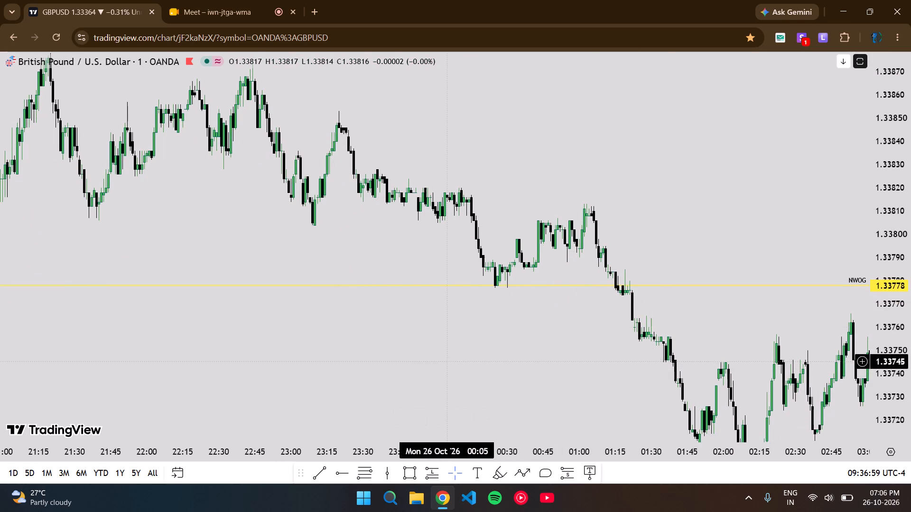
drag(448, 361, 475, 387)
scroll(910, 271, up, 6)
scroll(391, 255, up, 7)
drag(224, 231, 496, 235)
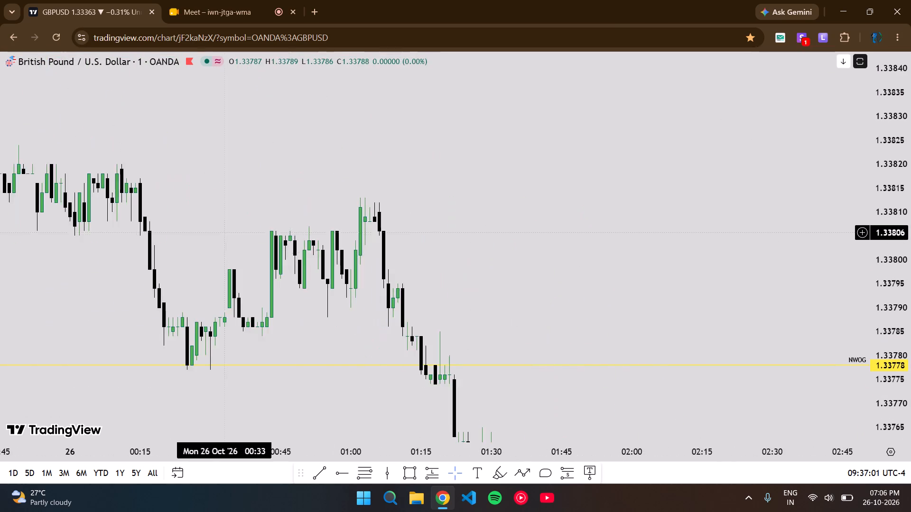
drag(496, 235, 884, 252)
scroll(847, 253, up, 3)
drag(661, 259, 514, 283)
Switch the browser window to full screen.
click(892, 32)
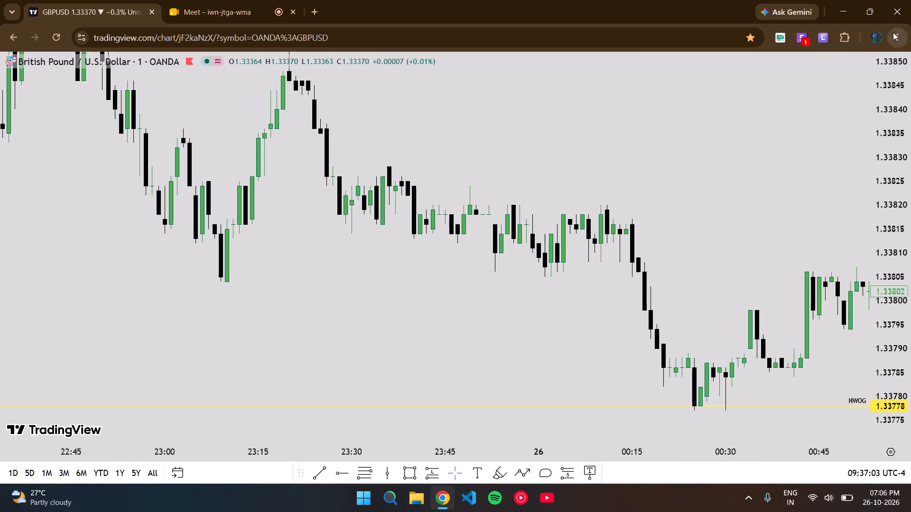
click(896, 272)
Place a horizontal ray from the Mon 26 Oct 00:00 candle at its 1.33812 opening price.
scroll(910, 209, up, 5)
scroll(516, 237, up, 4)
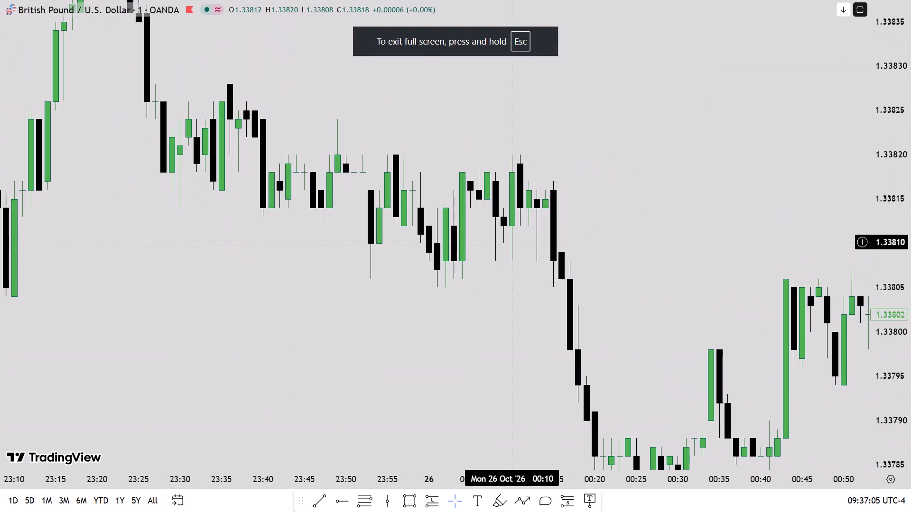
click(344, 501)
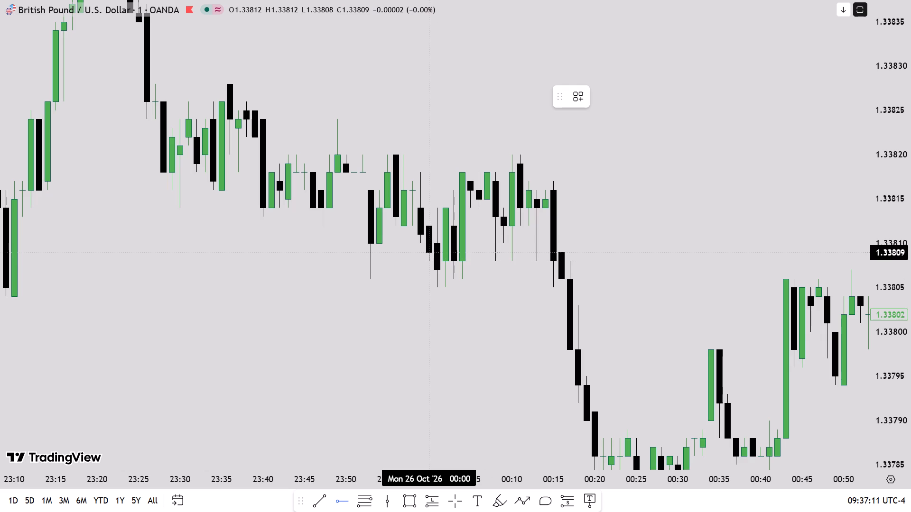
click(429, 229)
click(449, 300)
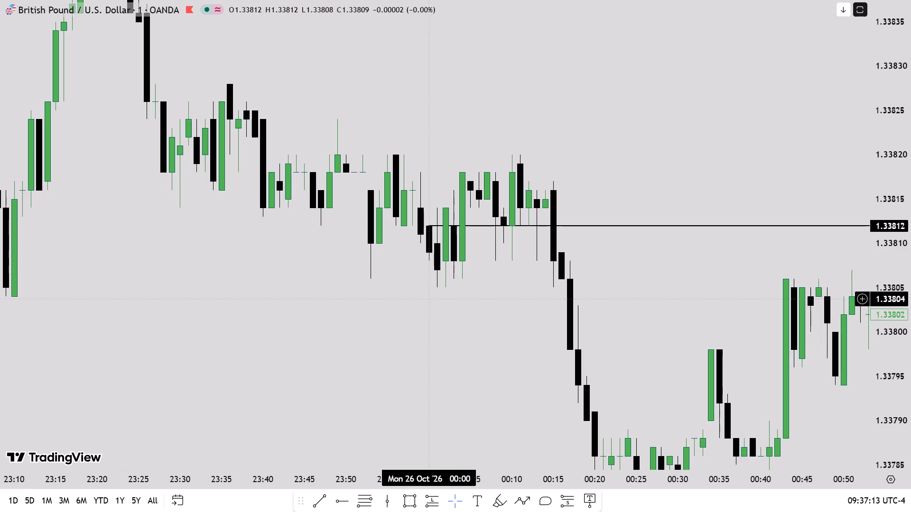
Set the midnight ray's line color to light gray and its thickness to 1px.
click(645, 226)
click(593, 100)
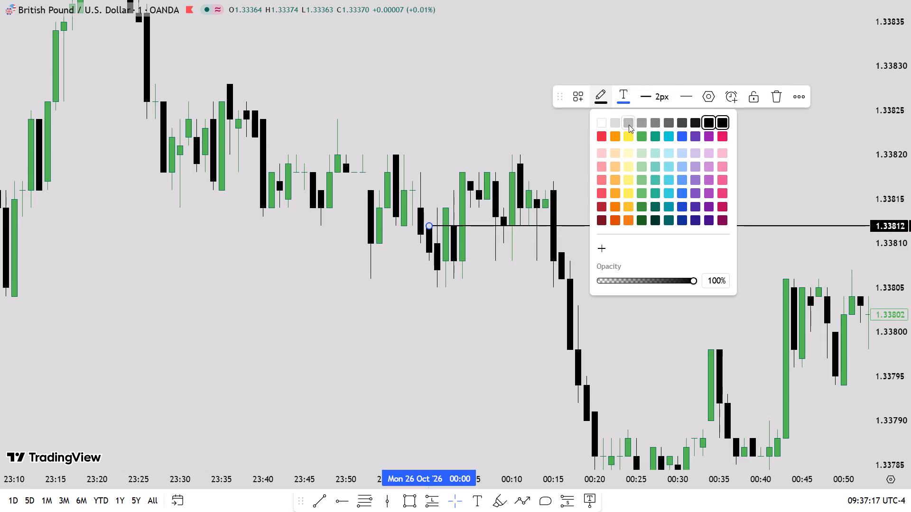
click(629, 125)
click(654, 99)
click(653, 119)
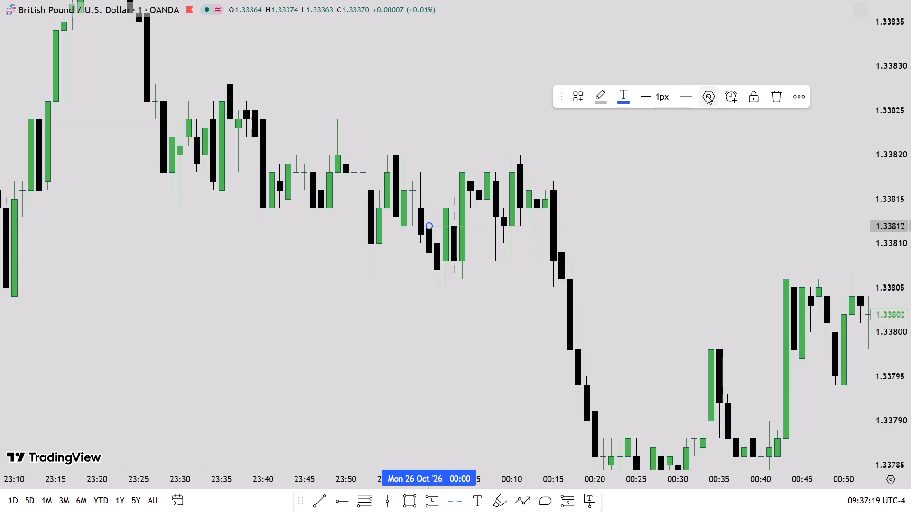
Label the midnight horizontal ray "MON M.N. OPENING PRICE".
click(713, 96)
click(499, 250)
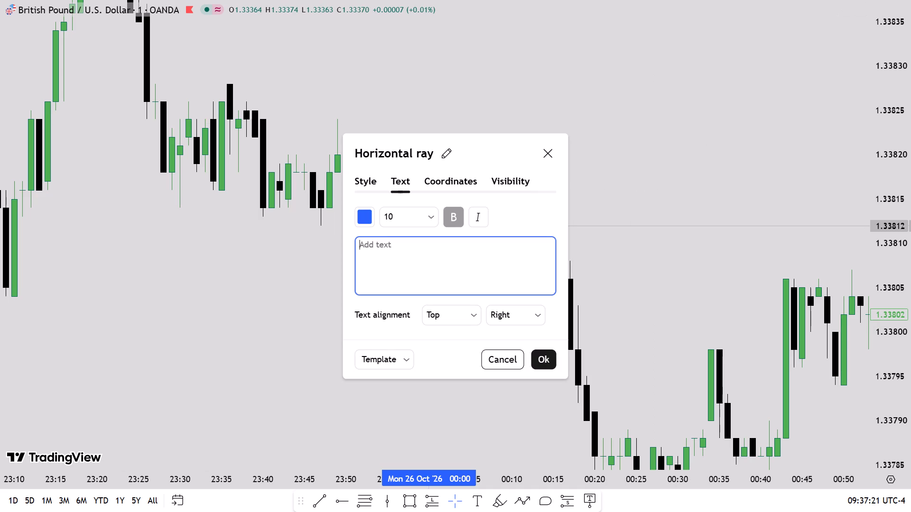
text(MONN)
key(BackSpace)
key(space)
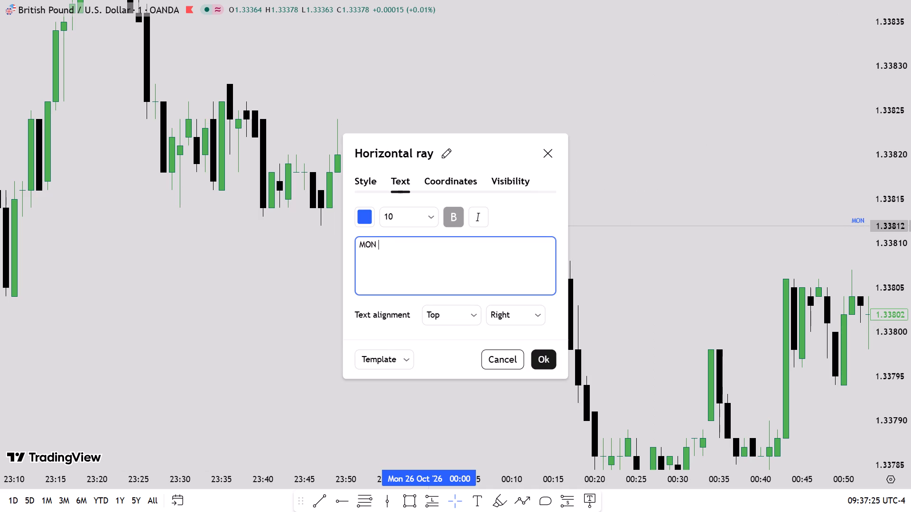
text(M.N. OPENING PRICE)
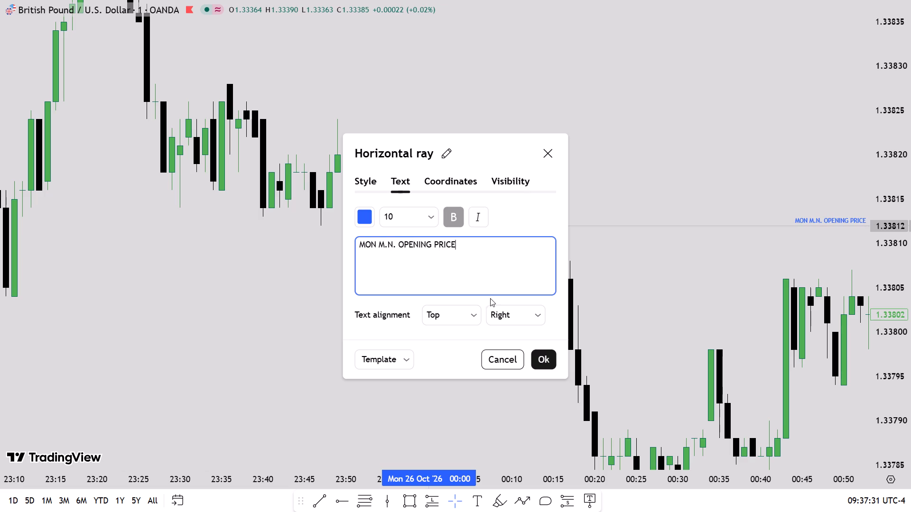
Set the ray label's vertical alignment to Middle, its font size to 8 and its text color to black.
click(460, 313)
click(447, 349)
click(392, 231)
click(396, 219)
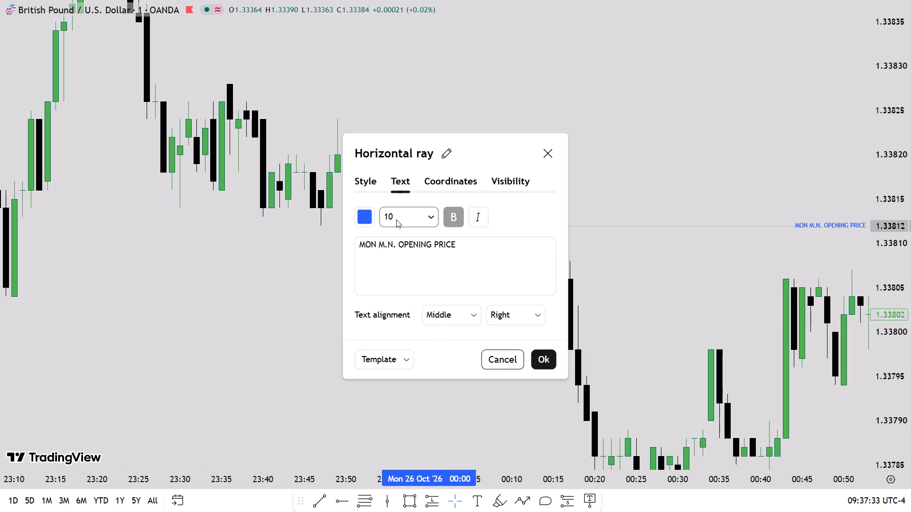
click(406, 240)
click(372, 218)
click(485, 237)
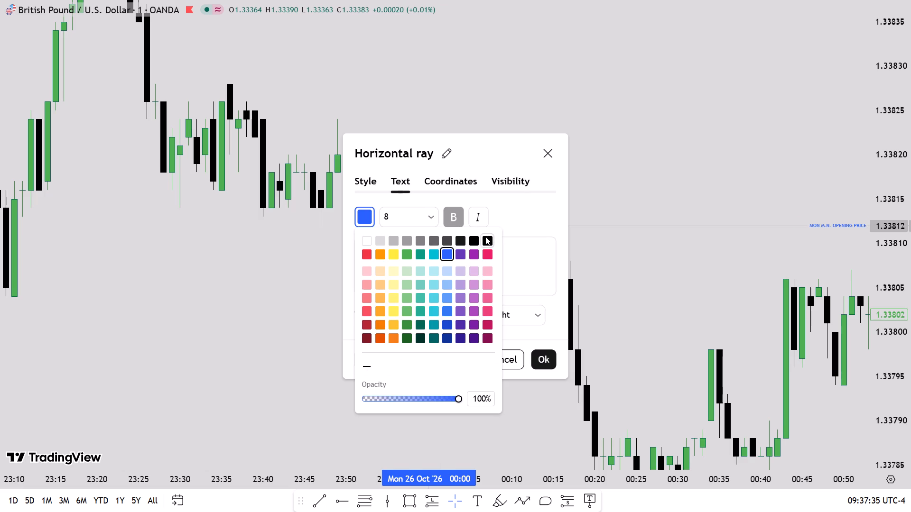
drag(672, 250, 621, 267)
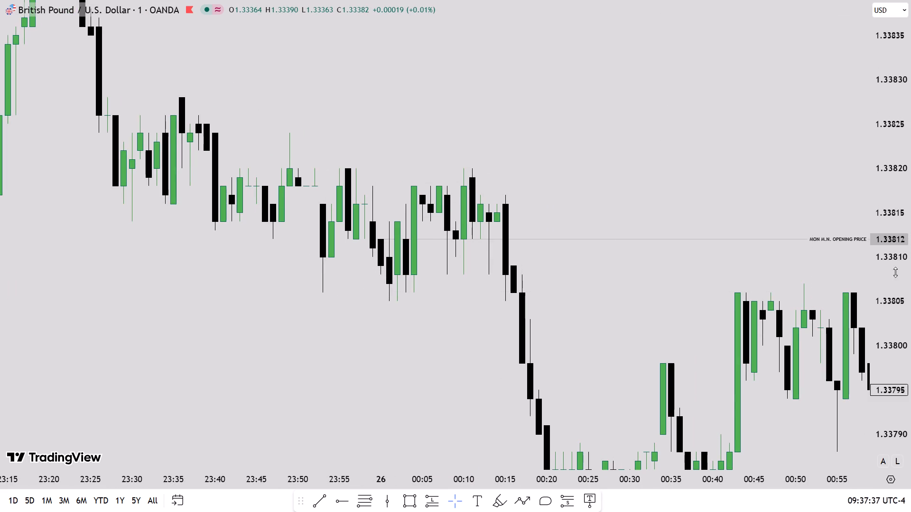
Examine the wider chart back to Fri 23 Oct around the midnight opening price, NWOG and RELATIVE EQUAL HIGHS levels.
scroll(910, 230, down, 3)
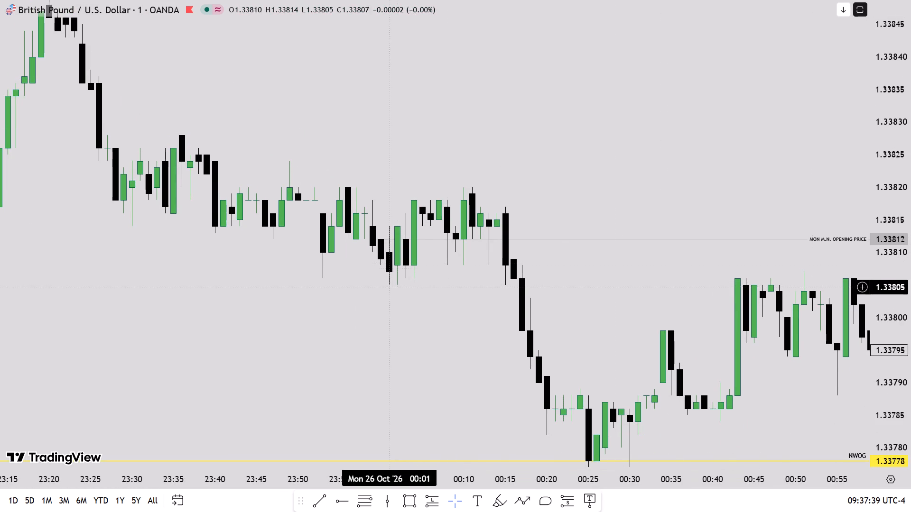
scroll(910, 180, down, 6)
scroll(661, 318, down, 9)
scroll(910, 287, down, 2)
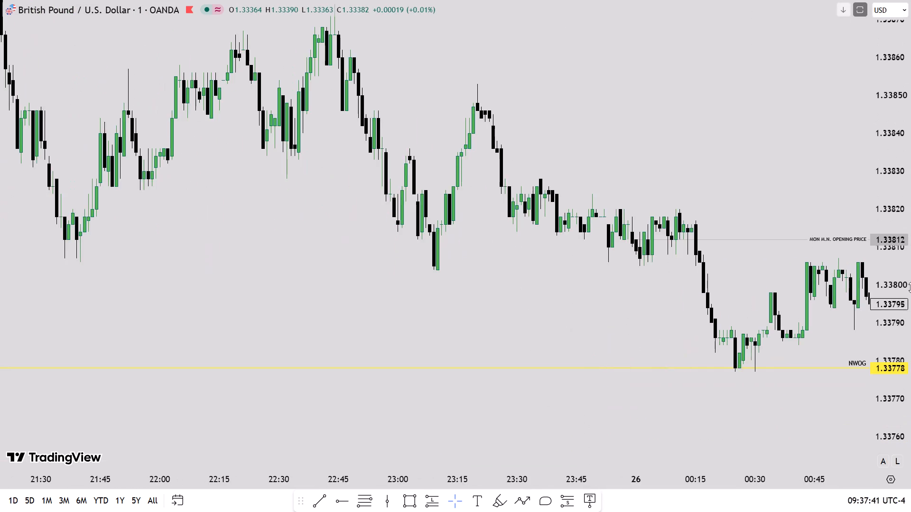
scroll(910, 287, down, 13)
scroll(910, 186, down, 7)
scroll(596, 323, down, 4)
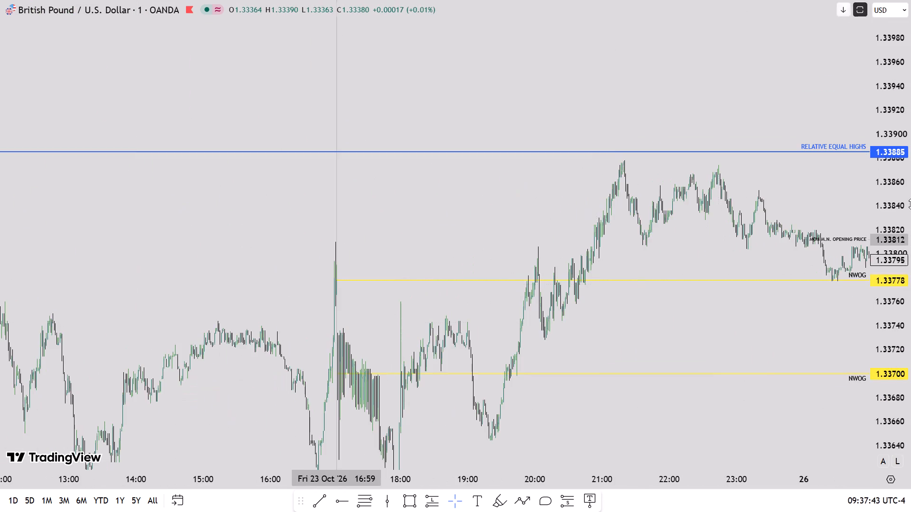
scroll(910, 204, down, 5)
scroll(910, 204, up, 9)
scroll(651, 223, down, 9)
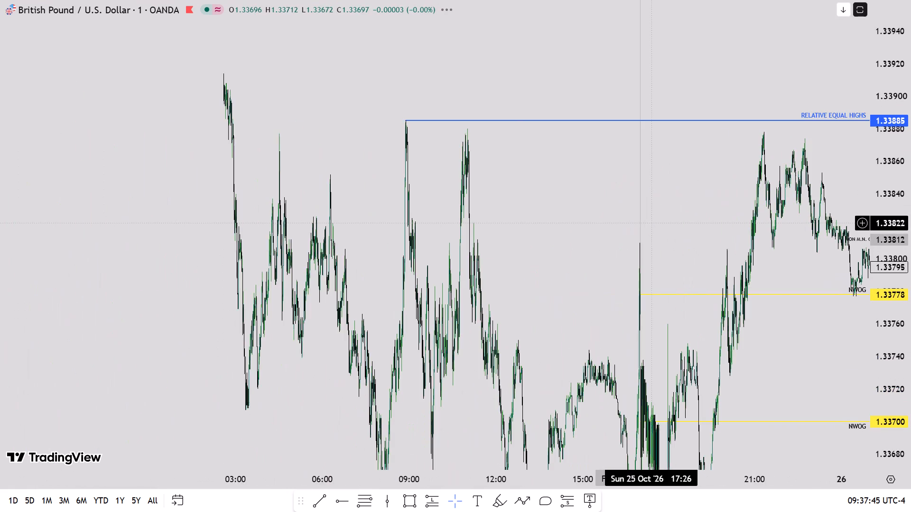
scroll(540, 223, up, 15)
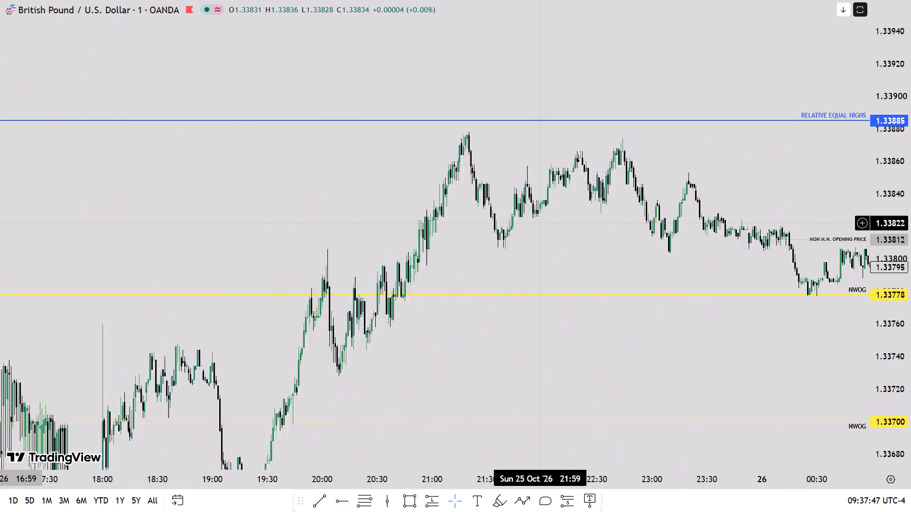
Draw a horizontal ray at 1.33878 starting from the Sun 25 Oct 21:20 swing high.
scroll(540, 223, up, 9)
drag(440, 161, 476, 313)
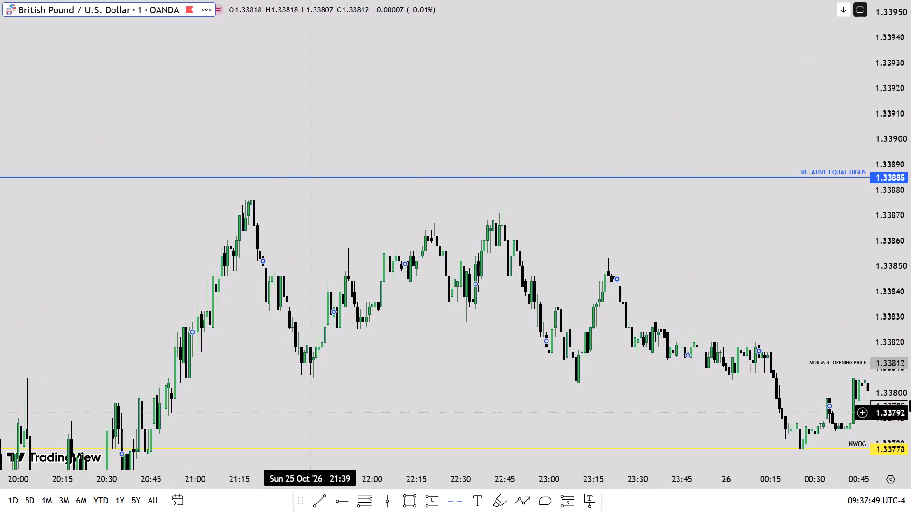
click(331, 502)
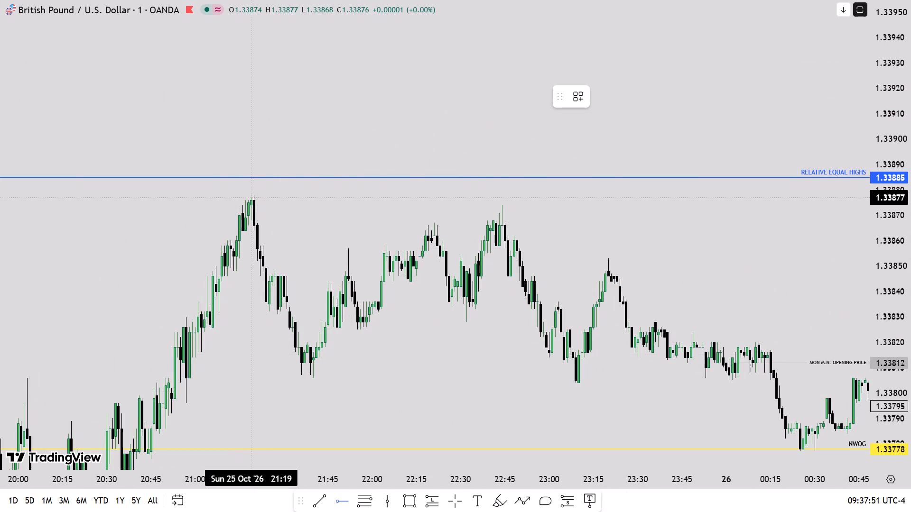
click(255, 195)
click(274, 243)
click(372, 195)
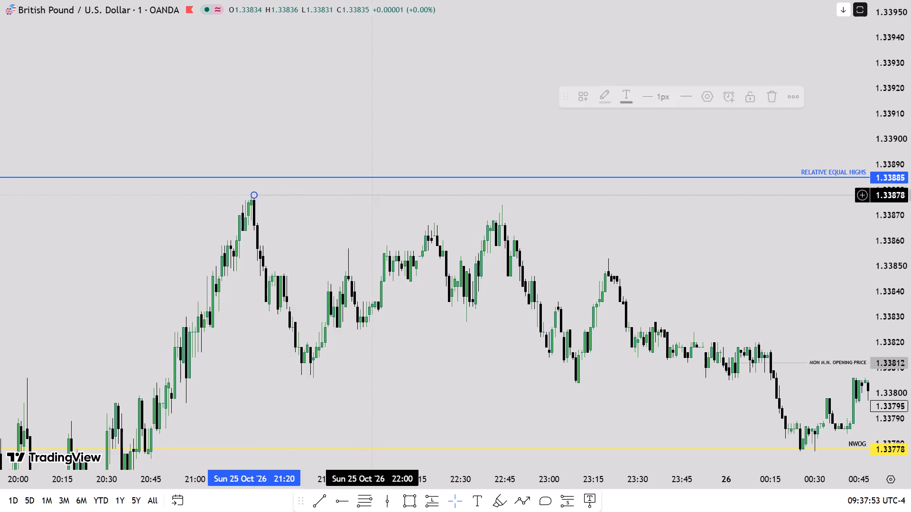
Set the 1.33878 ray's line color to blue and its thickness to 2px.
click(594, 96)
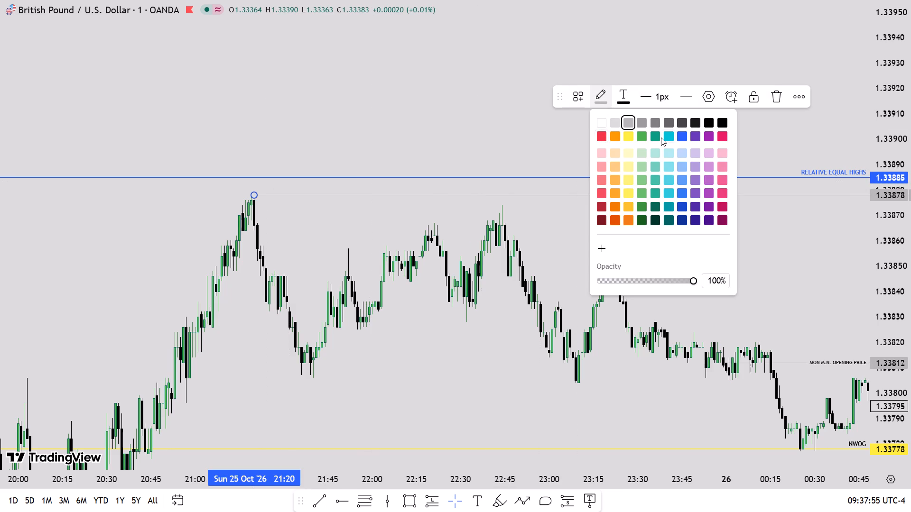
click(677, 137)
click(659, 91)
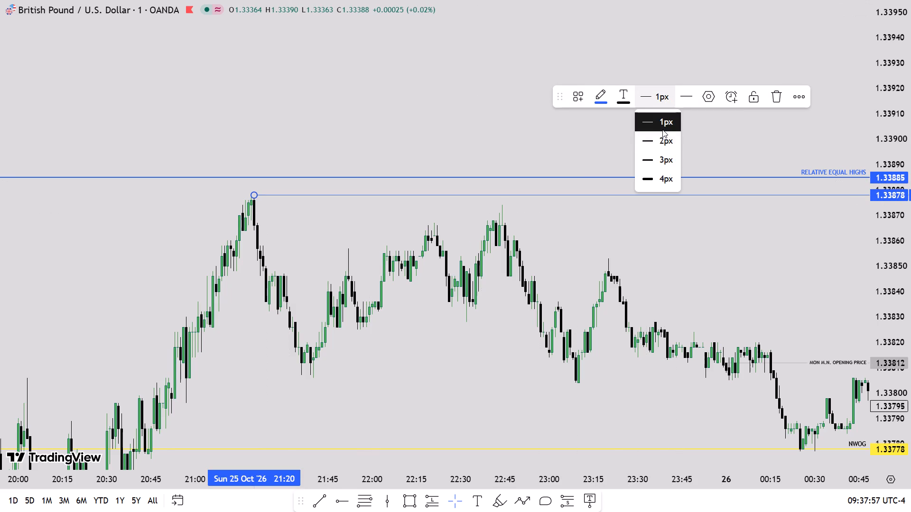
click(656, 146)
Enter "INI" as the label text of the 1.33878 horizontal ray.
drag(688, 223, 617, 268)
double_click(620, 225)
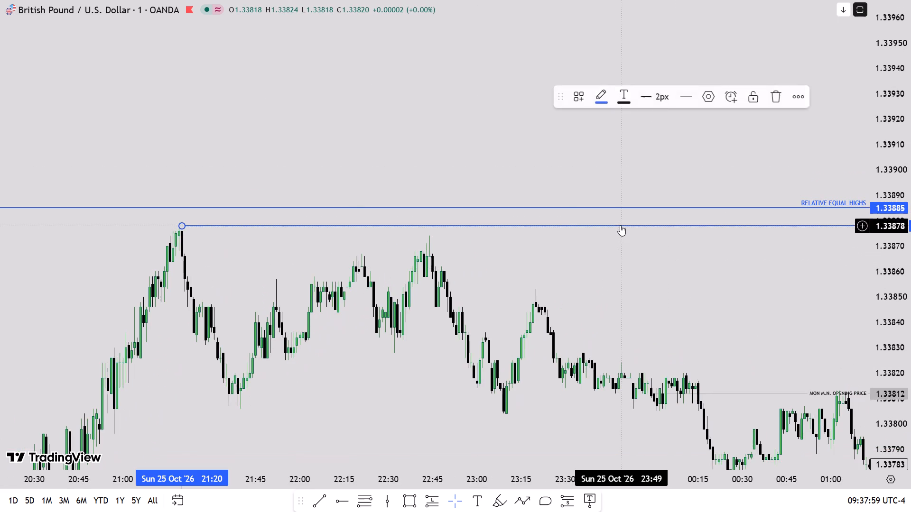
click(428, 255)
text(INI)
click(712, 287)
Check the coordinates of the LOWER QUADRANT trendline beside the 09:30 to 10:00 zone, leaving its settings as they are.
drag(713, 295, 100, 129)
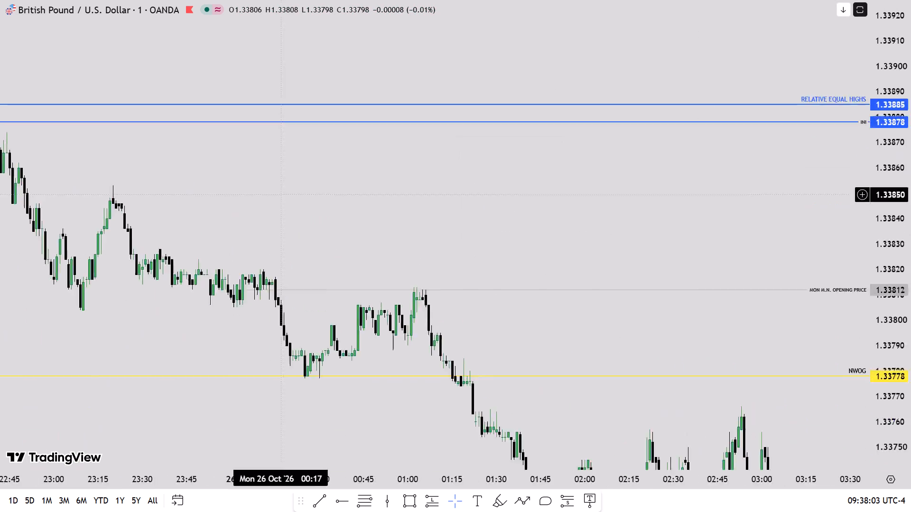
drag(100, 129, 31, 109)
scroll(910, 204, down, 9)
drag(728, 301, 176, 177)
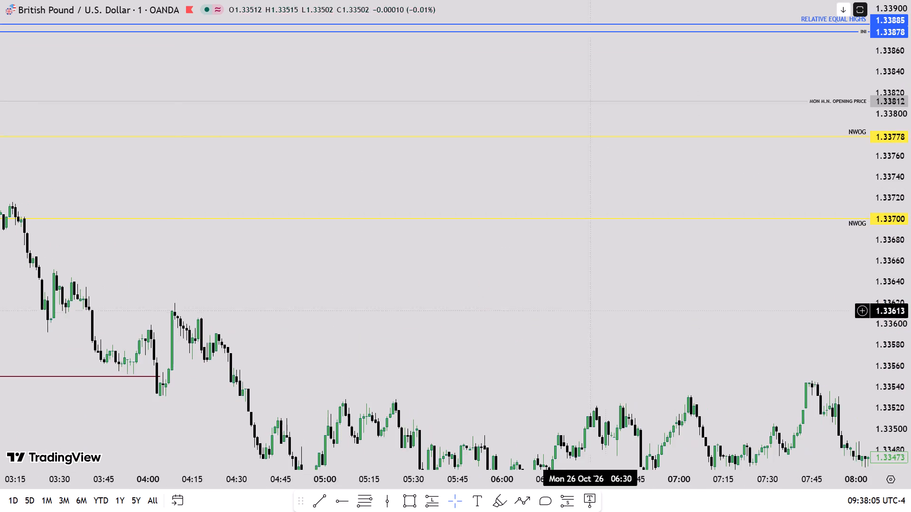
drag(639, 331, 134, 233)
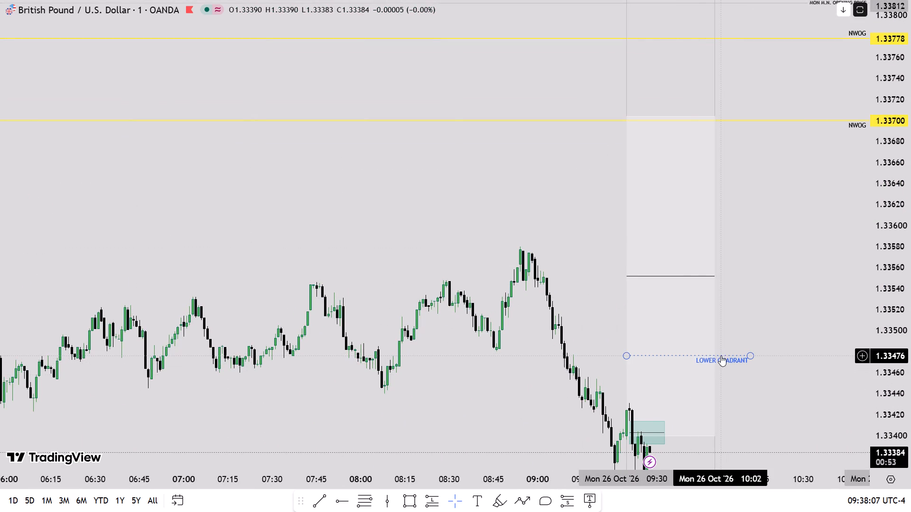
double_click(721, 356)
click(458, 186)
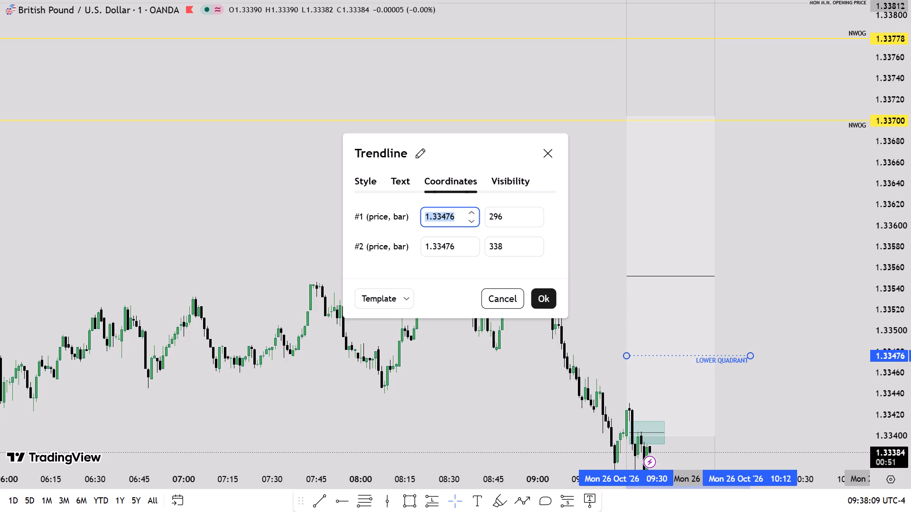
click(546, 153)
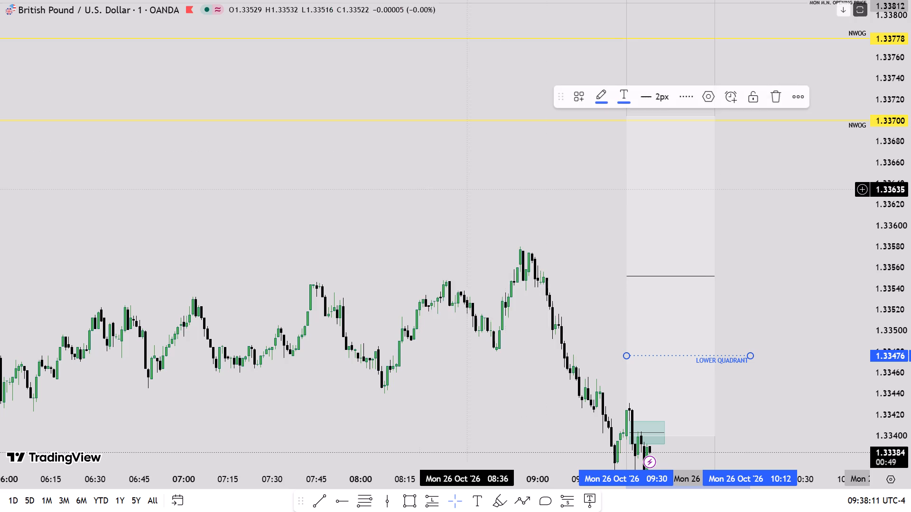
Complete the 1.33878 ray's label so that it reads "INITIAL LOW".
scroll(419, 199, down, 9)
scroll(910, 141, down, 4)
drag(359, 185, 753, 423)
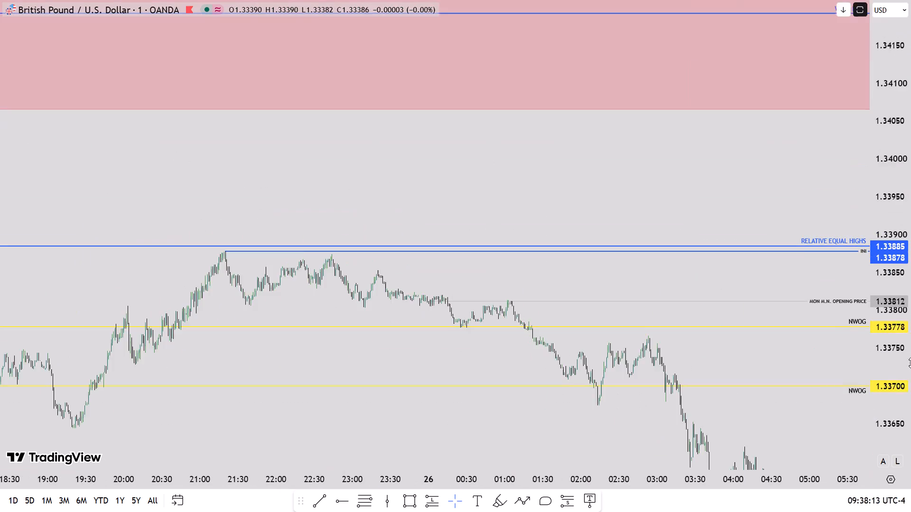
scroll(910, 361, up, 1)
scroll(910, 361, down, 1)
scroll(910, 361, up, 10)
drag(581, 413, 601, 217)
scroll(567, 254, up, 3)
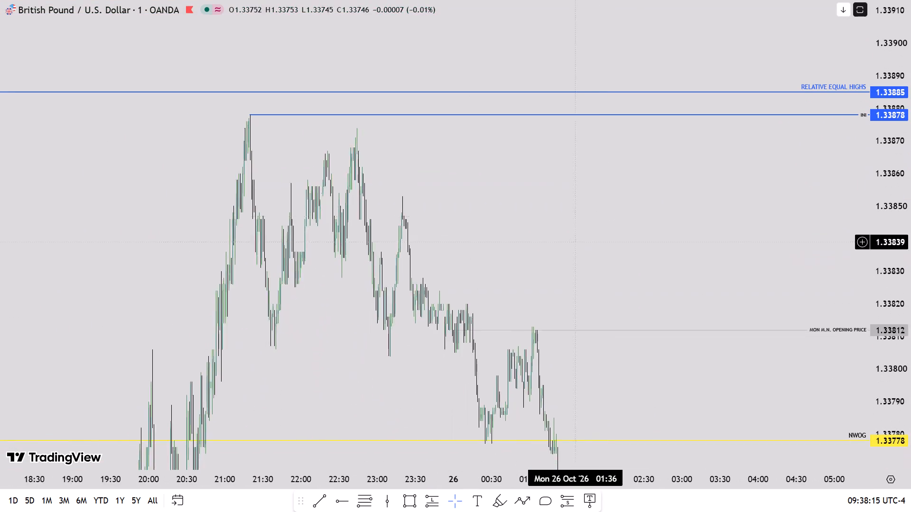
scroll(569, 251, up, 3)
click(465, 228)
drag(460, 224, 543, 322)
double_click(807, 209)
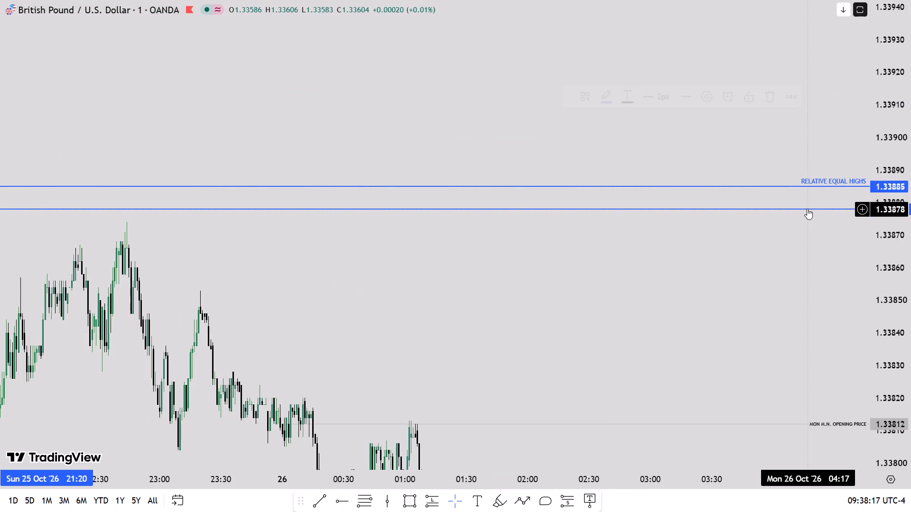
click(395, 218)
click(397, 273)
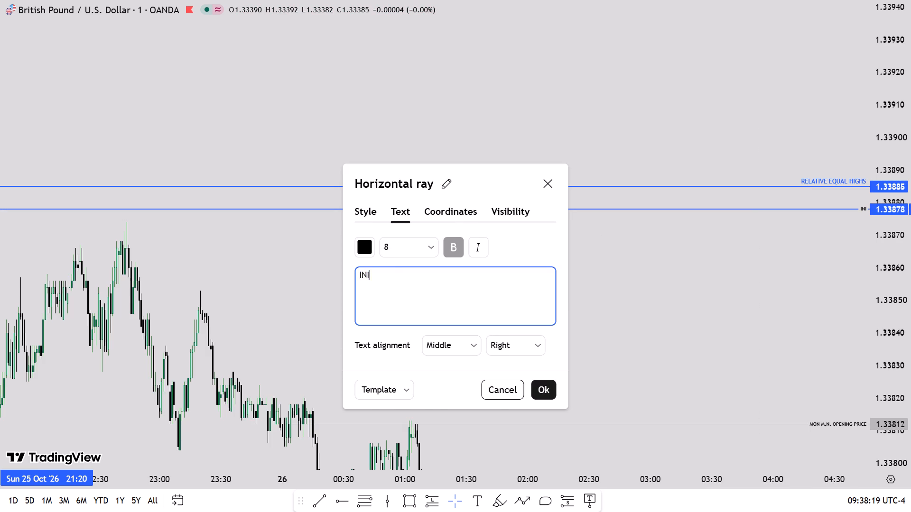
text(TIAL LOW)
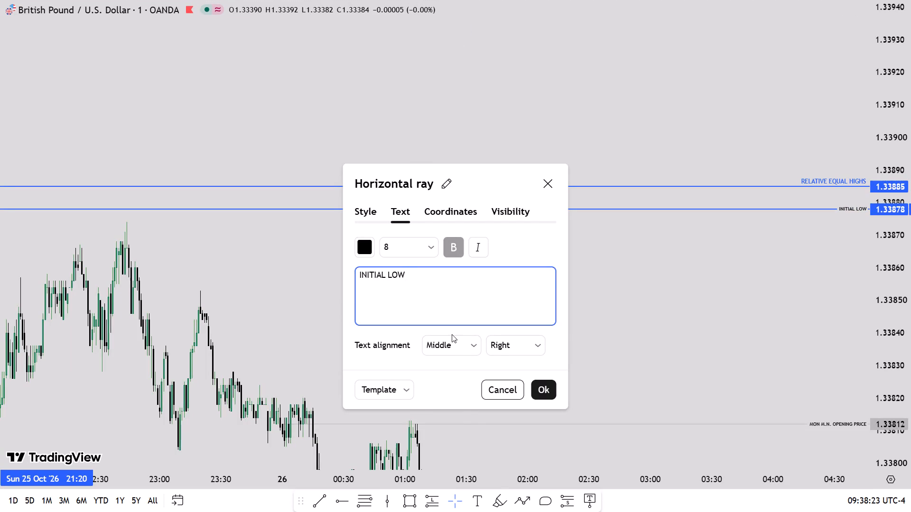
Align the INITIAL LOW label above its line, with font size 10 and blue text.
click(452, 337)
click(447, 363)
click(401, 245)
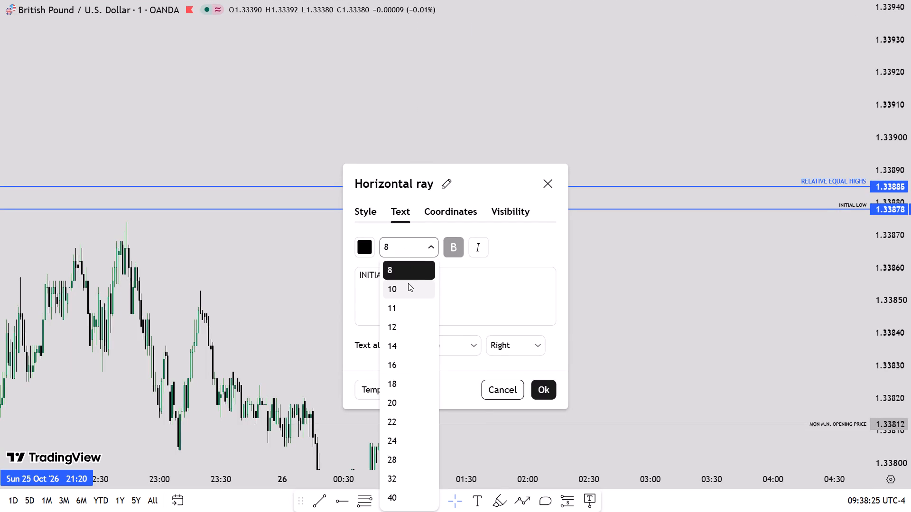
click(408, 283)
click(362, 254)
click(448, 284)
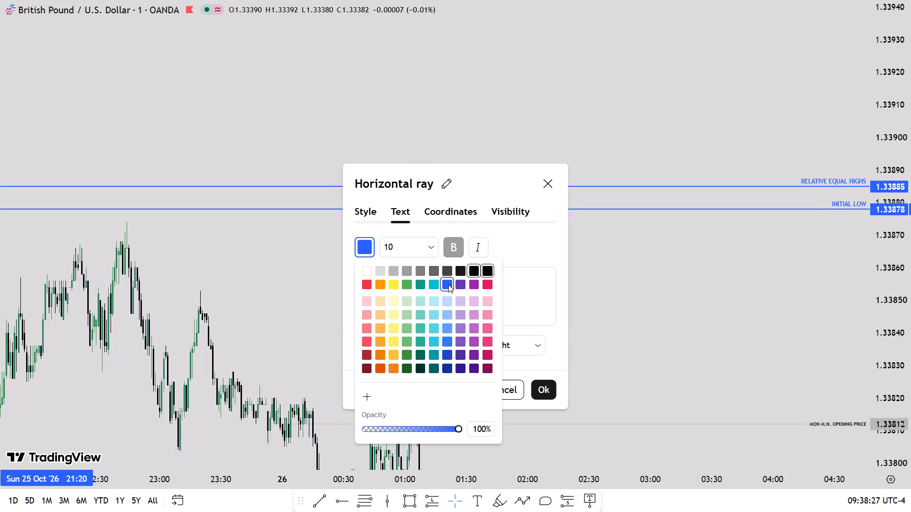
drag(545, 381, 549, 380)
Examine the 1-minute price action from the midnight opening price through to the 09:30 to 10:00 zone and LOWER QUADRANT.
drag(679, 342, 590, 244)
scroll(910, 242, down, 2)
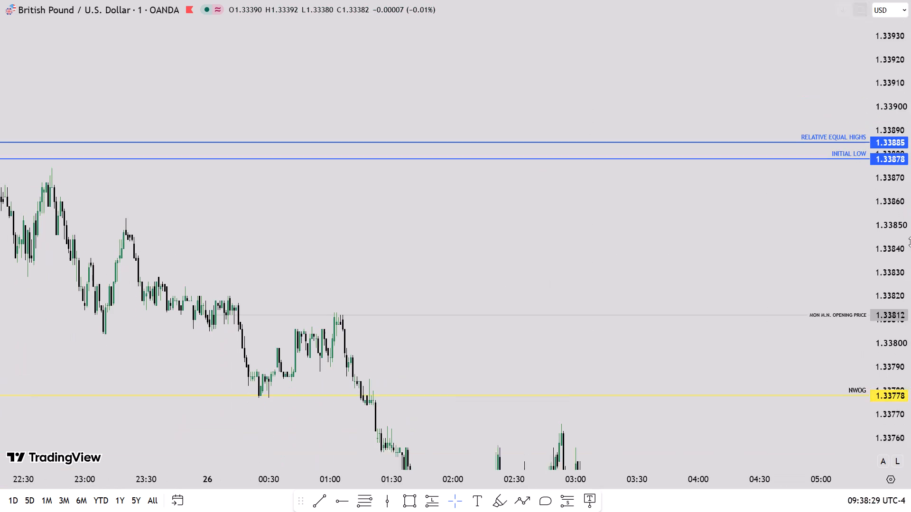
scroll(910, 242, down, 4)
scroll(385, 285, down, 2)
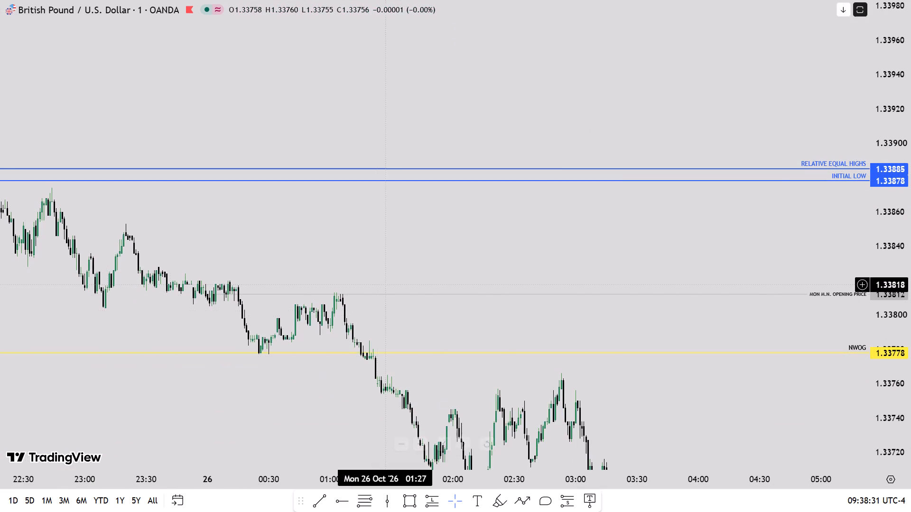
scroll(385, 285, down, 1)
drag(681, 281, 582, 194)
scroll(910, 336, up, 9)
scroll(910, 289, down, 5)
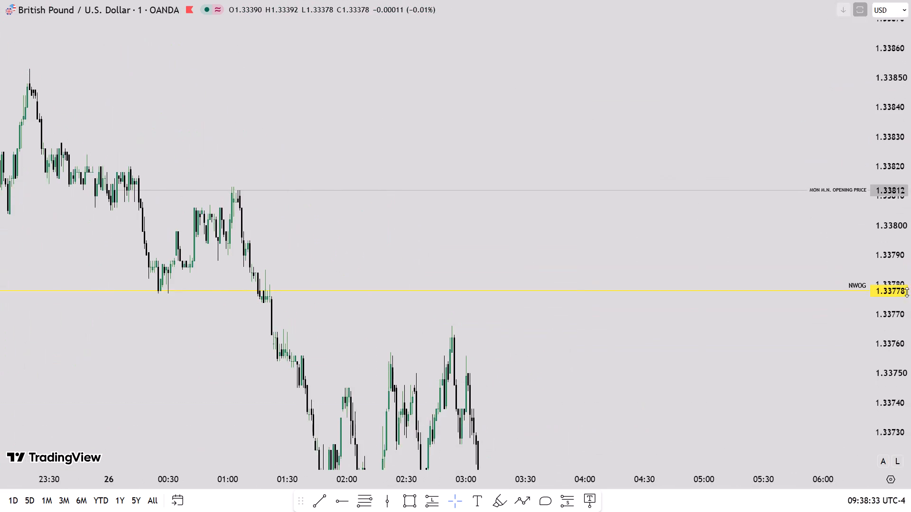
drag(638, 353, 205, 231)
scroll(910, 290, down, 9)
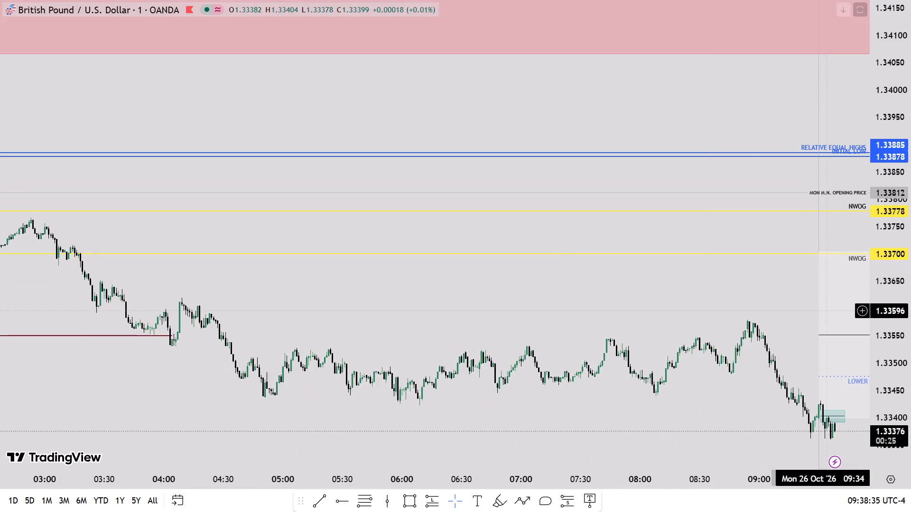
drag(706, 309, 376, 215)
scroll(372, 241, down, 4)
scroll(910, 275, up, 15)
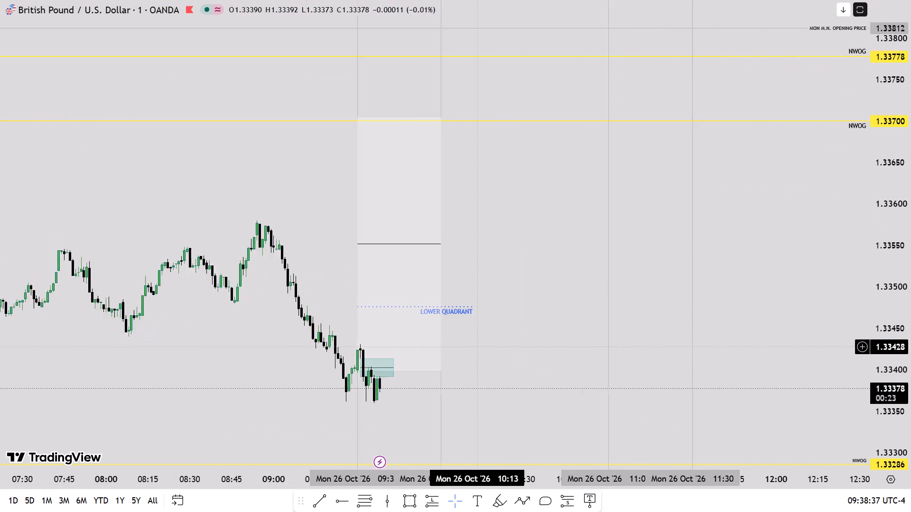
scroll(477, 347, up, 2)
drag(391, 362, 432, 362)
drag(384, 347, 603, 229)
scroll(910, 316, up, 5)
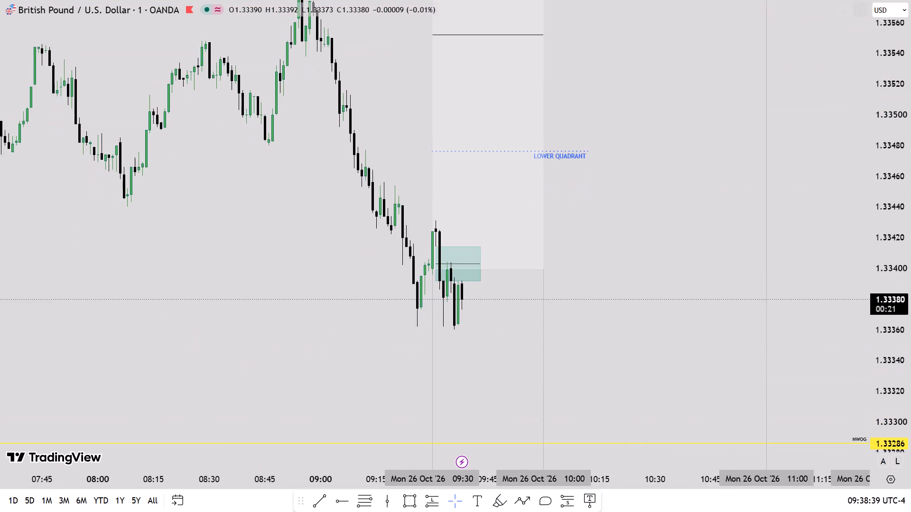
scroll(628, 341, up, 5)
drag(511, 362, 671, 361)
scroll(910, 276, down, 10)
scroll(440, 299, down, 2)
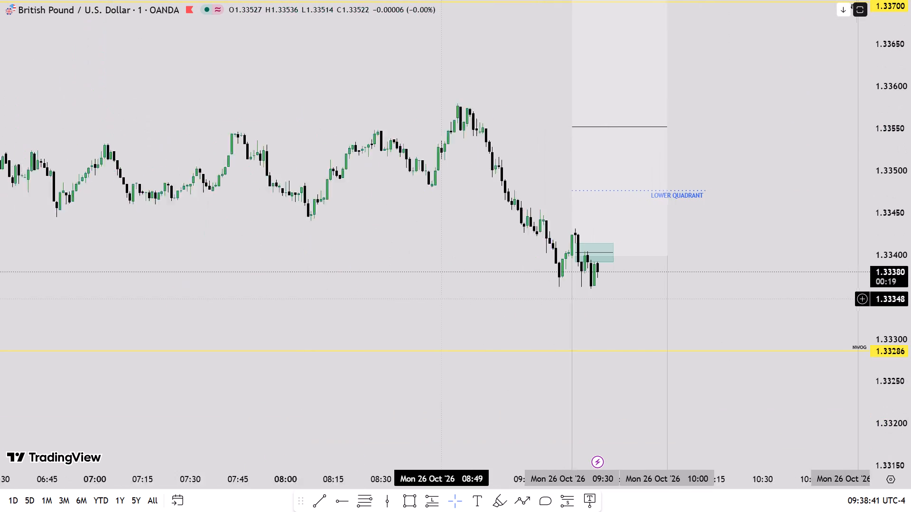
Examine the wider 1-minute chart back past Fri 23 Oct, comparing RELATIVE EQUAL LOWS, RELATIVE EQUAL HIGHS and the NWOG levels.
scroll(440, 299, down, 1)
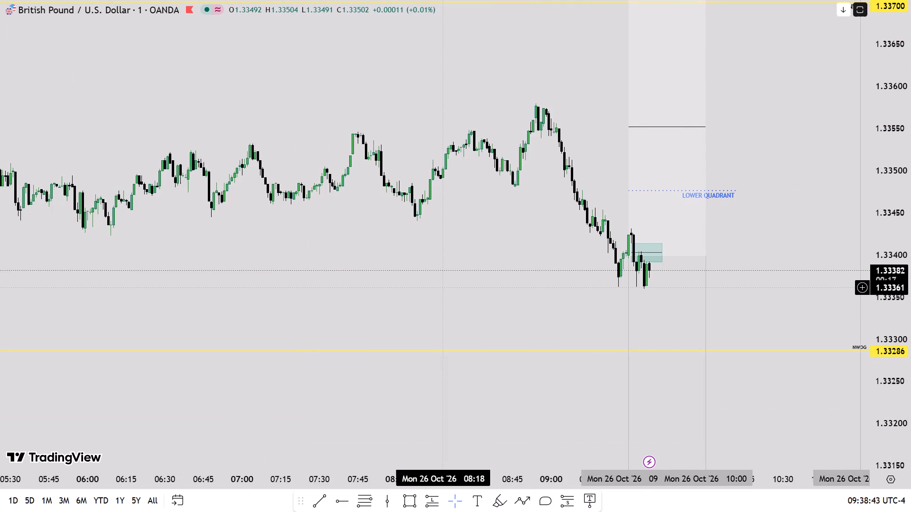
scroll(442, 288, down, 3)
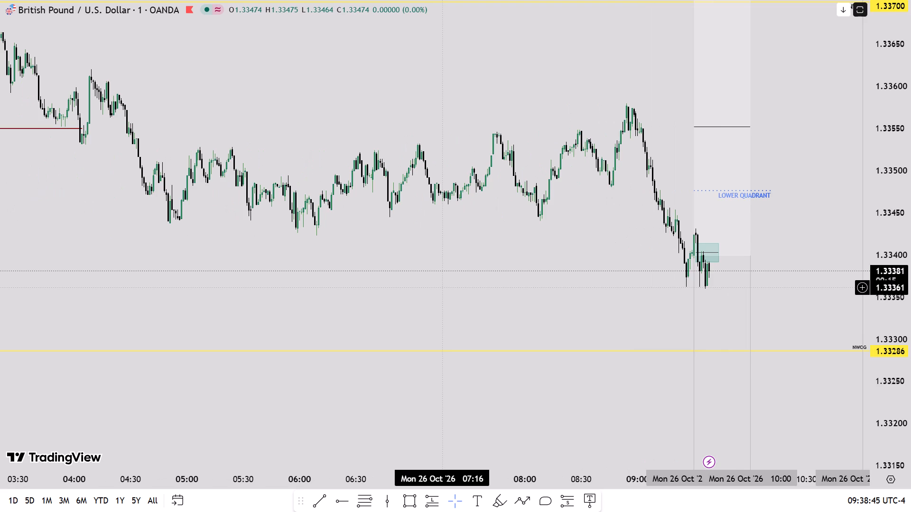
scroll(442, 288, down, 3)
scroll(515, 227, down, 1)
drag(654, 227, 624, 273)
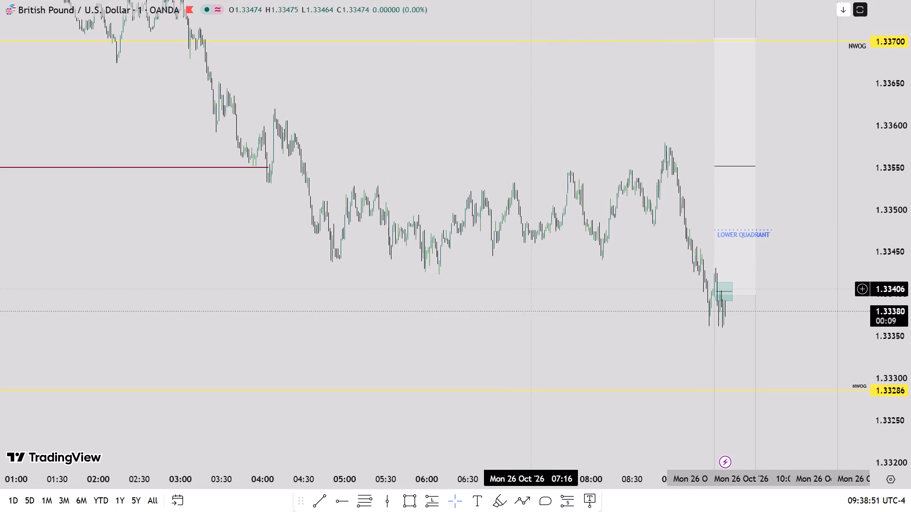
drag(483, 286, 482, 226)
scroll(910, 233, down, 5)
scroll(498, 333, down, 9)
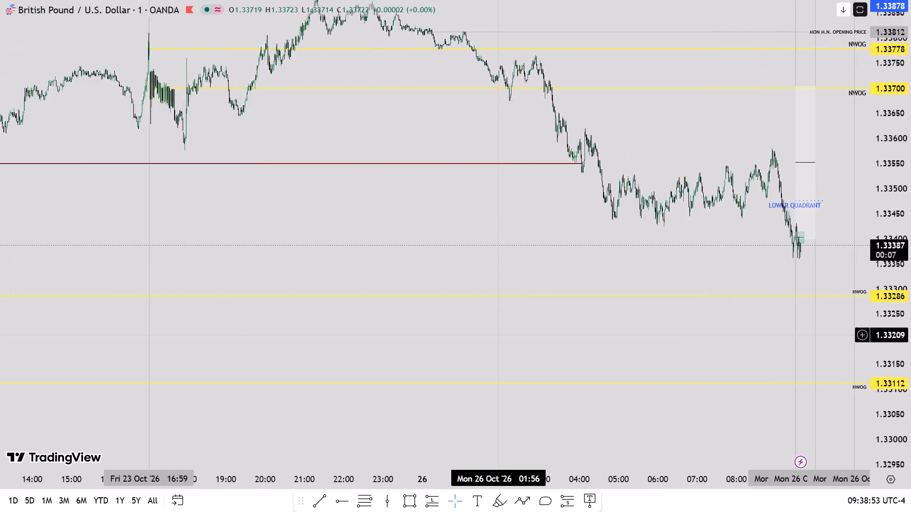
scroll(498, 335, down, 12)
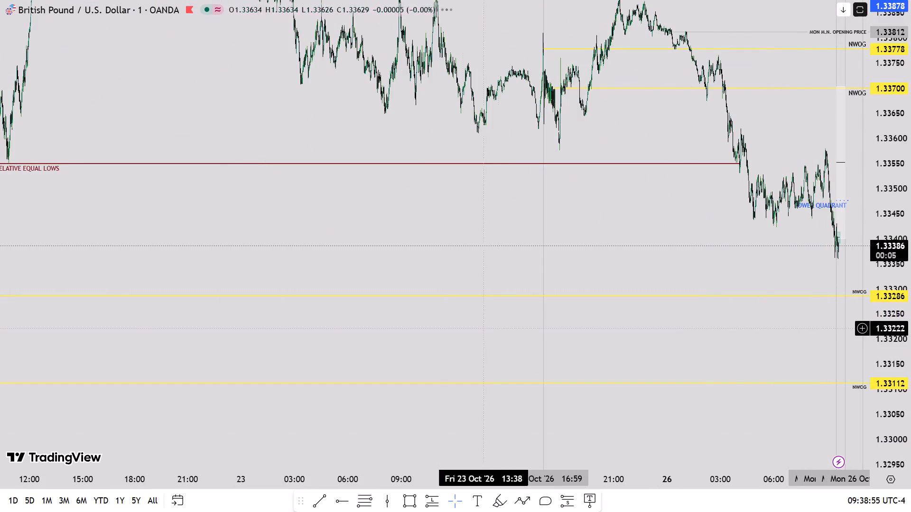
drag(363, 263, 459, 322)
scroll(910, 328, down, 3)
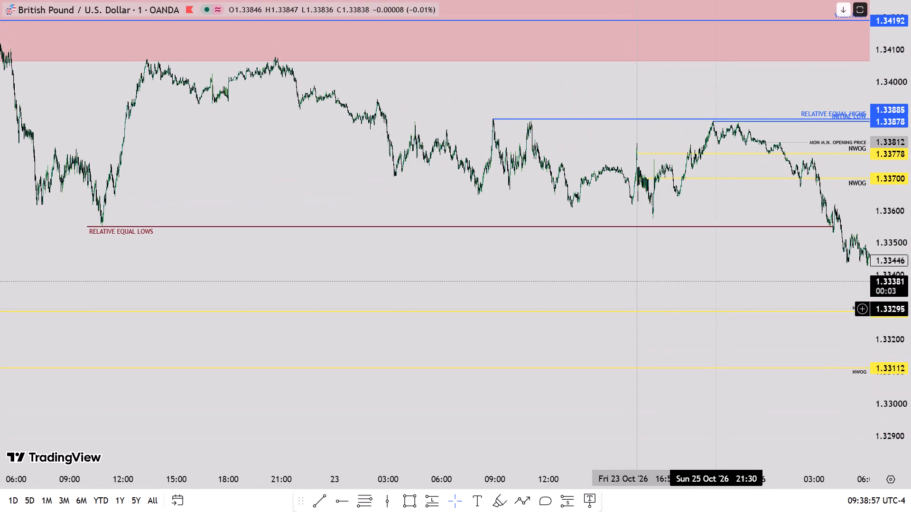
Switch the chart to the 1-hour timeframe and reset the chart view.
text(1H)
key(Return)
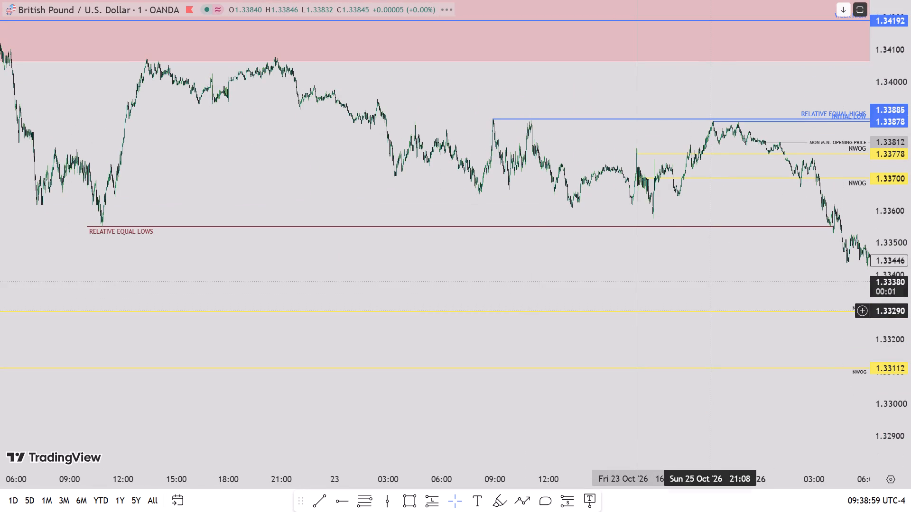
right_click(660, 228)
click(695, 213)
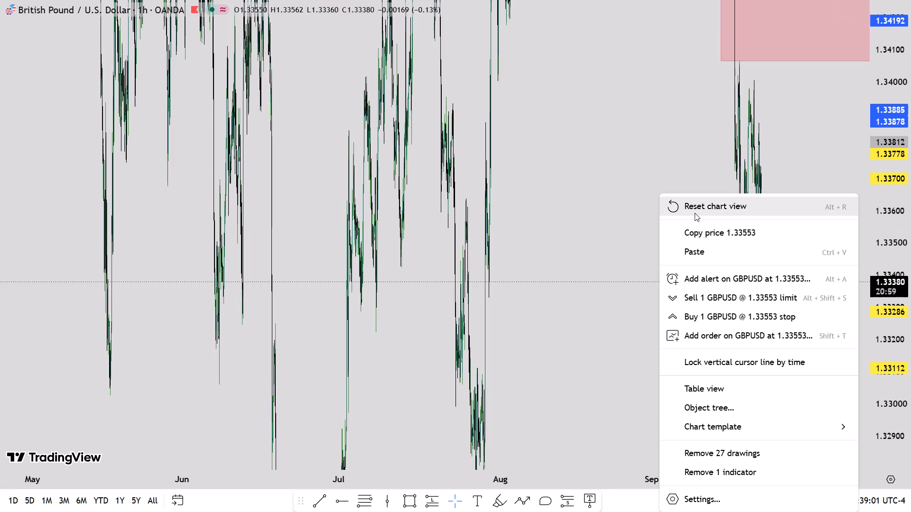
Hide the large pink zone around WEEK HIGH on the minutes and hours timeframes.
scroll(577, 303, up, 5)
scroll(910, 182, up, 4)
drag(627, 233, 391, 391)
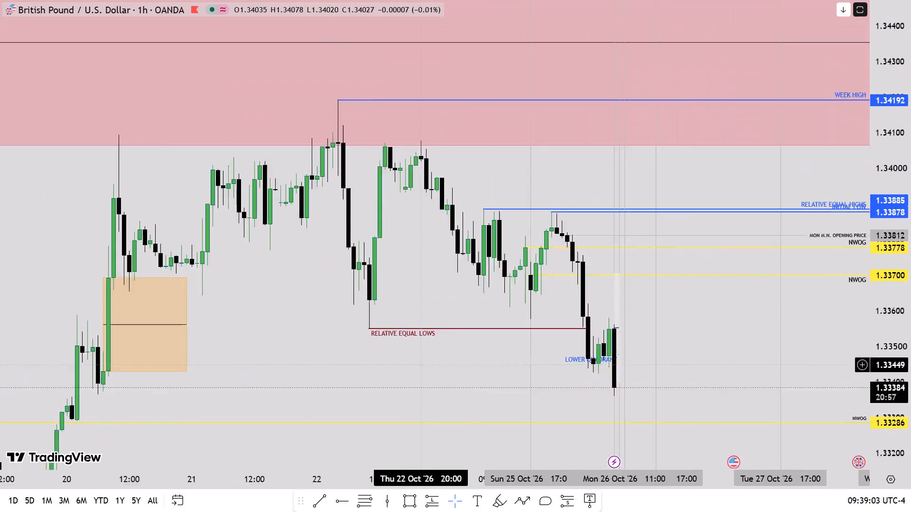
drag(391, 391, 357, 420)
scroll(910, 225, down, 5)
double_click(755, 217)
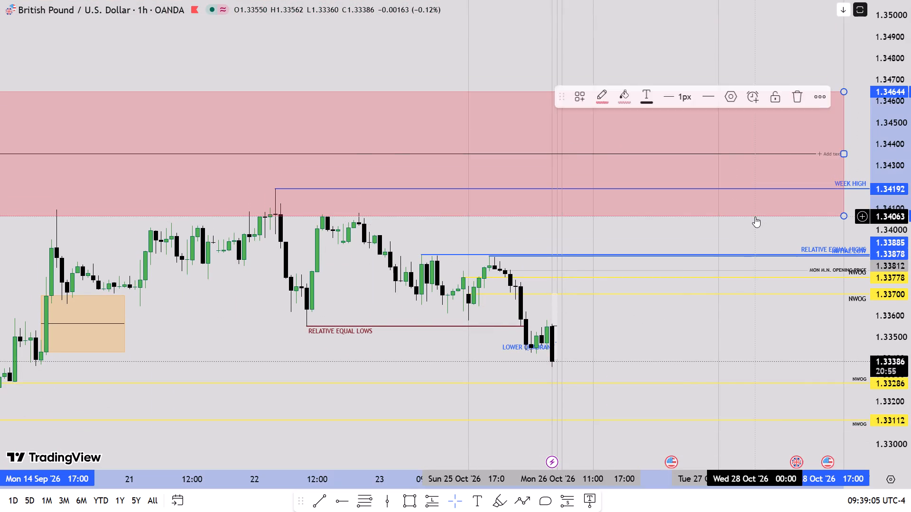
click(445, 180)
click(507, 183)
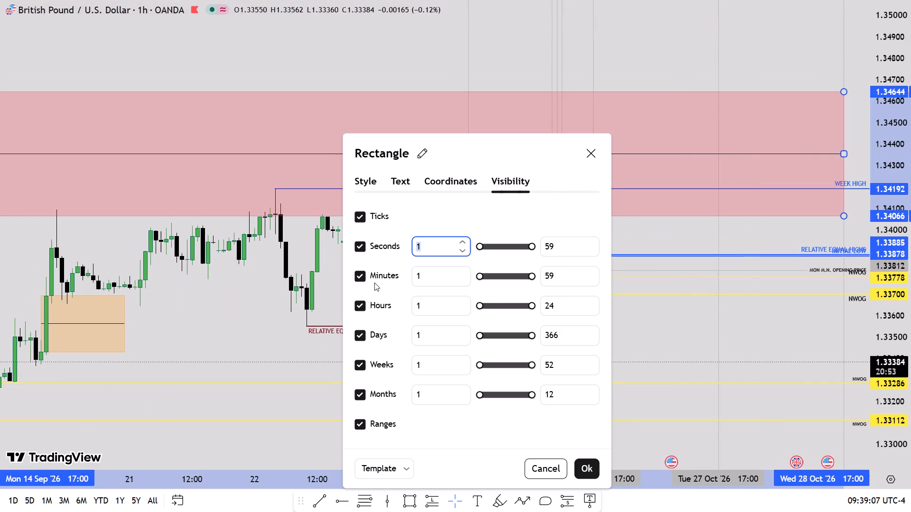
click(357, 272)
click(360, 303)
click(590, 466)
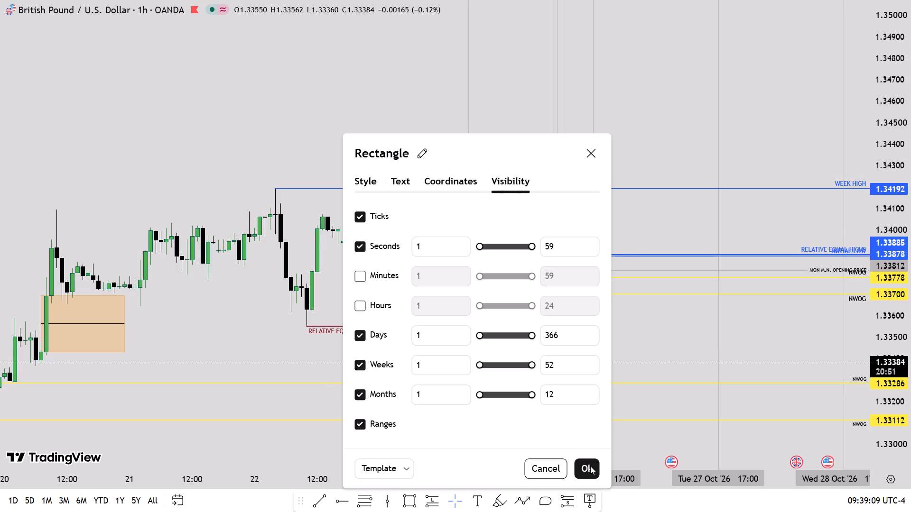
Examine the 1-hour price action from RELATIVE EQUAL HIGHS and the NWOG levels down through RELATIVE EQUAL LOWS to LOWER QUADRANT.
drag(637, 344, 632, 301)
scroll(910, 319, up, 7)
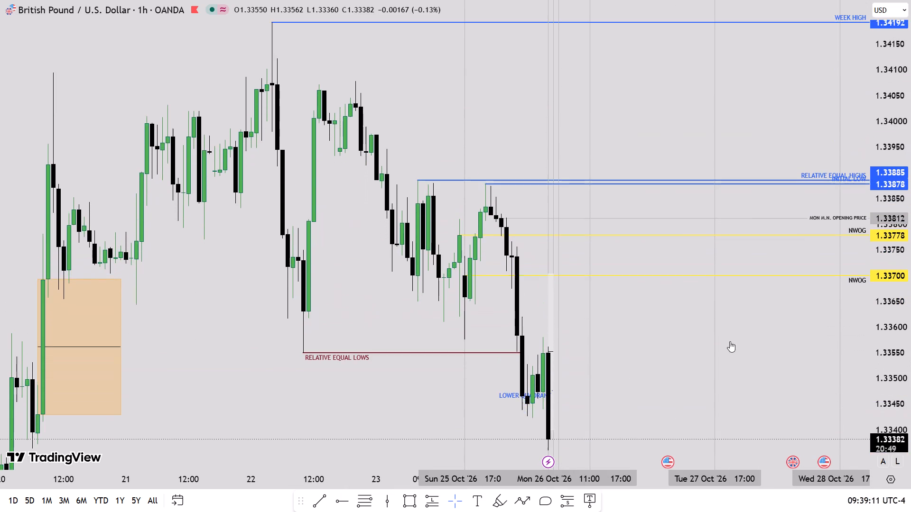
scroll(602, 342, up, 4)
drag(514, 348, 586, 316)
scroll(910, 324, up, 5)
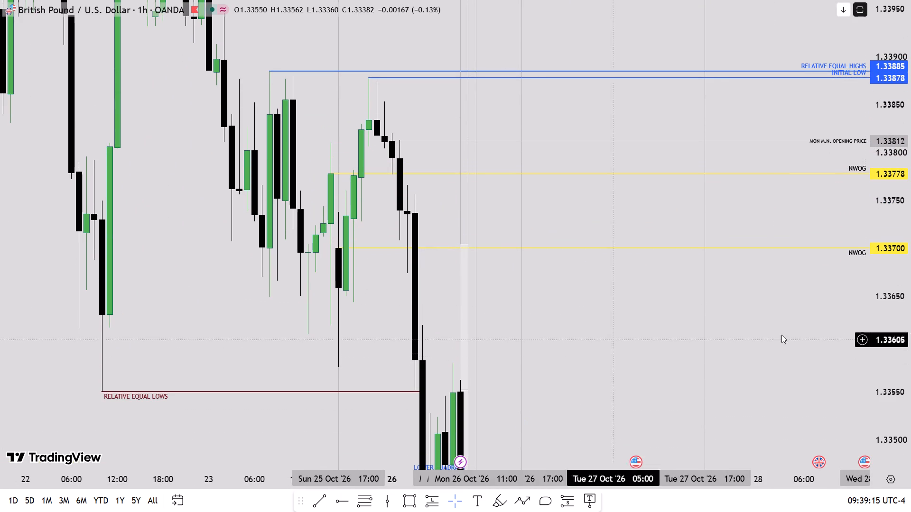
scroll(910, 335, down, 2)
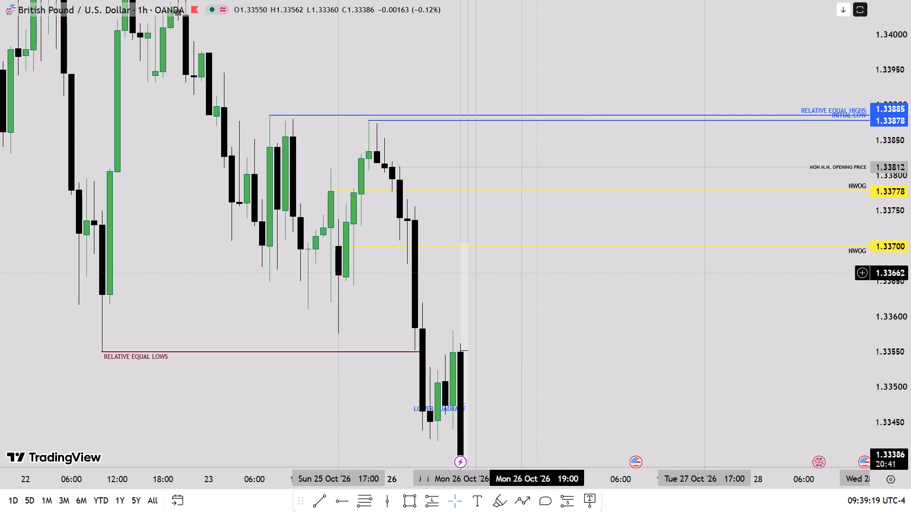
scroll(910, 295, up, 1)
scroll(910, 295, down, 1)
scroll(910, 295, up, 2)
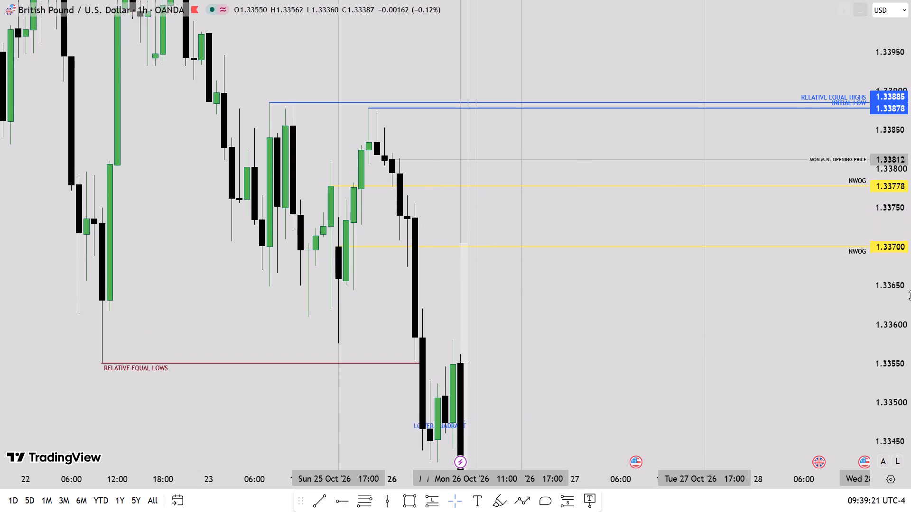
scroll(910, 295, up, 5)
scroll(910, 295, down, 11)
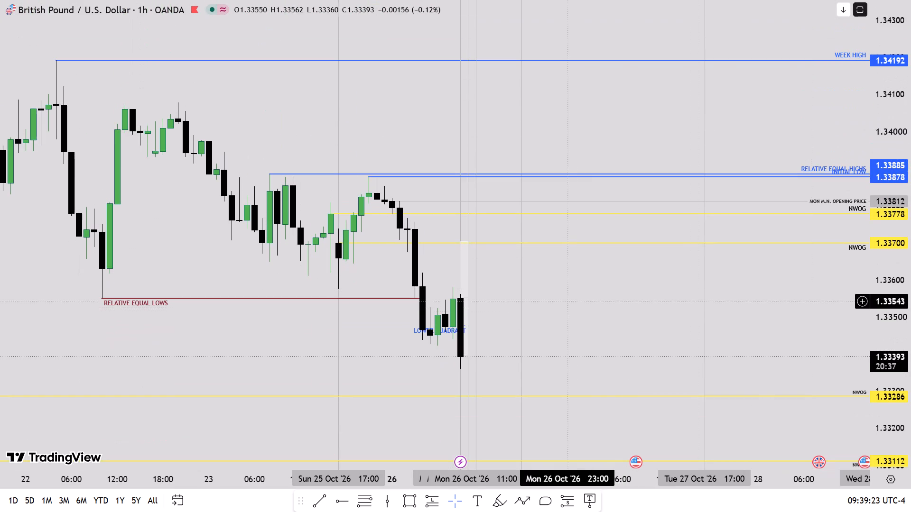
drag(576, 288, 586, 330)
scroll(910, 280, up, 5)
drag(585, 376, 565, 329)
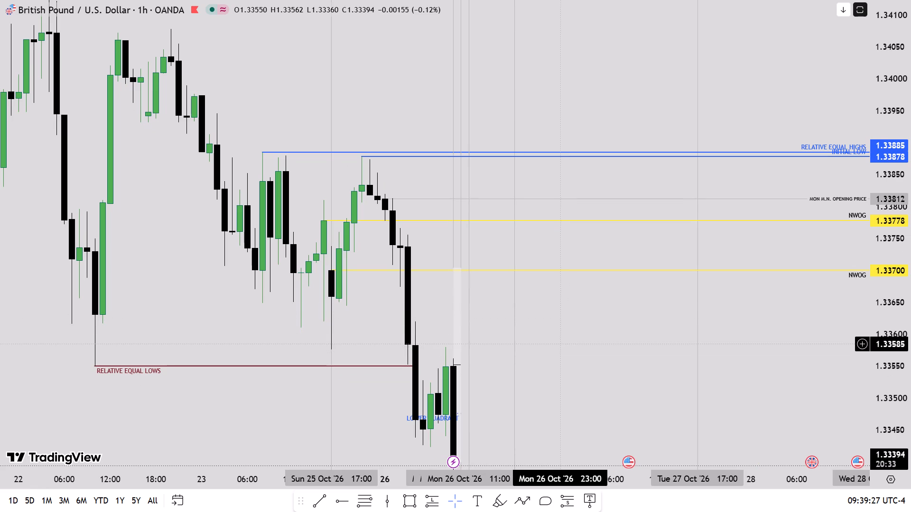
Draw a rectangle zone from about 1.33674 to 1.33620, spanning 02:00 to 09:00 on Mon 26 Oct.
click(410, 503)
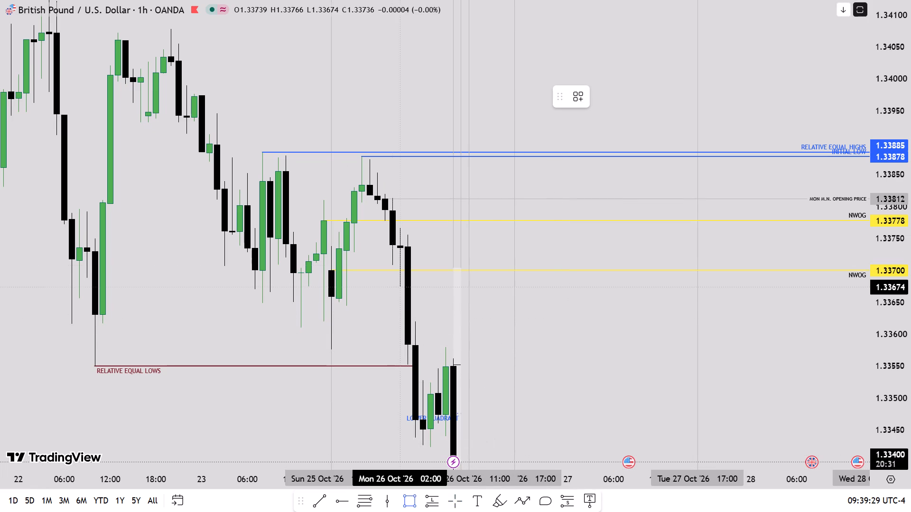
click(397, 280)
click(416, 312)
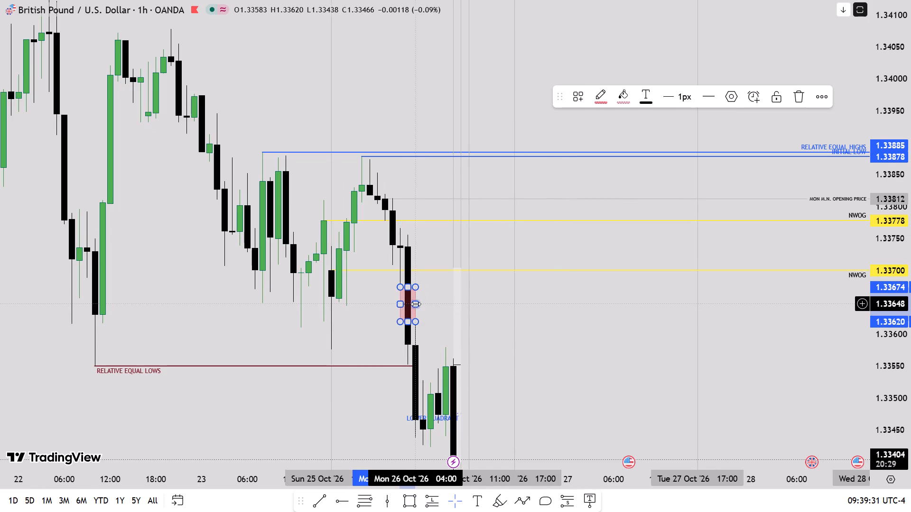
drag(416, 304, 452, 303)
click(348, 341)
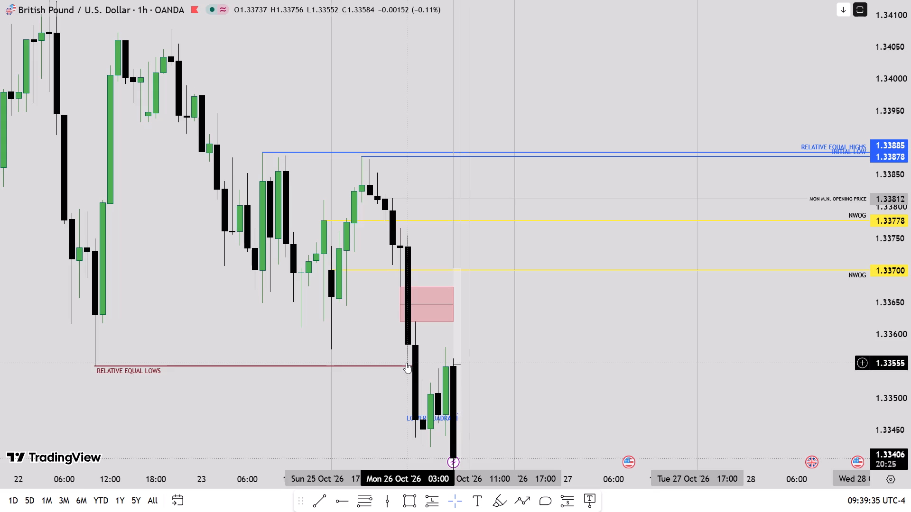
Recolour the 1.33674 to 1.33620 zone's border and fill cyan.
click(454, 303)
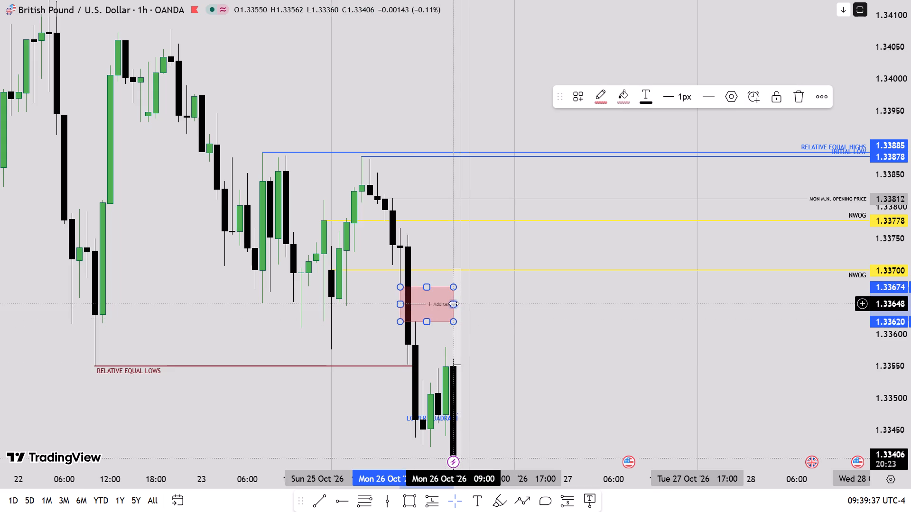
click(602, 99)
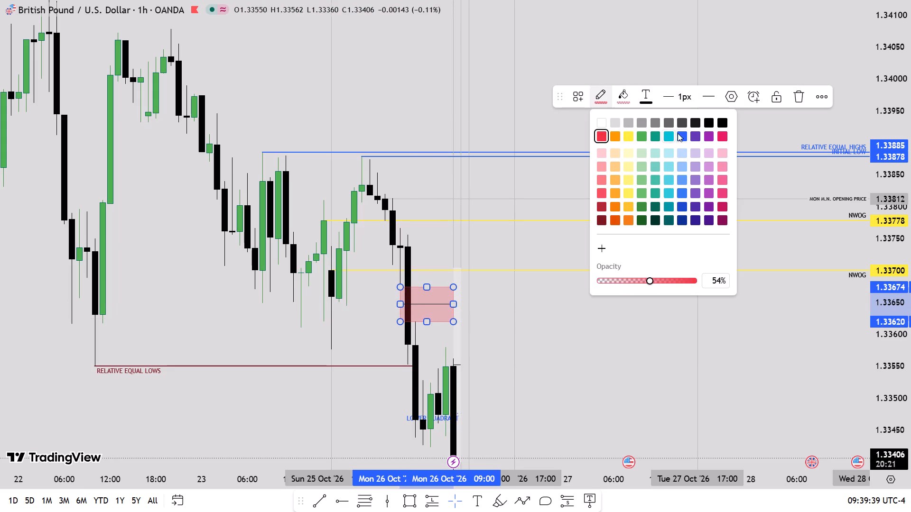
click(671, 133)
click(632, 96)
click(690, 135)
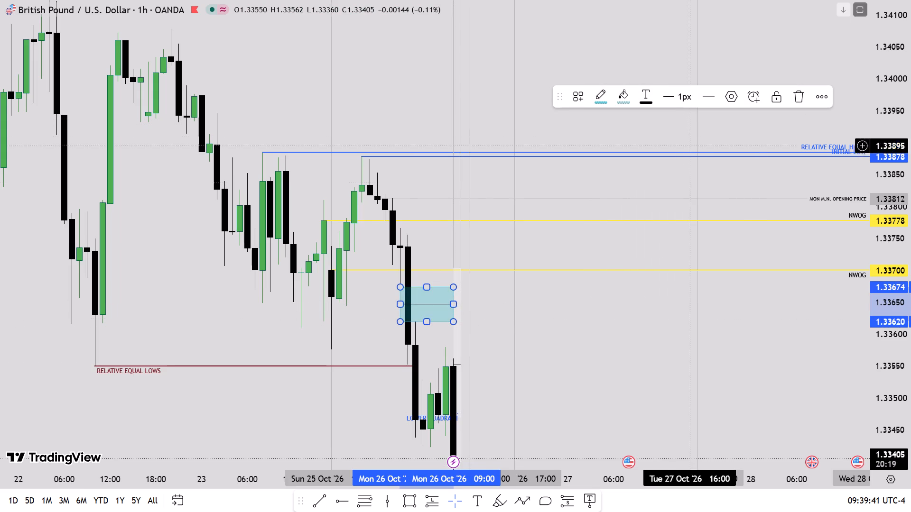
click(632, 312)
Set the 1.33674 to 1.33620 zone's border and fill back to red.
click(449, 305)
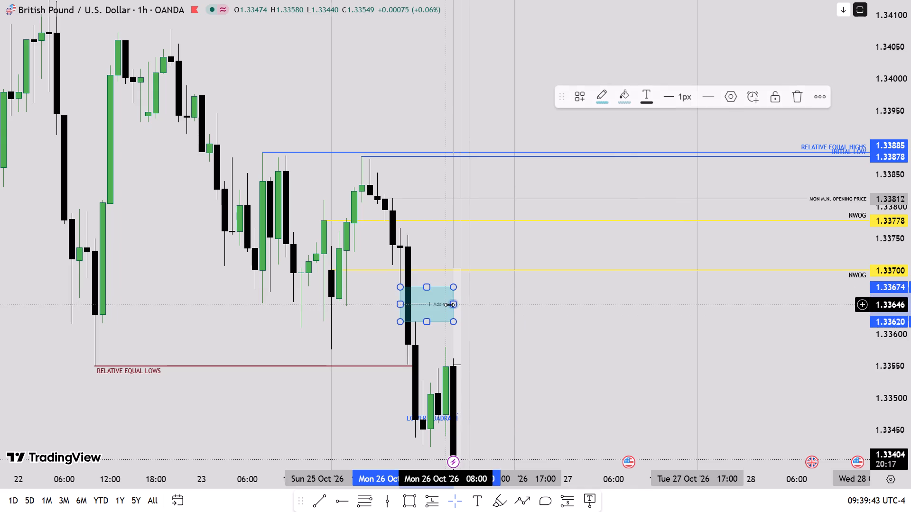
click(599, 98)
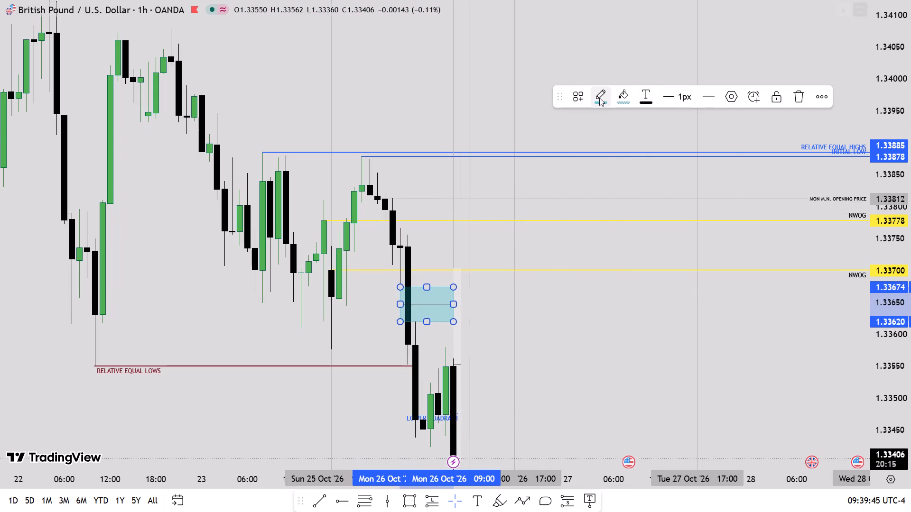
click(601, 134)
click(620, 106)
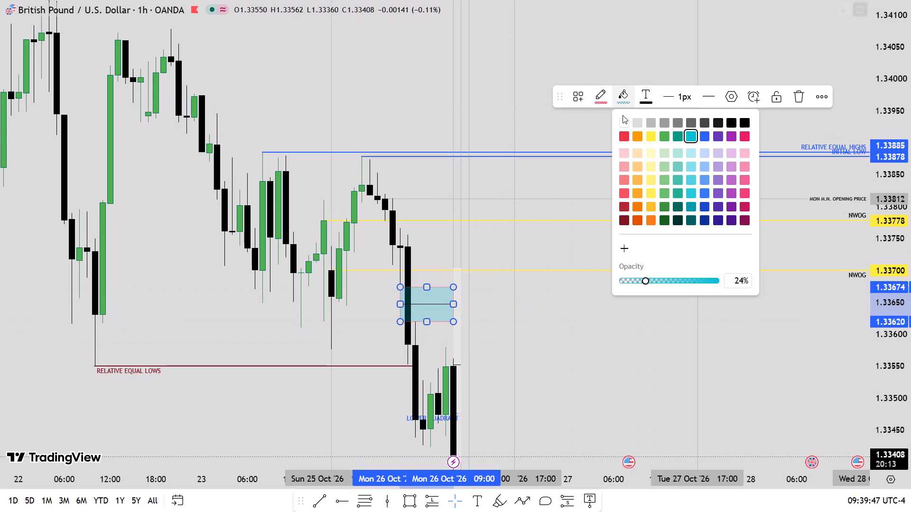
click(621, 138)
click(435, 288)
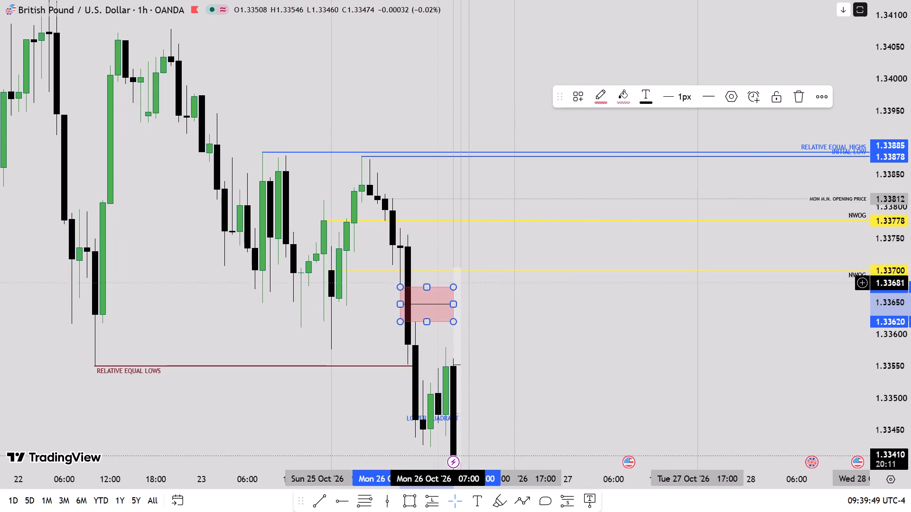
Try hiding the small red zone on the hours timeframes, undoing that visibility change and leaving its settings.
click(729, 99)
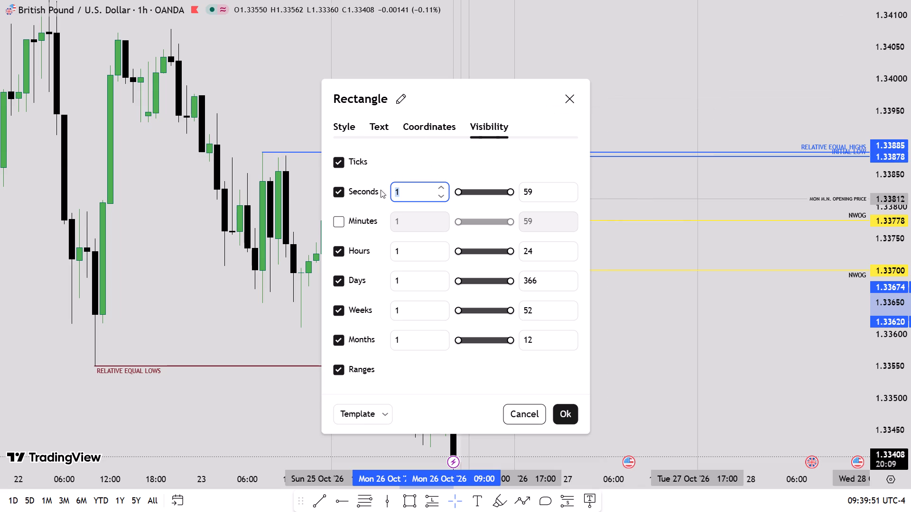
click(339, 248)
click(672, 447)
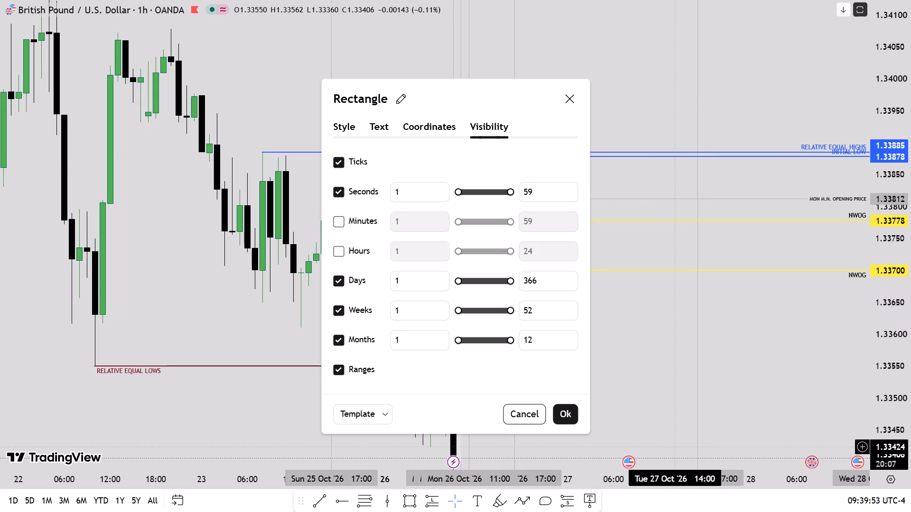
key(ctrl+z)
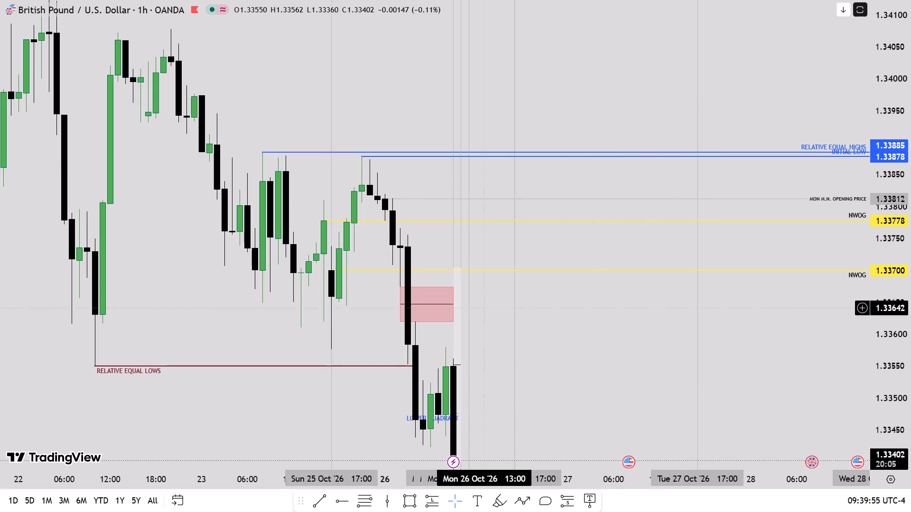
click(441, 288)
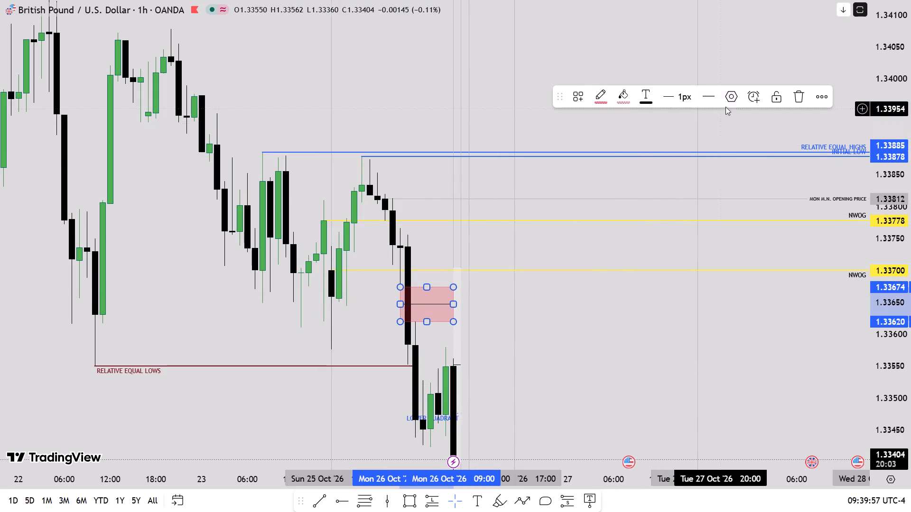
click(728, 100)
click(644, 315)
Extend the orange zone that starts on Tue 20 Oct so its end reaches early Thu 22 Oct.
drag(636, 366, 484, 238)
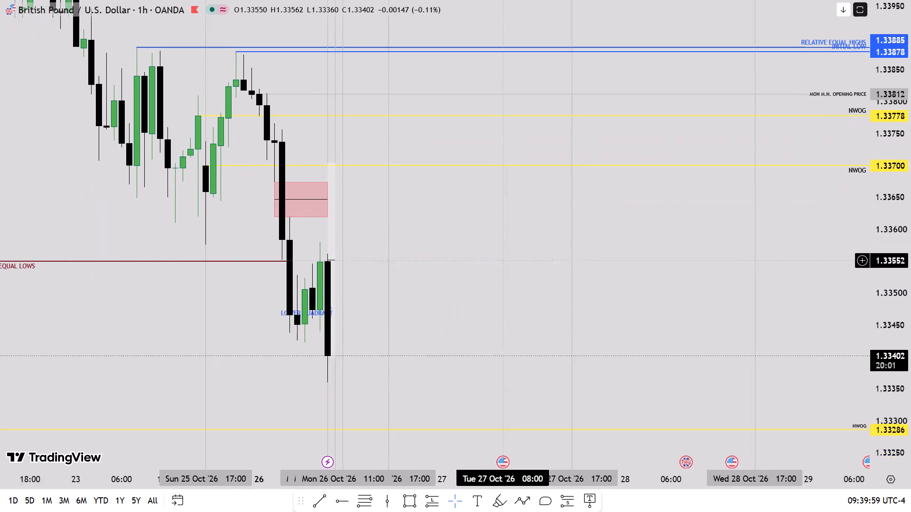
scroll(910, 234, down, 3)
scroll(486, 214, down, 4)
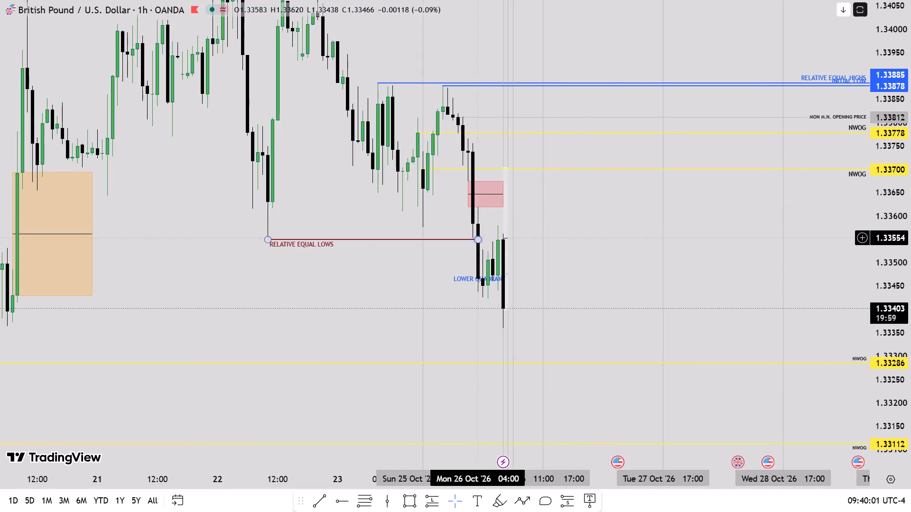
scroll(338, 275, down, 1)
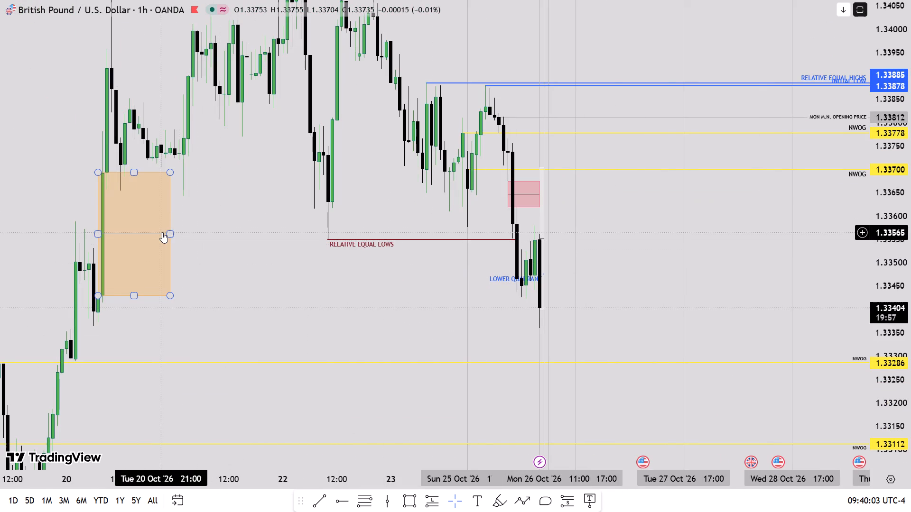
drag(168, 232, 646, 265)
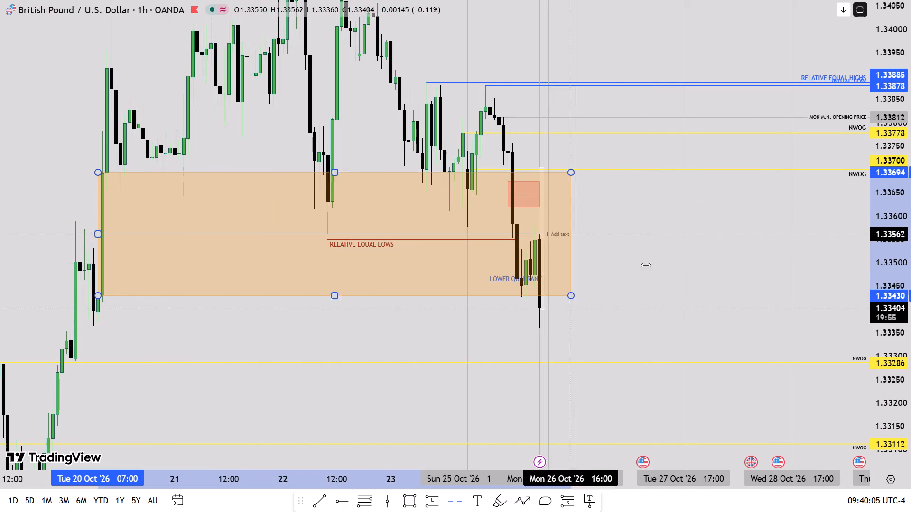
drag(646, 265, 293, 267)
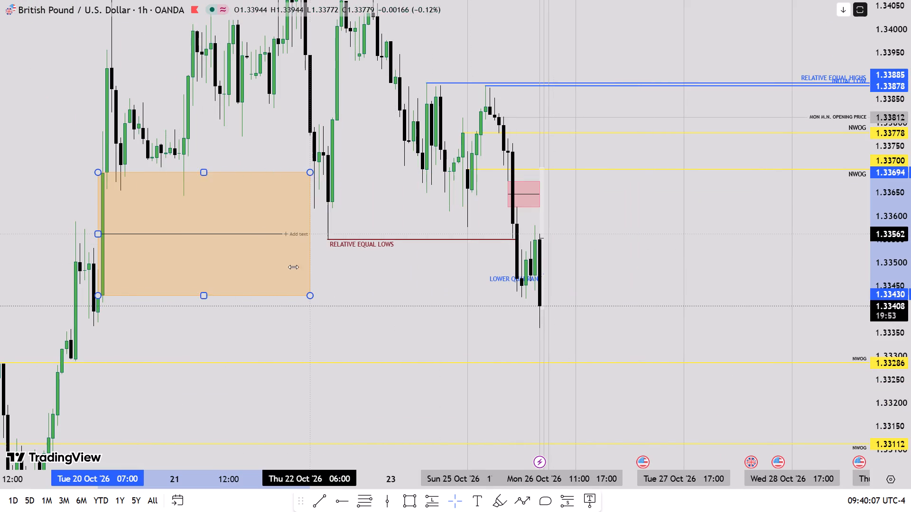
drag(293, 267, 287, 267)
Examine the 1-hour price action around the orange zone, RELATIVE EQUAL LOWS, the small red zone and the NWOG levels below.
drag(322, 309, 306, 302)
scroll(306, 302, up, 1)
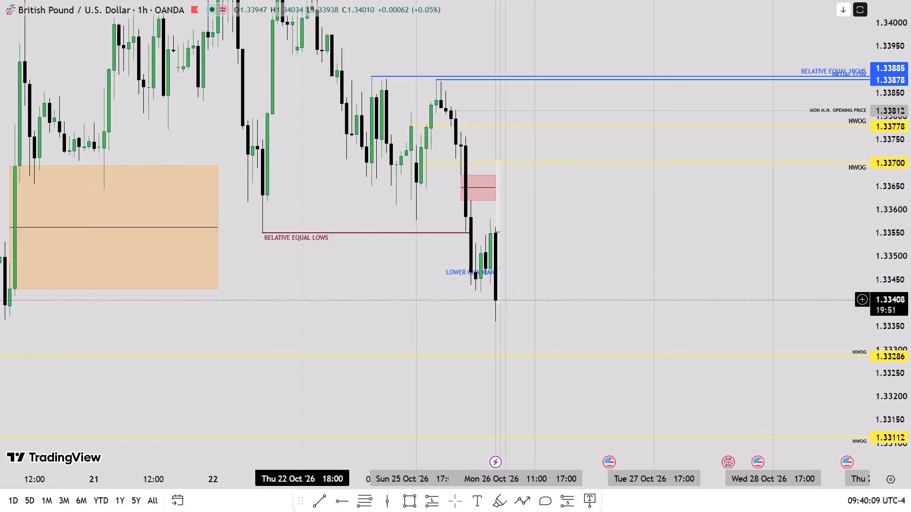
drag(282, 295, 407, 309)
scroll(910, 306, down, 3)
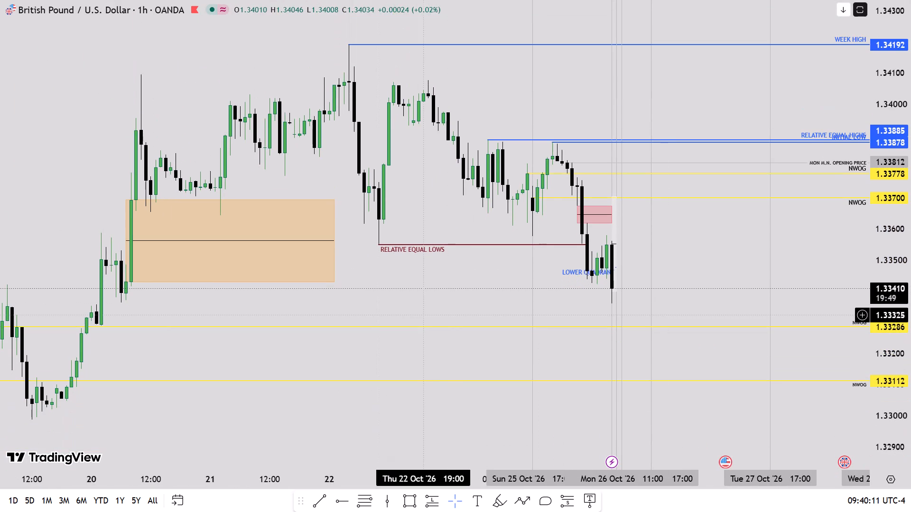
scroll(435, 302, down, 2)
drag(445, 305, 416, 247)
scroll(910, 281, down, 1)
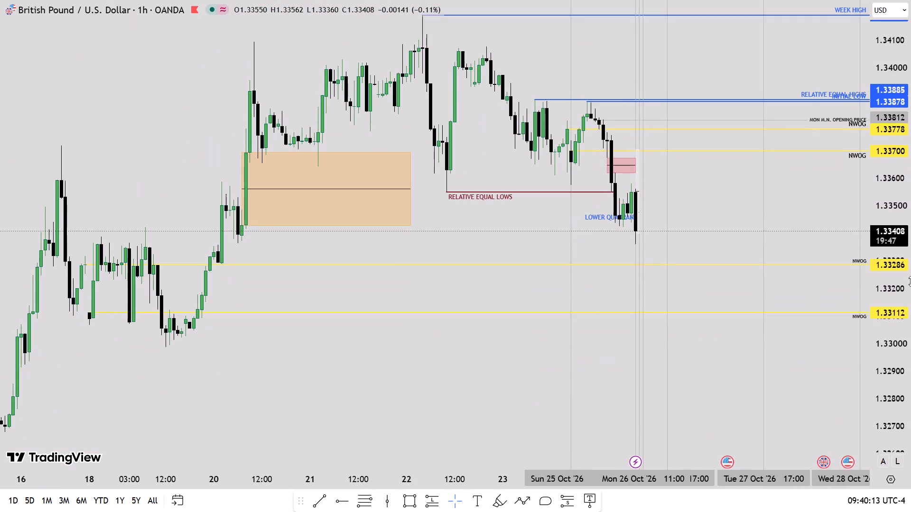
scroll(910, 281, up, 3)
scroll(567, 249, up, 3)
drag(438, 238, 419, 330)
scroll(496, 312, up, 3)
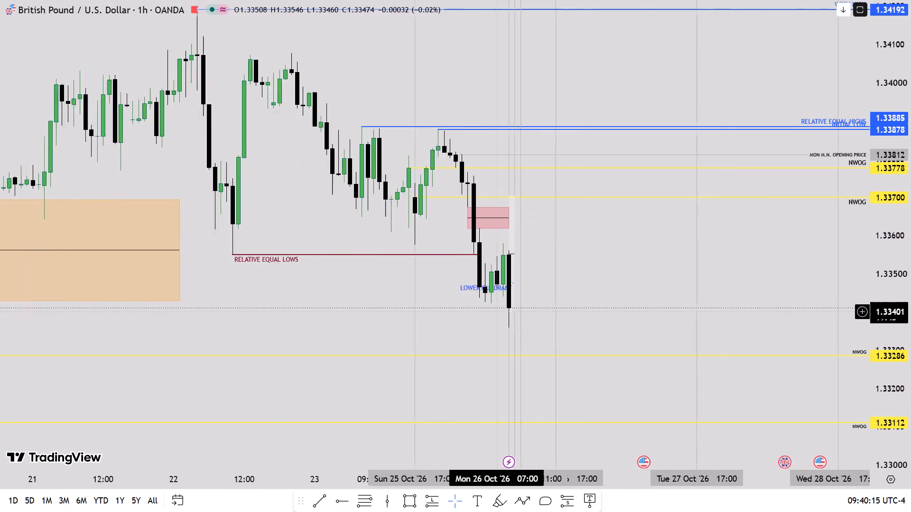
scroll(496, 312, up, 1)
scroll(910, 269, up, 4)
scroll(910, 269, down, 4)
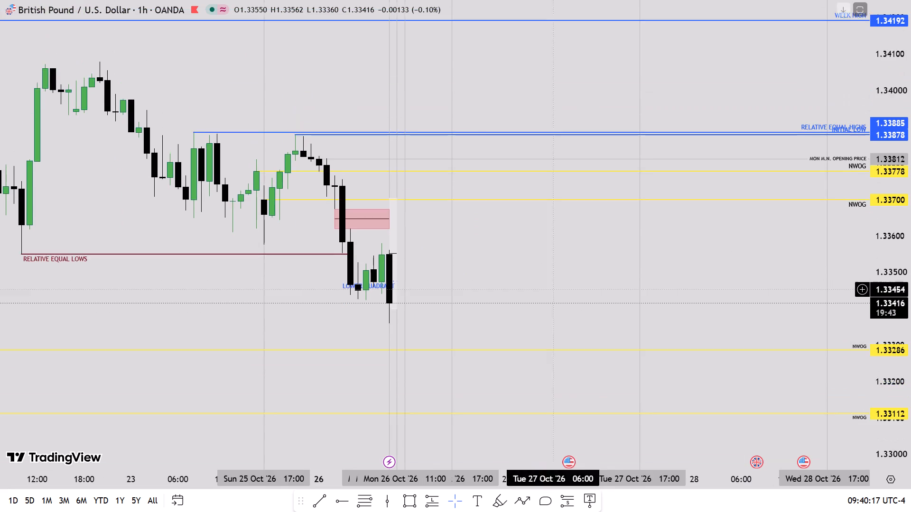
scroll(444, 291, down, 4)
drag(305, 330, 312, 326)
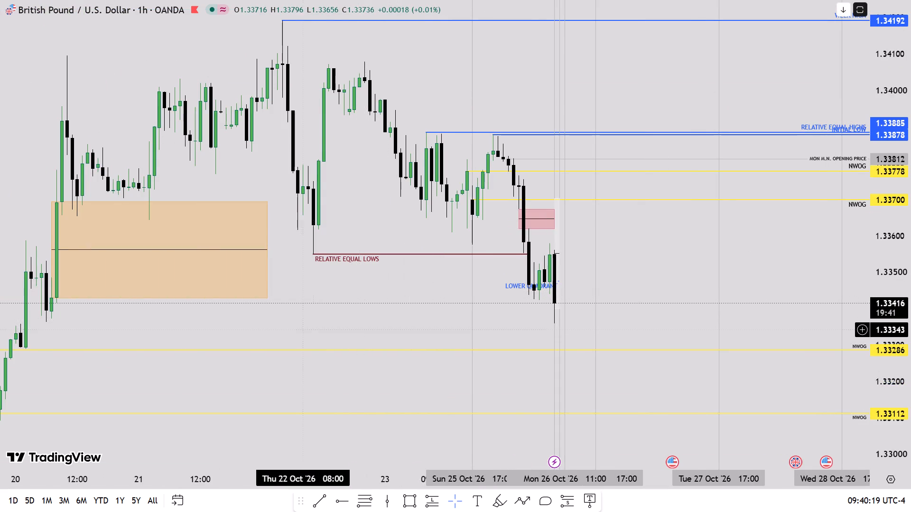
Switch the chart to the 15-minute interval.
drag(312, 326, 489, 312)
scroll(354, 317, up, 2)
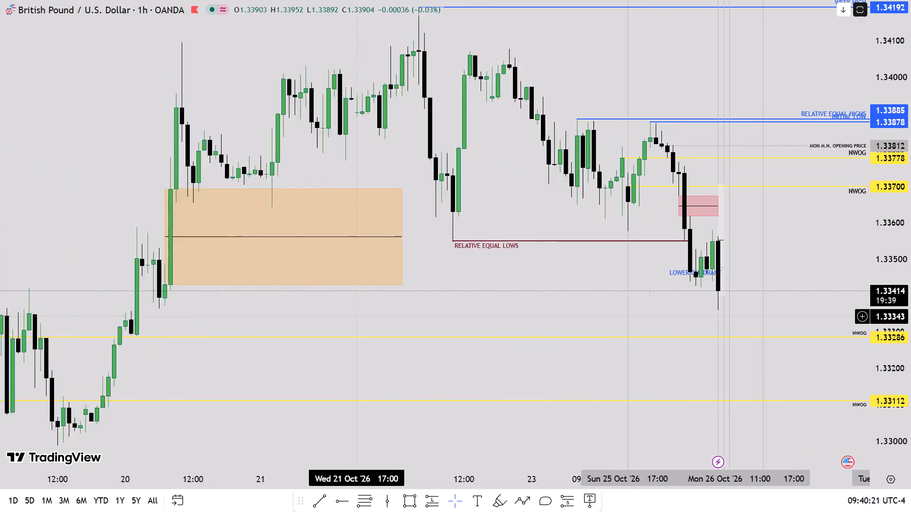
scroll(354, 317, up, 1)
key(1)
key(BackSpace)
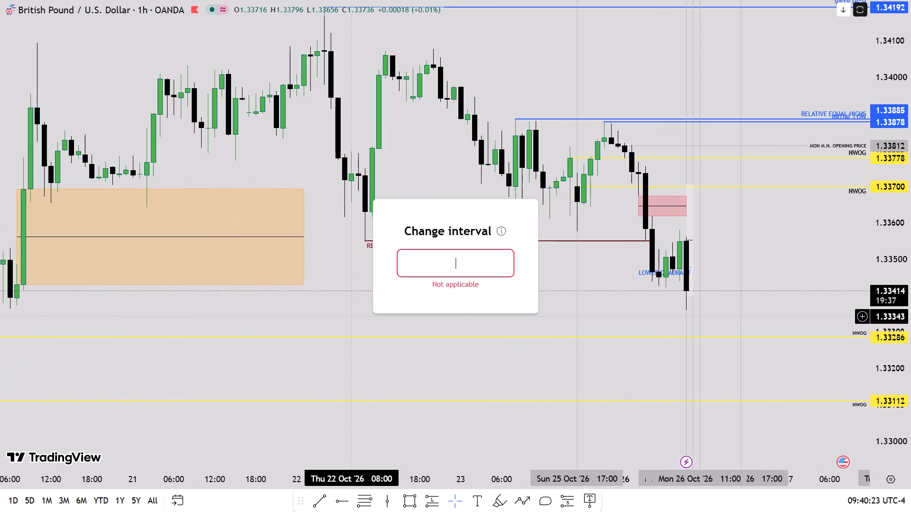
text(15)
key(Return)
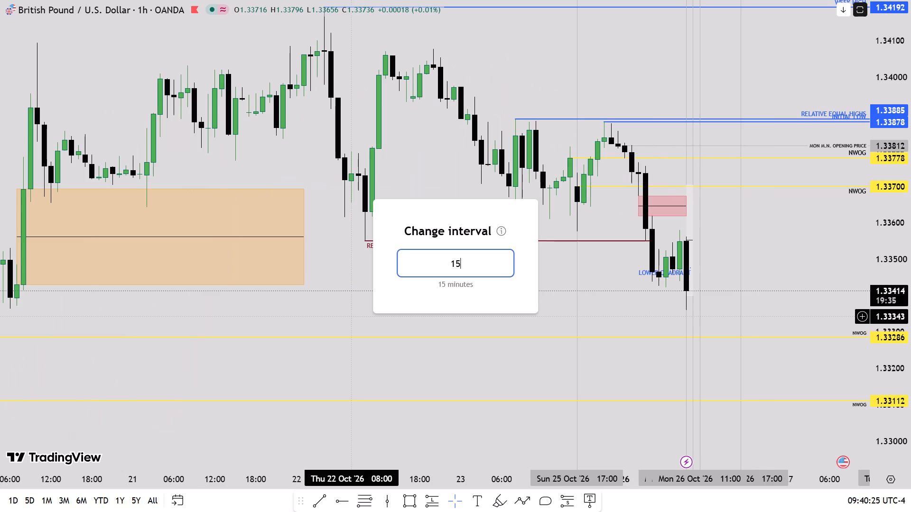
Place a horizontal ray at 1.33364 starting from the Tue 20 Oct 06:30 low beneath the orange zone.
scroll(309, 332, down, 16)
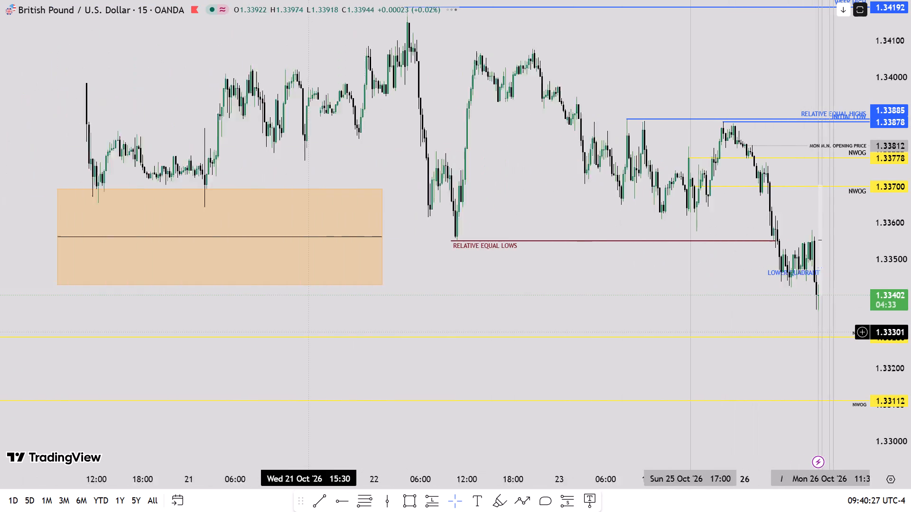
scroll(910, 327, up, 10)
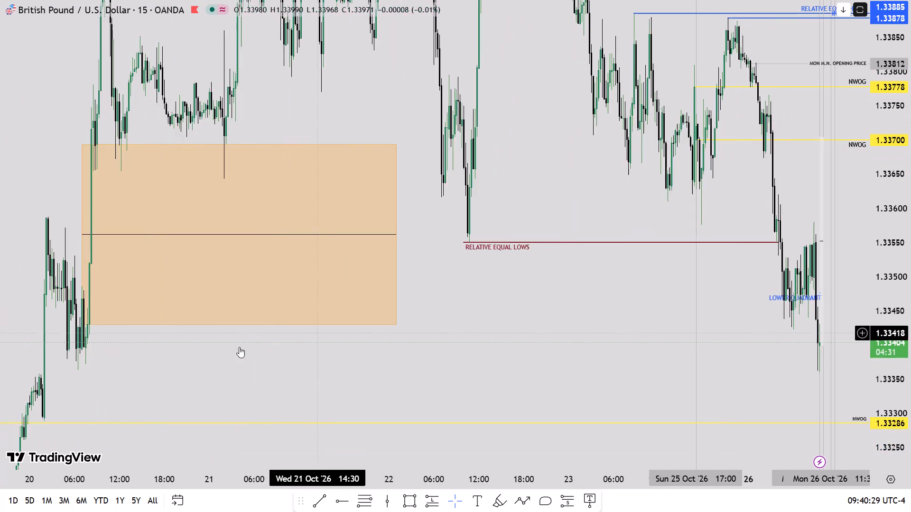
scroll(214, 355, up, 3)
drag(134, 358, 910, 360)
scroll(663, 387, up, 4)
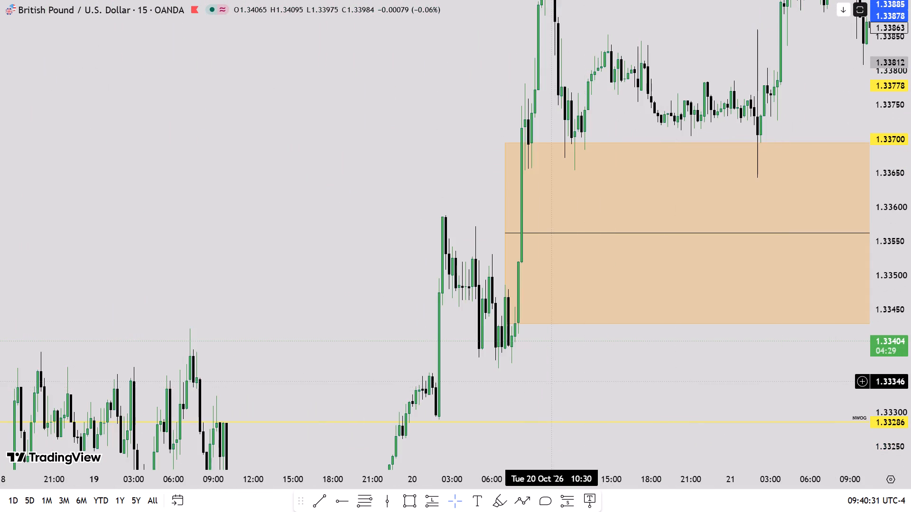
scroll(552, 381, up, 3)
drag(521, 371, 475, 345)
click(348, 499)
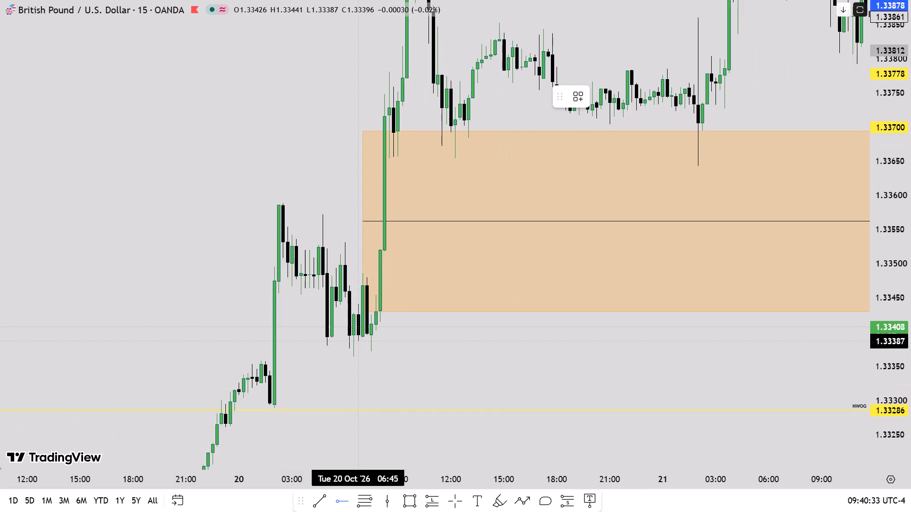
click(352, 357)
Recolour the 1.33364 ray's line dark red.
drag(504, 401, 302, 404)
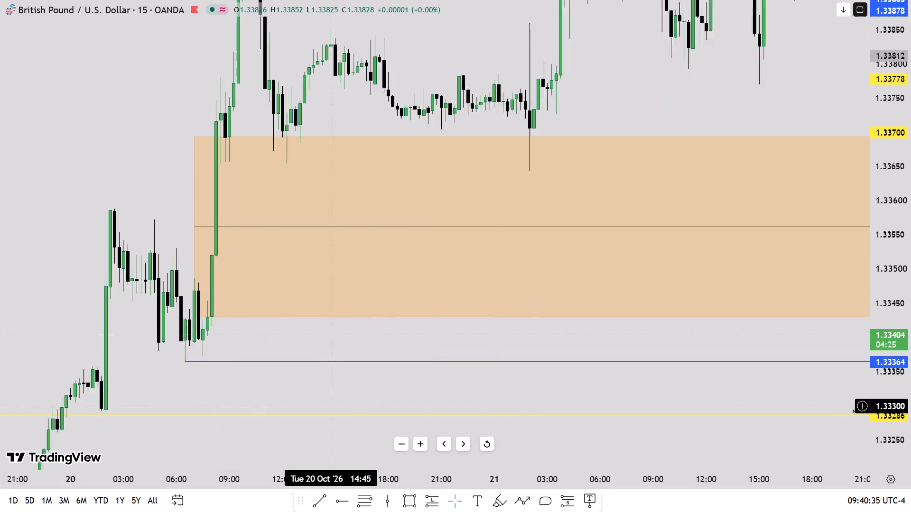
drag(302, 404, 302, 404)
click(335, 360)
click(612, 90)
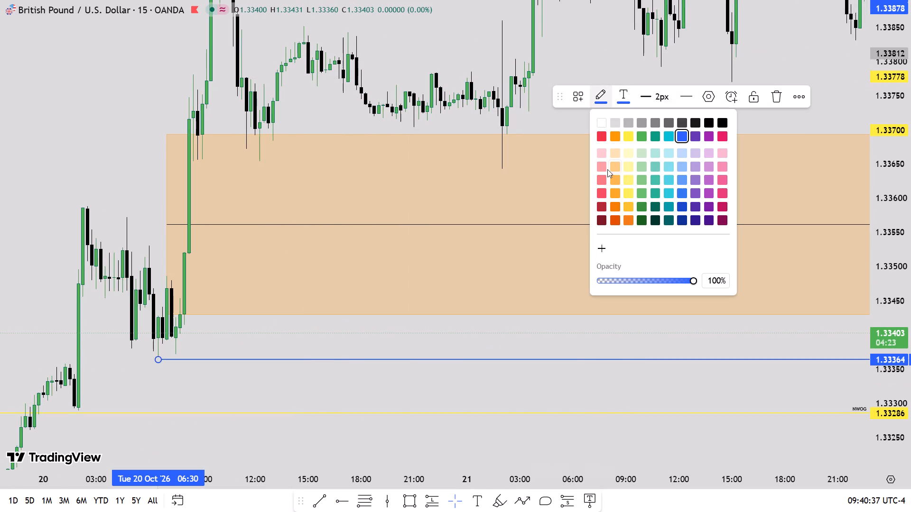
click(601, 219)
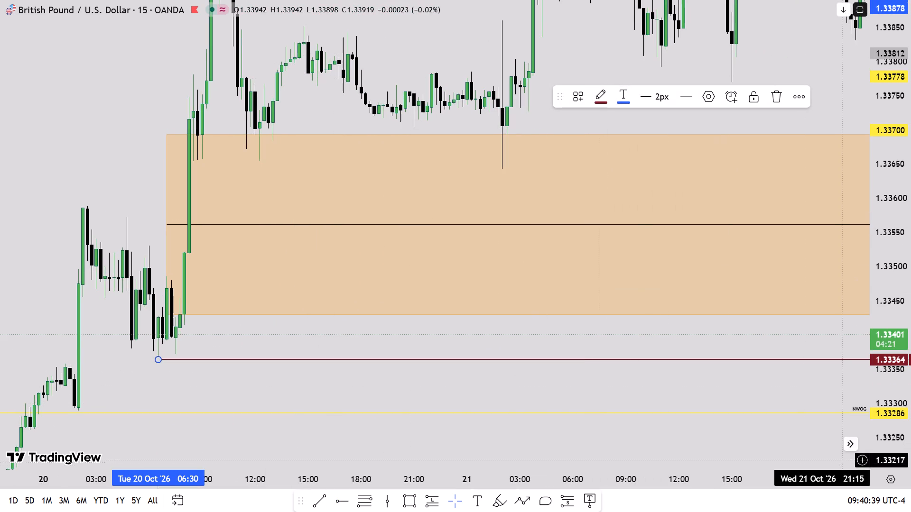
Examine the 15-minute price action around the 1.33364 ray, from the latest candles back through the previous weeks.
click(854, 444)
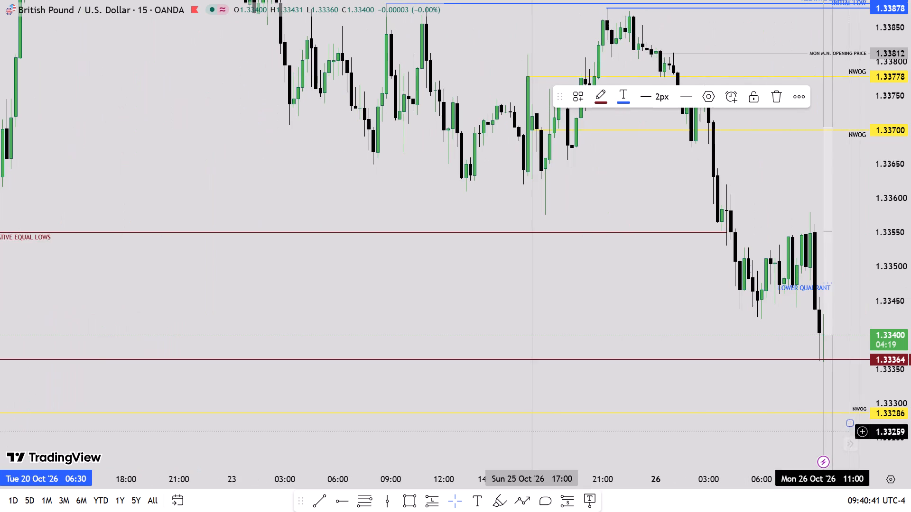
drag(799, 371, 663, 366)
scroll(910, 339, down, 14)
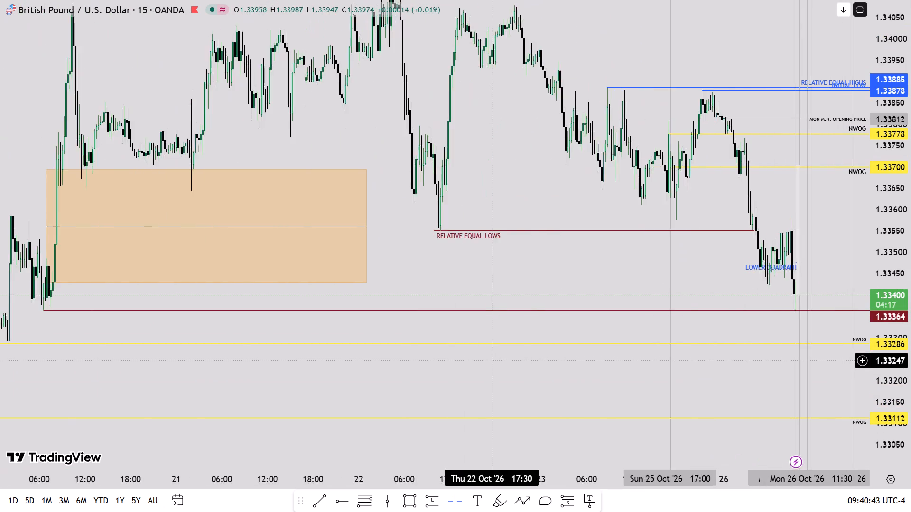
scroll(492, 360, down, 2)
scroll(349, 336, up, 10)
scroll(910, 345, up, 9)
scroll(626, 363, up, 4)
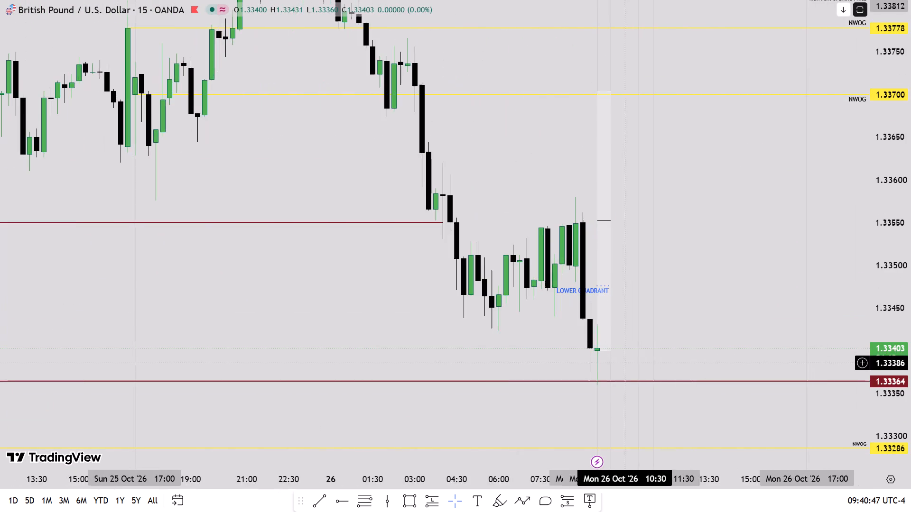
drag(478, 360, 632, 370)
scroll(910, 386, down, 5)
scroll(678, 392, down, 12)
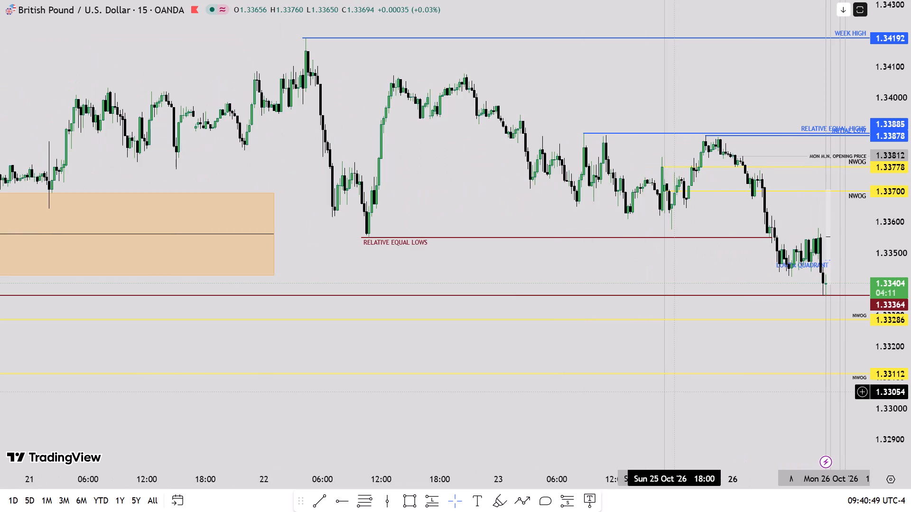
scroll(523, 378, down, 5)
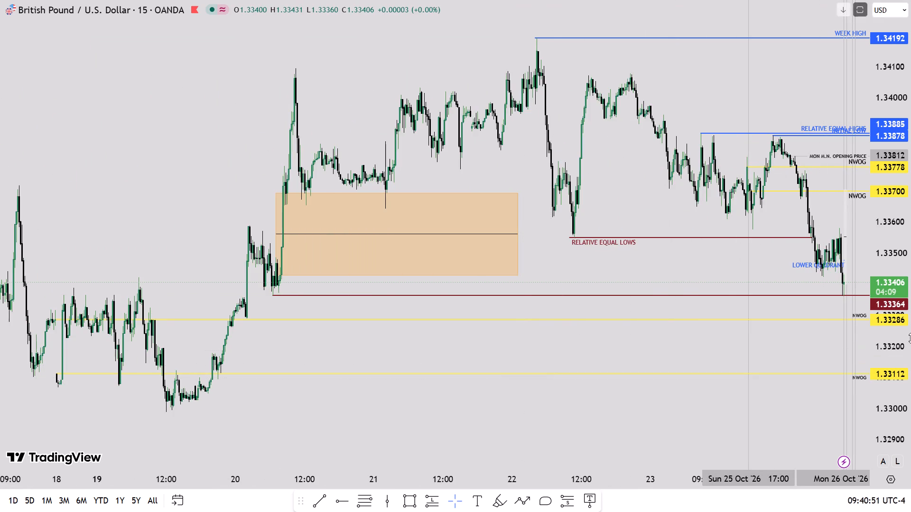
scroll(910, 338, down, 4)
scroll(446, 352, down, 6)
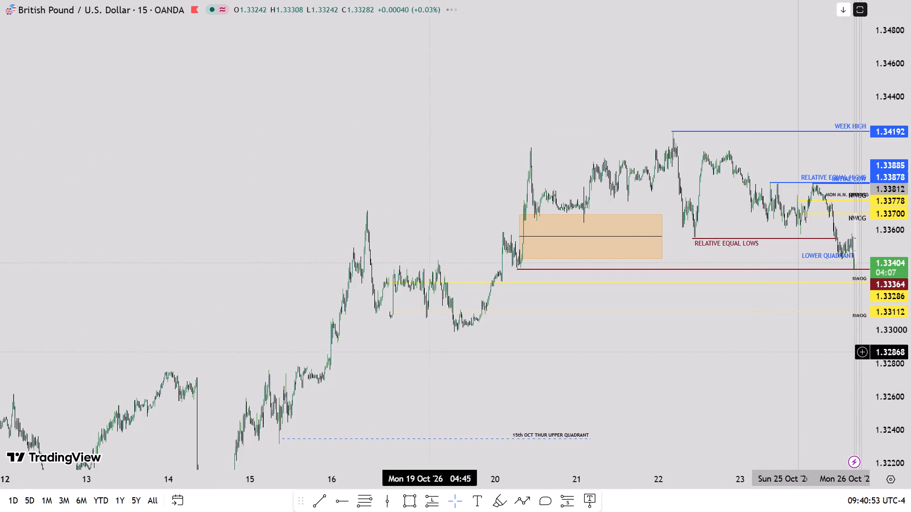
scroll(910, 338, up, 6)
Switch the chart to the 1-hour interval and reset the chart view.
text(1H)
key(Return)
right_click(343, 189)
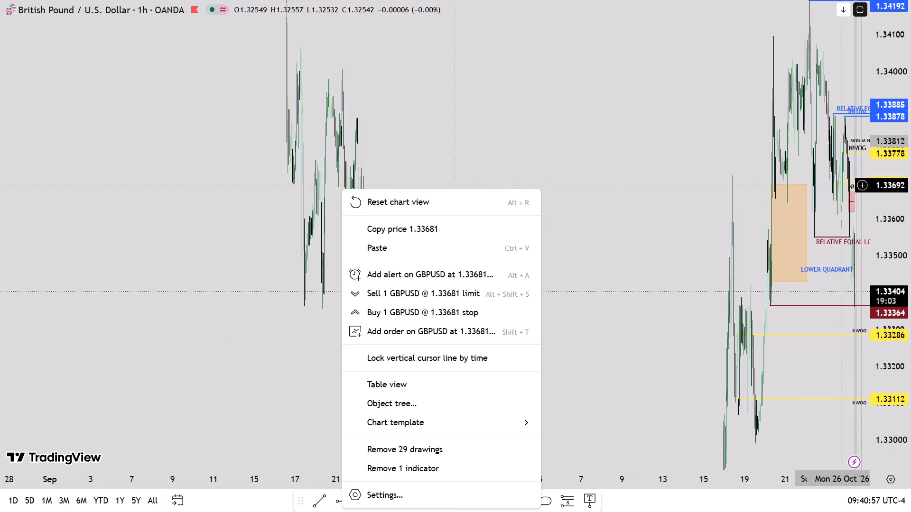
click(451, 198)
Examine the 1-hour price action from 16 to 26 Oct against the orange zone, the 1.33364 ray and the NWOG levels.
scroll(910, 250, up, 7)
scroll(910, 250, down, 1)
scroll(910, 250, up, 1)
drag(605, 229, 605, 245)
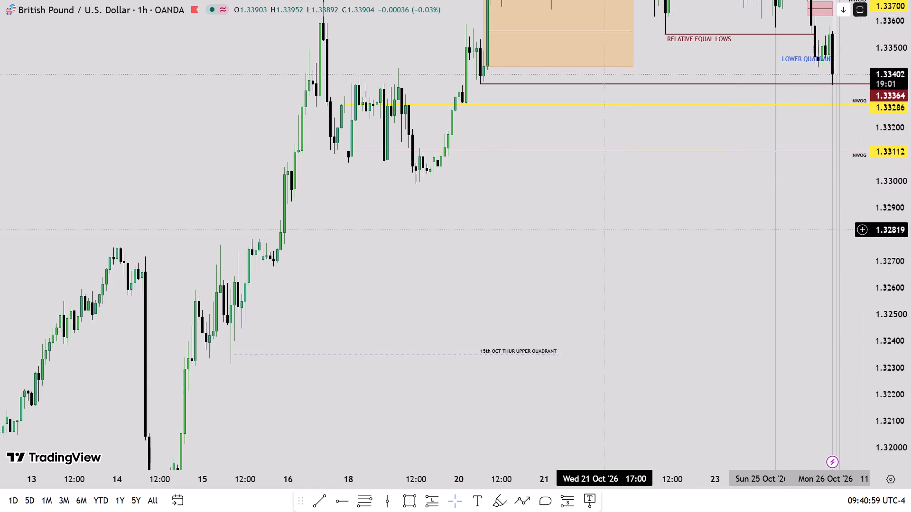
drag(605, 245, 605, 350)
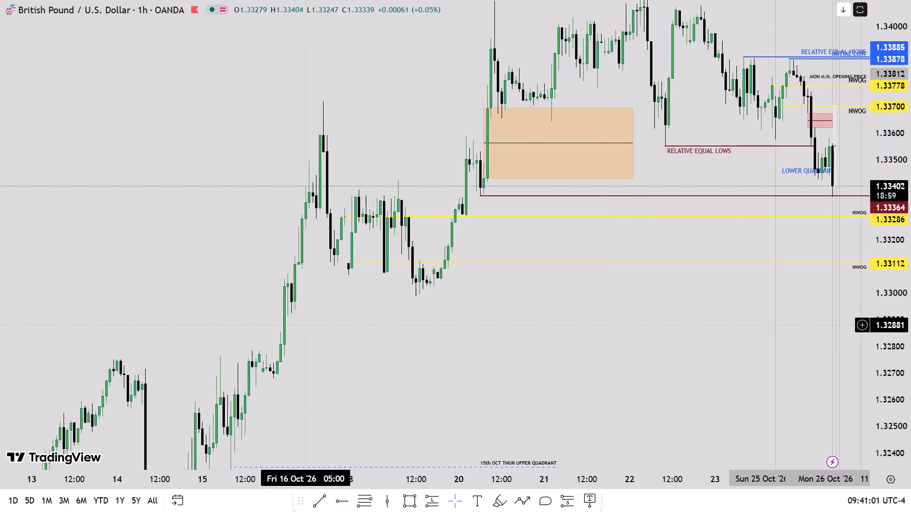
drag(303, 324, 376, 308)
drag(498, 308, 492, 326)
scroll(910, 307, up, 5)
scroll(636, 314, up, 6)
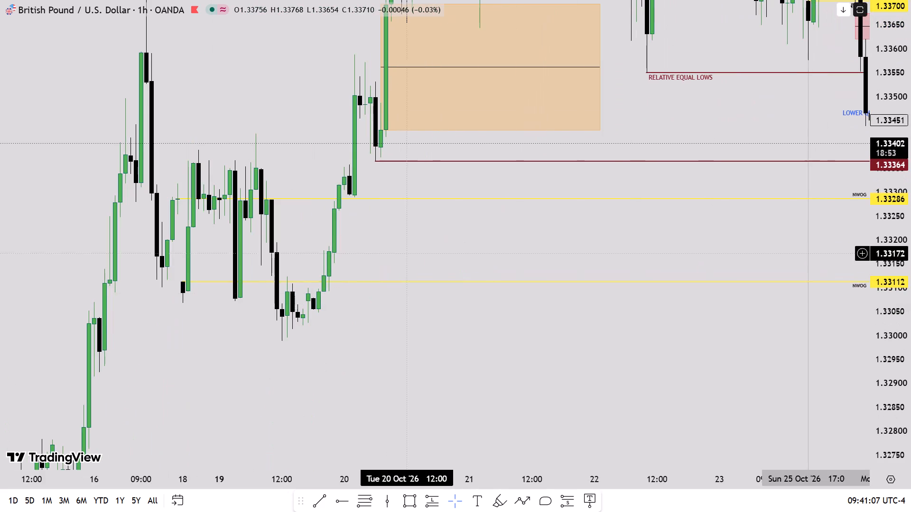
drag(405, 250, 491, 293)
scroll(466, 302, up, 3)
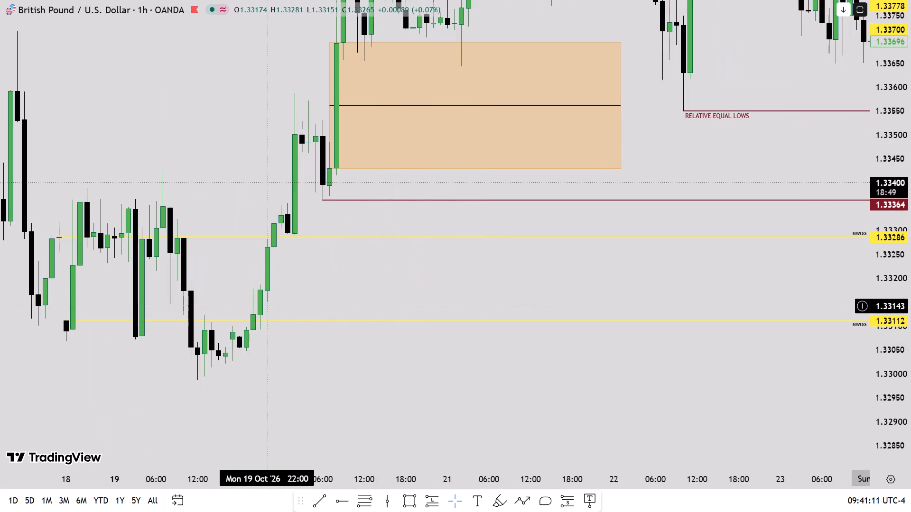
drag(368, 297, 346, 339)
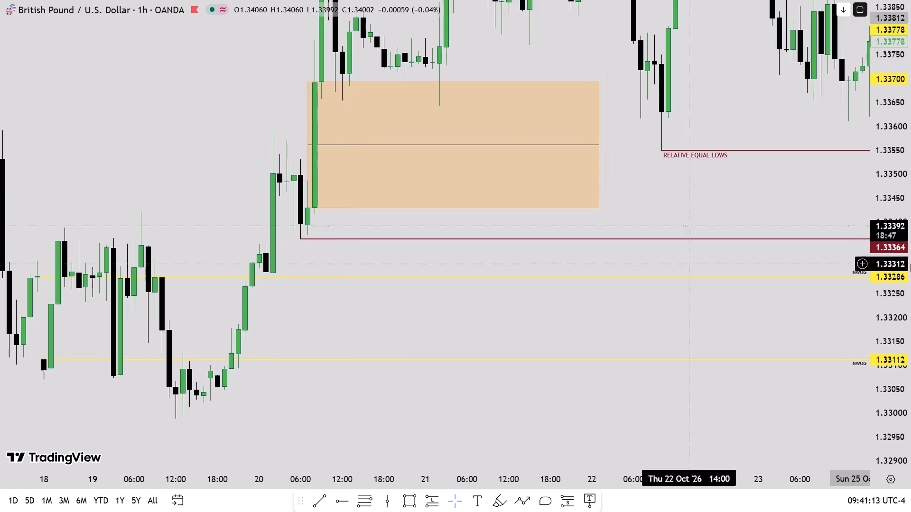
scroll(910, 264, down, 4)
scroll(910, 255, up, 5)
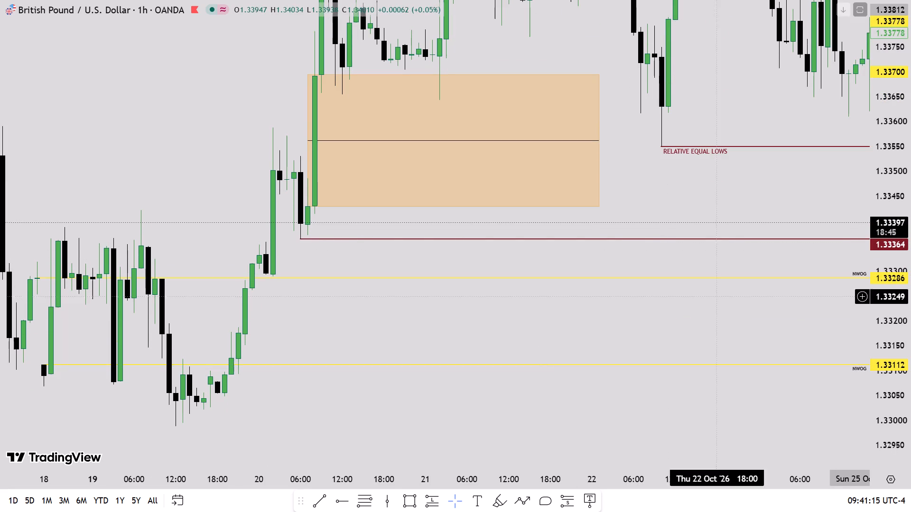
drag(492, 314, 274, 442)
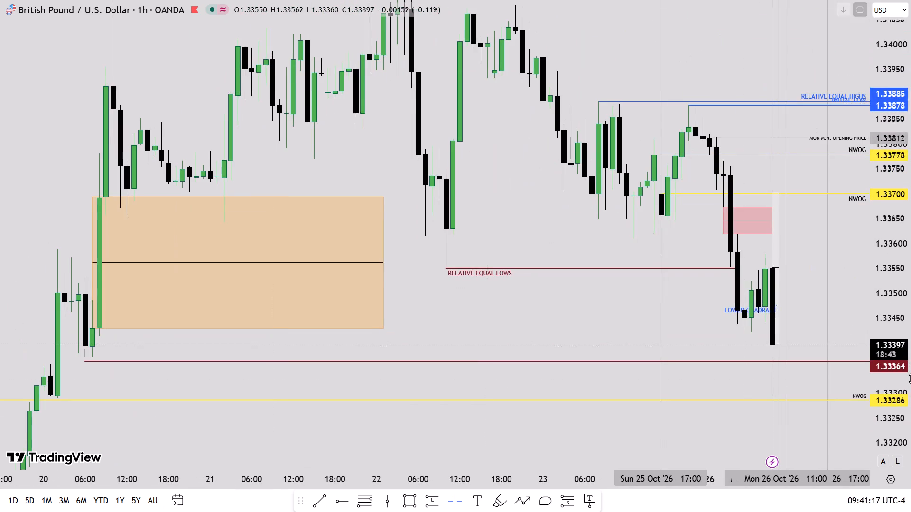
scroll(910, 378, down, 1)
scroll(910, 378, up, 4)
scroll(910, 378, down, 4)
scroll(725, 397, down, 3)
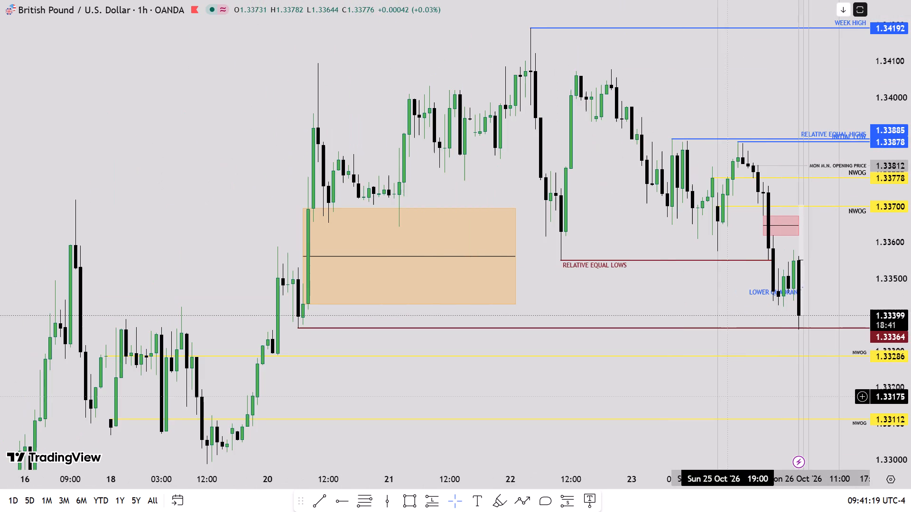
scroll(475, 384, up, 3)
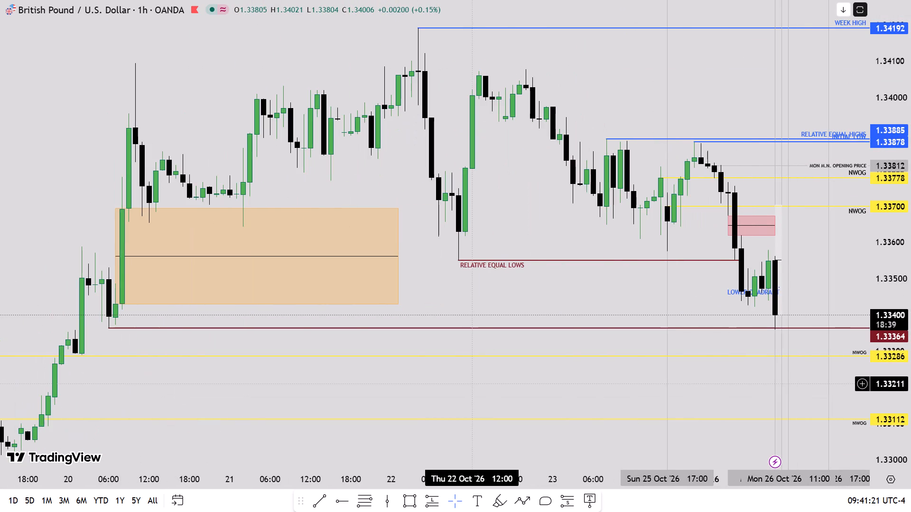
Examine the 1-hour candles of 18 to 20 Oct around the 1.33286 and 1.33112 NWOG levels below the orange zone.
drag(171, 384, 283, 325)
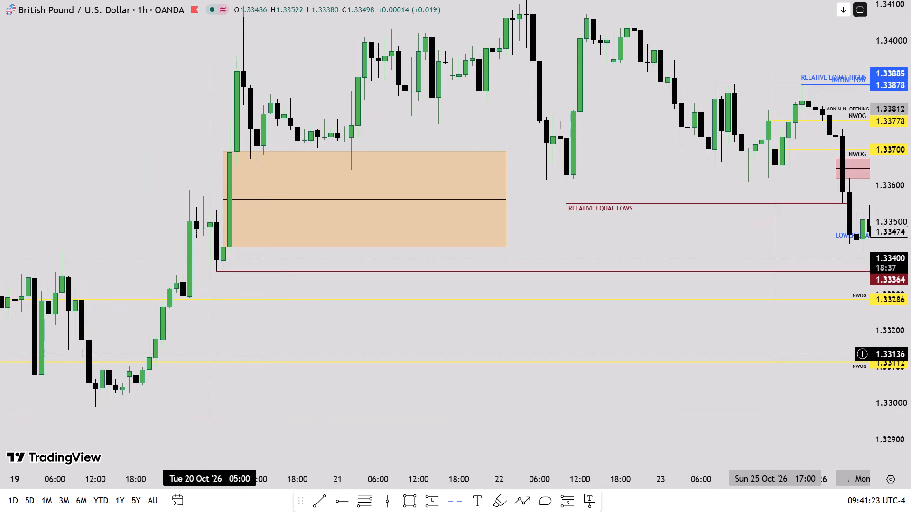
drag(163, 344, 303, 307)
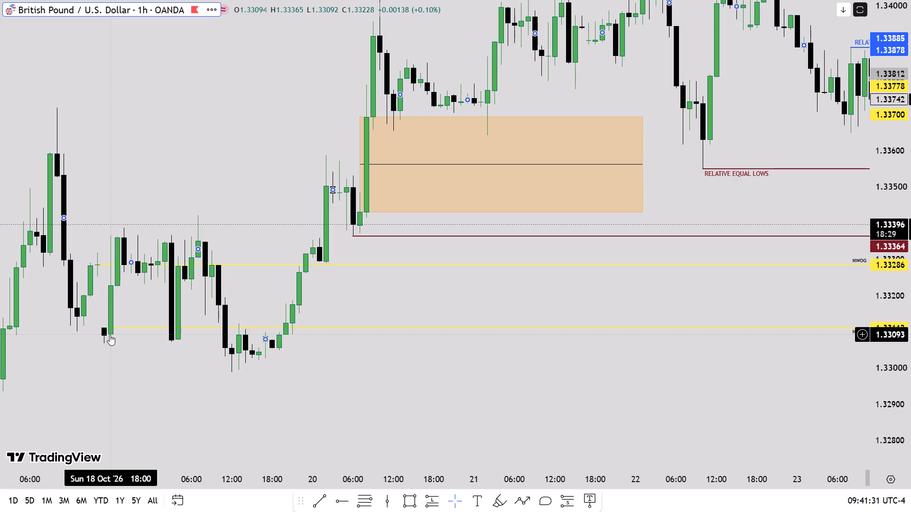
drag(110, 335, 111, 335)
drag(111, 335, 196, 316)
scroll(910, 343, up, 4)
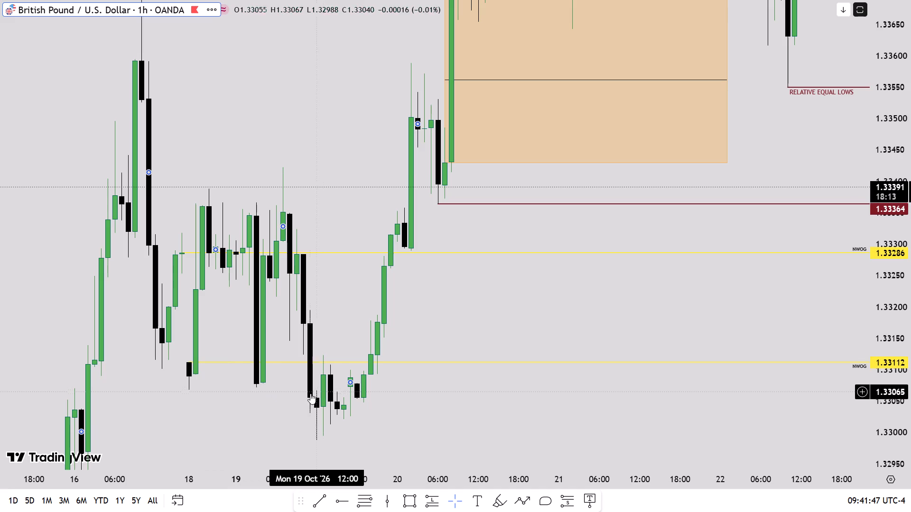
drag(433, 340, 419, 346)
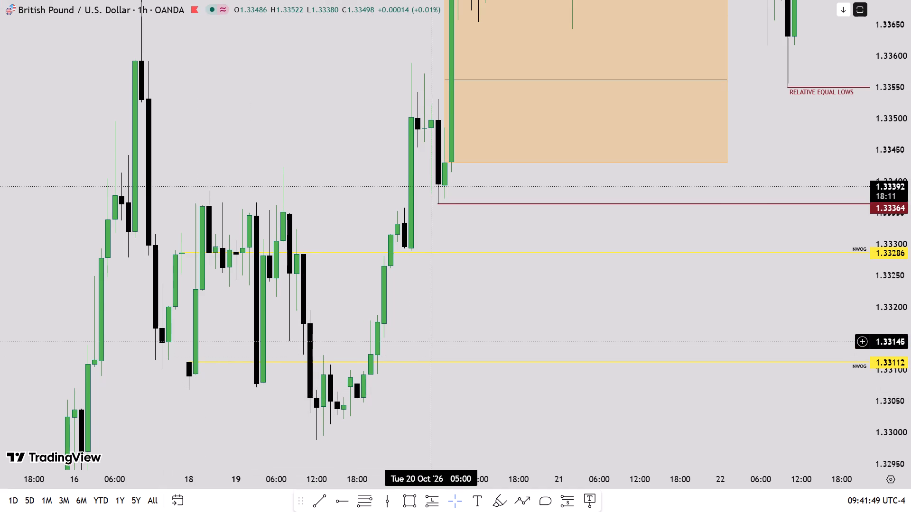
drag(419, 346, 370, 366)
scroll(910, 356, up, 2)
scroll(910, 356, down, 3)
scroll(548, 381, up, 3)
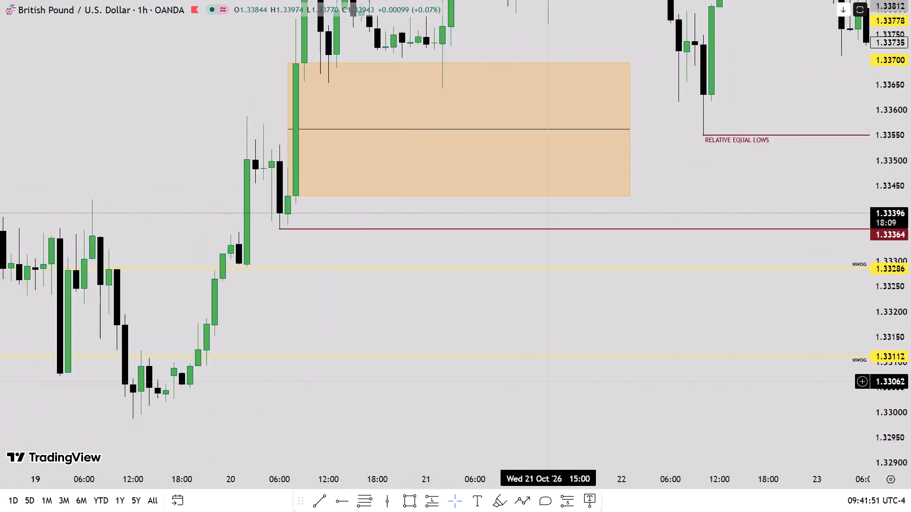
drag(326, 327, 426, 355)
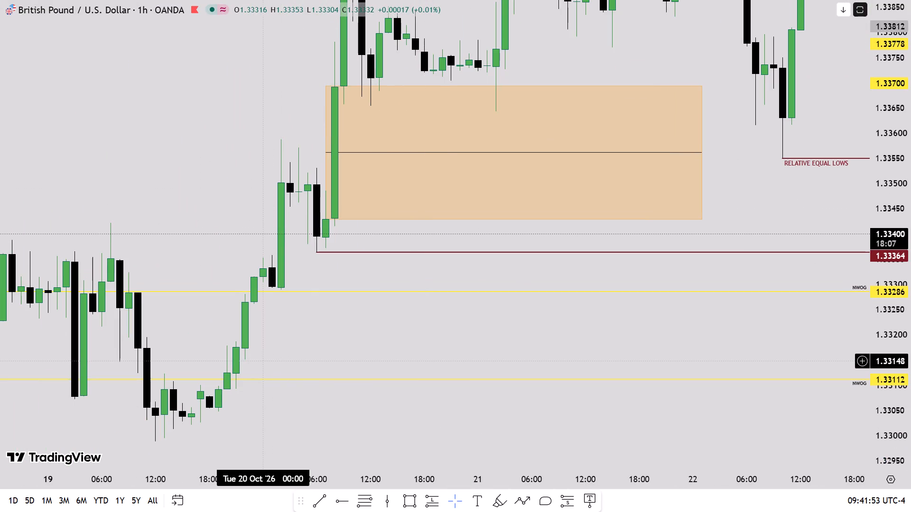
Switch the chart to the 1-minute interval and reset the chart view to show the Mon 26 Oct session.
key(1)
key(Return)
right_click(264, 313)
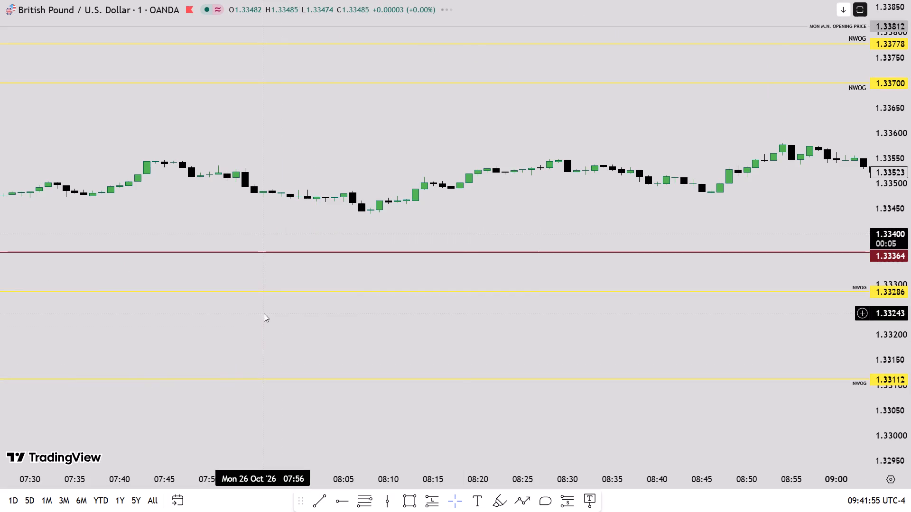
click(320, 210)
scroll(291, 326, down, 9)
scroll(291, 336, up, 1)
scroll(291, 336, down, 6)
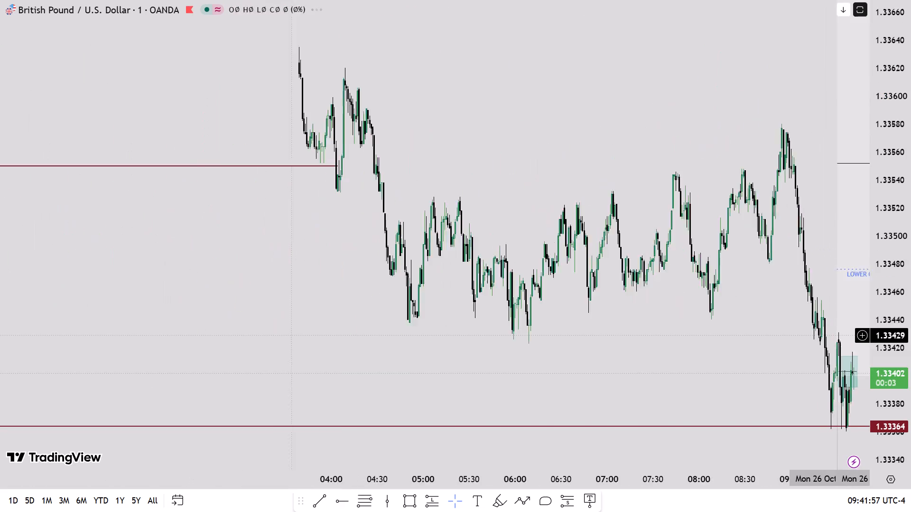
Examine the 1-minute price action of 18 to 20 Oct around the 1.33286 and 1.33112 NWOG levels and the orange zone.
scroll(910, 344, down, 6)
scroll(563, 375, down, 18)
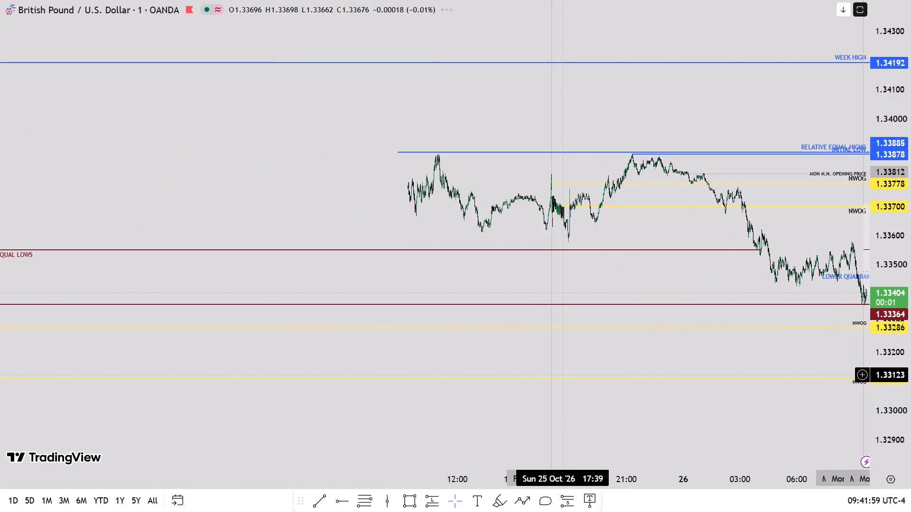
scroll(563, 375, down, 9)
drag(159, 351, 768, 361)
drag(181, 357, 910, 340)
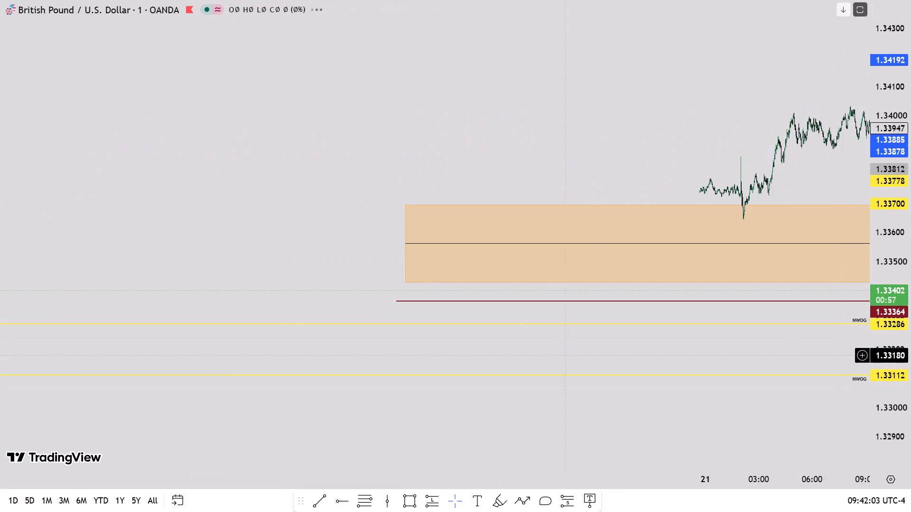
drag(287, 359, 910, 283)
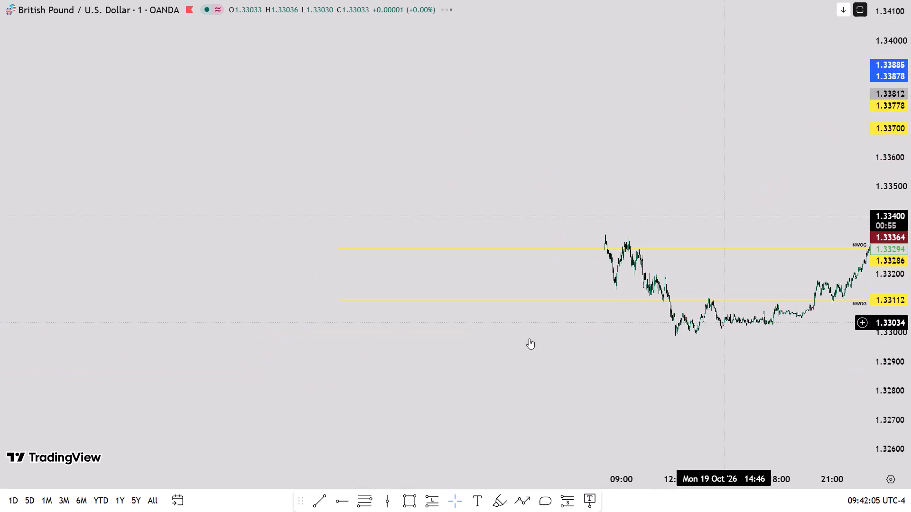
drag(409, 345, 446, 344)
scroll(910, 328, up, 6)
scroll(490, 328, up, 3)
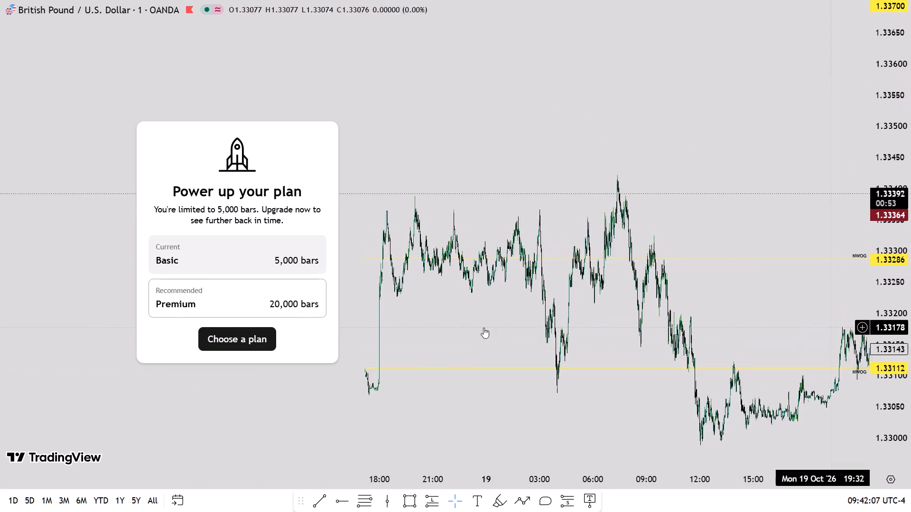
scroll(483, 328, up, 2)
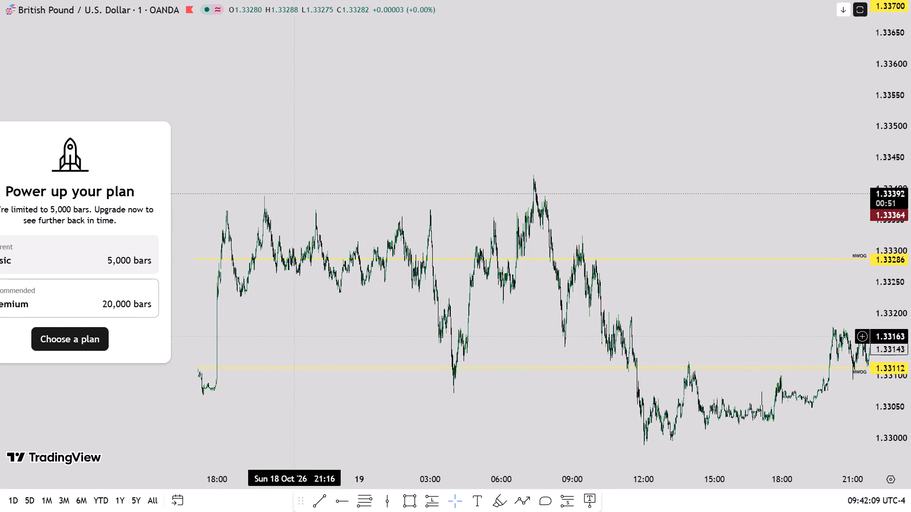
drag(745, 334, 440, 310)
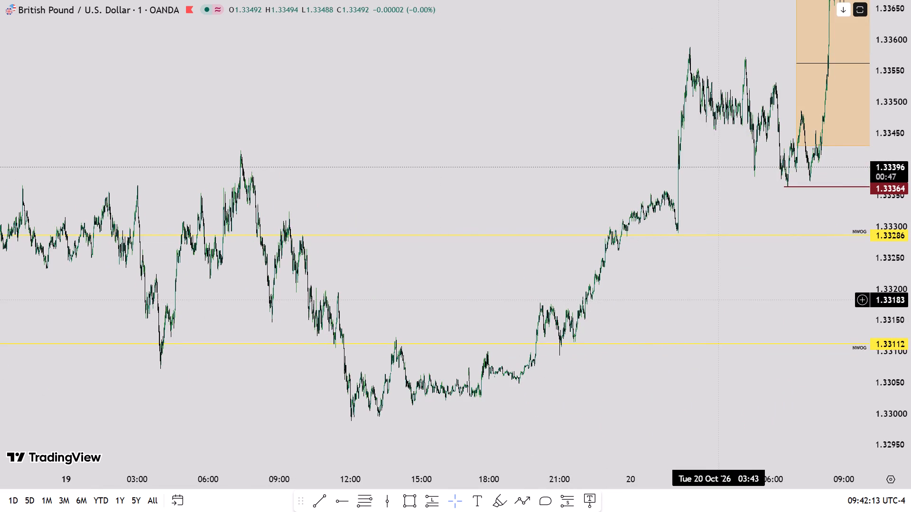
drag(779, 290, 412, 357)
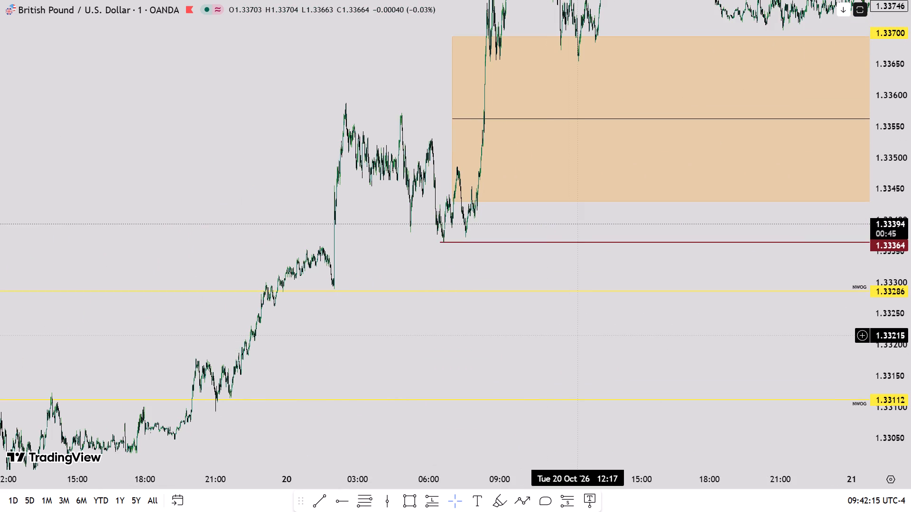
drag(577, 336, 566, 367)
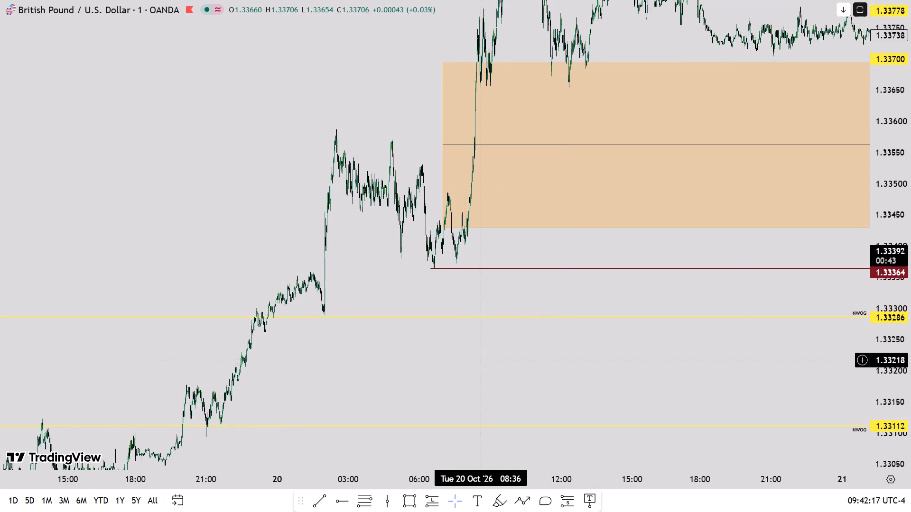
Hide the orange 1.33430–1.33694 rectangle on minute intervals through its visibility settings.
scroll(481, 360, up, 6)
drag(396, 245, 420, 337)
scroll(910, 332, up, 6)
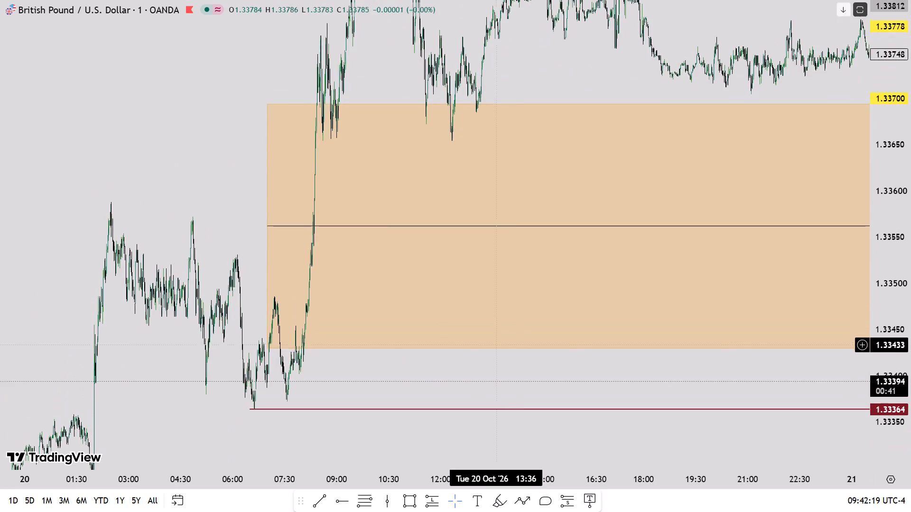
click(377, 106)
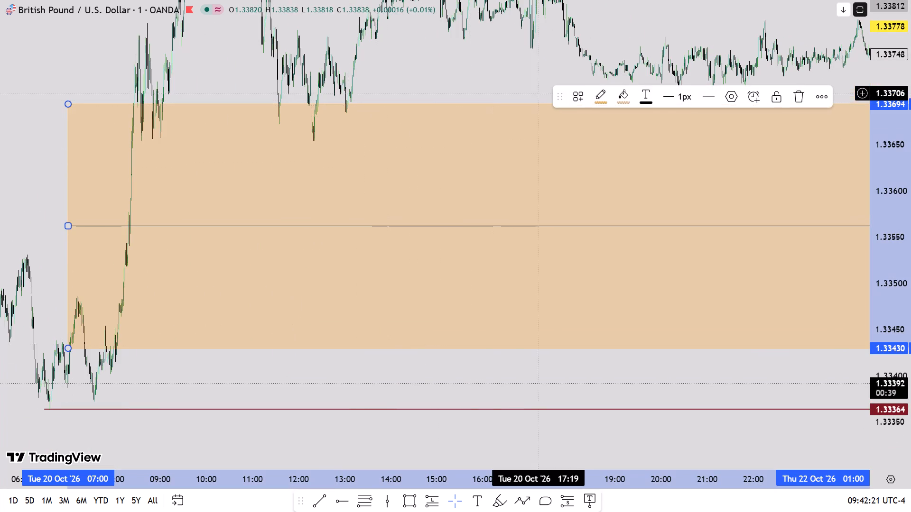
click(732, 94)
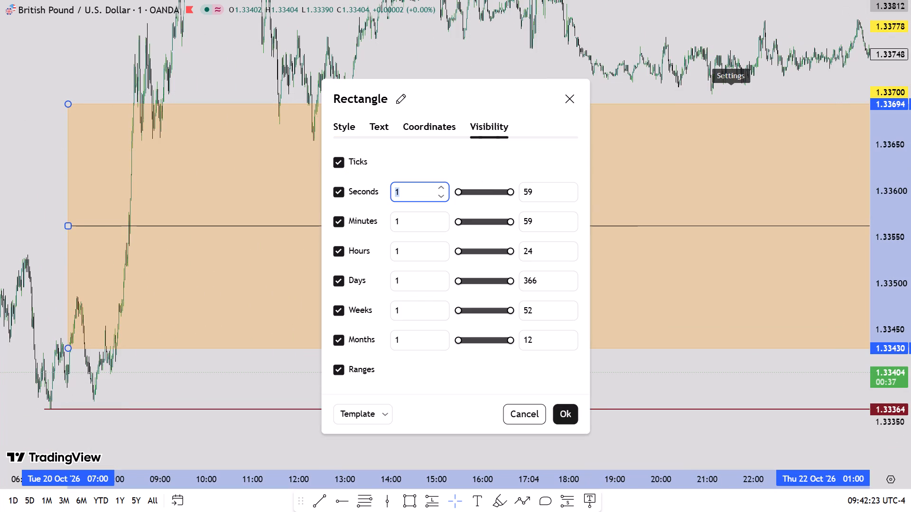
click(336, 221)
click(568, 414)
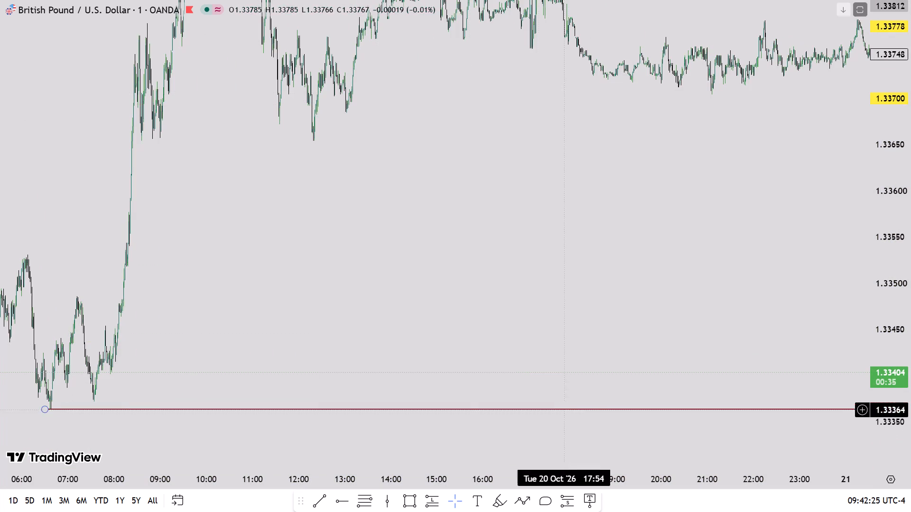
Draw a rectangle over the 1-minute gap on Tue 20 Oct from 1.33795 to 1.33813, spanning 09:30 to about 09:41.
drag(321, 296, 817, 376)
scroll(435, 359, up, 8)
scroll(435, 359, down, 1)
scroll(435, 359, up, 3)
scroll(910, 356, up, 11)
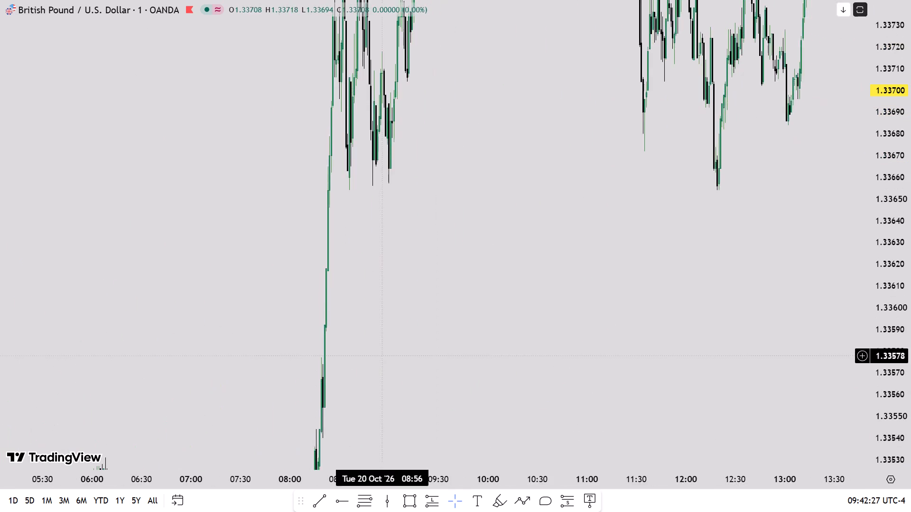
drag(303, 373, 614, 326)
scroll(496, 347, up, 4)
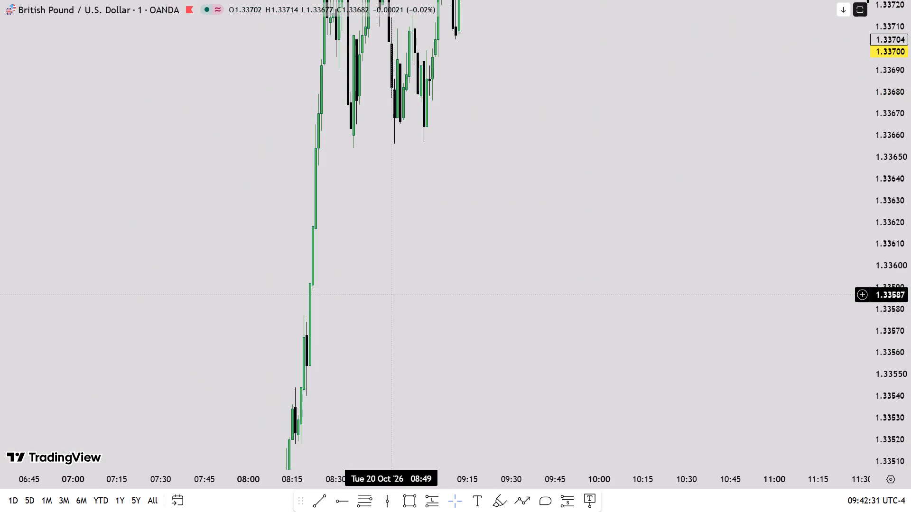
drag(417, 248, 417, 392)
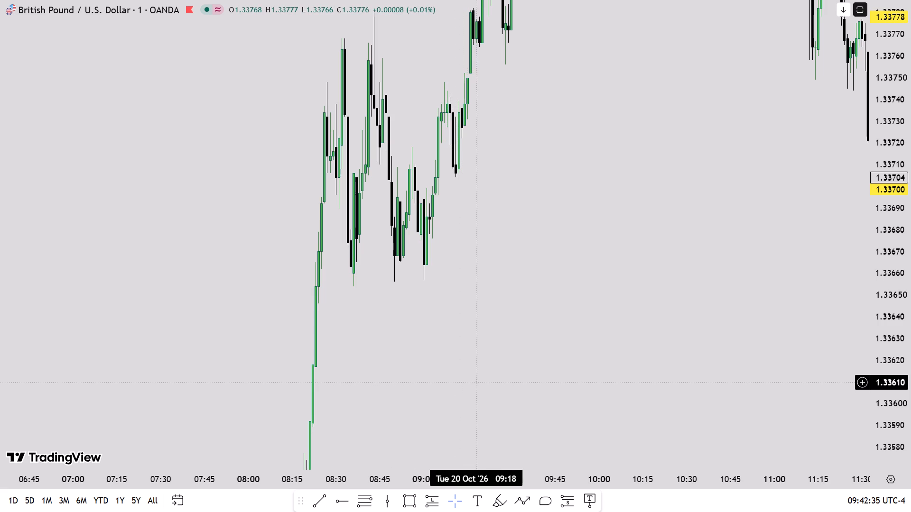
drag(480, 380, 464, 511)
scroll(511, 321, up, 7)
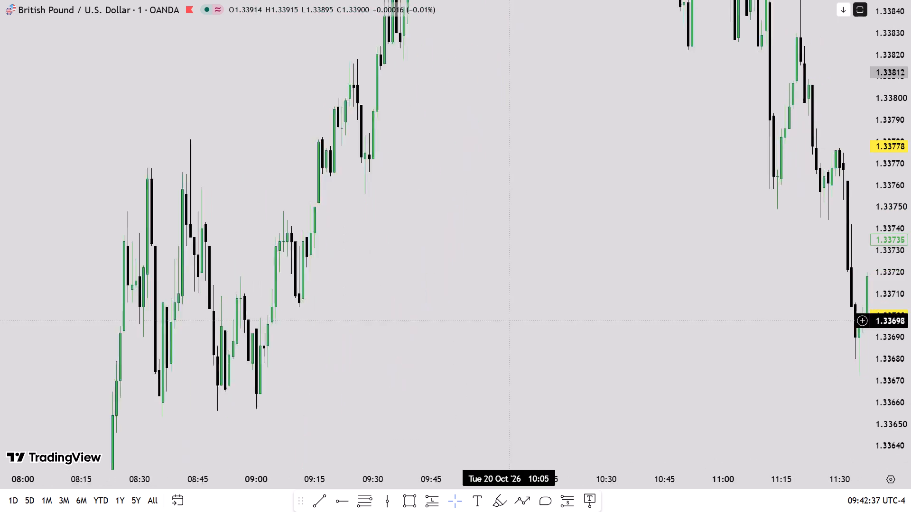
drag(434, 261, 454, 405)
scroll(312, 363, up, 2)
drag(261, 349, 324, 345)
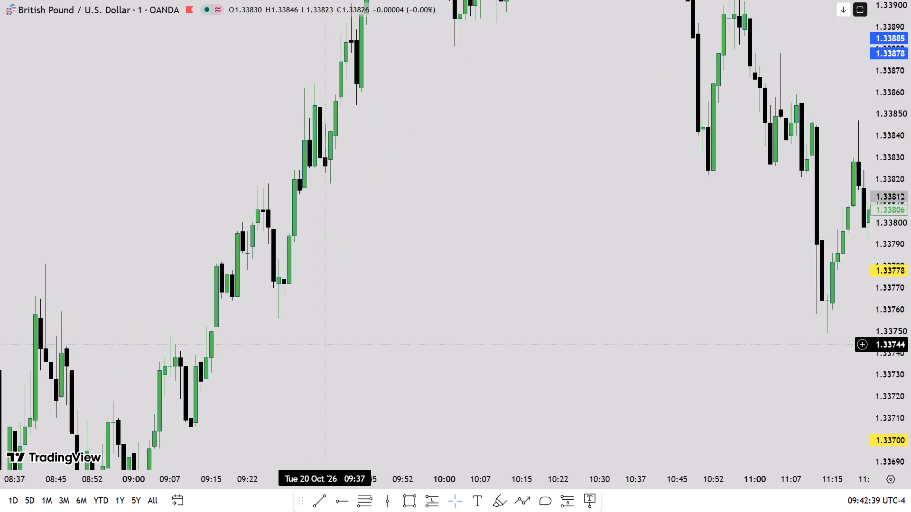
drag(324, 345, 326, 365)
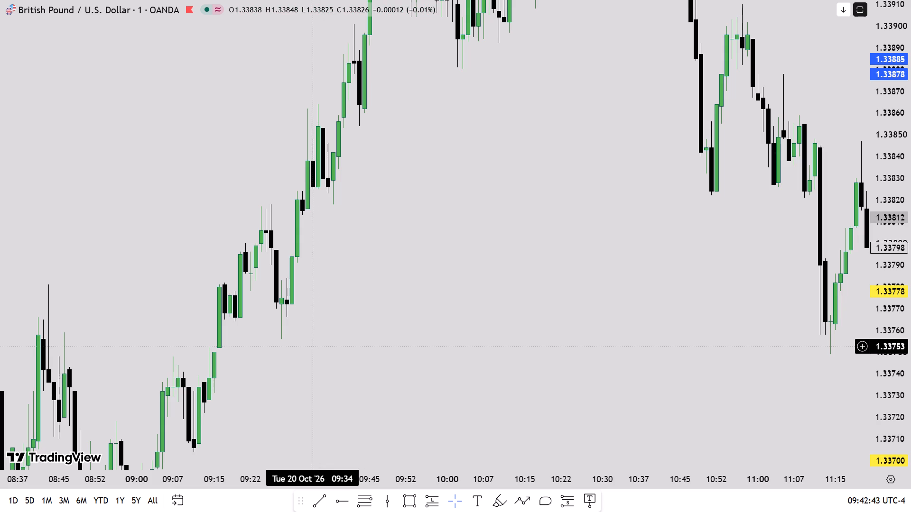
drag(311, 347, 310, 374)
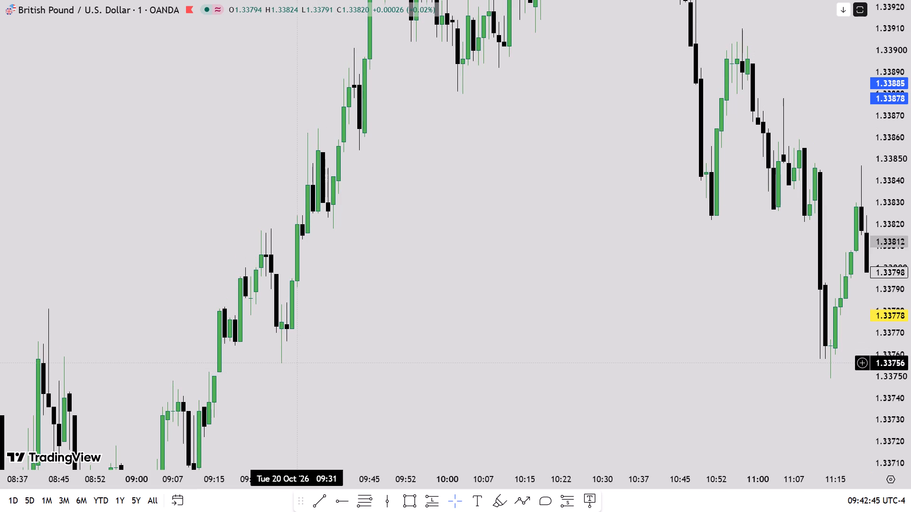
drag(298, 363, 309, 388)
scroll(910, 393, up, 4)
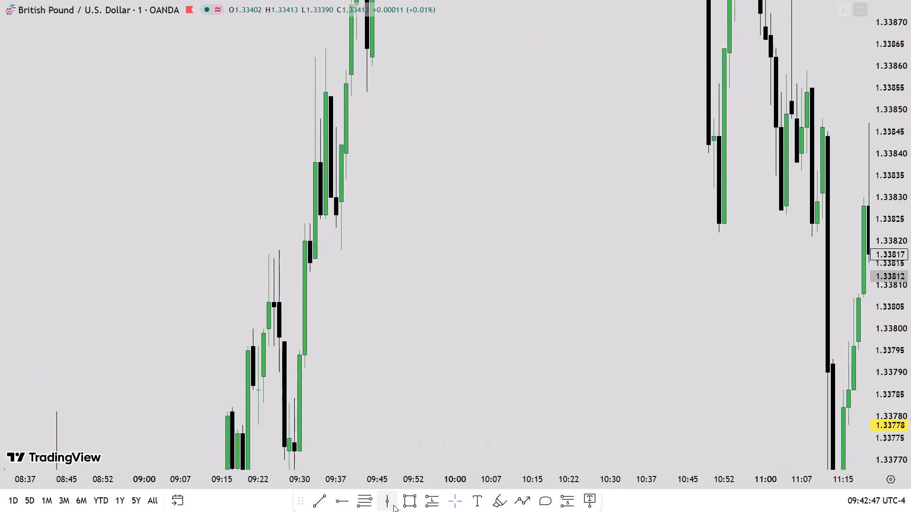
click(410, 502)
click(299, 348)
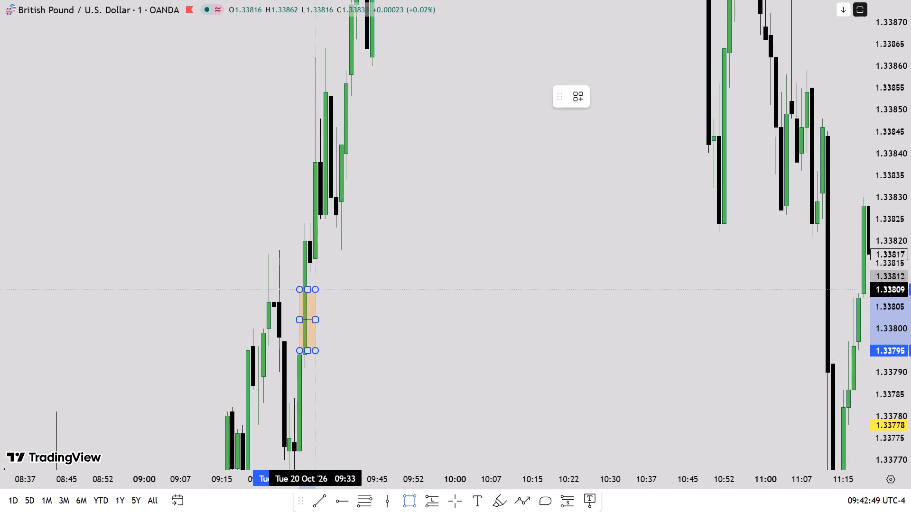
click(311, 282)
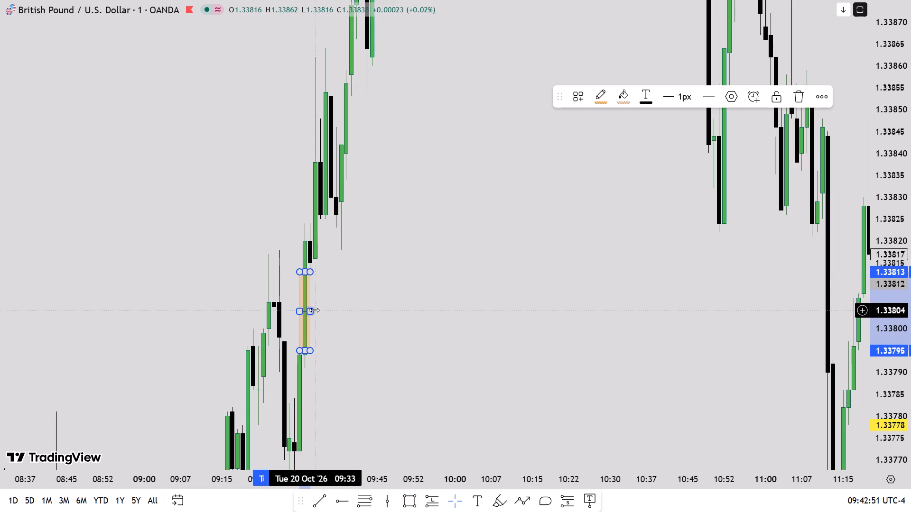
drag(314, 310, 358, 308)
Change the new rectangle's border and background colours to teal.
click(604, 100)
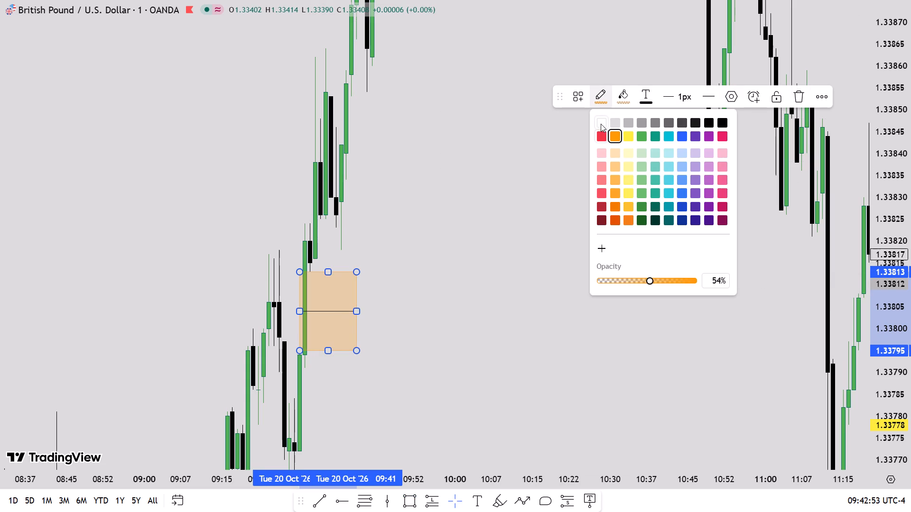
click(657, 132)
click(612, 89)
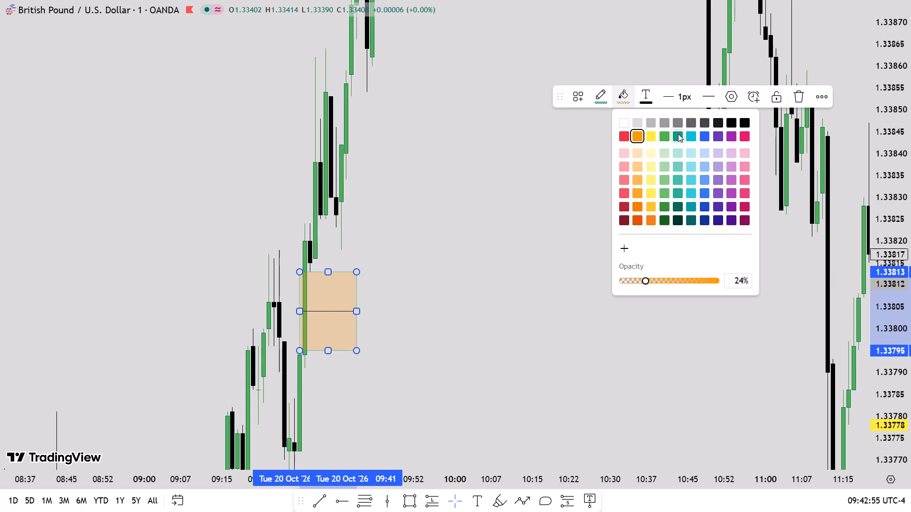
click(678, 134)
click(499, 281)
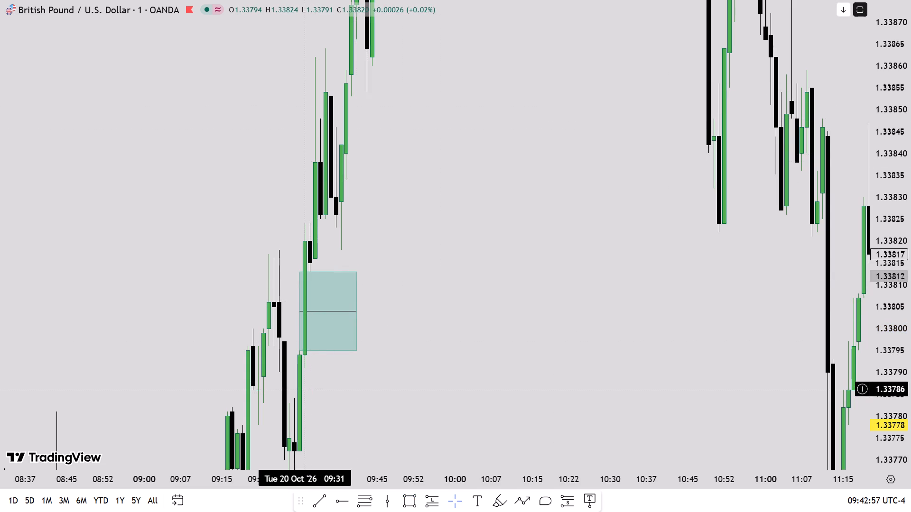
Label the teal rectangle "MON F.FVG".
click(354, 311)
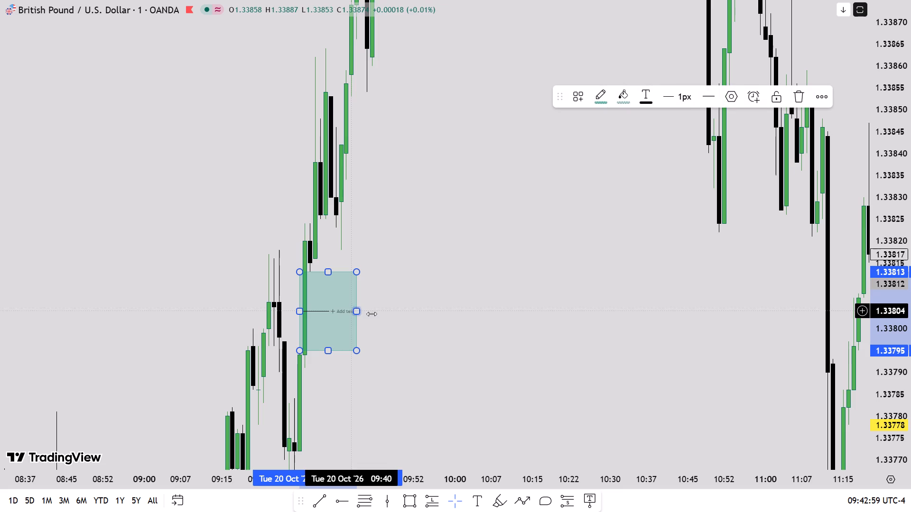
click(340, 310)
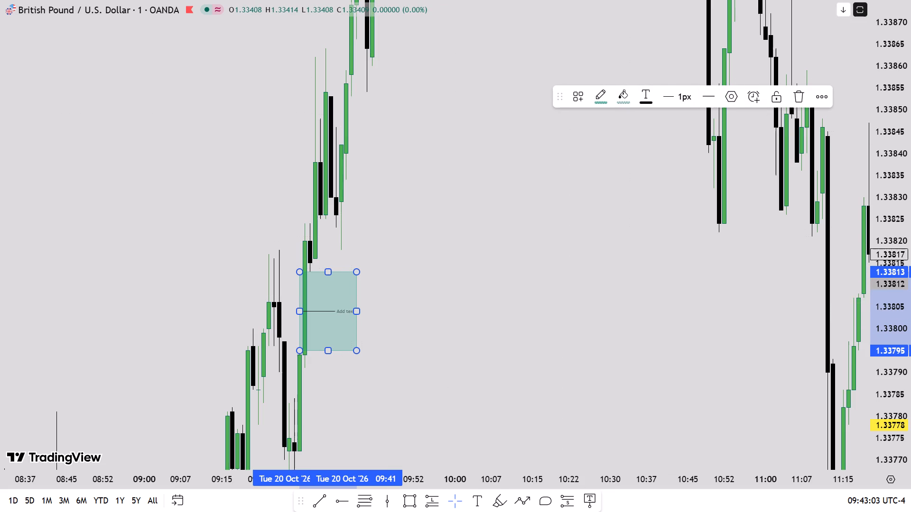
text(MON)
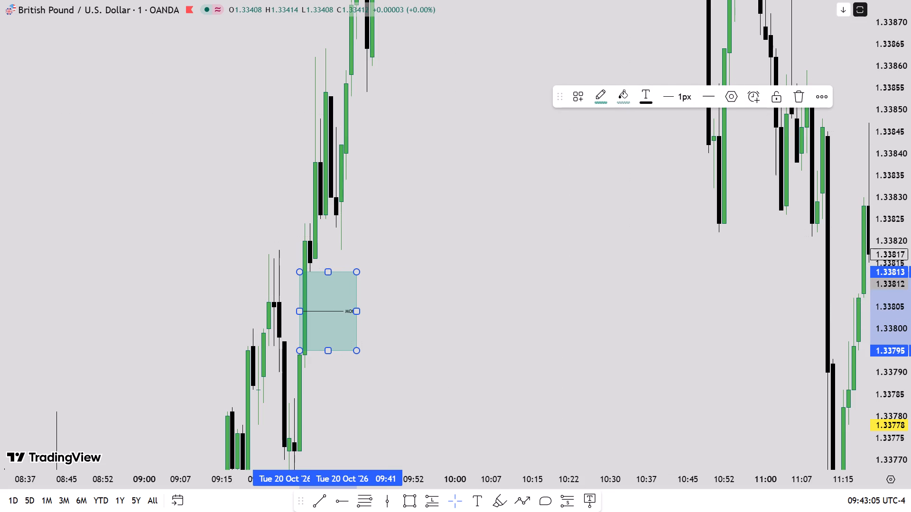
key(space)
text(F.FVG)
click(424, 325)
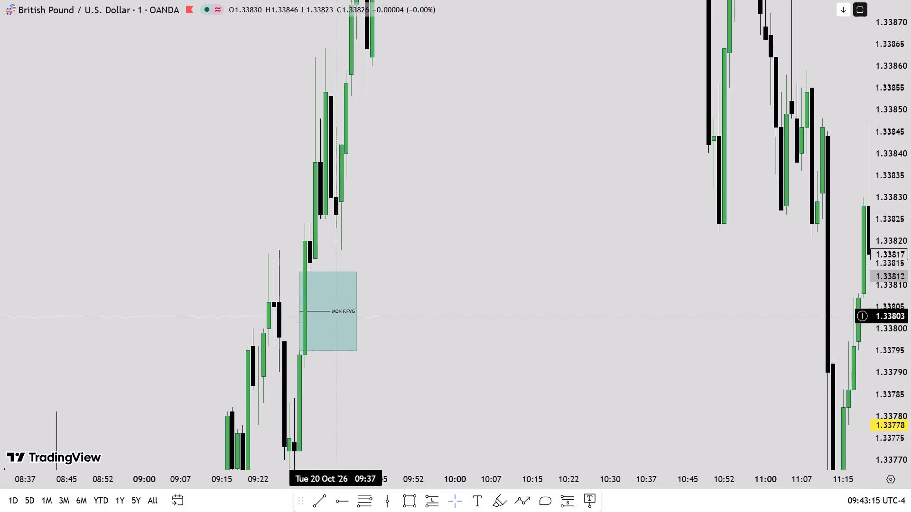
Widen the teal MON F.FVG rectangle to 10:10 on Tue 20 Oct and set it to extend right.
drag(358, 311, 509, 311)
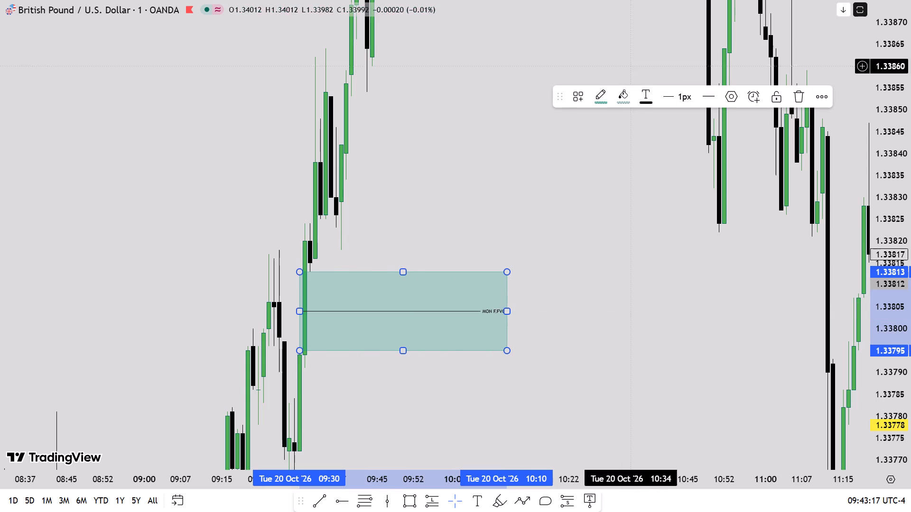
click(729, 92)
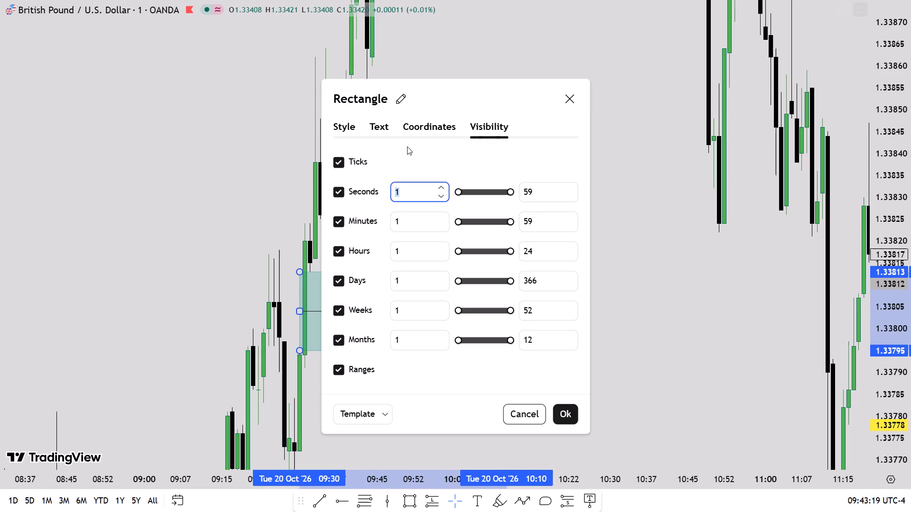
click(392, 126)
click(428, 128)
click(469, 120)
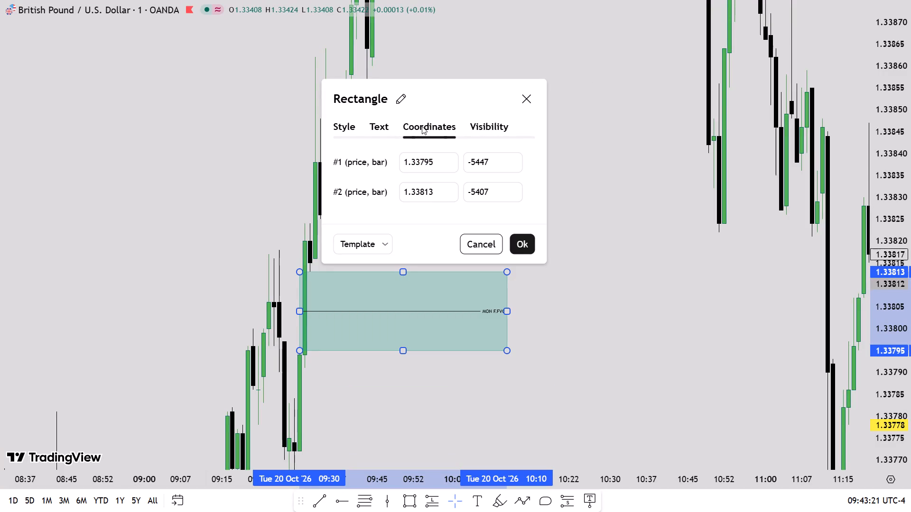
click(346, 124)
click(441, 165)
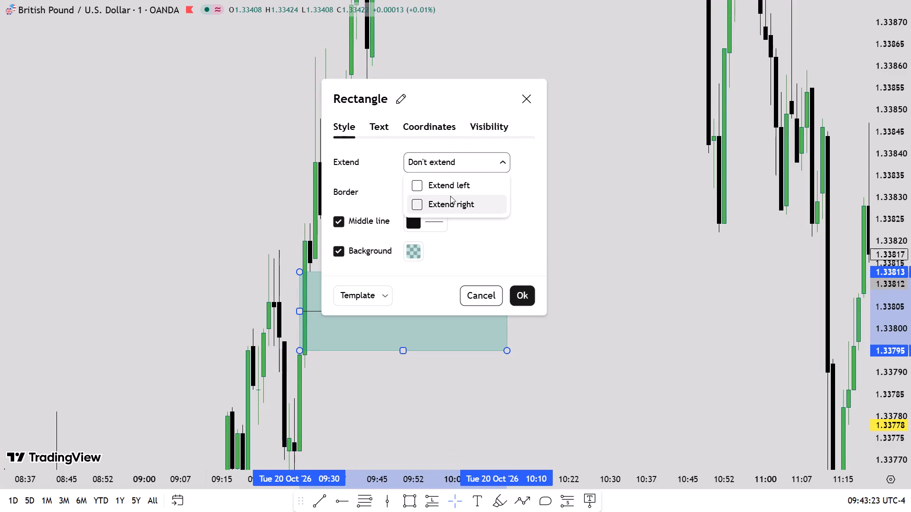
click(450, 189)
click(453, 183)
click(456, 205)
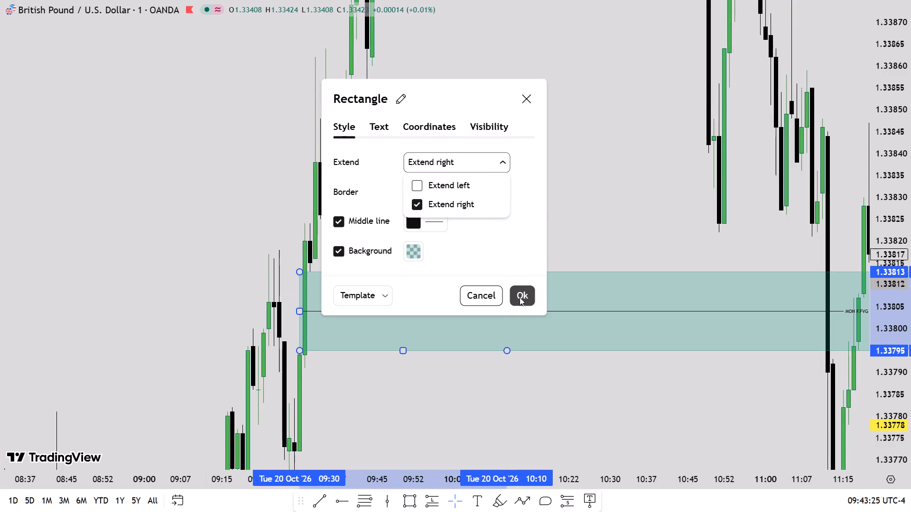
click(528, 296)
Return to the latest 1-minute bars and examine Friday's and Monday's price action against the marked levels.
click(844, 446)
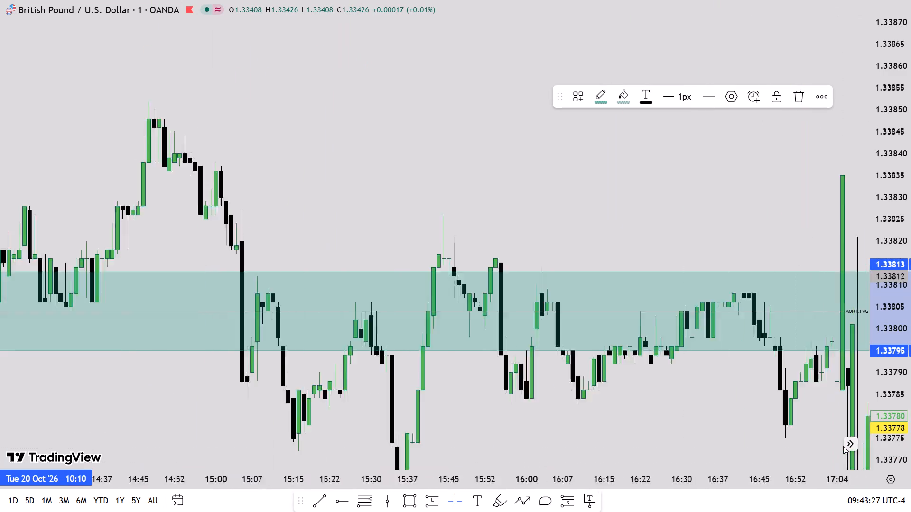
scroll(910, 340, down, 6)
scroll(740, 361, down, 5)
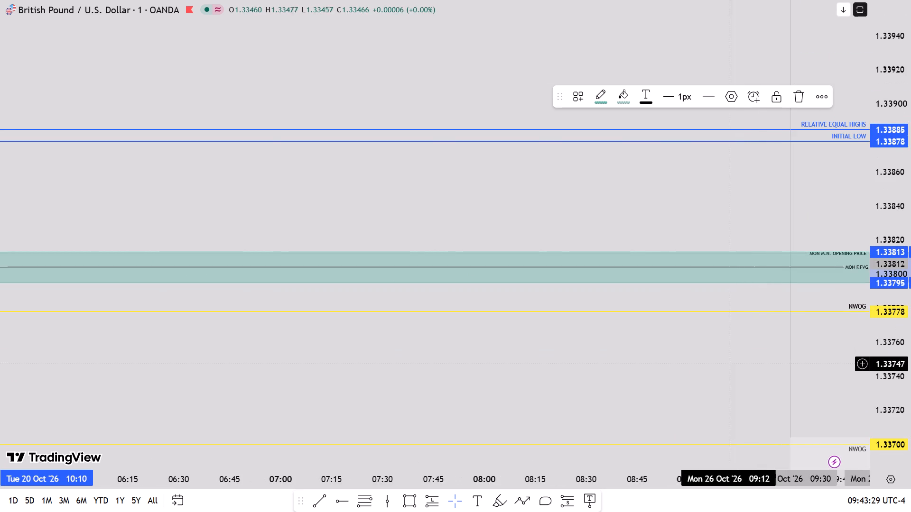
drag(703, 361, 173, 406)
scroll(898, 388, down, 3)
scroll(898, 388, up, 1)
scroll(898, 388, down, 2)
scroll(530, 402, down, 5)
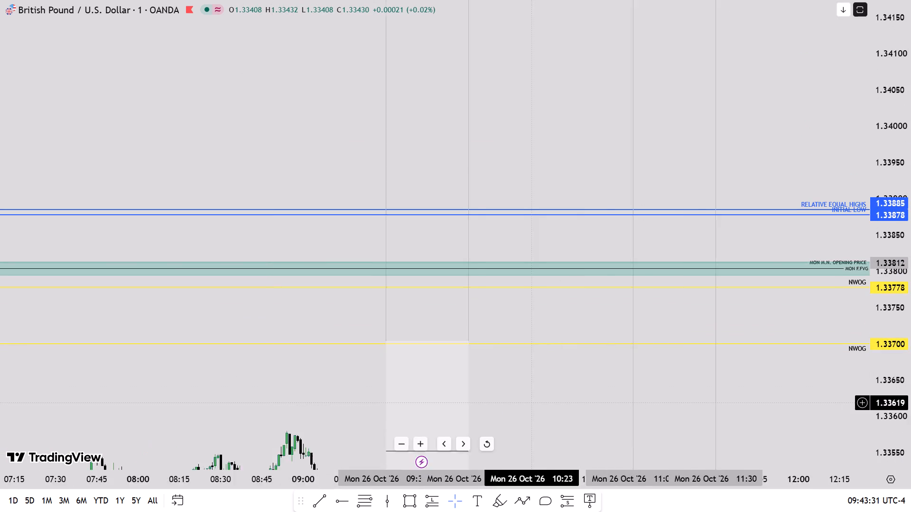
drag(604, 397, 588, 175)
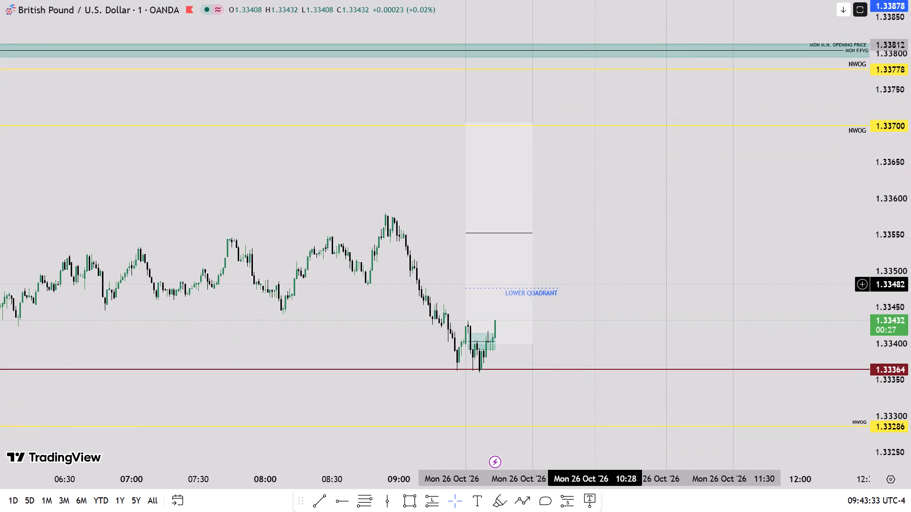
scroll(594, 284, down, 6)
scroll(487, 320, down, 12)
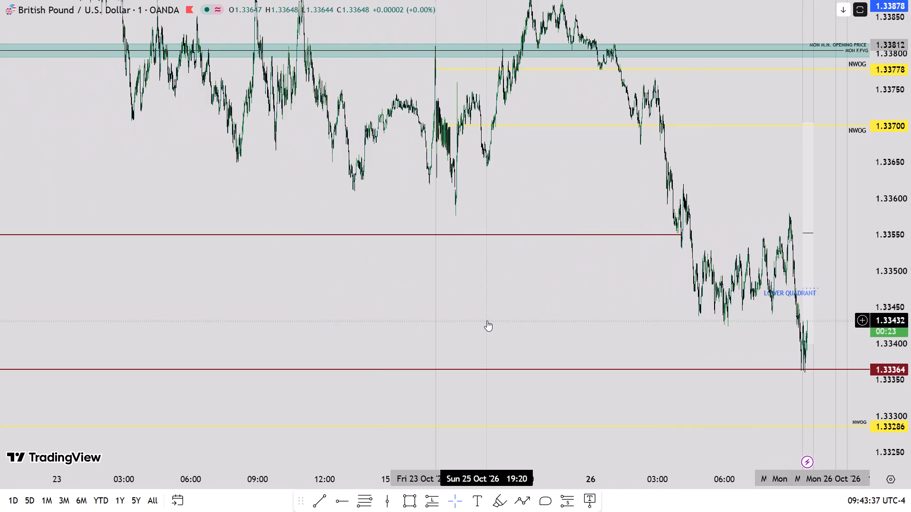
Examine Monday's decline and the 09:30 opening bars against the NWOG, LOWER QUADRANT and 1.33364 levels.
scroll(487, 320, up, 14)
drag(516, 180, 435, 233)
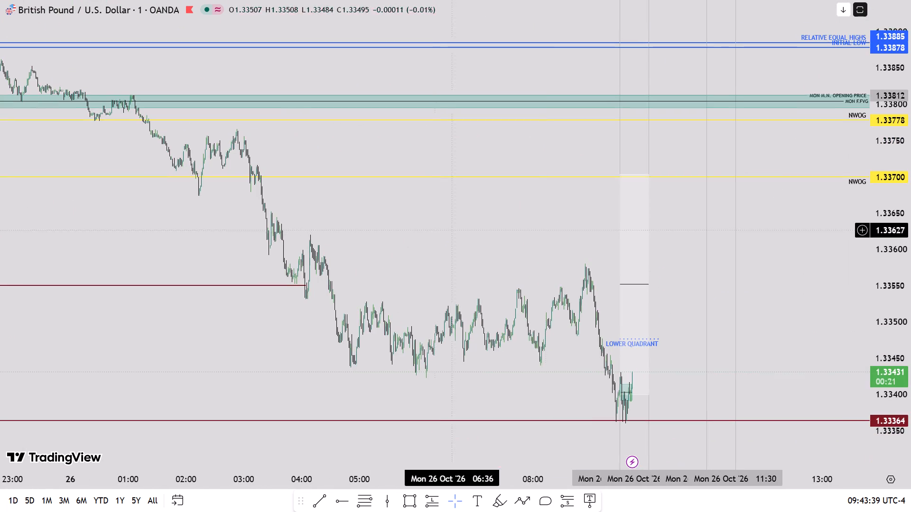
scroll(910, 228, up, 5)
scroll(486, 326, down, 3)
scroll(910, 285, down, 4)
scroll(558, 310, up, 5)
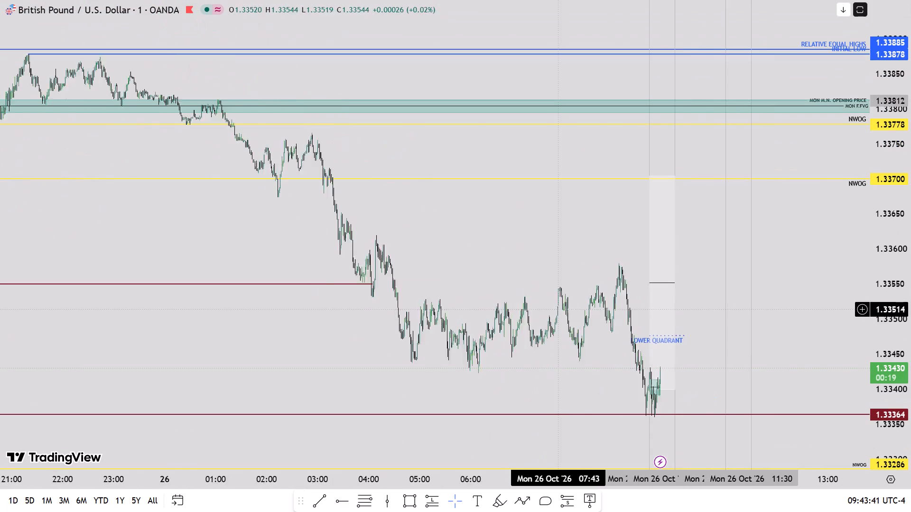
scroll(558, 310, up, 9)
scroll(476, 359, up, 3)
drag(310, 371, 446, 329)
scroll(910, 390, up, 6)
scroll(910, 331, down, 4)
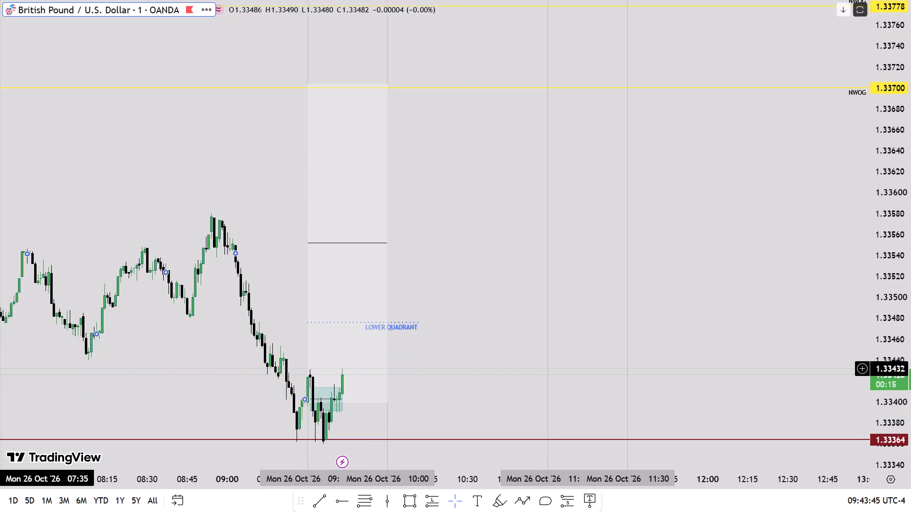
scroll(910, 341, down, 4)
scroll(910, 238, up, 5)
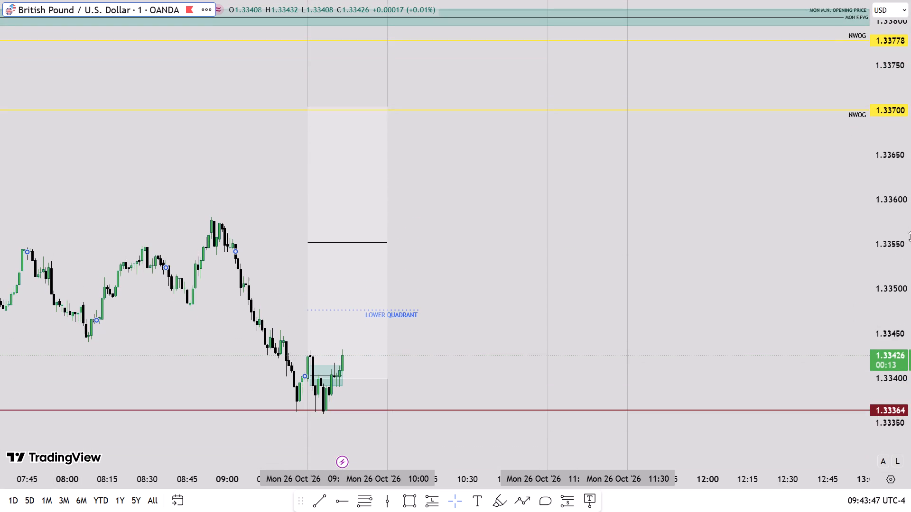
scroll(526, 363, down, 6)
scroll(910, 290, down, 1)
scroll(470, 453, down, 5)
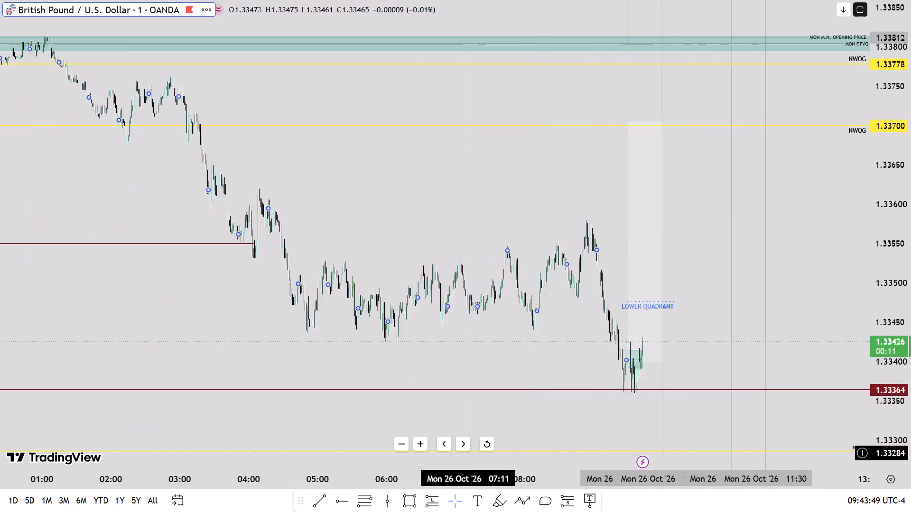
scroll(453, 437, down, 5)
scroll(456, 437, up, 18)
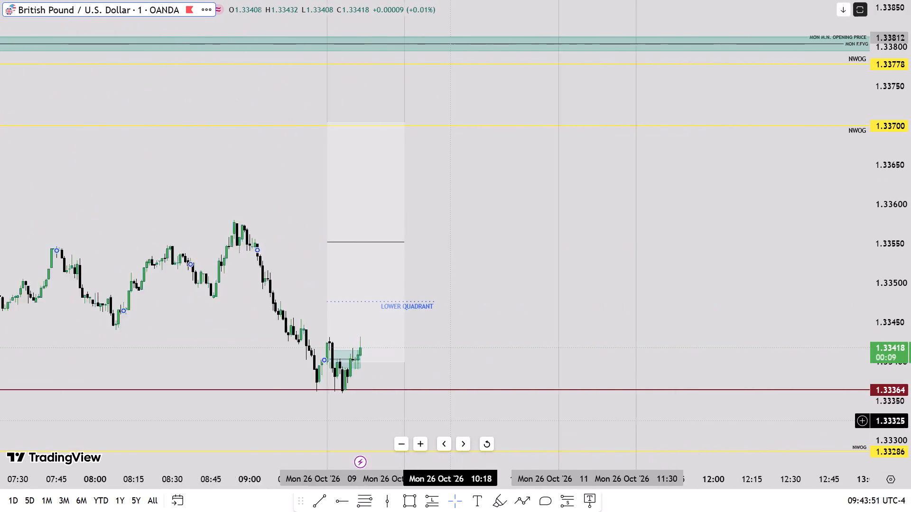
scroll(446, 374, up, 4)
drag(335, 369, 507, 272)
scroll(910, 292, up, 5)
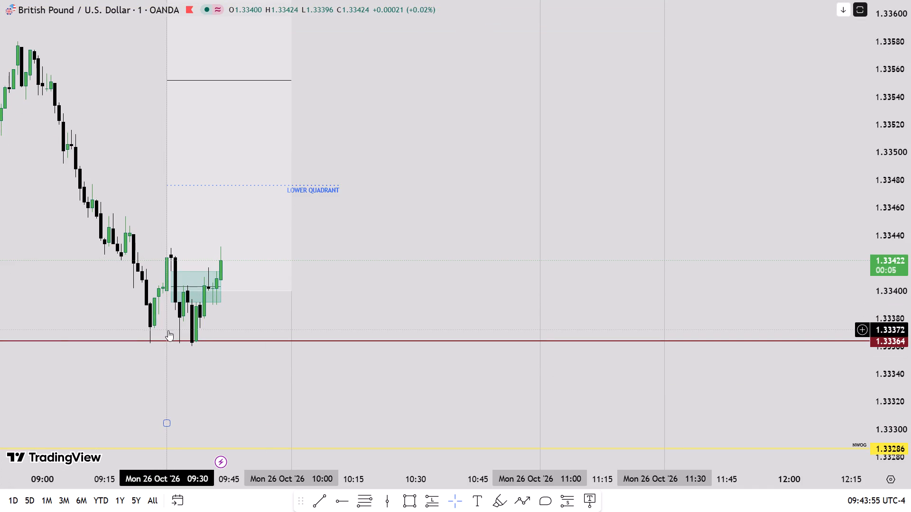
Move the start of the dark red 1.33364 line to the swing low at about 06:37 on Tue 20 Oct.
scroll(426, 368, down, 14)
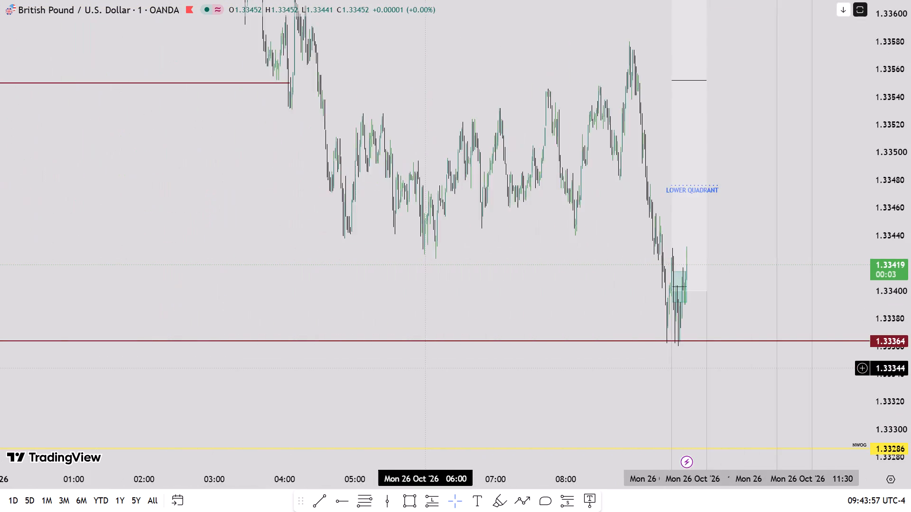
scroll(426, 368, down, 8)
scroll(426, 368, up, 1)
scroll(426, 368, down, 18)
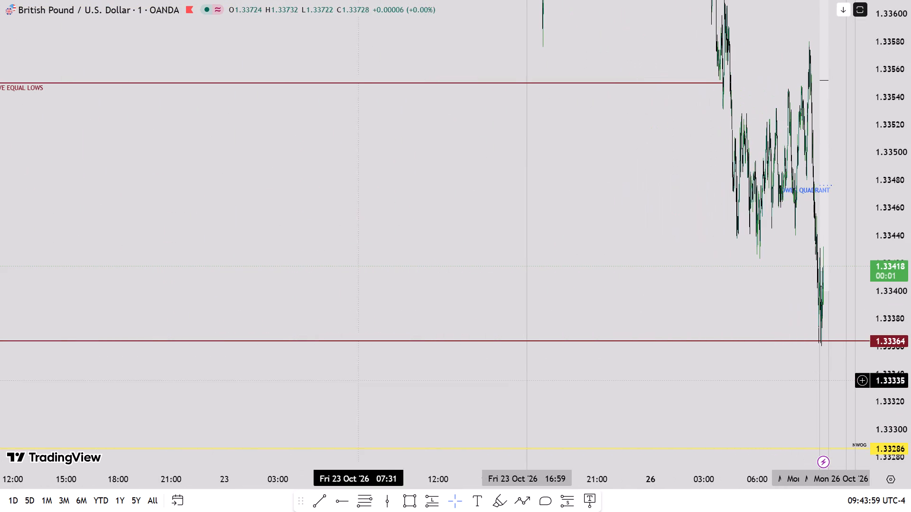
drag(151, 370, 870, 368)
drag(211, 396, 819, 397)
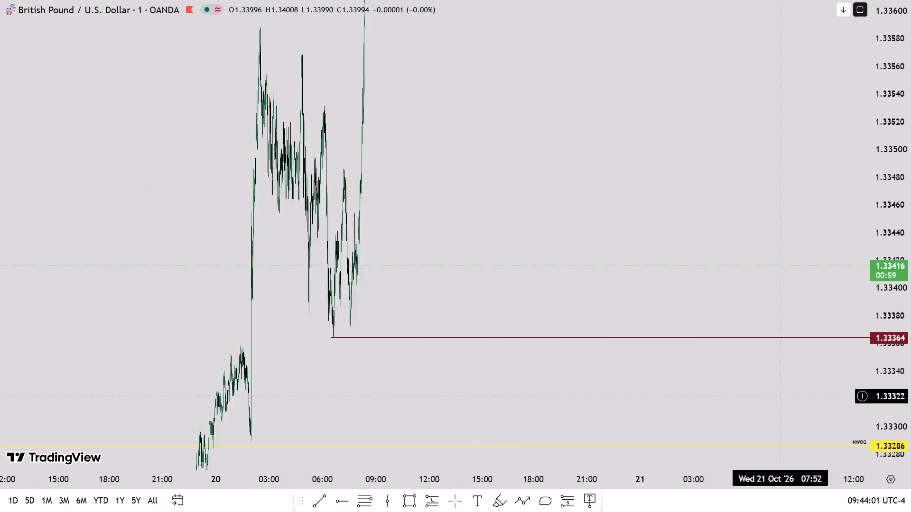
drag(819, 397, 822, 400)
scroll(437, 387, up, 7)
drag(202, 375, 633, 373)
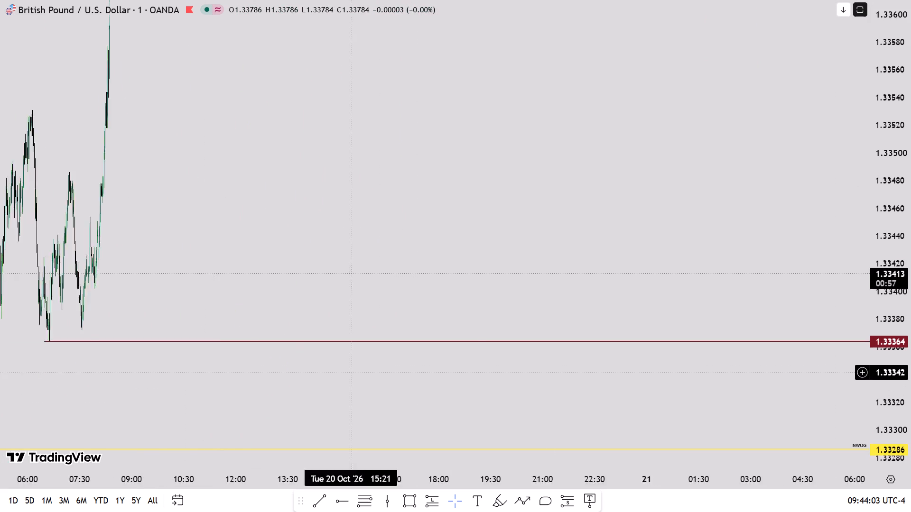
drag(633, 373, 910, 373)
scroll(540, 411, up, 13)
drag(286, 384, 493, 323)
scroll(910, 358, up, 2)
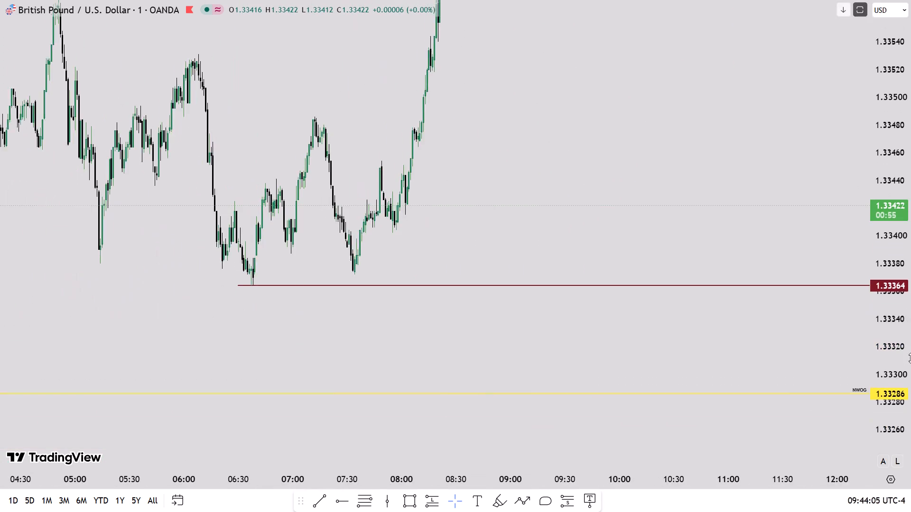
scroll(910, 358, up, 3)
scroll(350, 390, up, 3)
drag(225, 381, 375, 343)
scroll(910, 326, up, 4)
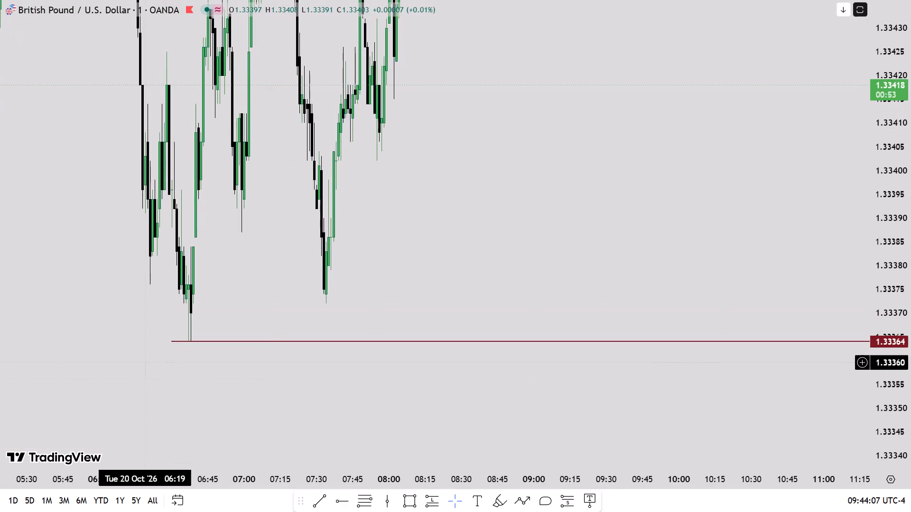
drag(170, 342, 191, 343)
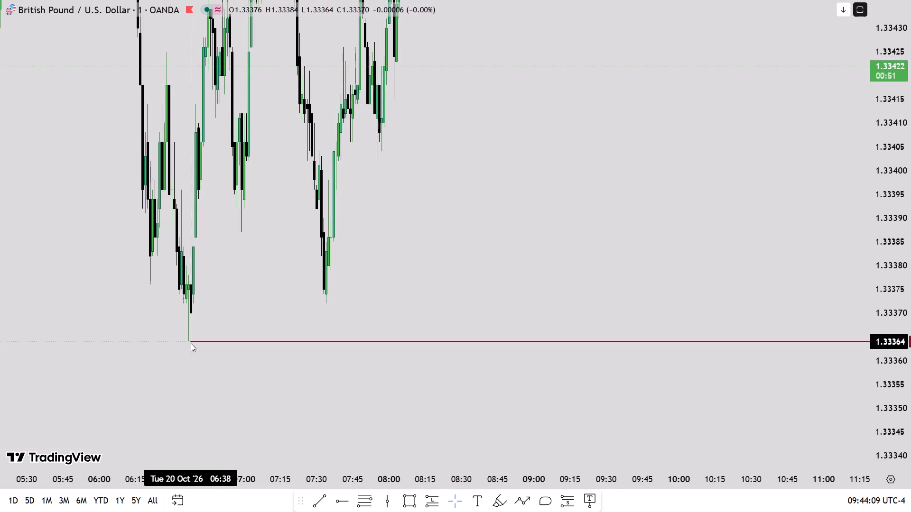
drag(191, 343, 188, 344)
click(187, 372)
Switch the chart to the 1-hour interval and reset the chart view.
scroll(910, 364, down, 6)
scroll(524, 398, down, 5)
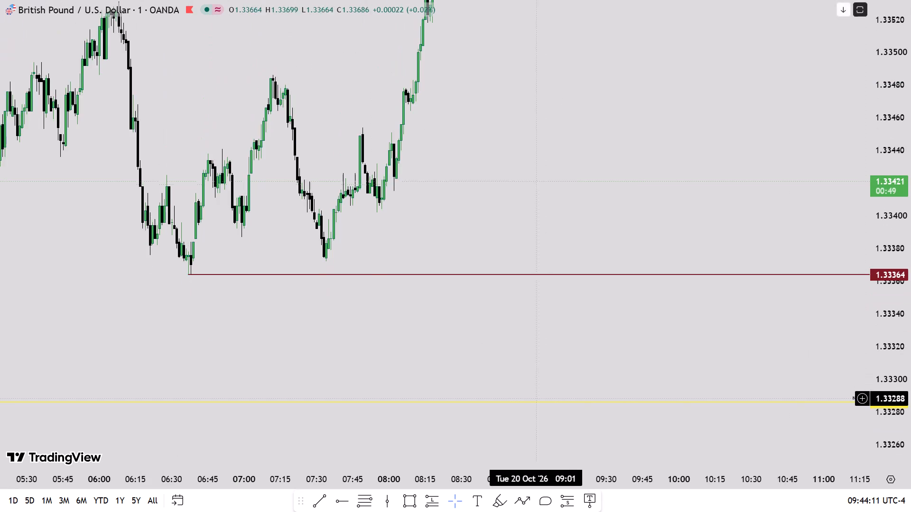
scroll(910, 393, down, 4)
key(1)
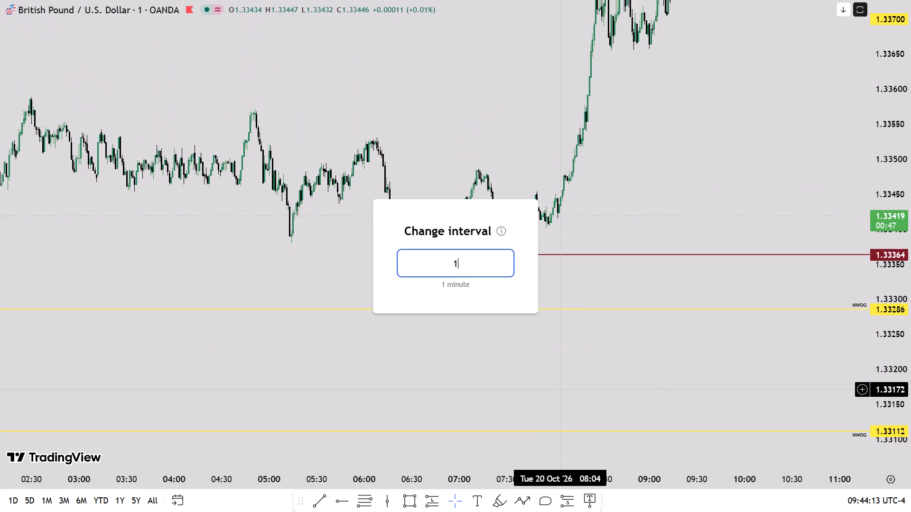
key(h)
key(Return)
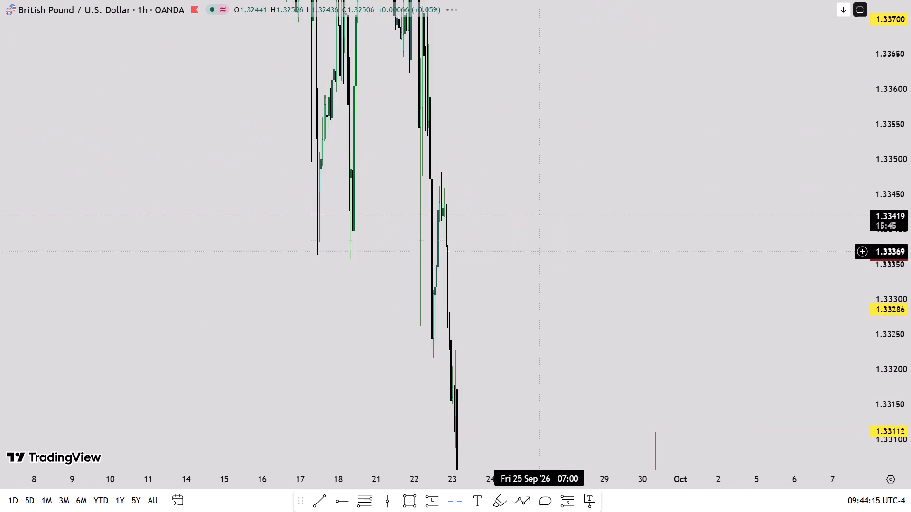
right_click(543, 241)
click(568, 207)
Examine the hourly price action from 19 to 26 Oct against the orange and pink zones and the marked levels.
scroll(865, 248, up, 5)
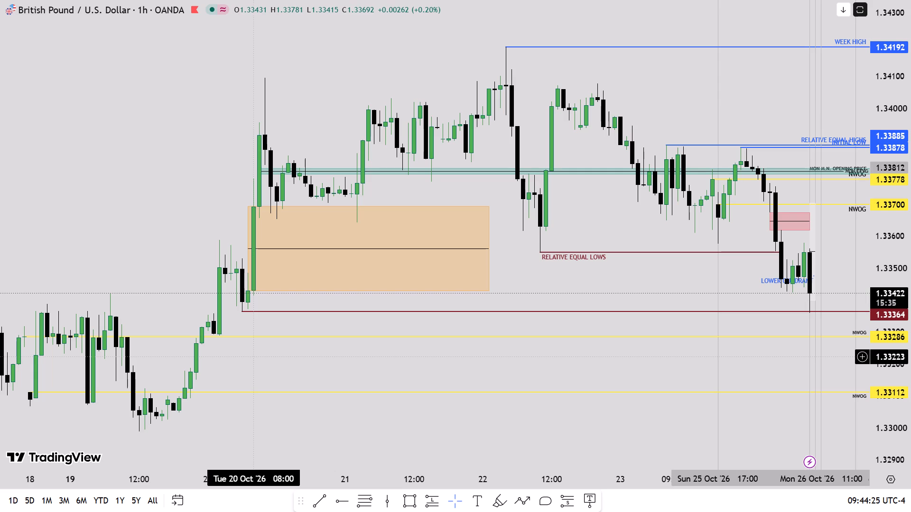
scroll(881, 365, up, 9)
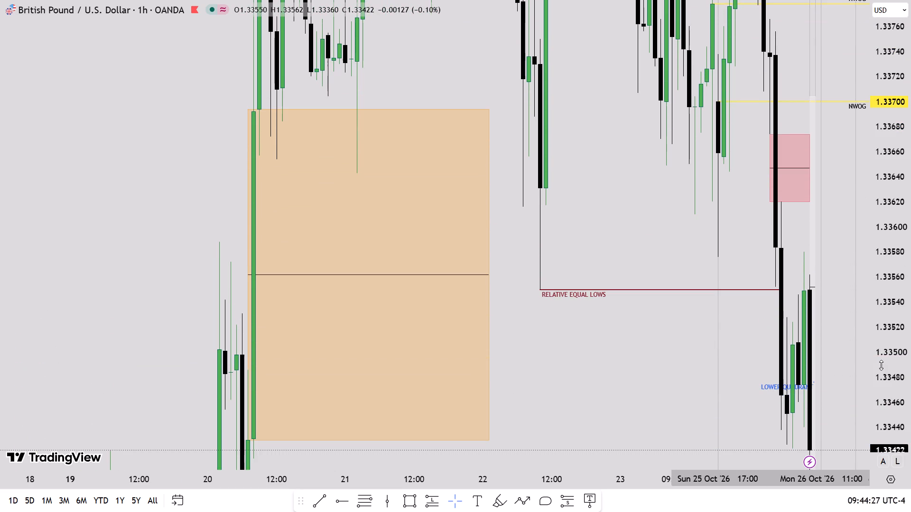
scroll(881, 365, down, 4)
drag(644, 313, 591, 317)
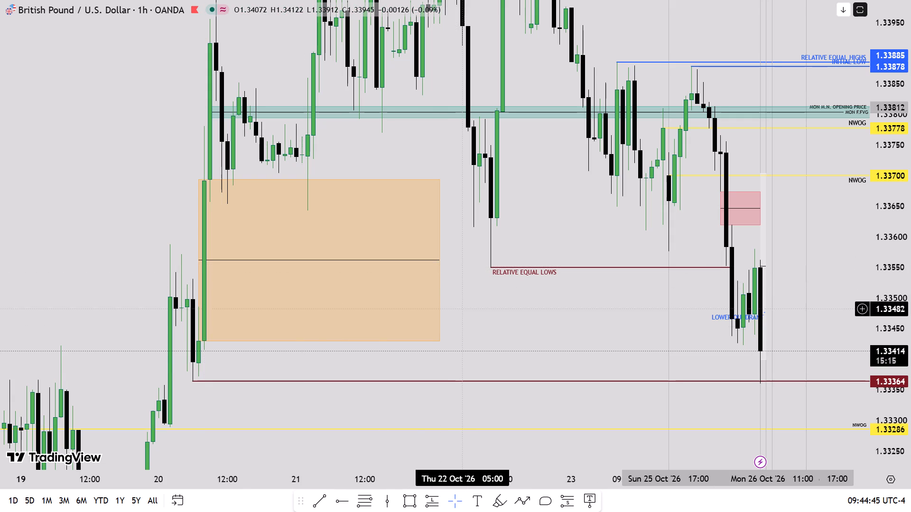
drag(462, 316, 409, 329)
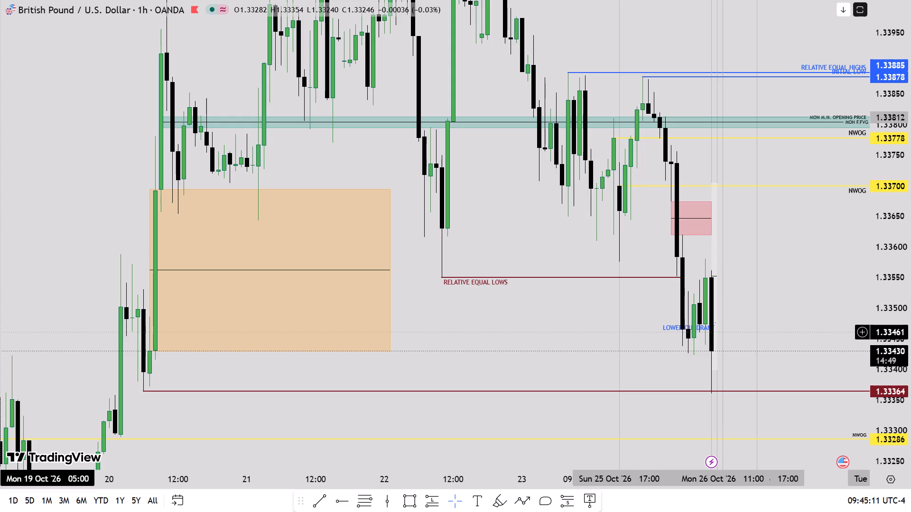
drag(527, 358, 558, 225)
scroll(910, 222, down, 5)
scroll(412, 353, down, 1)
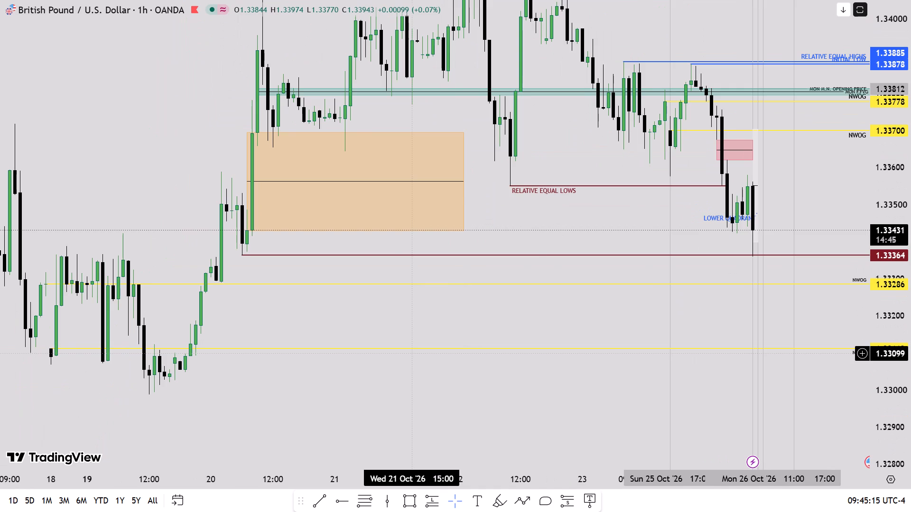
Switch back to the 1-minute interval and examine the price action since 09:30 on Mon 26 Oct around the teal gap.
key(1)
key(Return)
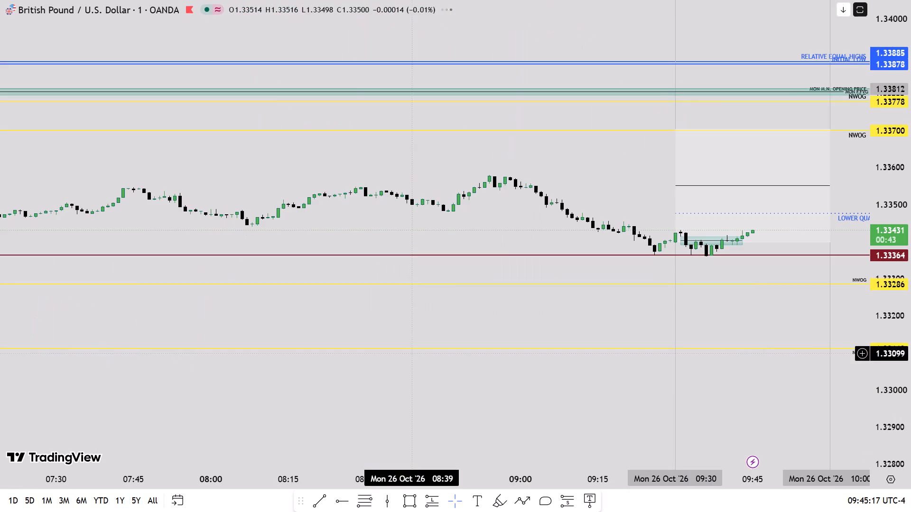
scroll(910, 349, up, 14)
scroll(827, 354, up, 2)
scroll(827, 354, down, 1)
scroll(827, 354, up, 1)
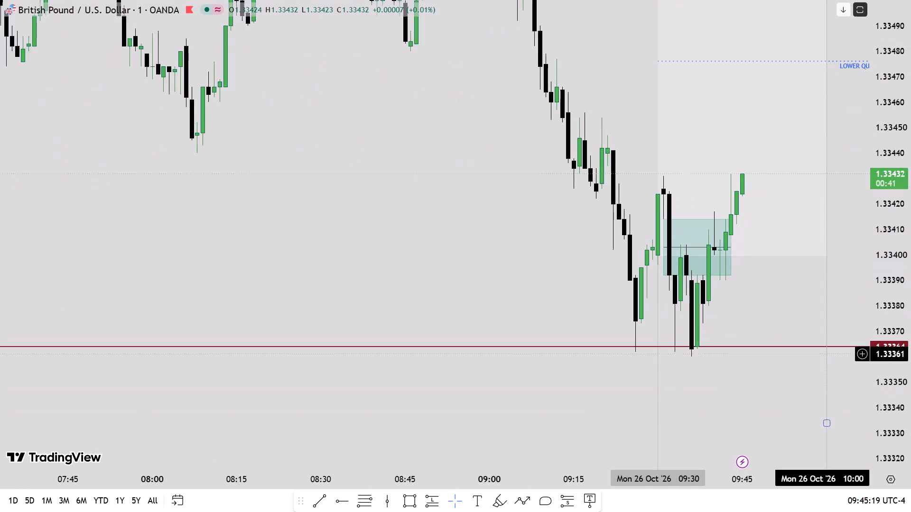
drag(785, 325, 567, 392)
scroll(910, 334, down, 5)
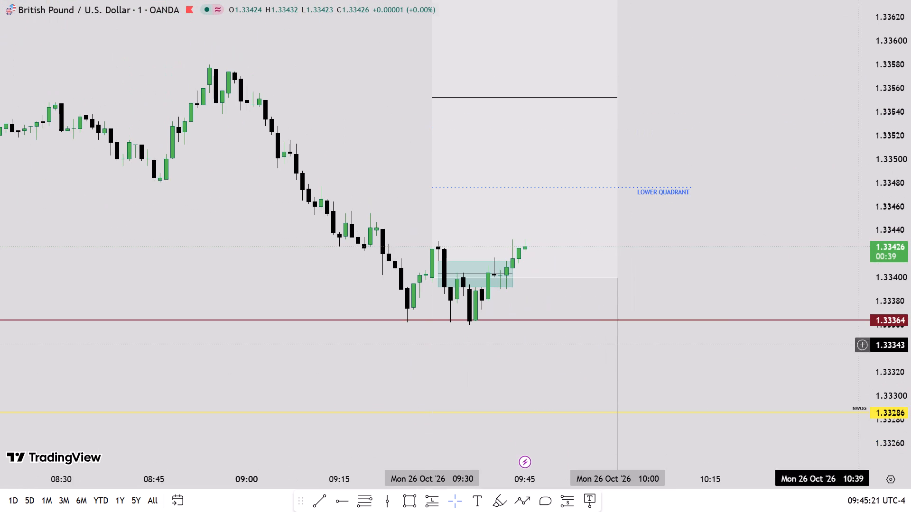
Examine the 1-minute price action of Mon 26 Oct from the early morning to 09:45 against the marked levels.
scroll(632, 365, down, 12)
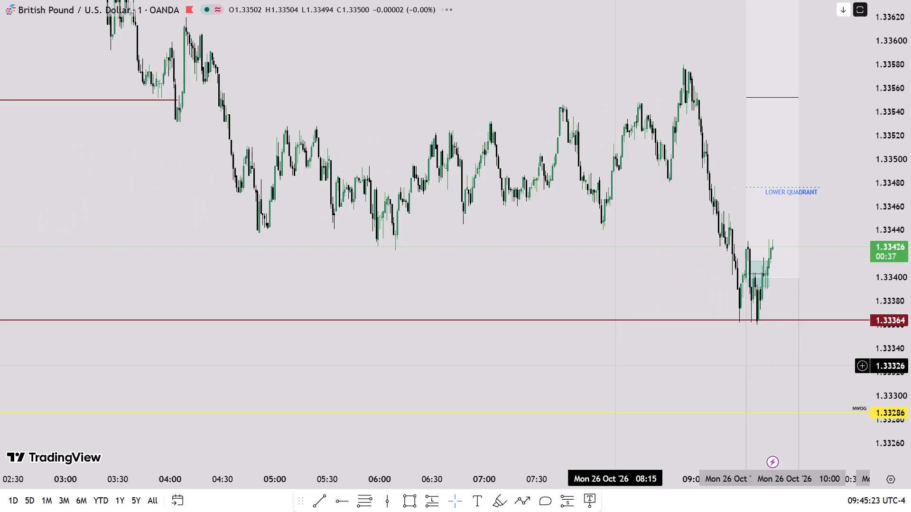
scroll(614, 366, down, 8)
scroll(614, 366, up, 15)
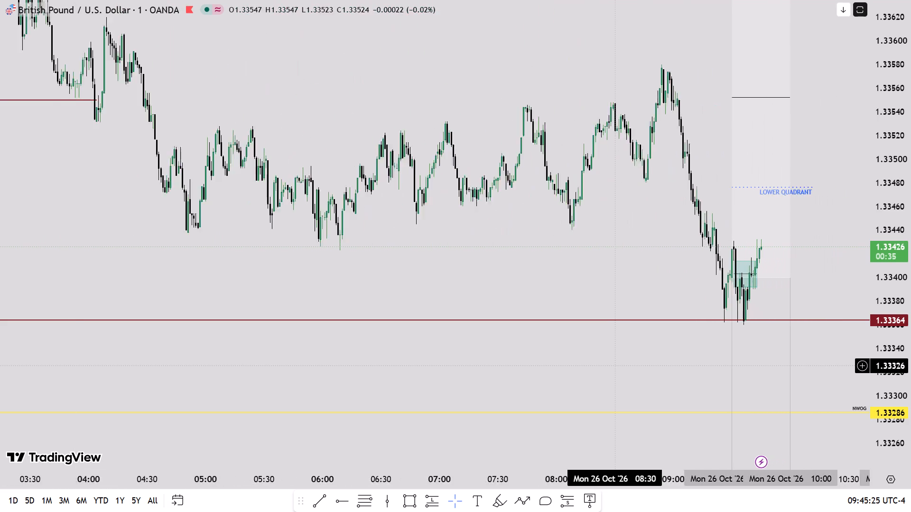
scroll(614, 366, up, 11)
drag(674, 283, 635, 330)
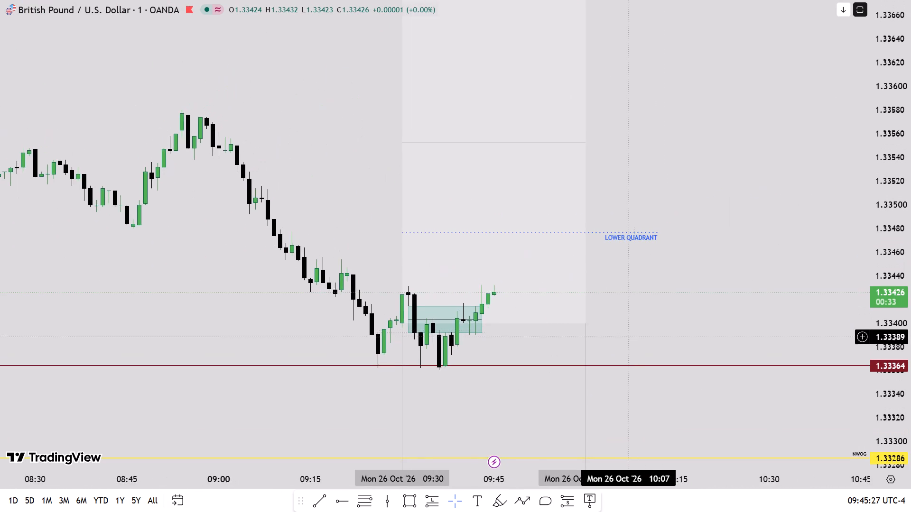
scroll(627, 342, down, 2)
scroll(466, 326, down, 4)
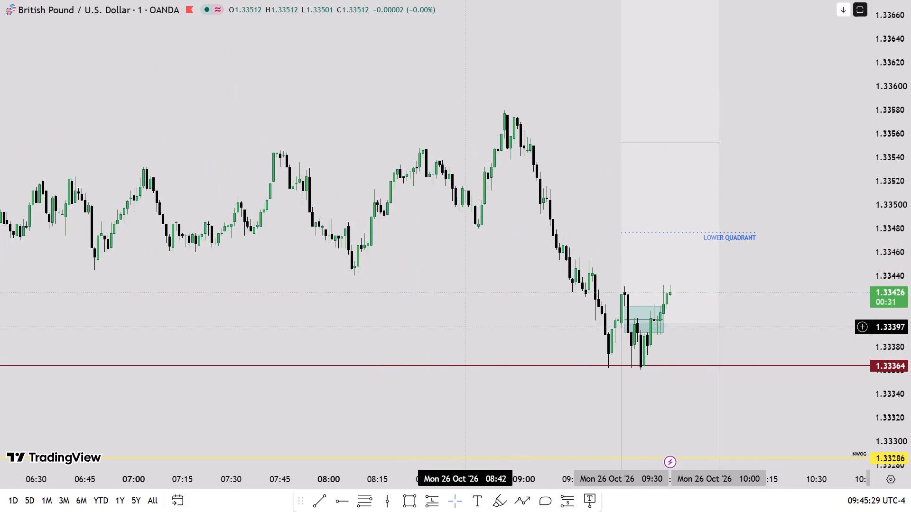
Switch the chart to the 15-minute interval and reset the chart view.
key(1)
key(5)
key(Return)
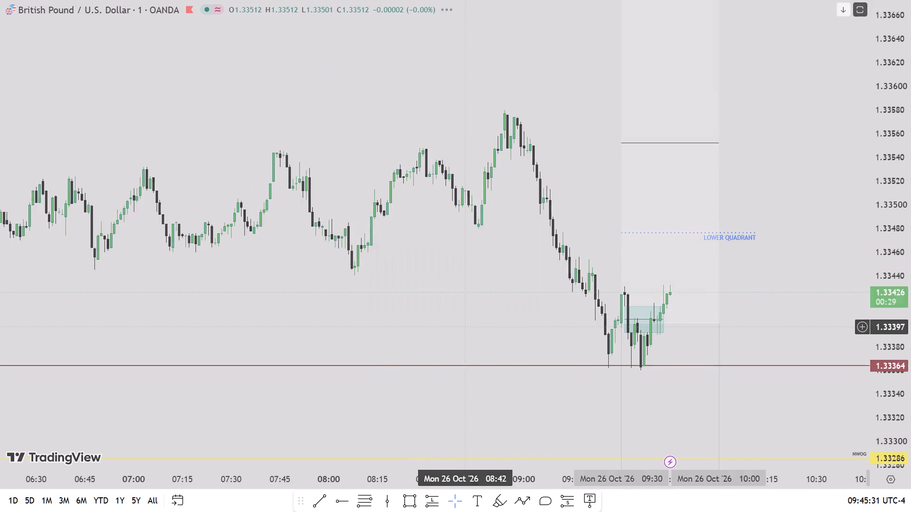
right_click(446, 265)
click(495, 209)
Change the label of the blue 1.33878 horizontal ray to INITIAL HIGH.
scroll(910, 299, up, 4)
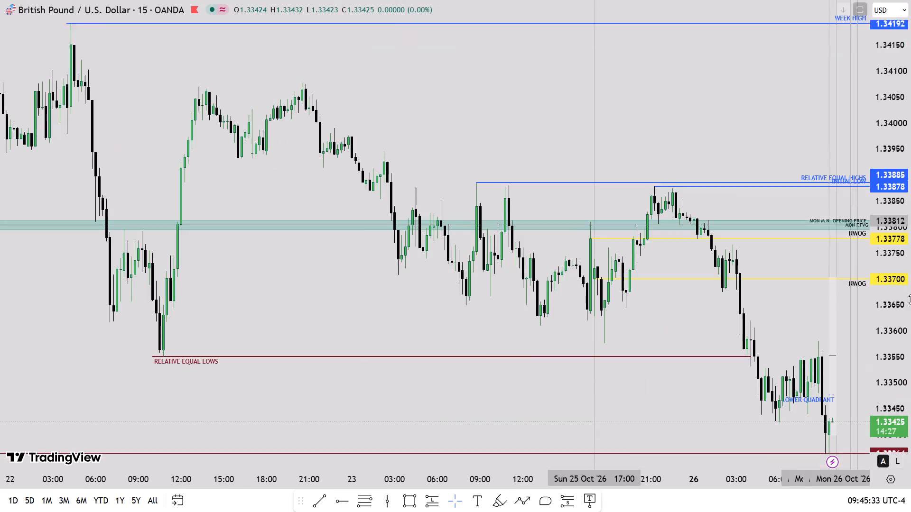
scroll(910, 299, up, 1)
scroll(643, 353, up, 4)
drag(636, 356, 415, 281)
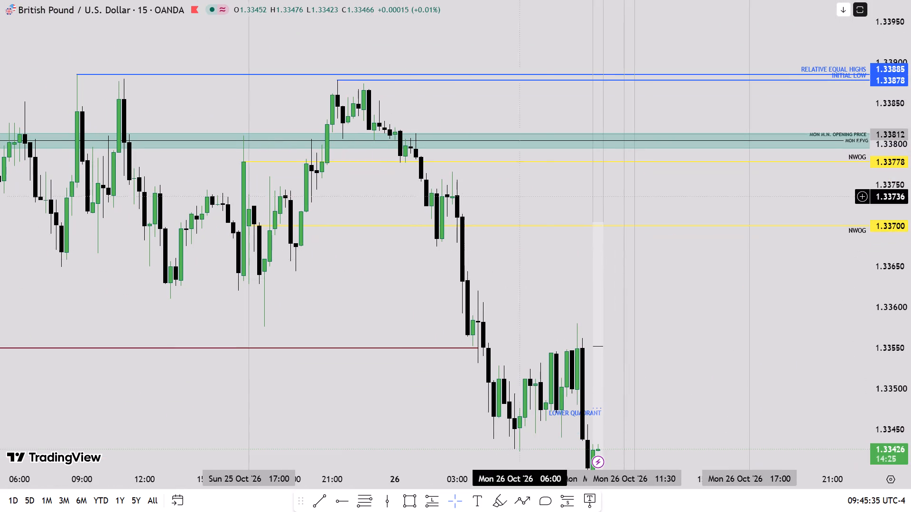
scroll(910, 228, up, 2)
drag(365, 179, 371, 244)
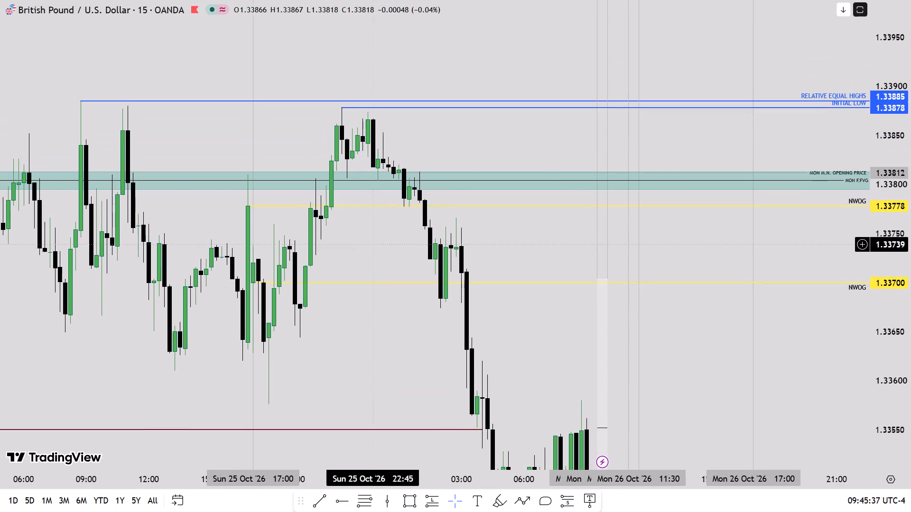
scroll(910, 199, up, 4)
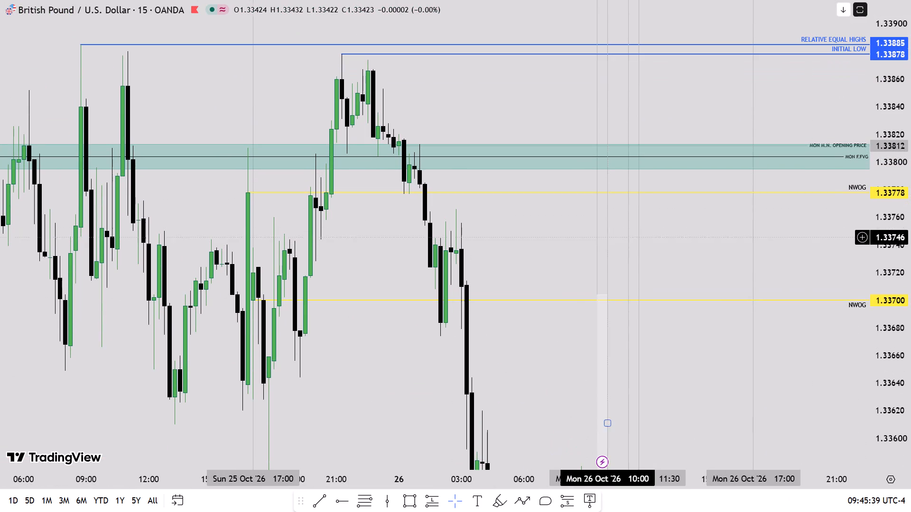
scroll(910, 264, down, 3)
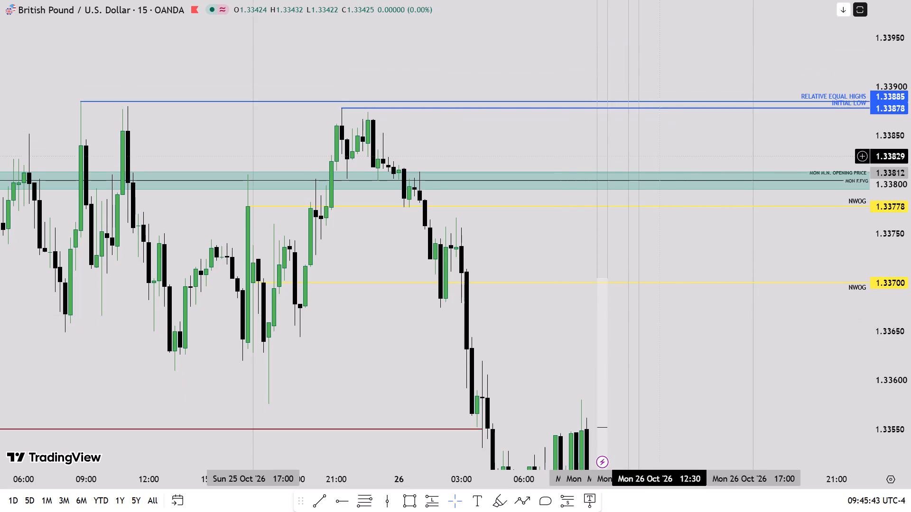
double_click(500, 109)
click(384, 209)
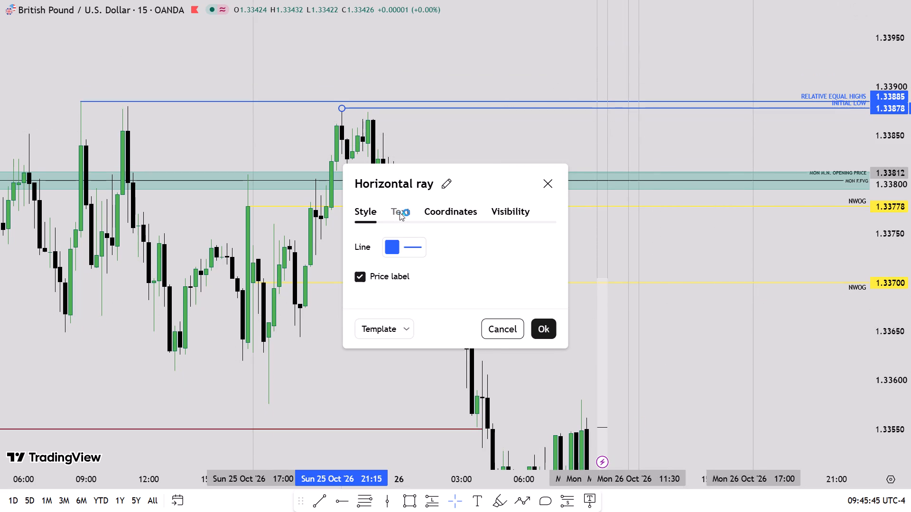
click(400, 212)
click(409, 276)
key(BackSpace)
key(BackSpace)
key(BackSpace)
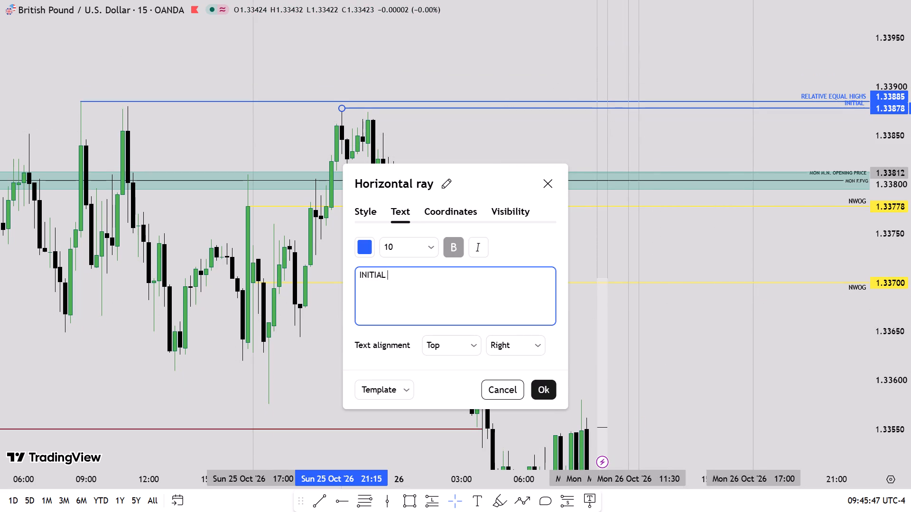
text(HIGH)
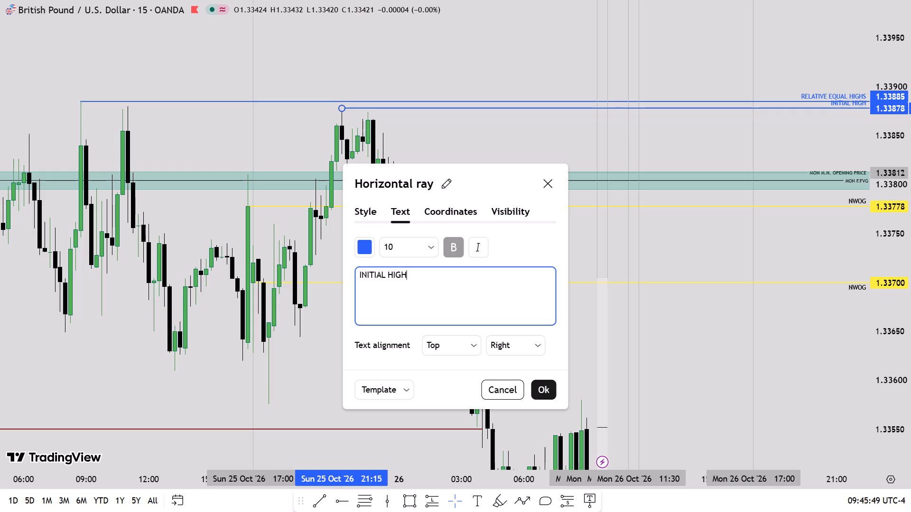
click(544, 388)
Switch the chart to the daily interval and reset the chart view.
drag(532, 389, 531, 294)
scroll(910, 277, down, 2)
scroll(714, 278, down, 11)
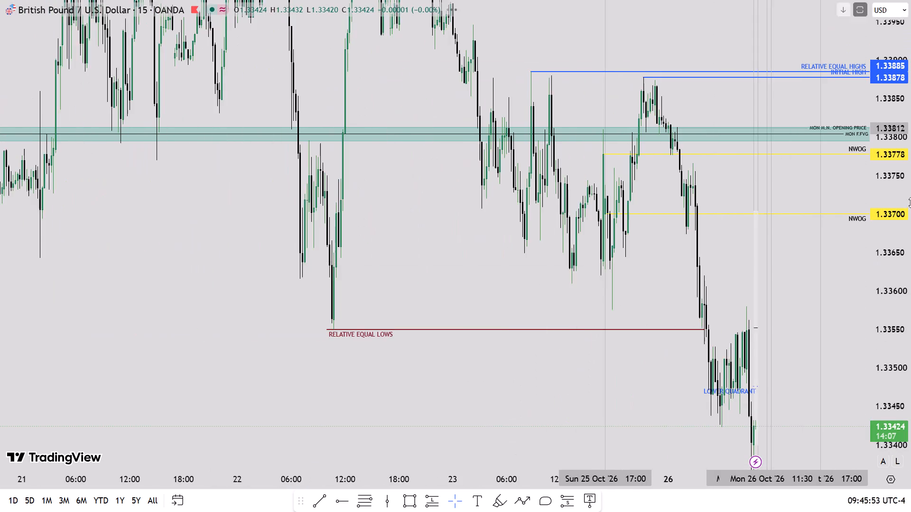
scroll(910, 202, down, 2)
key(1)
key(h)
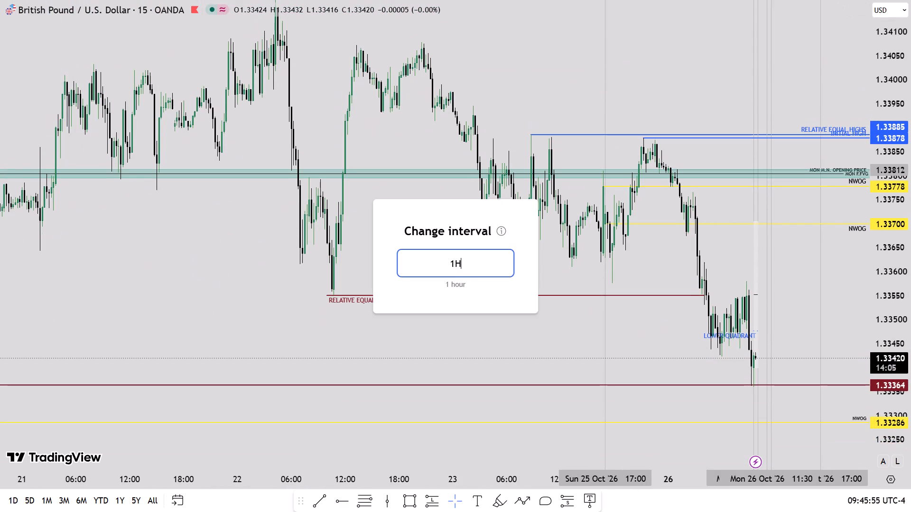
key(BackSpace)
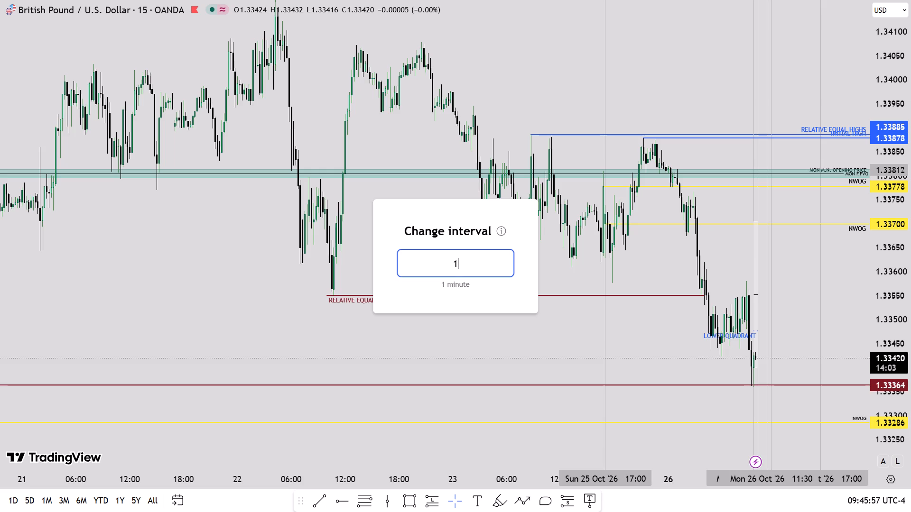
key(d)
key(Return)
right_click(565, 229)
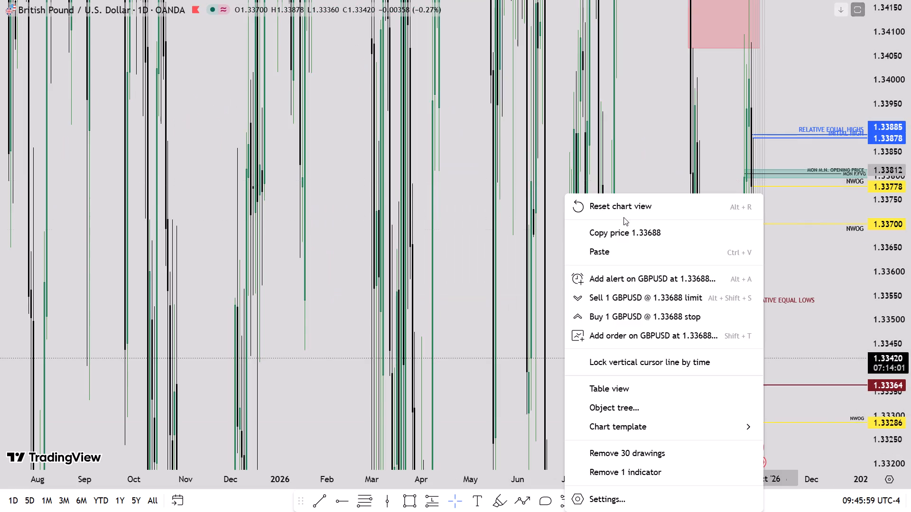
click(653, 210)
Examine the October daily candles against the pink and orange zones and the marked levels.
scroll(478, 277, up, 6)
scroll(910, 280, up, 13)
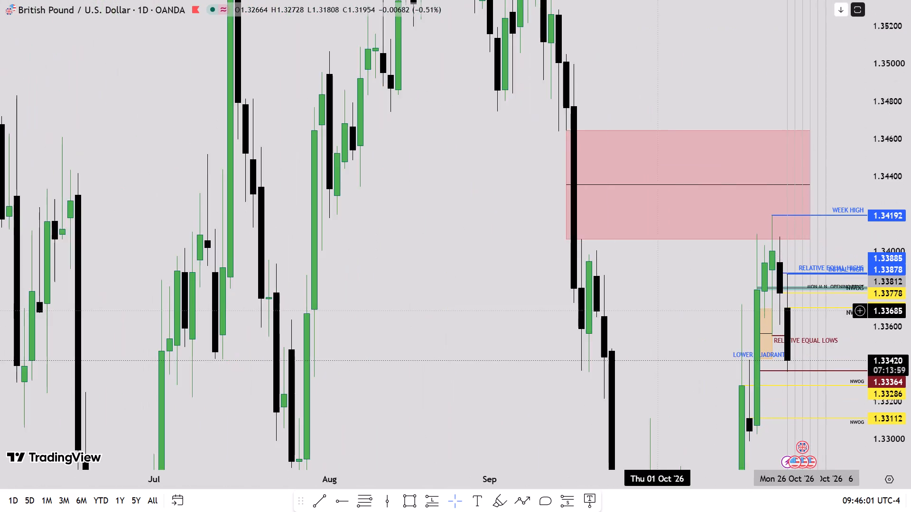
scroll(658, 311, up, 3)
drag(567, 284, 354, 196)
scroll(910, 198, up, 6)
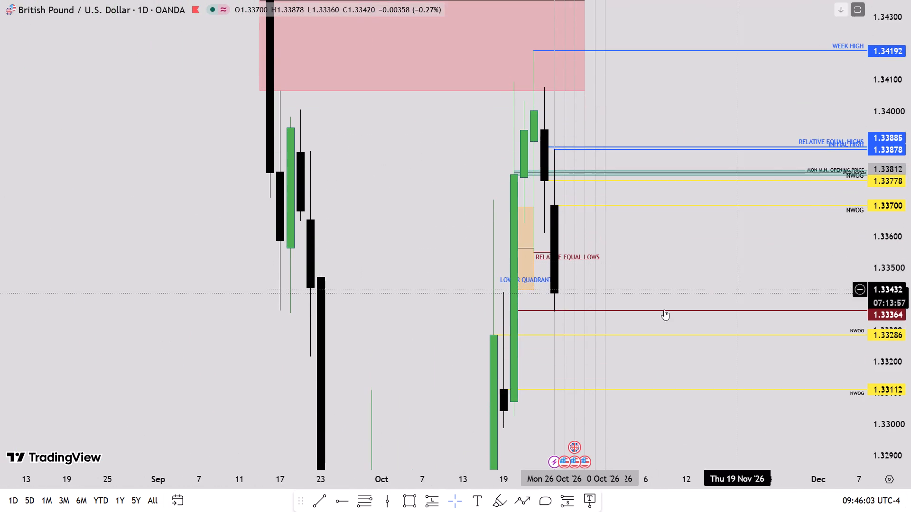
scroll(910, 279, up, 4)
scroll(462, 332, up, 3)
drag(274, 266, 232, 250)
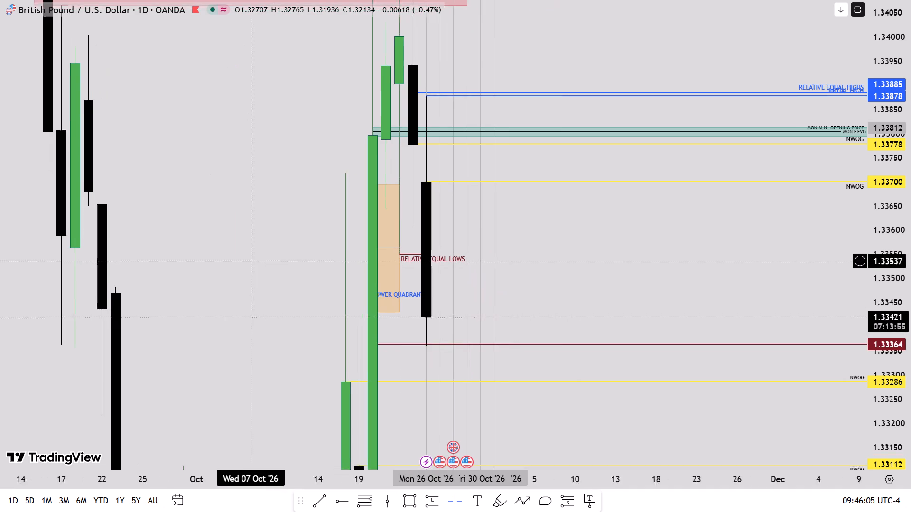
drag(232, 250, 229, 246)
scroll(910, 234, down, 5)
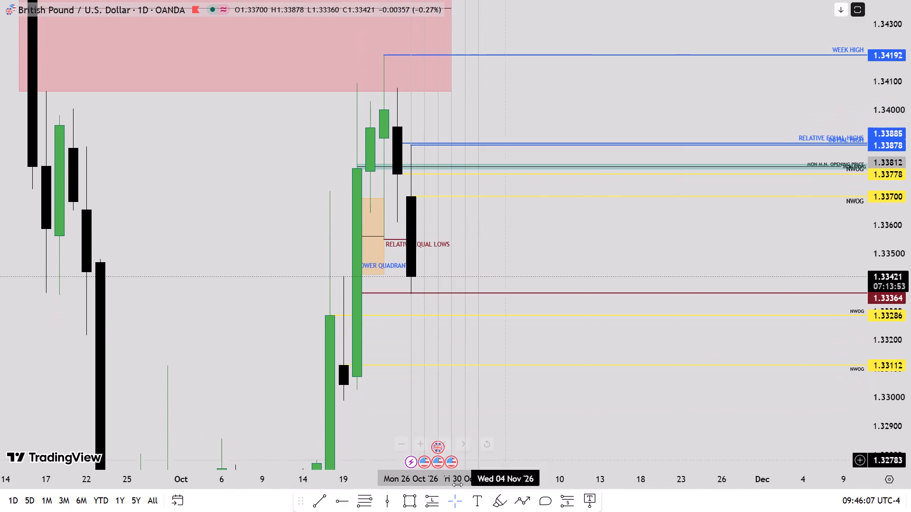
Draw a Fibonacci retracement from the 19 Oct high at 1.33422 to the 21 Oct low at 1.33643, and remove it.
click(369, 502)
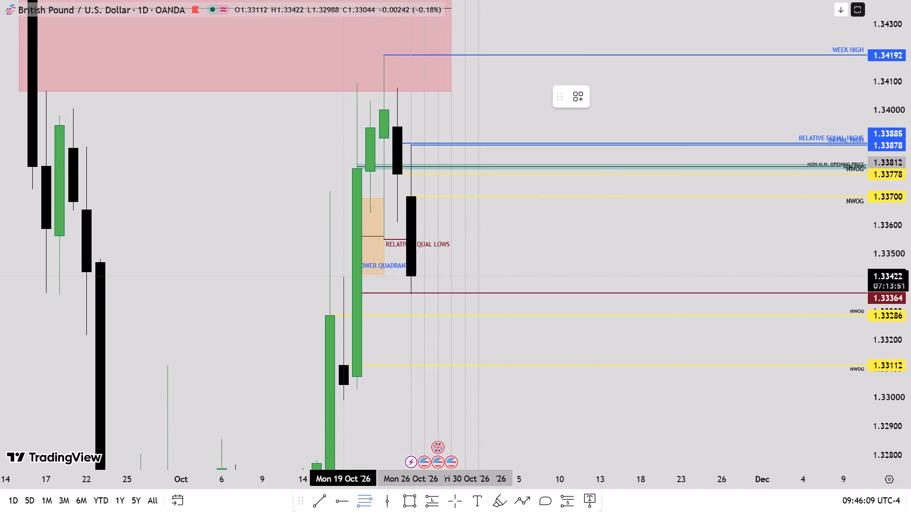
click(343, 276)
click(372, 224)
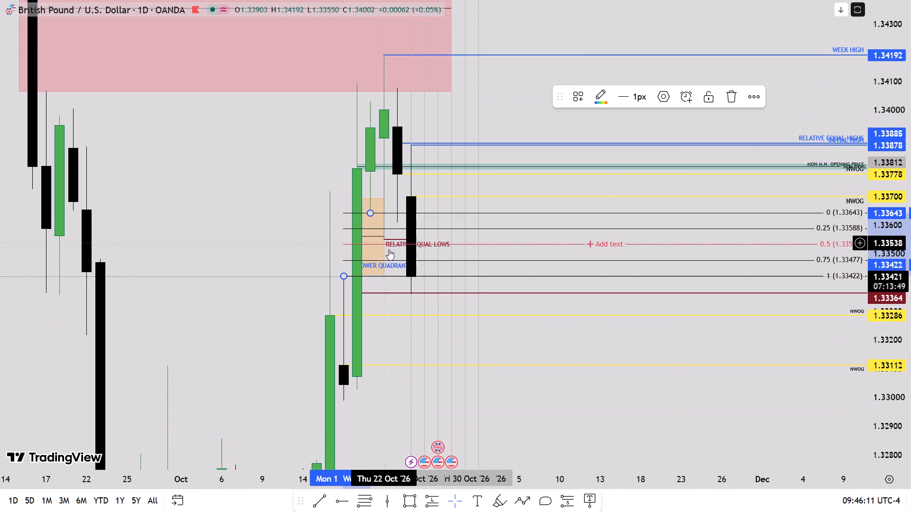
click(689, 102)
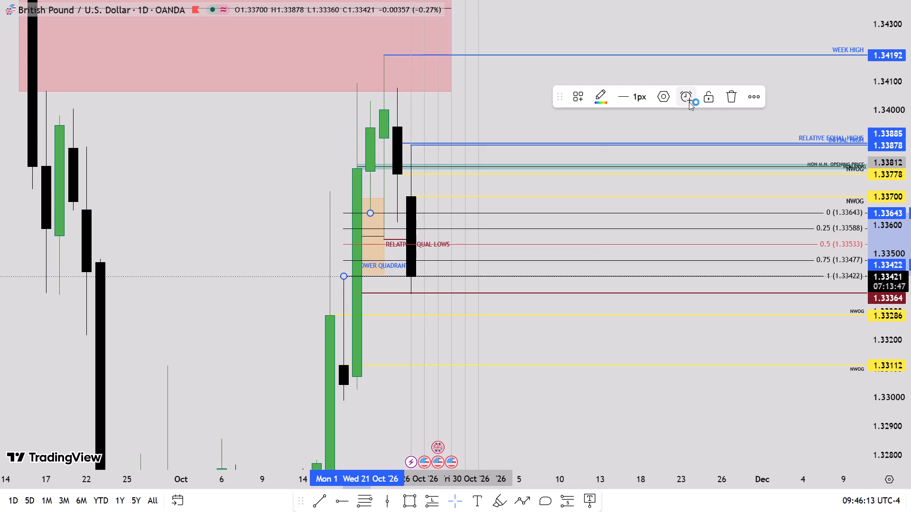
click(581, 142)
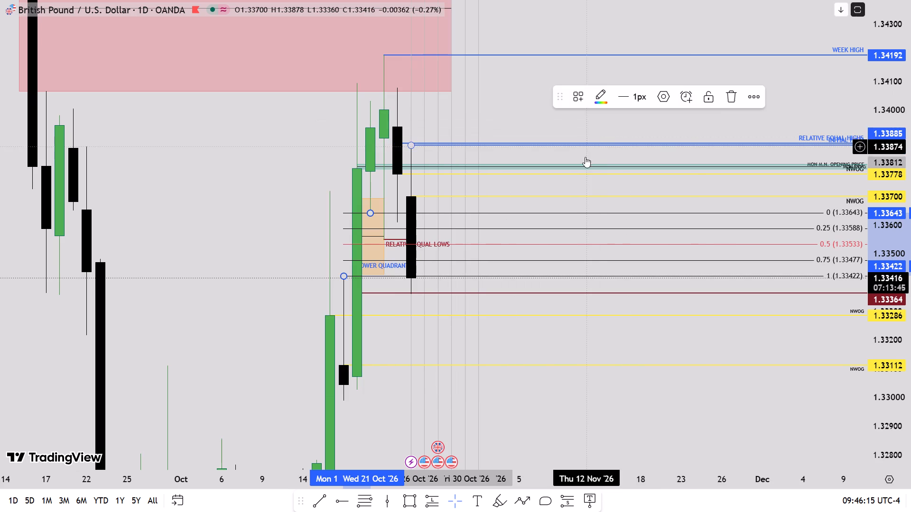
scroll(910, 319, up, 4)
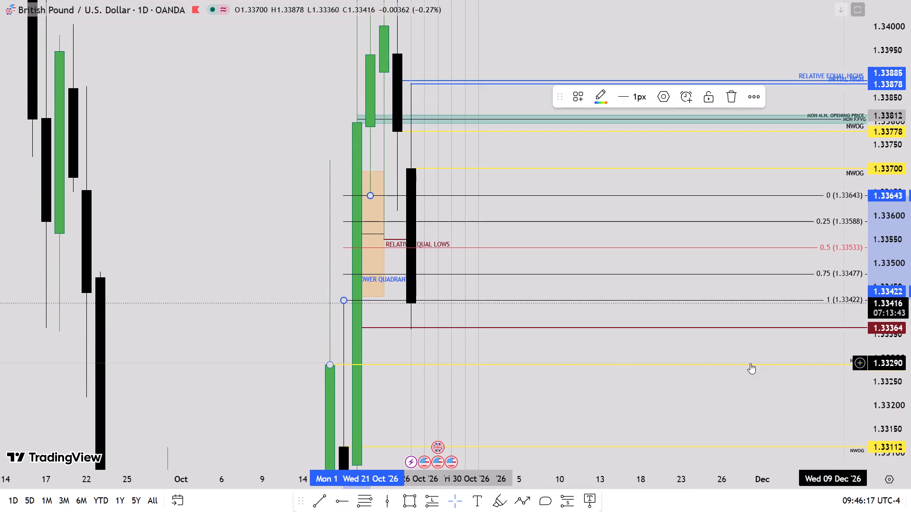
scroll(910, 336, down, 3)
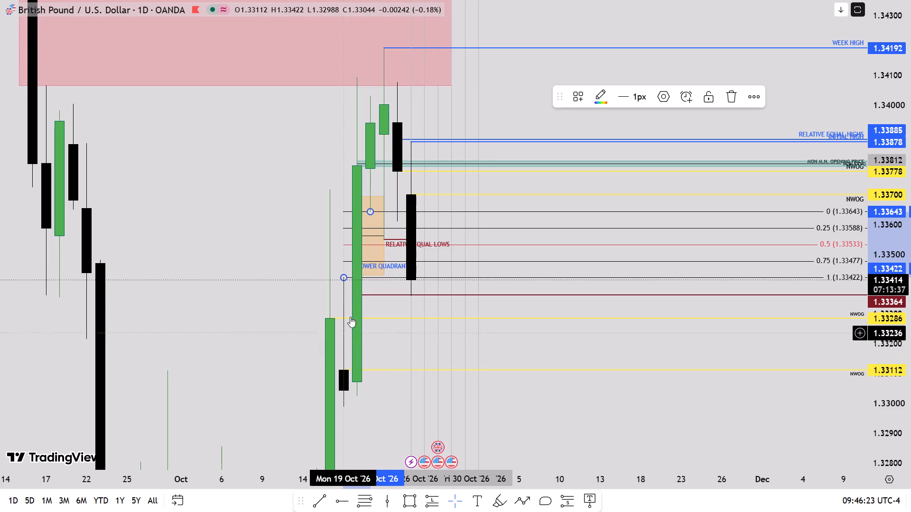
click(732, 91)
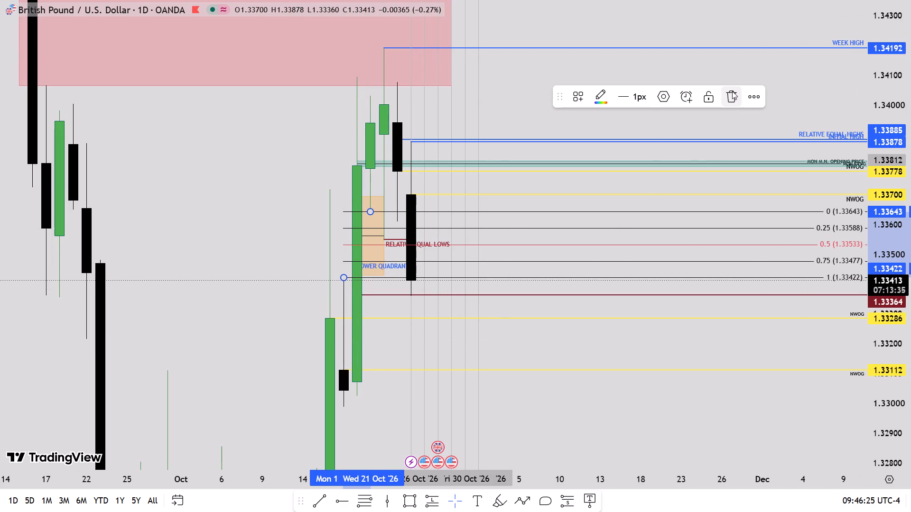
Delete the orange zone beside the 20 Oct daily candle.
click(382, 249)
click(798, 99)
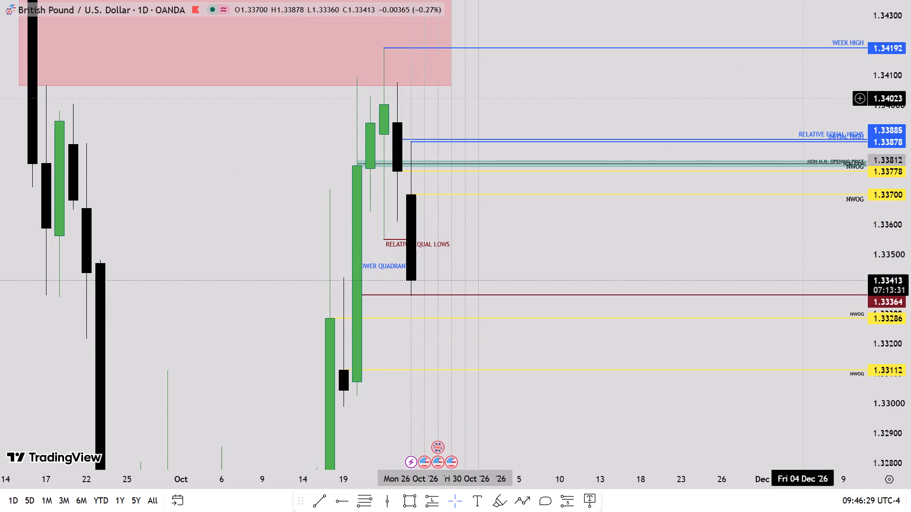
Draw a rectangle over the daily gap from the 19 Oct high at 1.33422 to the 21 Oct low at 1.33643.
click(415, 494)
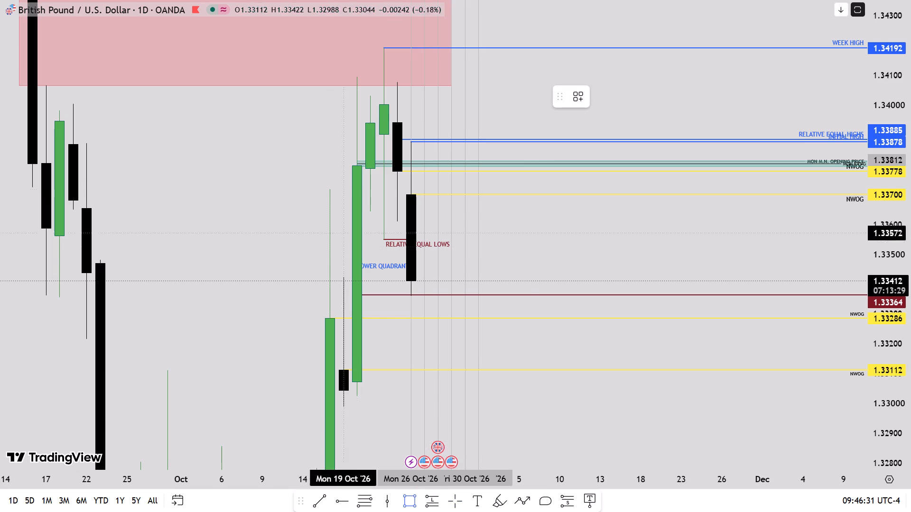
click(343, 276)
click(372, 216)
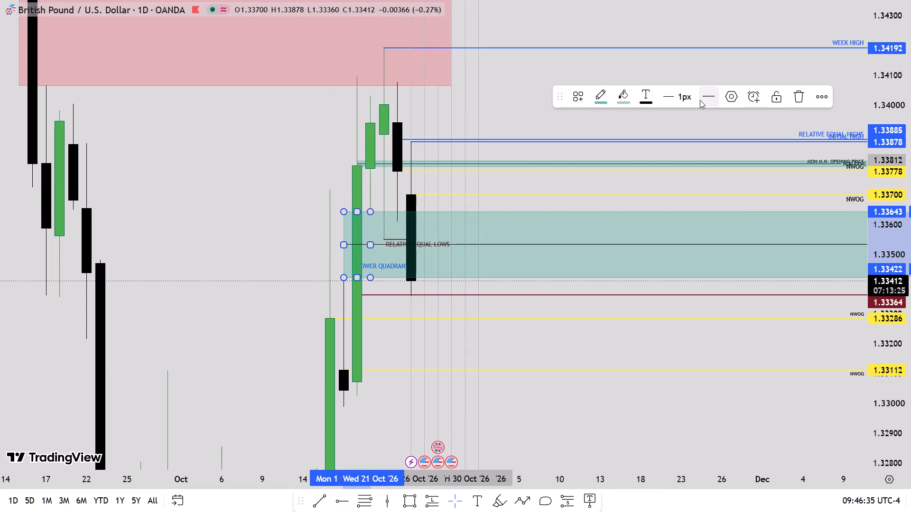
Set the new daily gap rectangle to Don't extend.
click(729, 98)
click(376, 184)
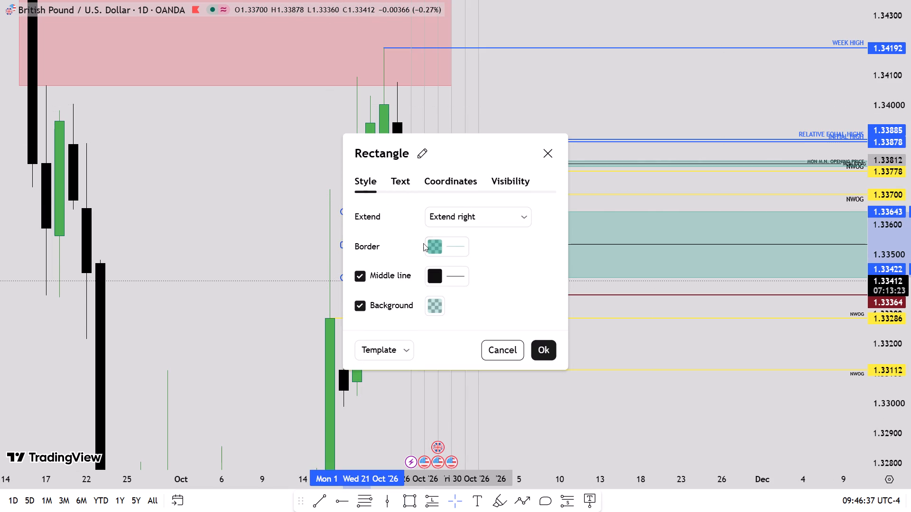
click(465, 222)
click(463, 244)
click(462, 244)
click(458, 261)
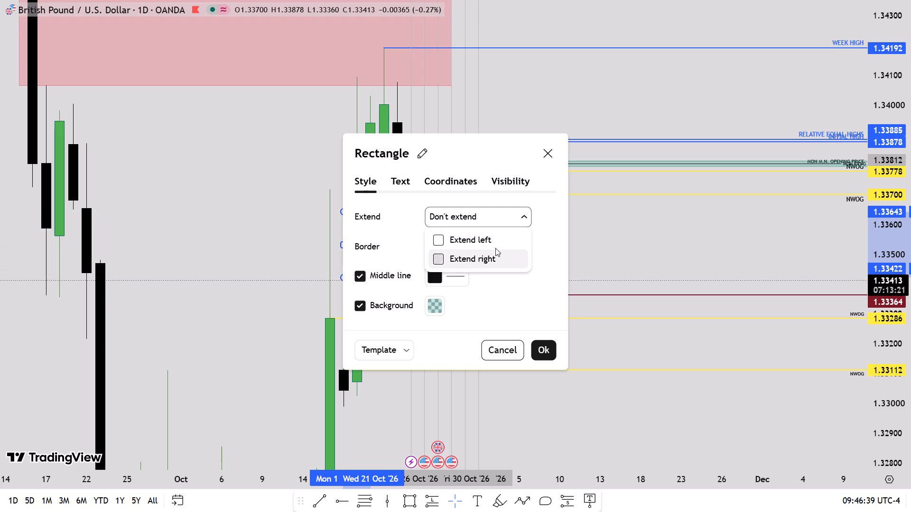
Recolour the new daily gap rectangle's background and border to cyan.
click(428, 308)
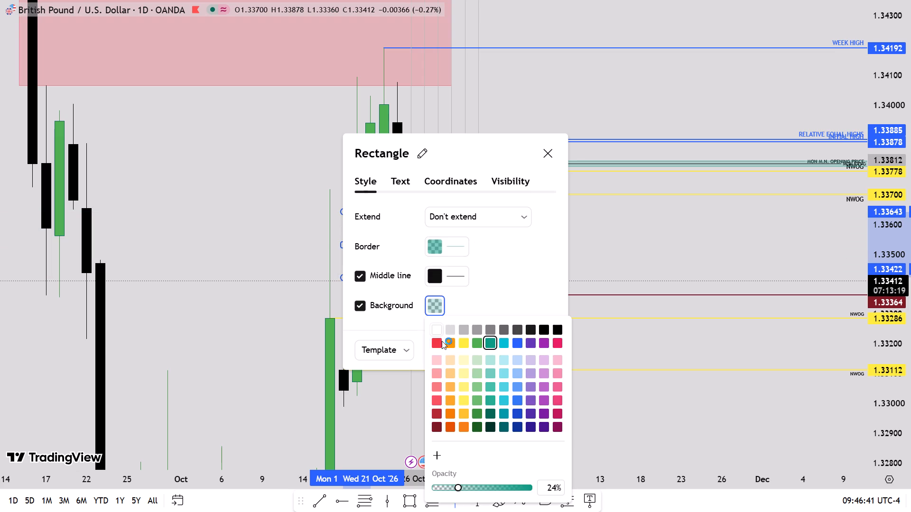
click(506, 345)
click(437, 248)
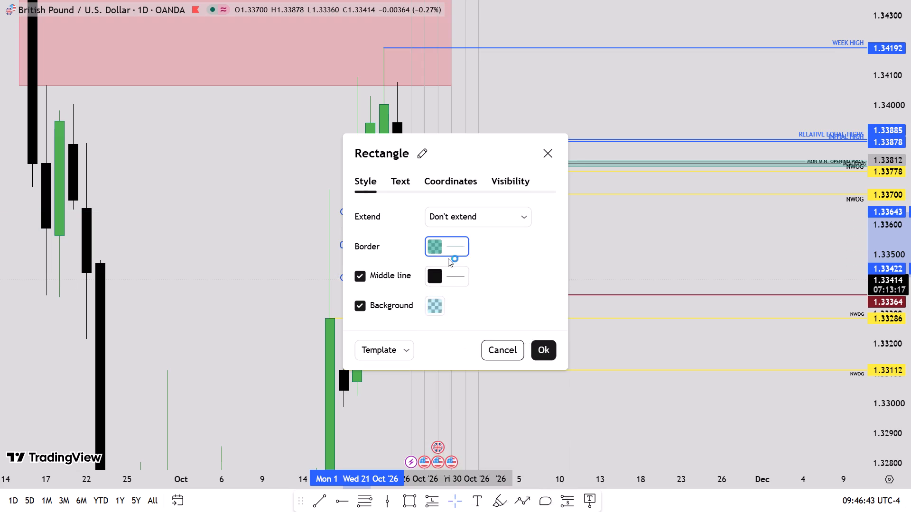
click(503, 285)
click(554, 237)
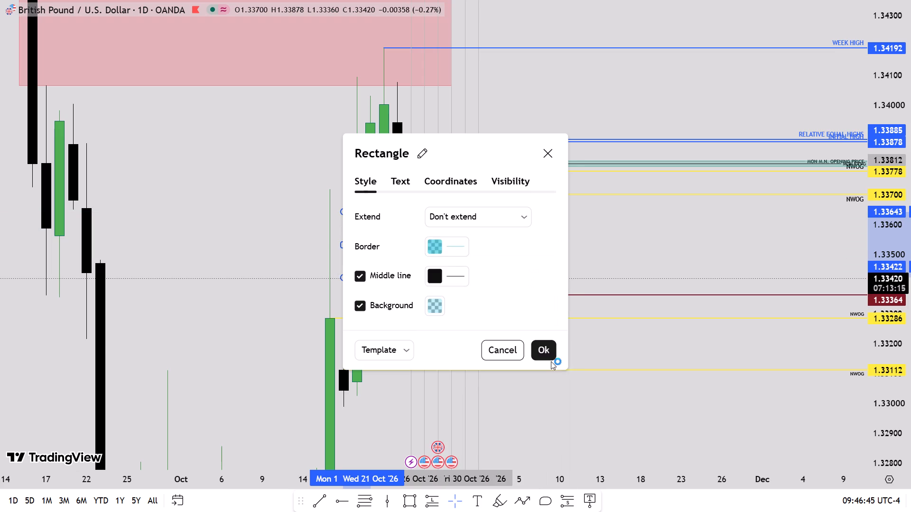
click(543, 347)
Stretch the cyan daily gap rectangle's later edge from 21 Oct to Tue 27 Oct.
drag(374, 245, 421, 254)
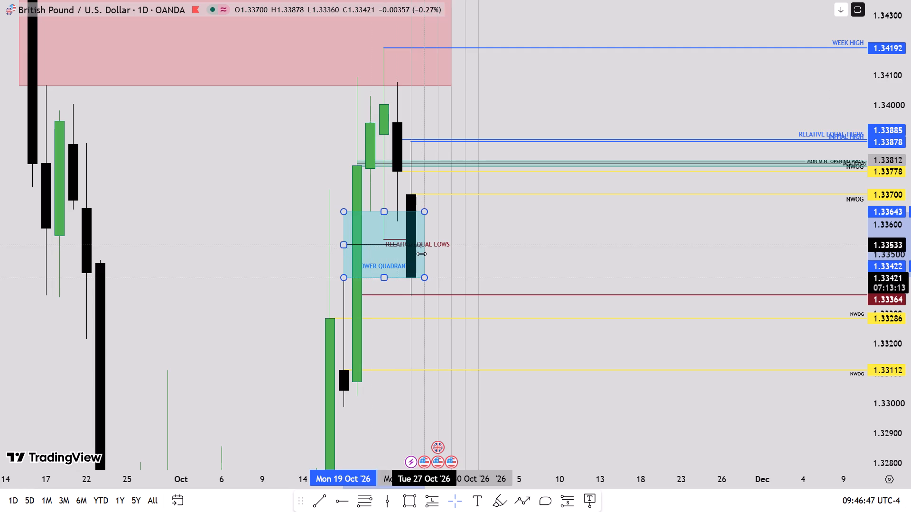
drag(421, 254, 418, 255)
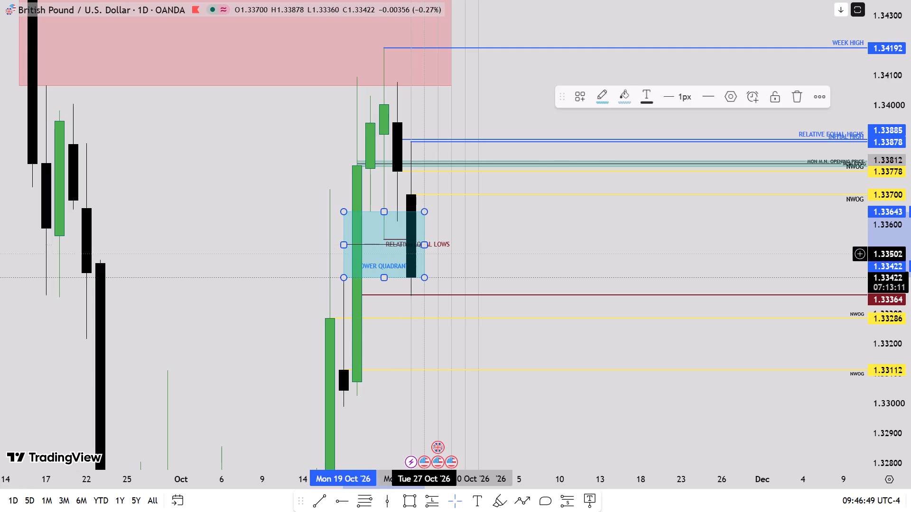
Hide the cyan daily gap rectangle on the Minutes and Hours intervals.
click(732, 96)
click(464, 191)
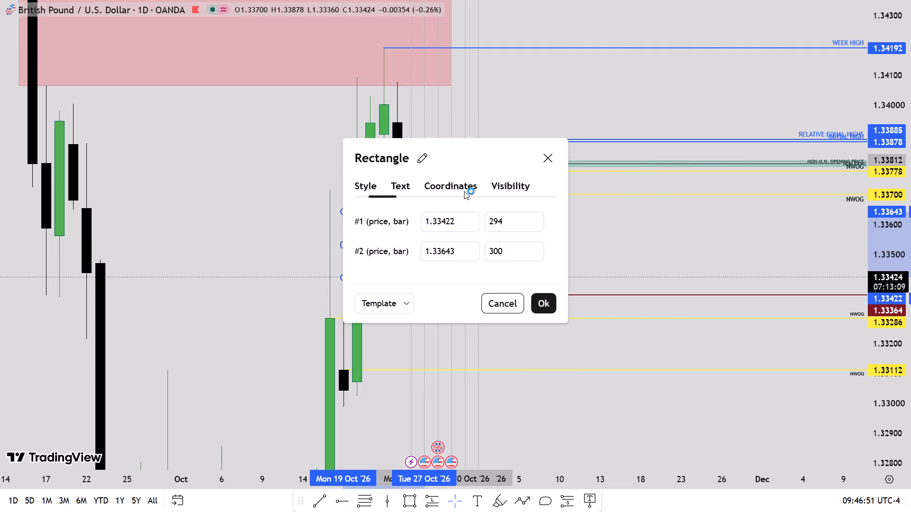
click(490, 190)
click(496, 190)
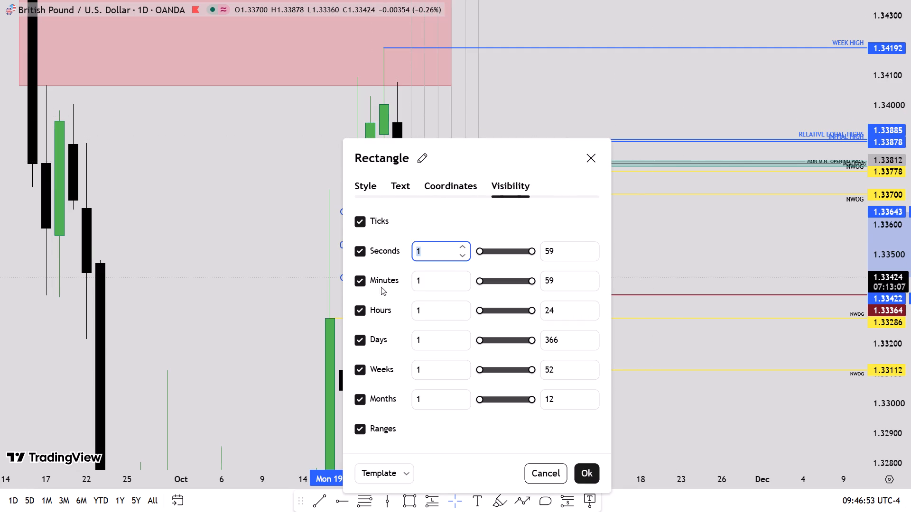
click(363, 277)
click(360, 309)
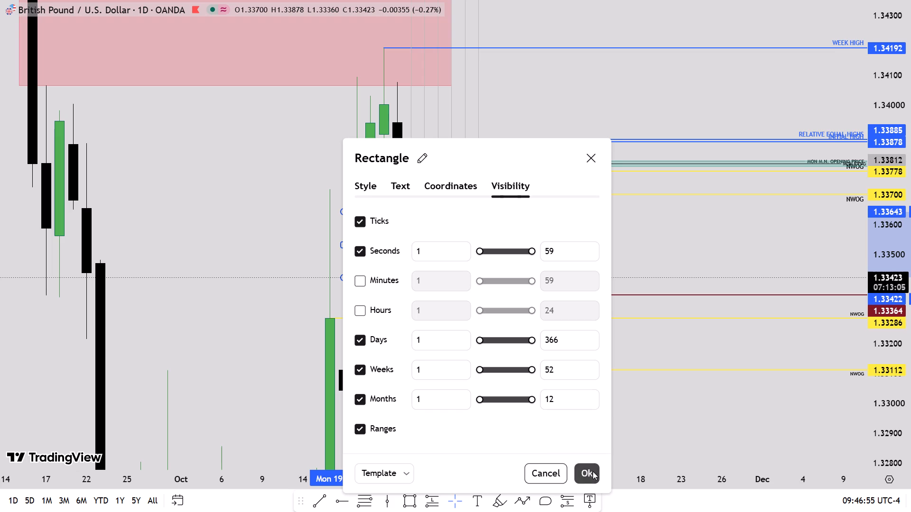
click(593, 471)
Switch to the 1-minute interval and examine price action around the 09:30 session on Mon 26 Oct.
drag(660, 401, 660, 364)
scroll(910, 347, up, 5)
scroll(910, 347, down, 5)
scroll(910, 347, up, 3)
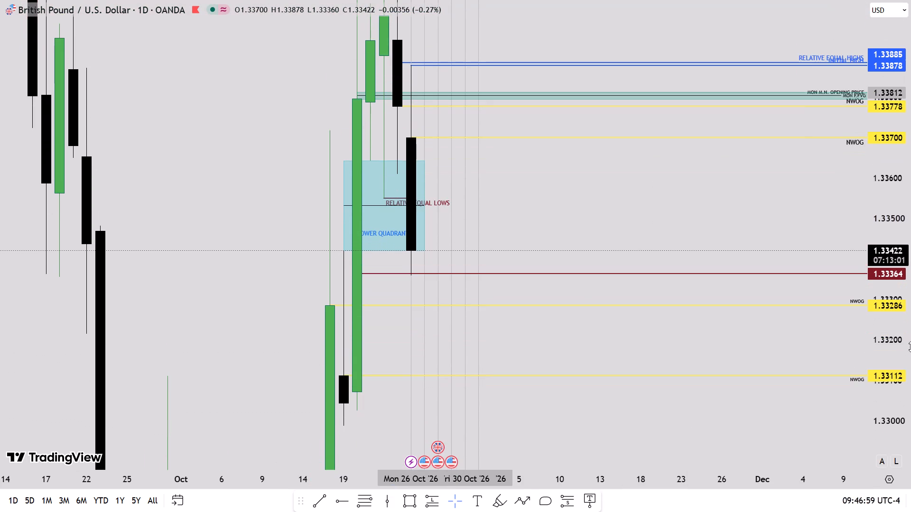
key(1)
key(Return)
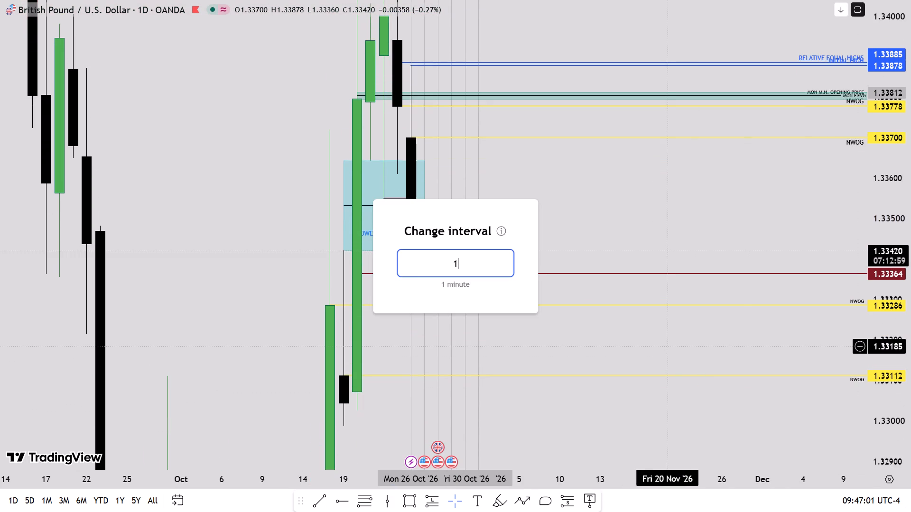
scroll(564, 342, down, 6)
scroll(910, 341, up, 15)
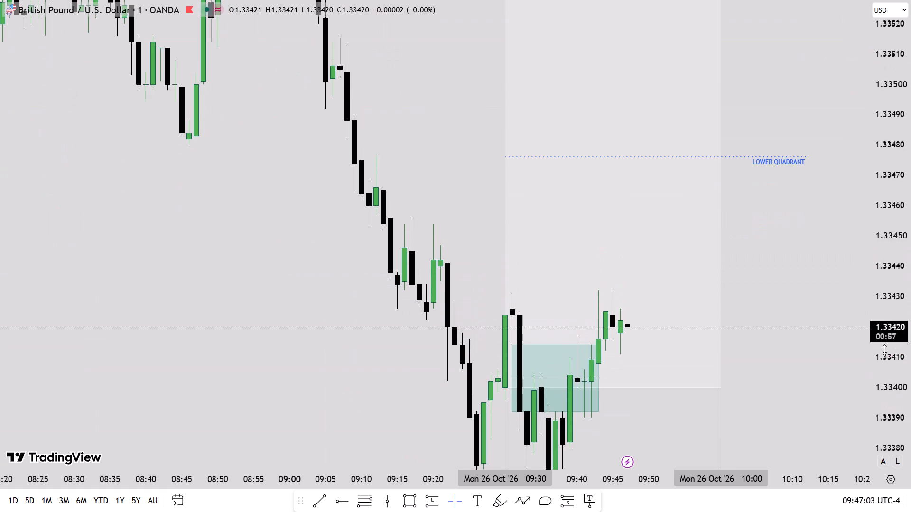
drag(657, 425, 489, 238)
scroll(910, 281, down, 4)
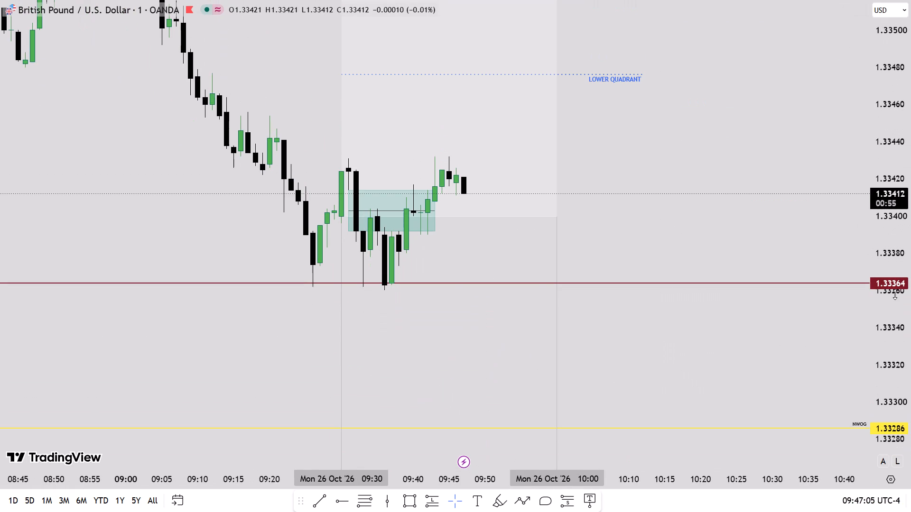
On the daily interval, draw a Fibonacci retracement from the 19 Oct high at 1.33422 to the 21 Oct low at 1.33643.
key(1)
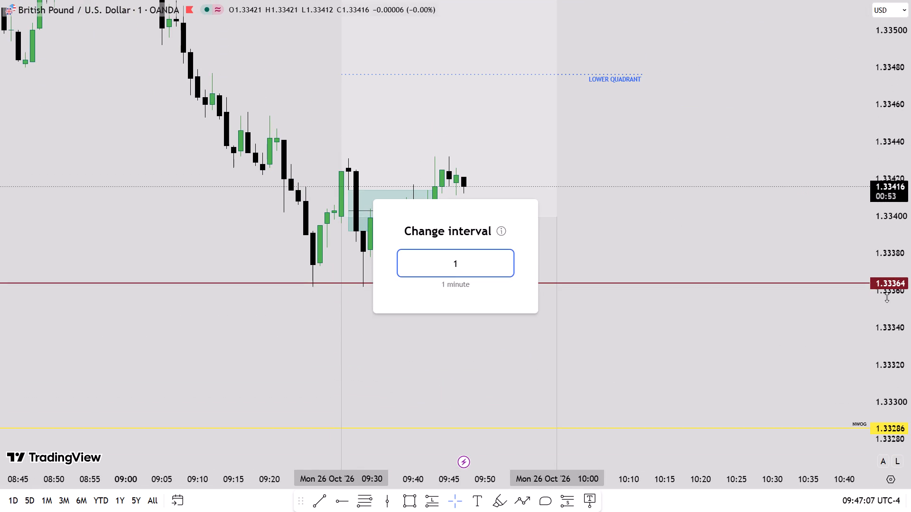
key(d)
key(Return)
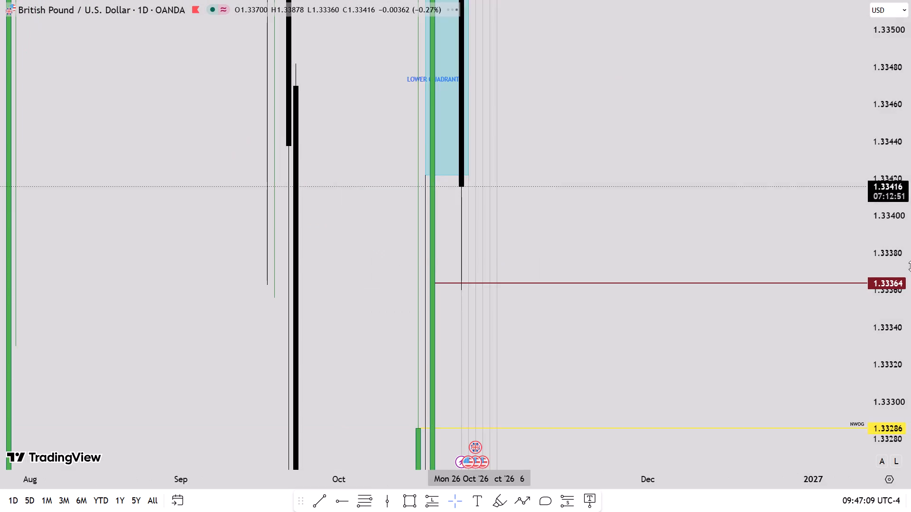
scroll(910, 265, down, 6)
scroll(910, 265, up, 1)
scroll(910, 265, down, 4)
scroll(608, 229, up, 2)
drag(513, 169, 553, 271)
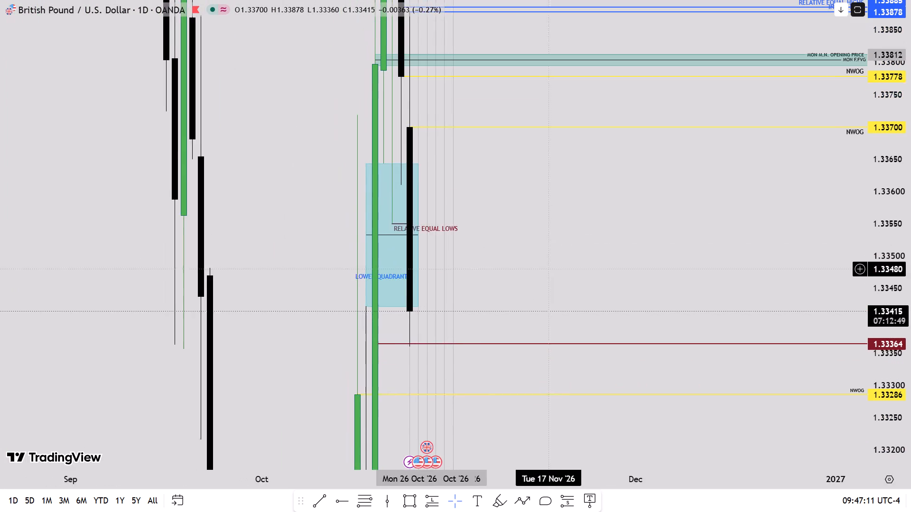
scroll(545, 280, up, 3)
click(358, 505)
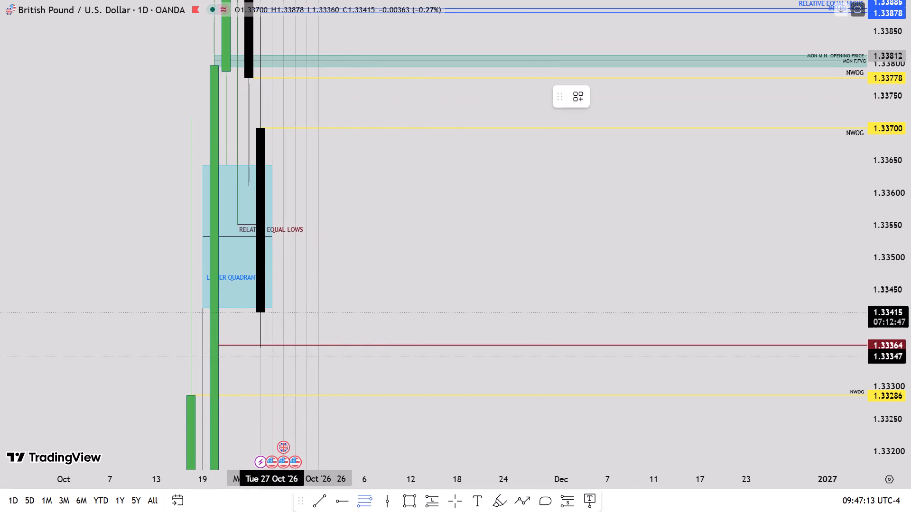
click(203, 308)
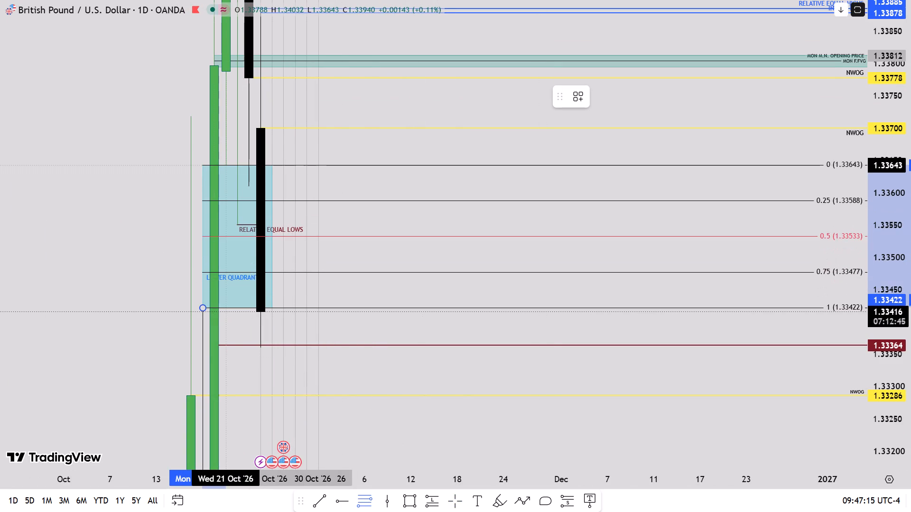
click(225, 165)
Switch to the 1-minute interval and examine the Mon 26 Oct morning price against the Fibonacci levels.
key(1)
key(Return)
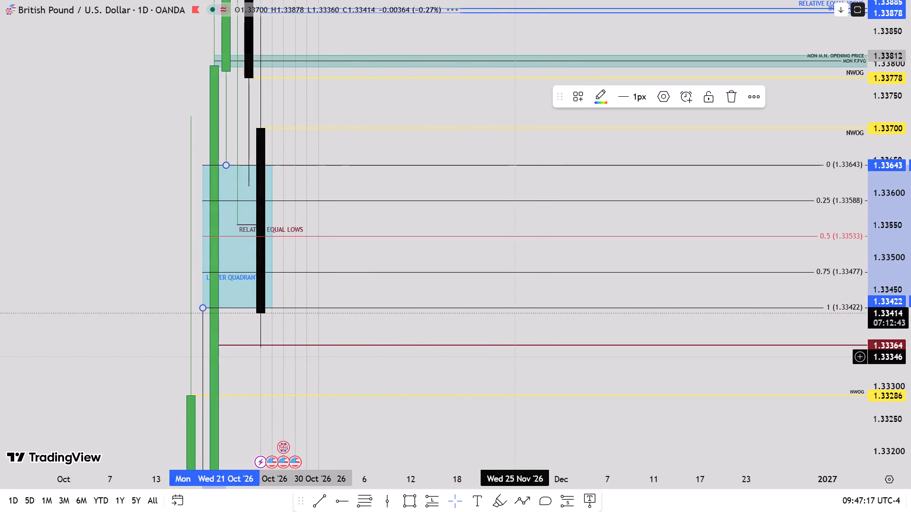
scroll(910, 386, up, 5)
scroll(603, 394, down, 5)
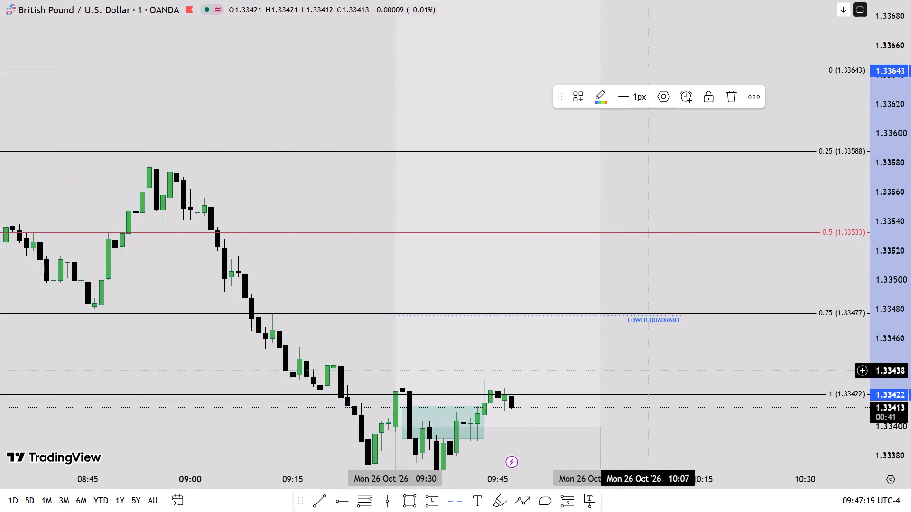
drag(681, 372, 501, 260)
scroll(268, 303, down, 3)
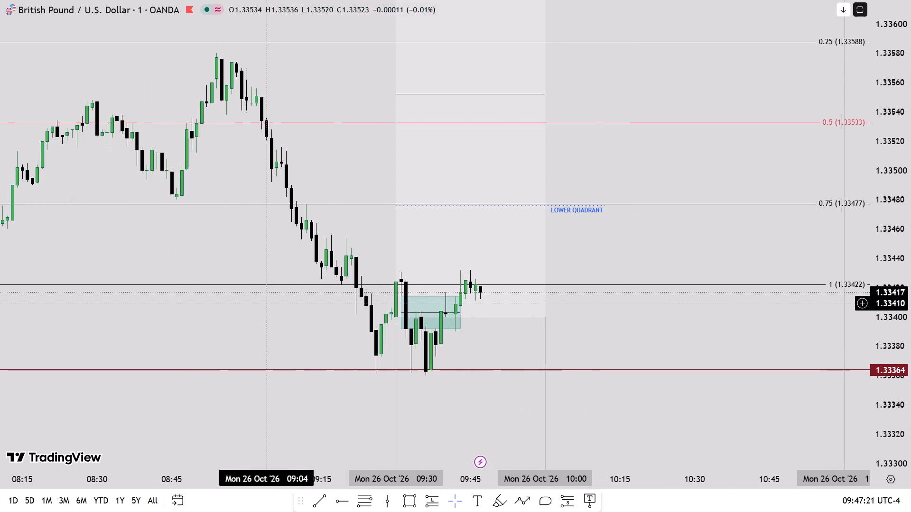
drag(615, 347, 613, 360)
scroll(910, 350, up, 3)
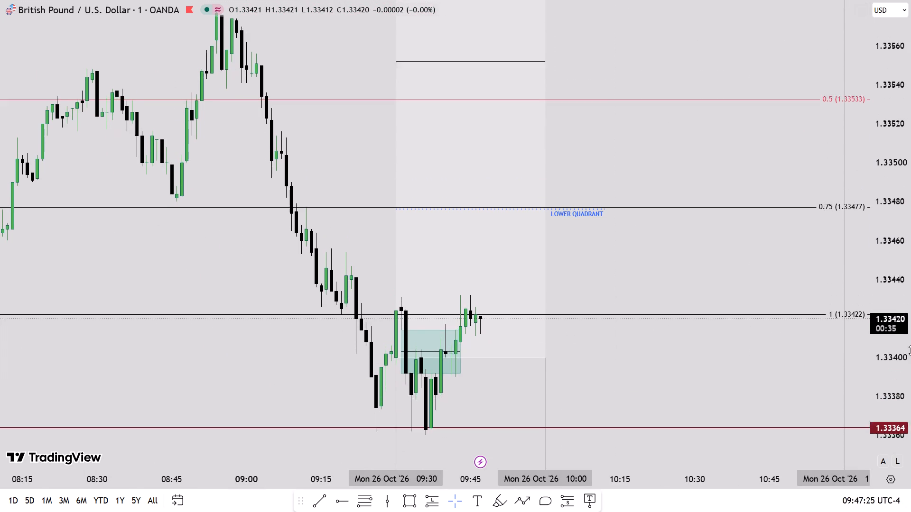
drag(701, 389, 683, 242)
scroll(910, 268, down, 3)
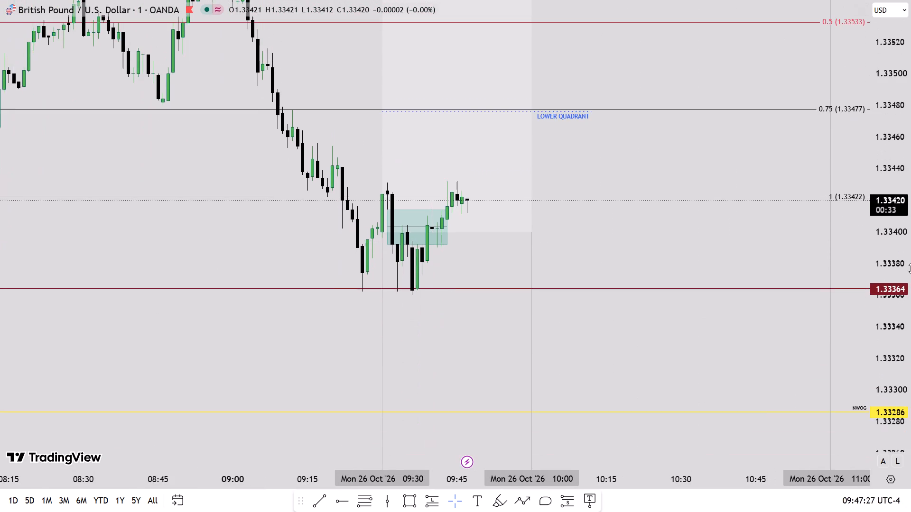
Move the start of the RELATIVE EQUAL LOWS line to the Thu 22 Oct 10:50 low at 1.33550.
scroll(625, 314, down, 6)
scroll(910, 320, down, 5)
scroll(477, 338, down, 7)
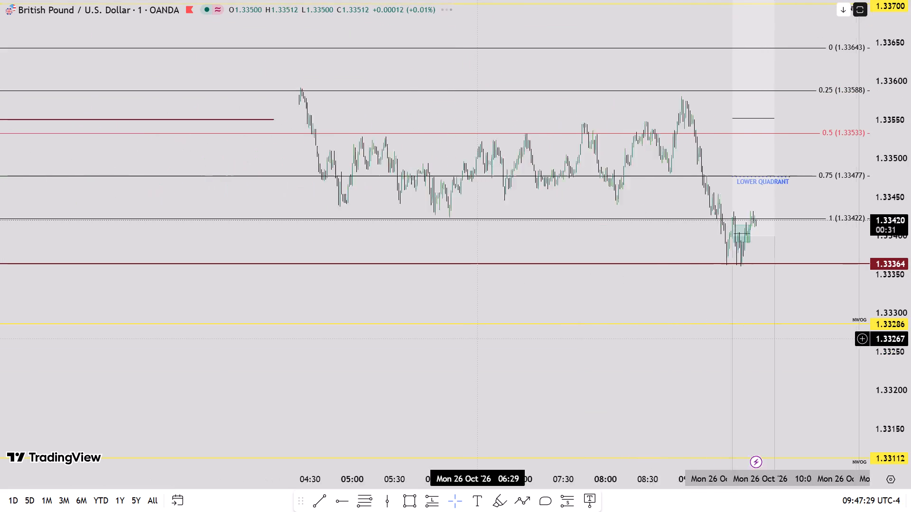
scroll(477, 338, down, 20)
scroll(477, 338, down, 10)
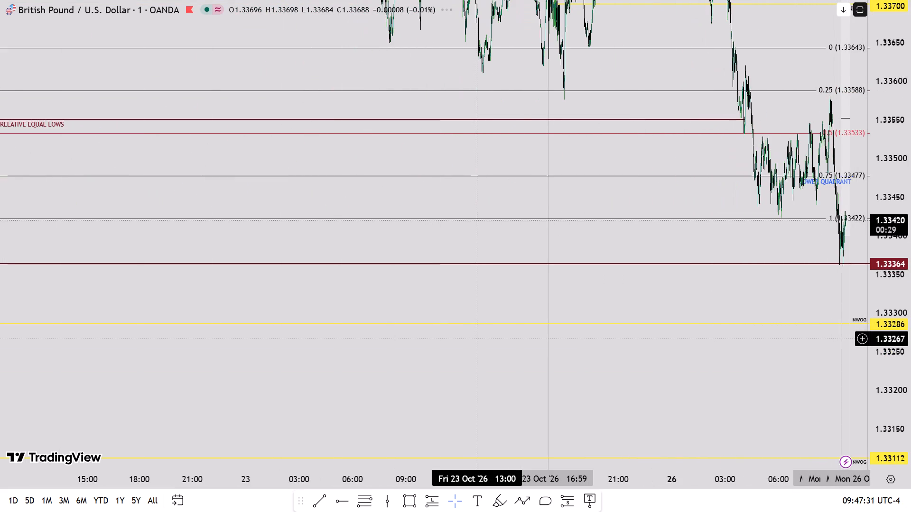
drag(184, 291, 490, 329)
scroll(910, 334, down, 3)
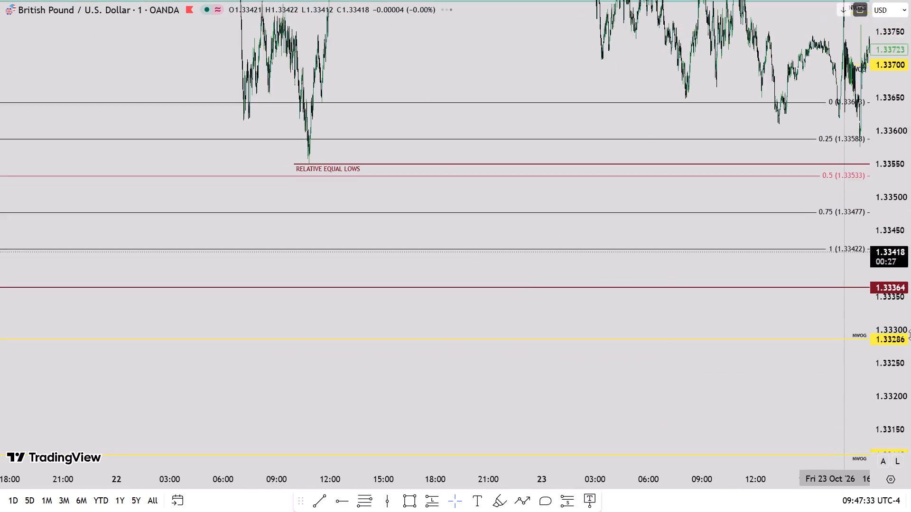
scroll(910, 331, up, 12)
drag(425, 102, 556, 441)
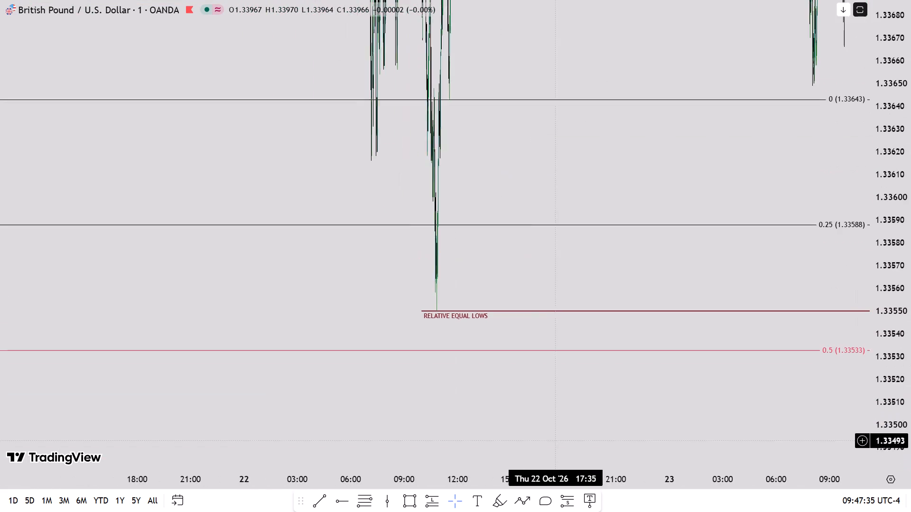
scroll(549, 433, up, 5)
scroll(315, 354, up, 11)
drag(194, 332, 803, 349)
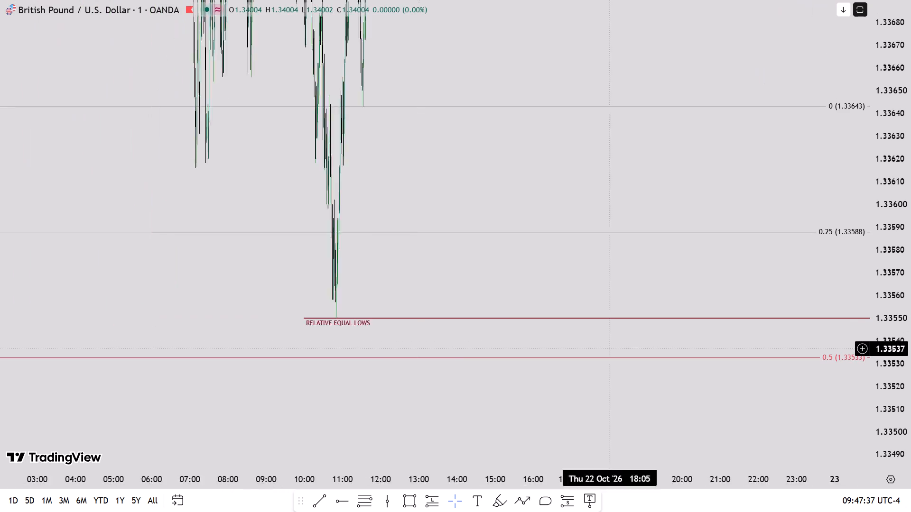
drag(803, 349, 907, 349)
scroll(692, 344, up, 9)
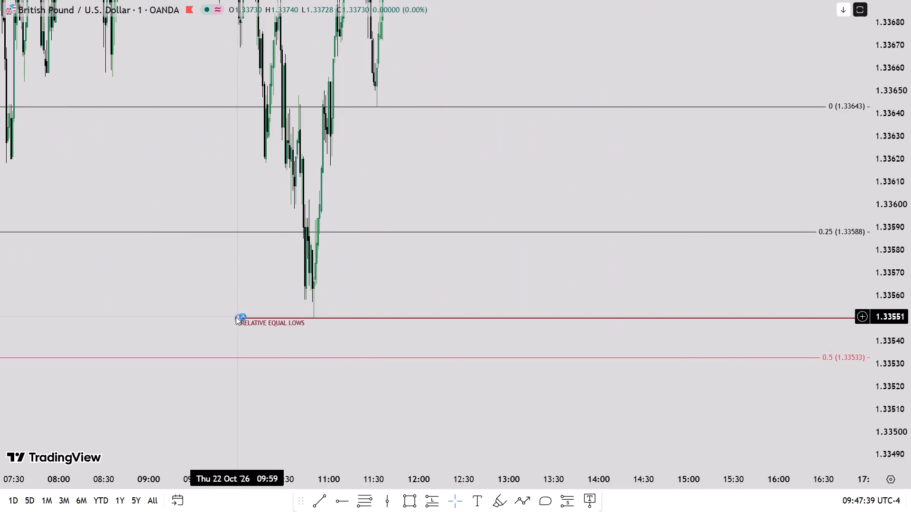
drag(235, 317, 314, 324)
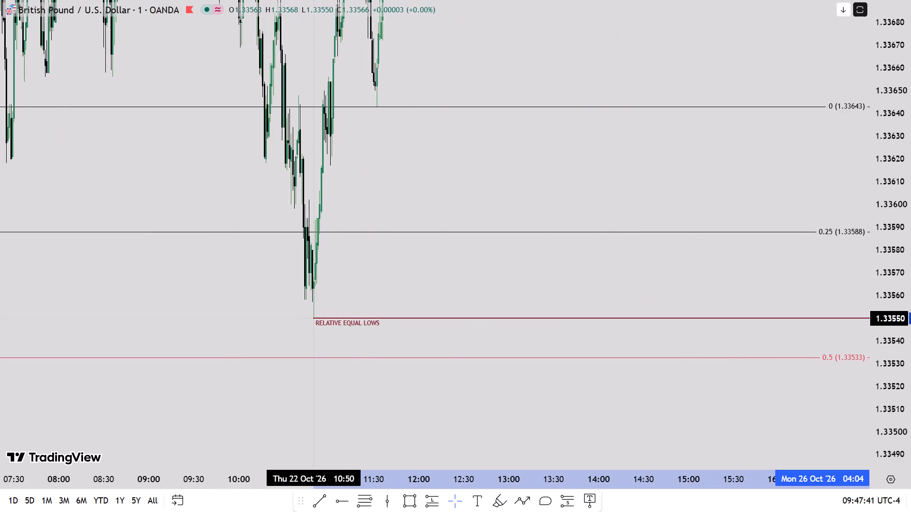
Review the 1-minute price action from 22 to 26 Oct against the marked highs, lows, gaps and Fibonacci levels.
scroll(910, 300, down, 2)
scroll(910, 300, up, 1)
scroll(910, 300, down, 1)
scroll(585, 321, down, 6)
drag(697, 377, 45, 382)
scroll(910, 356, down, 6)
scroll(503, 363, down, 4)
drag(642, 322, 0, 353)
scroll(559, 353, down, 11)
drag(640, 319, 629, 320)
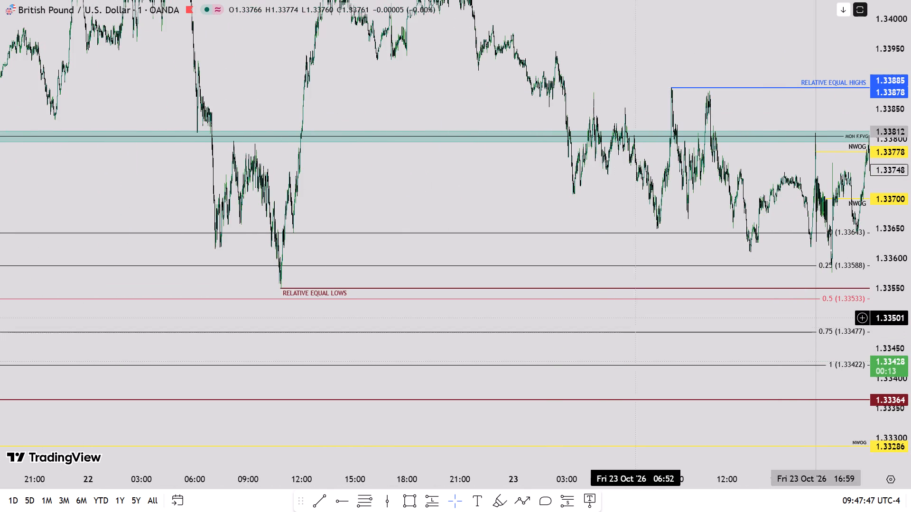
drag(629, 320, 487, 333)
scroll(487, 333, down, 4)
scroll(910, 319, down, 4)
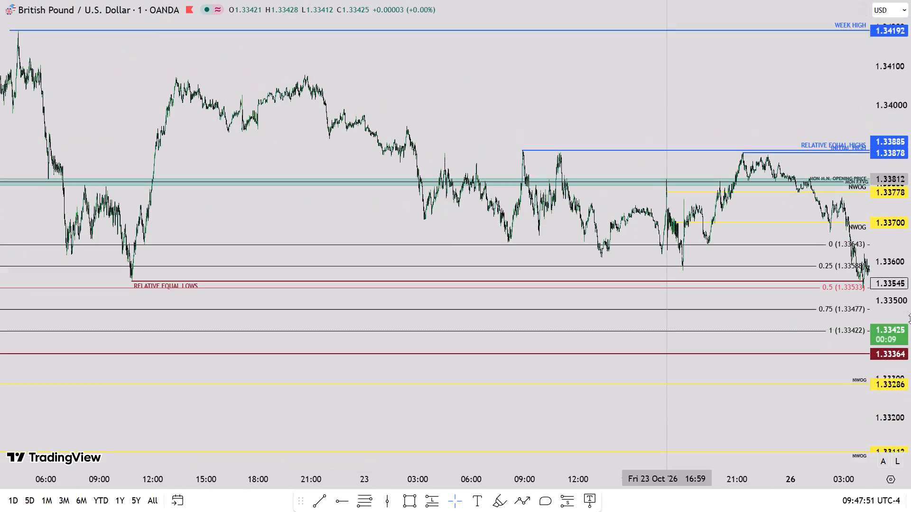
scroll(632, 334, down, 4)
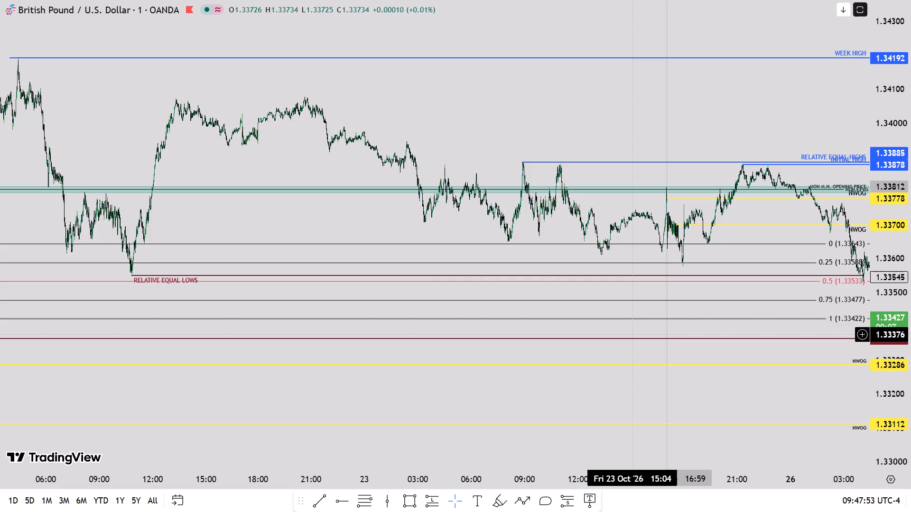
drag(355, 396, 815, 389)
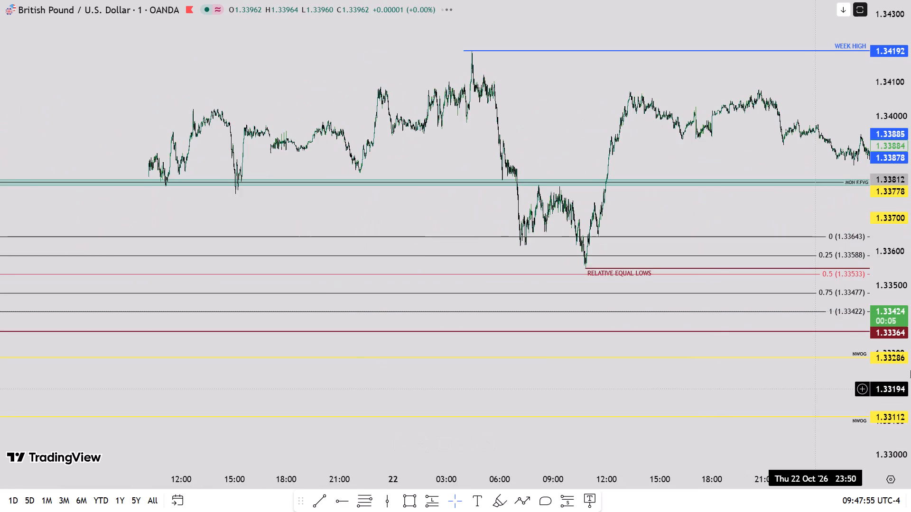
scroll(910, 369, down, 4)
scroll(565, 389, down, 3)
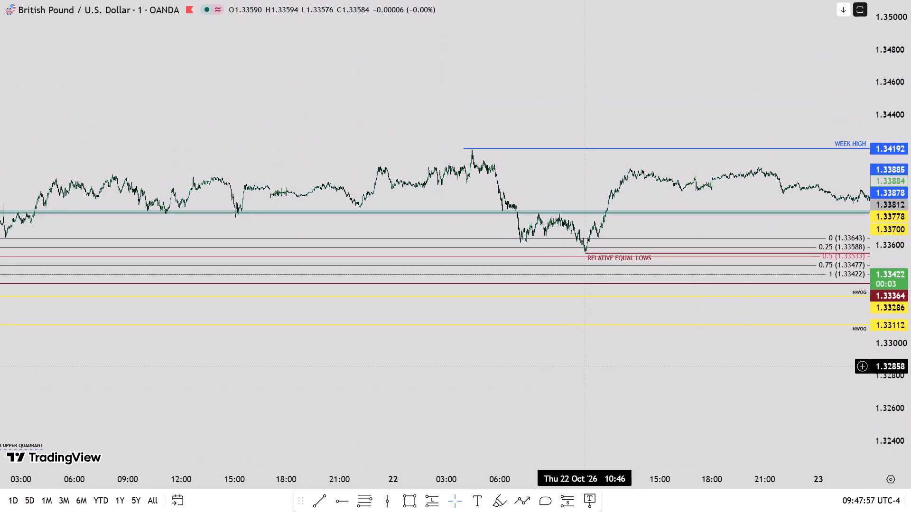
scroll(910, 320, up, 15)
drag(714, 185, 203, 424)
scroll(910, 384, down, 4)
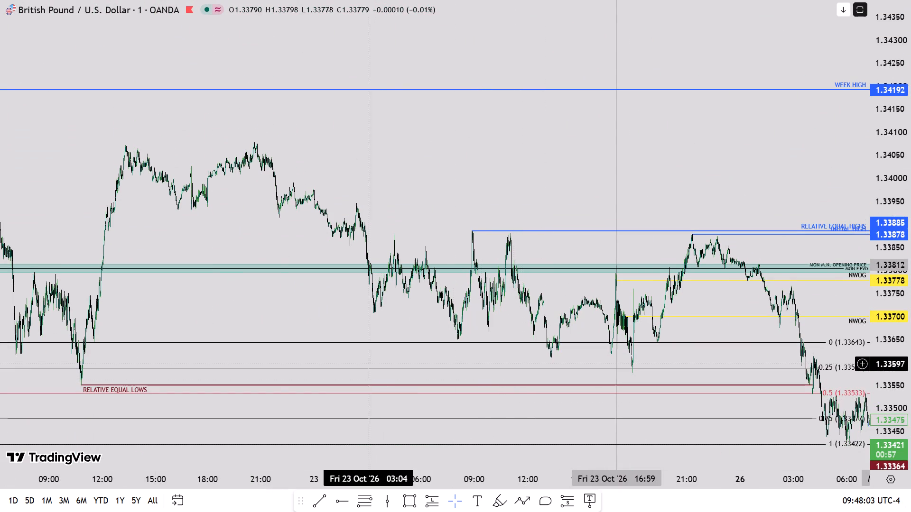
Move the start of the WEEK HIGH line to the Thu 22 Oct 04:26 high at 1.34192.
drag(254, 349, 334, 414)
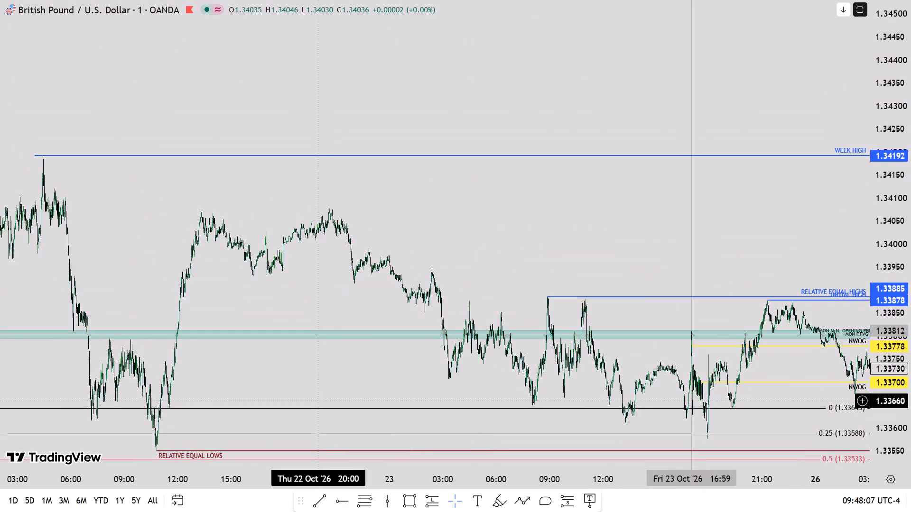
drag(276, 178, 681, 338)
scroll(910, 302, up, 5)
scroll(910, 302, down, 1)
scroll(910, 302, up, 9)
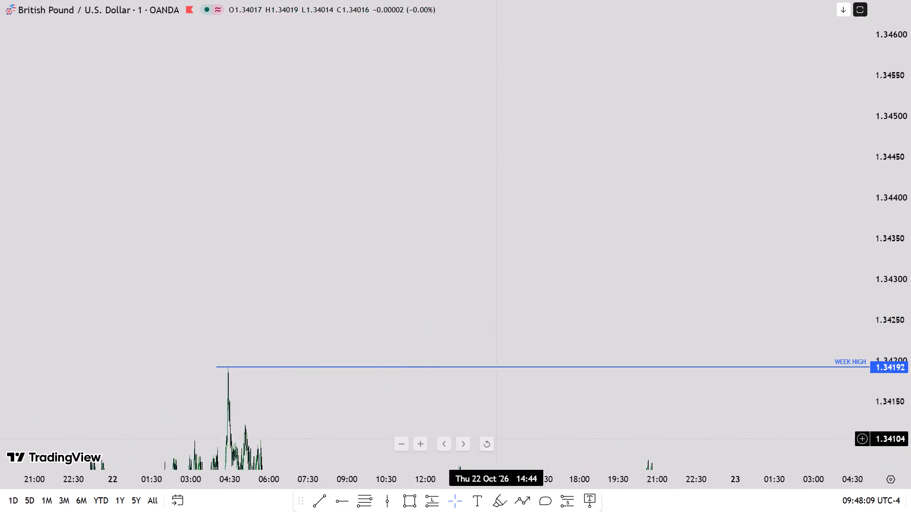
scroll(429, 409, up, 2)
drag(232, 412, 910, 277)
scroll(910, 255, up, 16)
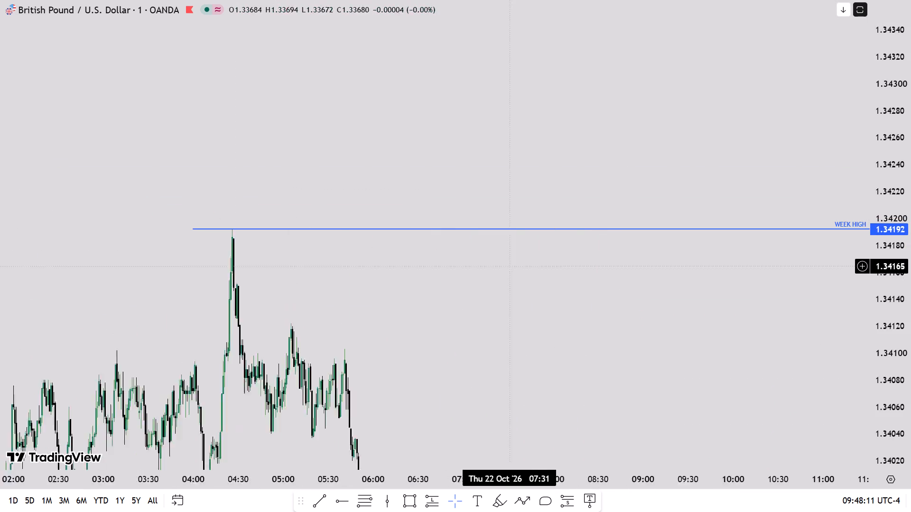
scroll(499, 270, up, 3)
scroll(276, 291, down, 2)
scroll(276, 291, up, 3)
drag(165, 312, 891, 325)
scroll(530, 331, up, 10)
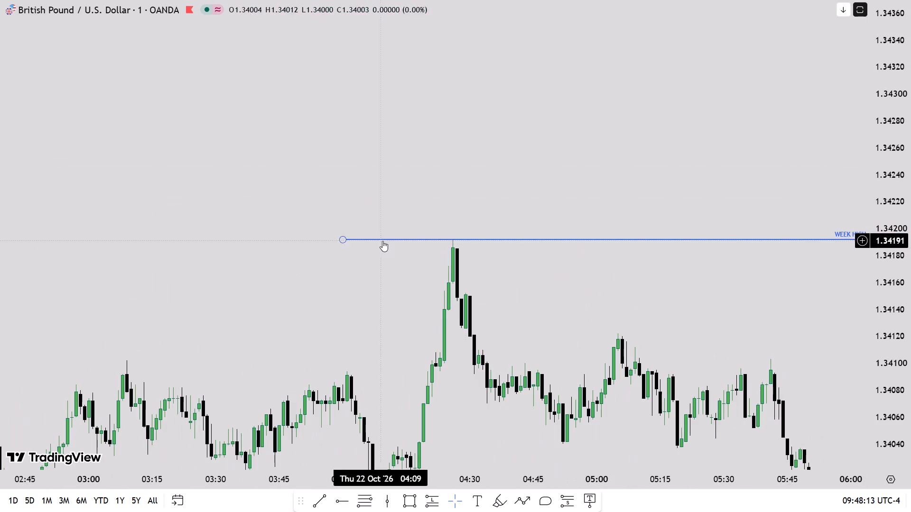
drag(341, 238, 452, 238)
drag(585, 303, 578, 307)
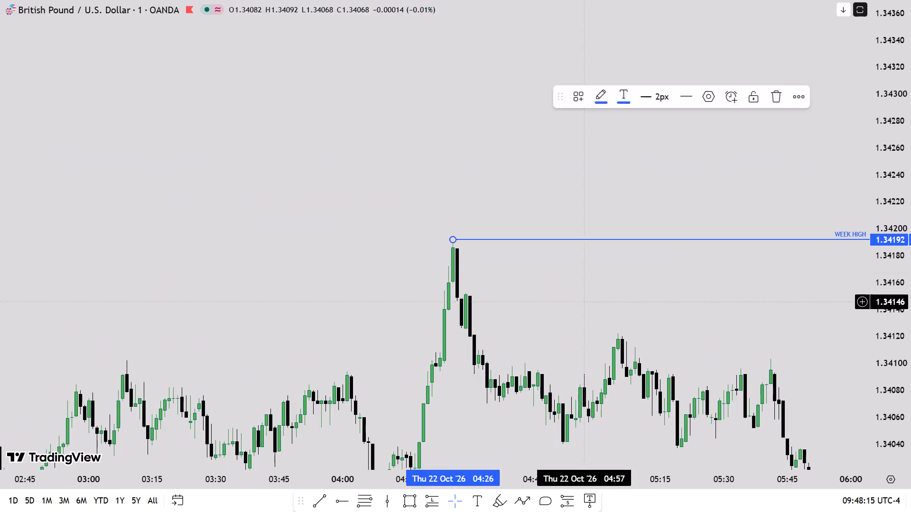
On the daily interval with the chart view reset, draw a horizontal ray from the Mon 19 Oct low at 1.32988.
drag(578, 307, 202, 164)
scroll(910, 208, down, 6)
key(1)
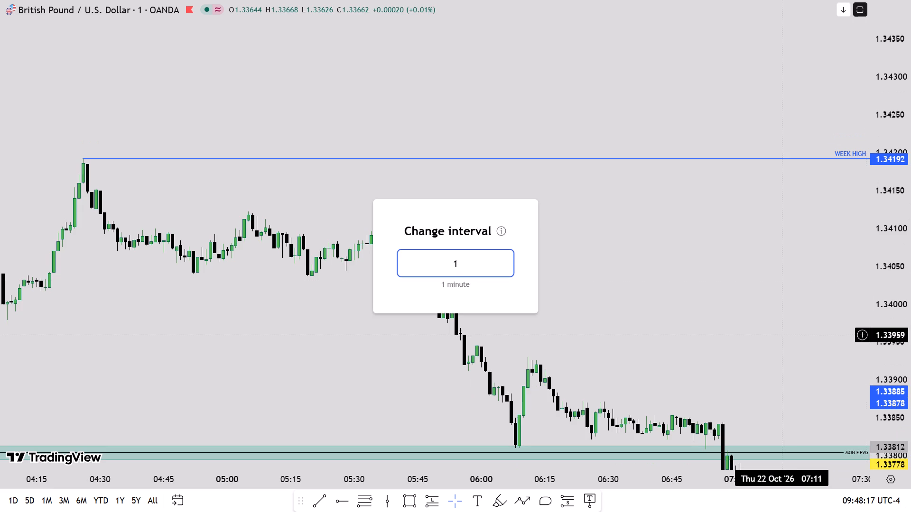
key(d)
key(Return)
right_click(591, 229)
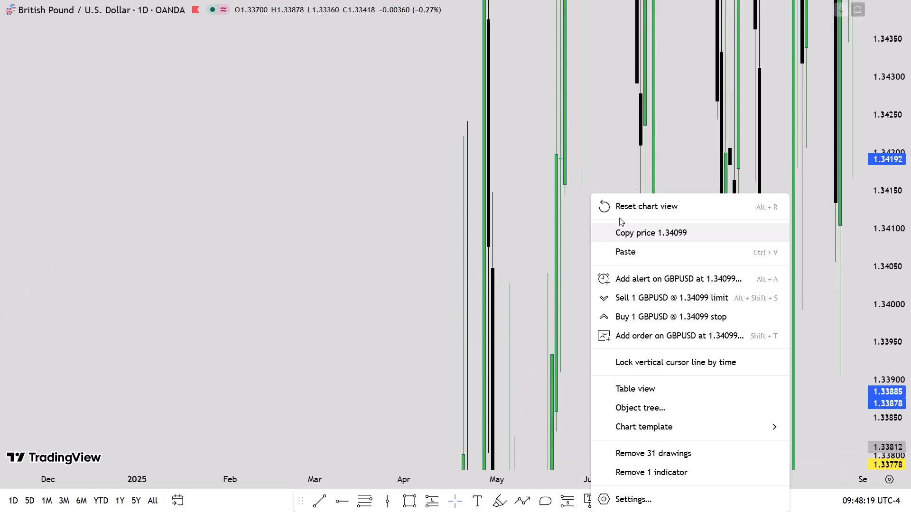
click(623, 205)
scroll(910, 306, up, 5)
scroll(658, 363, up, 10)
drag(531, 364, 522, 362)
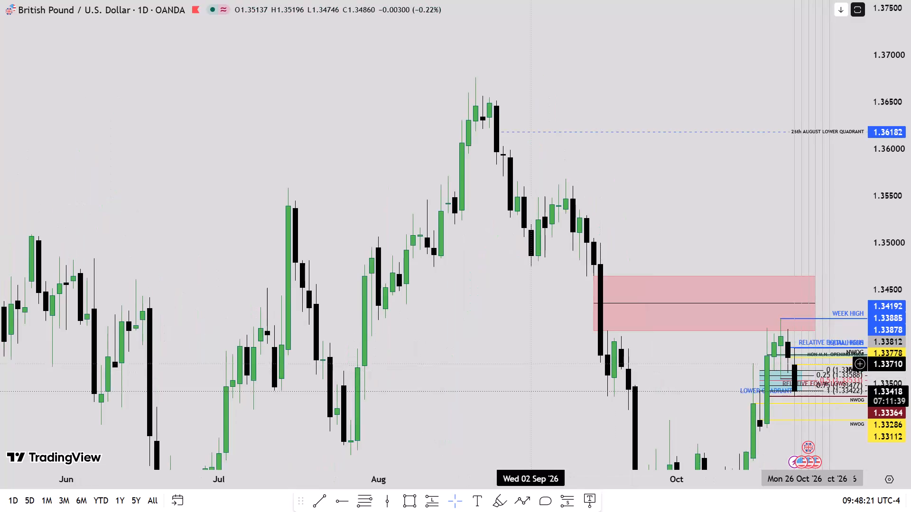
drag(522, 362, 199, 212)
scroll(910, 261, up, 7)
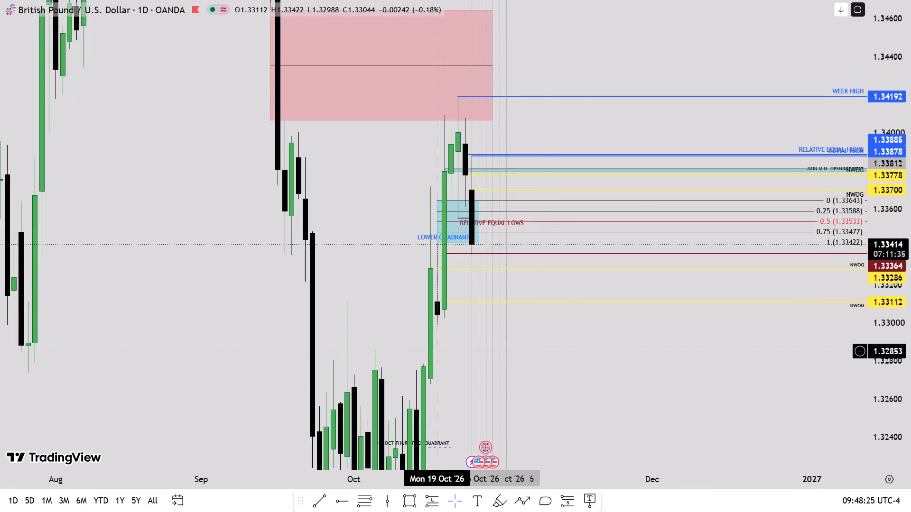
scroll(438, 351, up, 8)
drag(364, 374, 576, 374)
scroll(910, 276, up, 3)
scroll(910, 275, down, 1)
scroll(910, 275, up, 1)
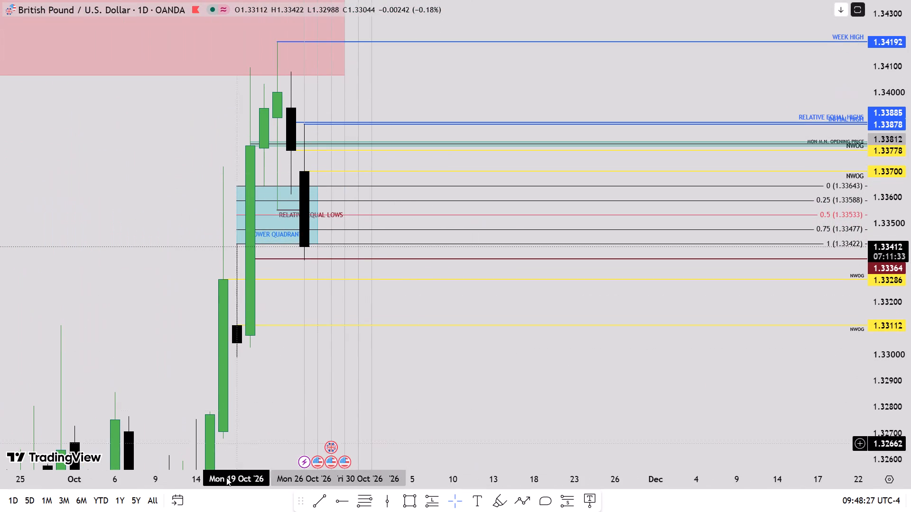
click(335, 499)
click(237, 359)
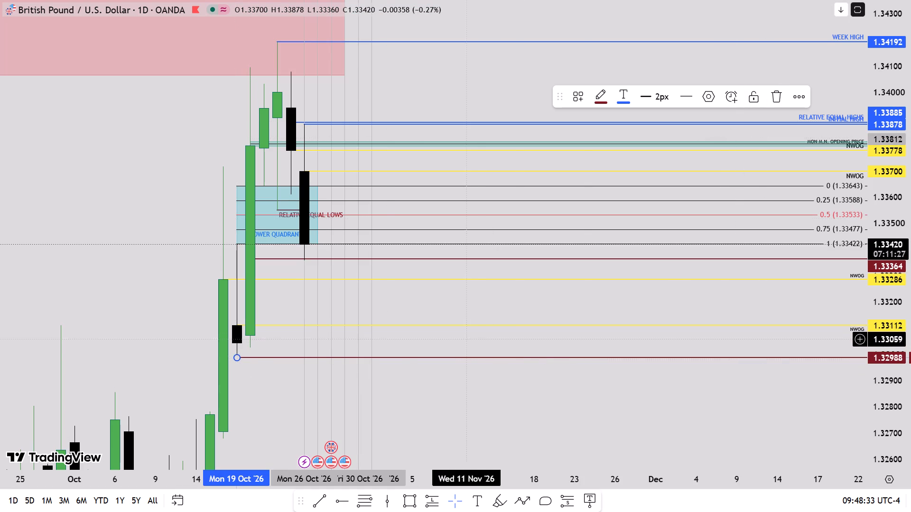
drag(472, 341, 492, 337)
click(424, 354)
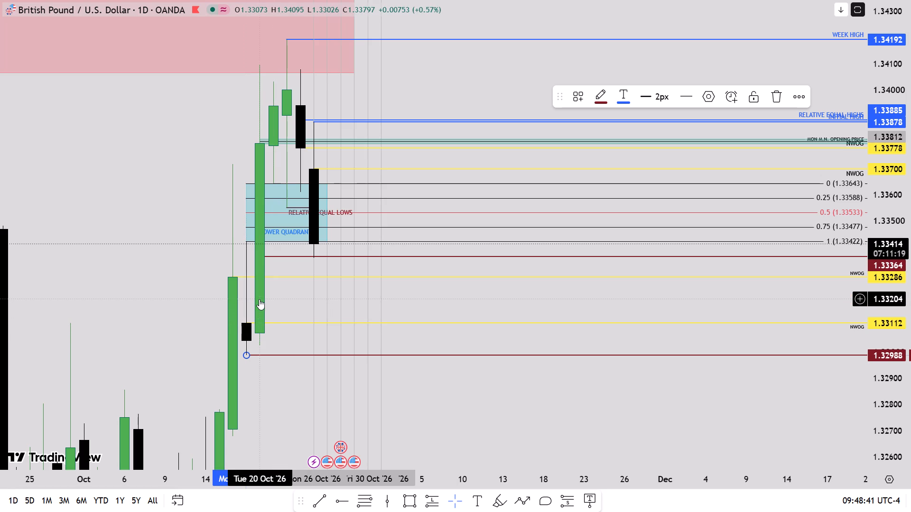
On the 1-minute interval, change the label of the green gap rectangle starting on Tue 20 Oct to TUES F.FVG.
key(1)
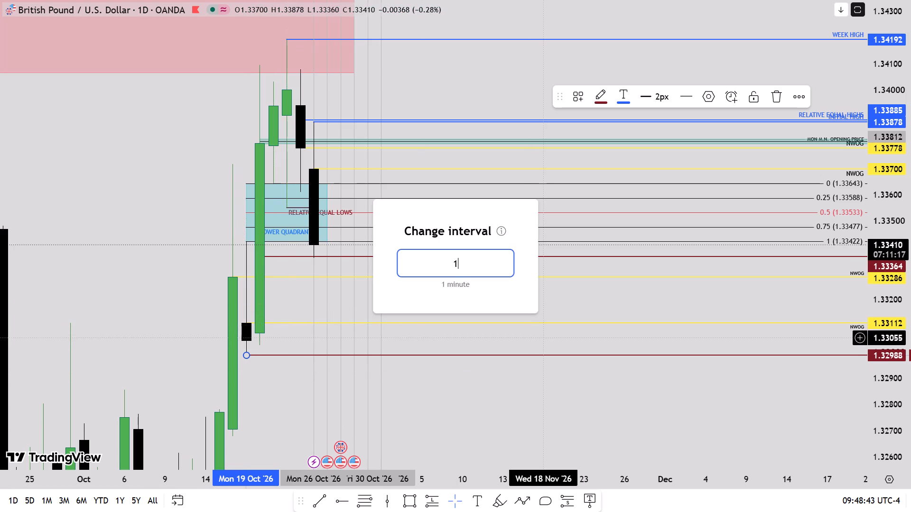
key(Return)
scroll(517, 344, down, 11)
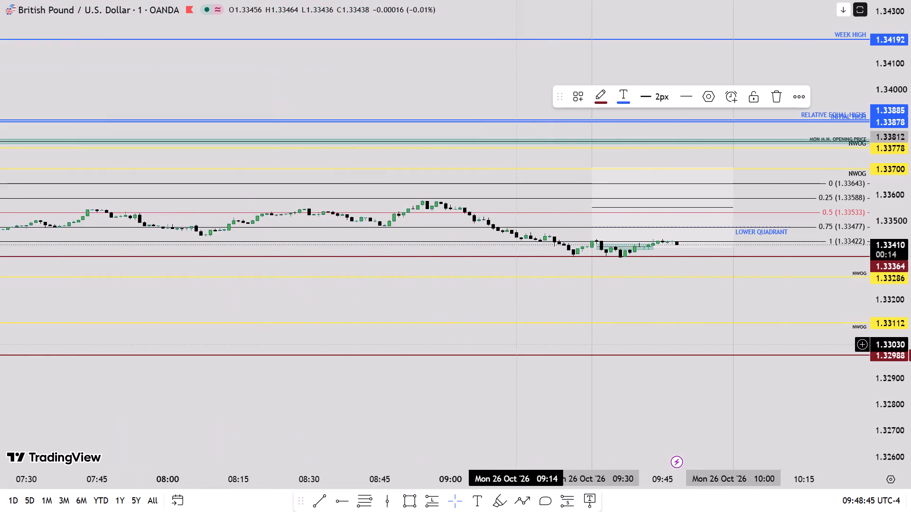
scroll(517, 345, down, 10)
scroll(517, 345, up, 1)
scroll(517, 345, down, 17)
scroll(517, 345, up, 1)
scroll(517, 345, down, 4)
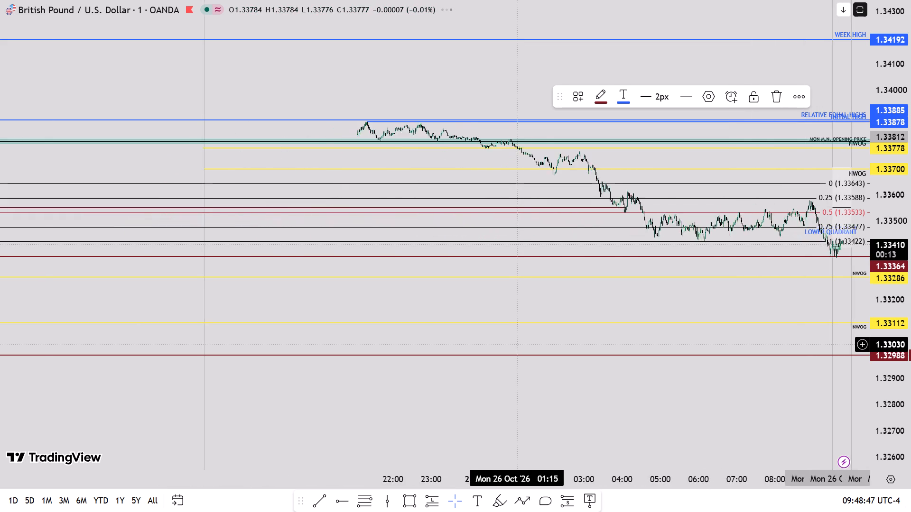
scroll(517, 345, down, 10)
scroll(517, 345, up, 1)
scroll(517, 345, down, 9)
scroll(515, 347, up, 1)
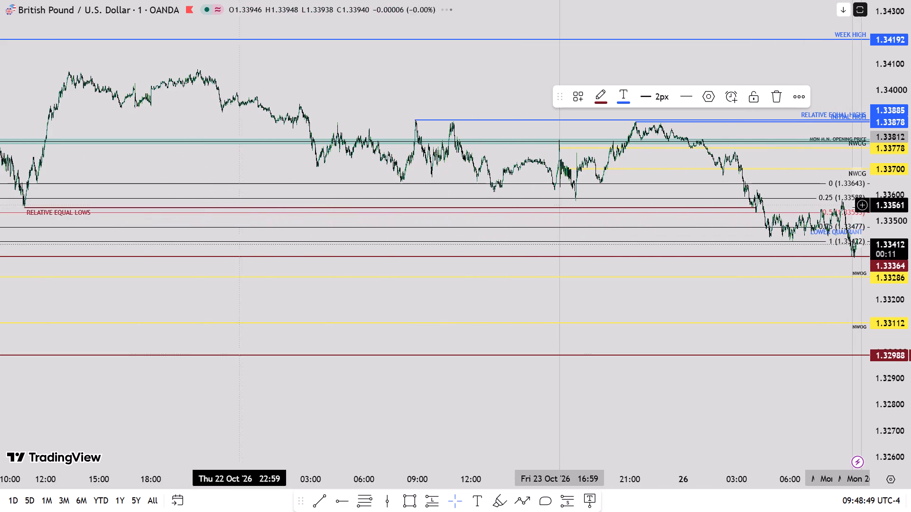
drag(63, 171, 843, 173)
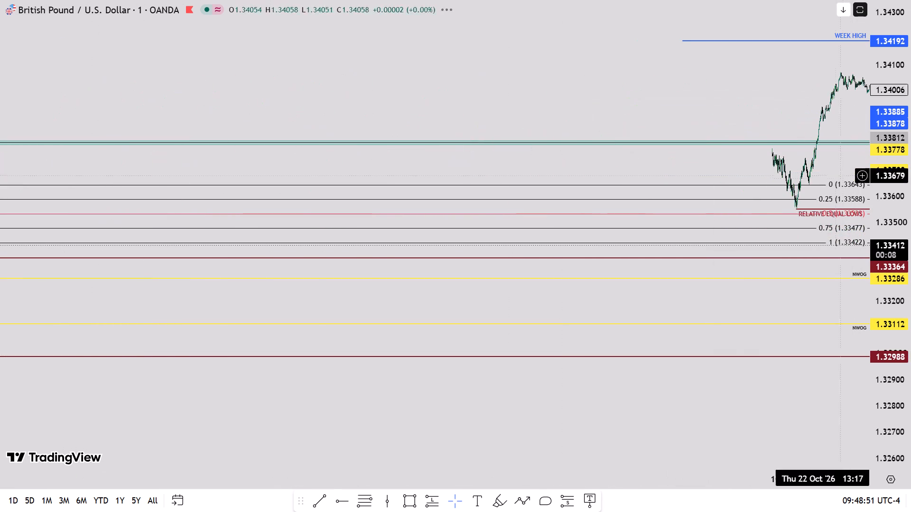
drag(196, 160, 910, 168)
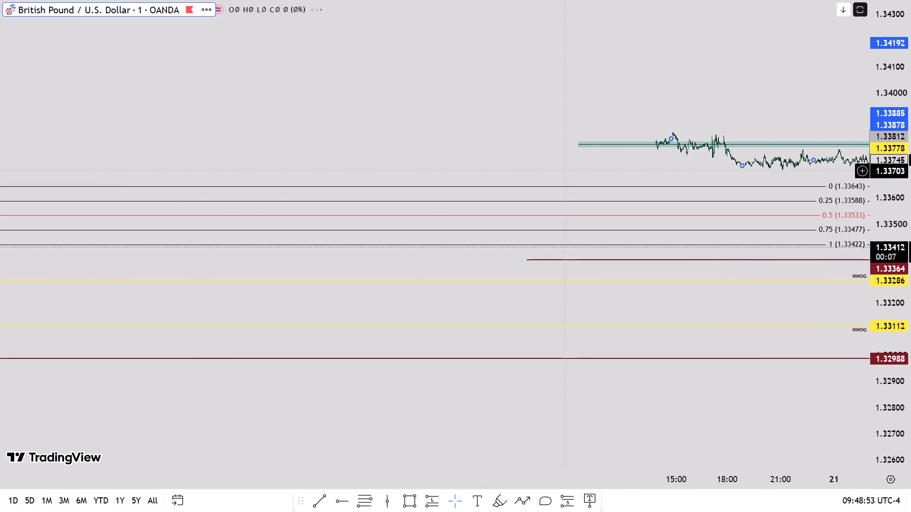
scroll(910, 170, up, 12)
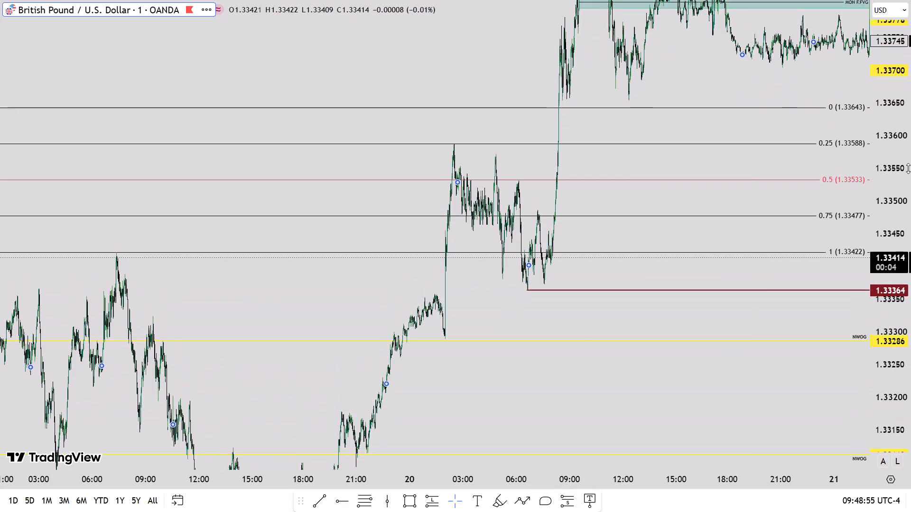
drag(688, 78, 527, 407)
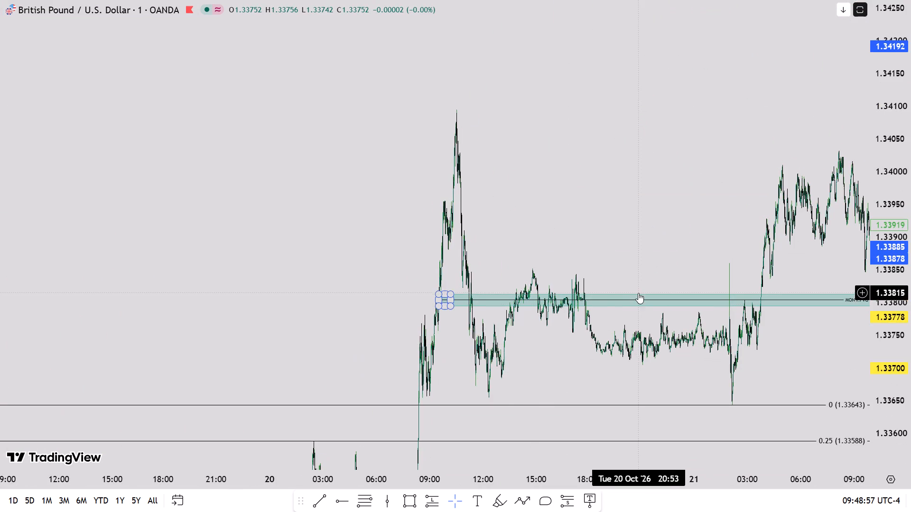
double_click(638, 297)
double_click(536, 142)
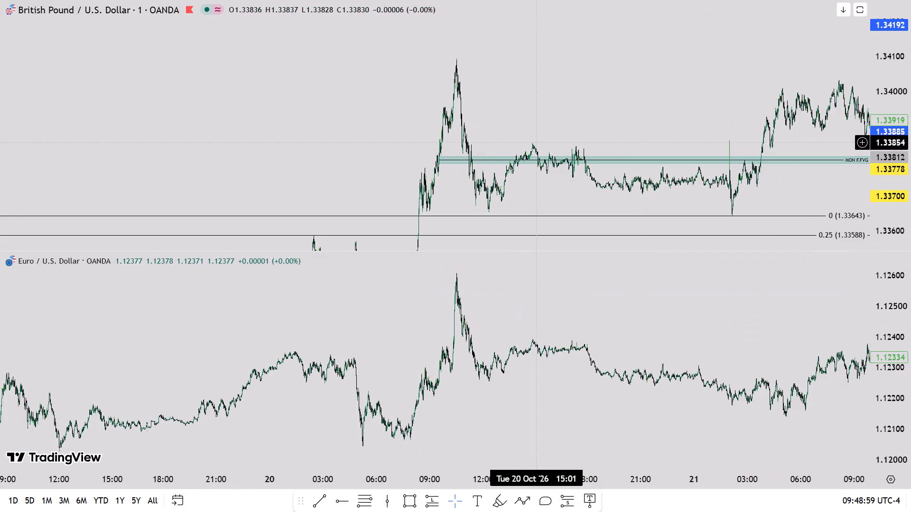
double_click(642, 293)
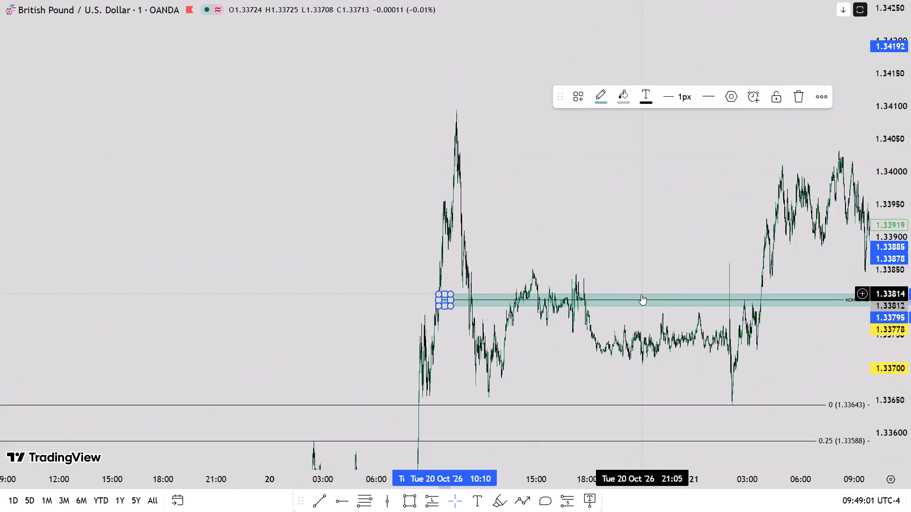
click(345, 125)
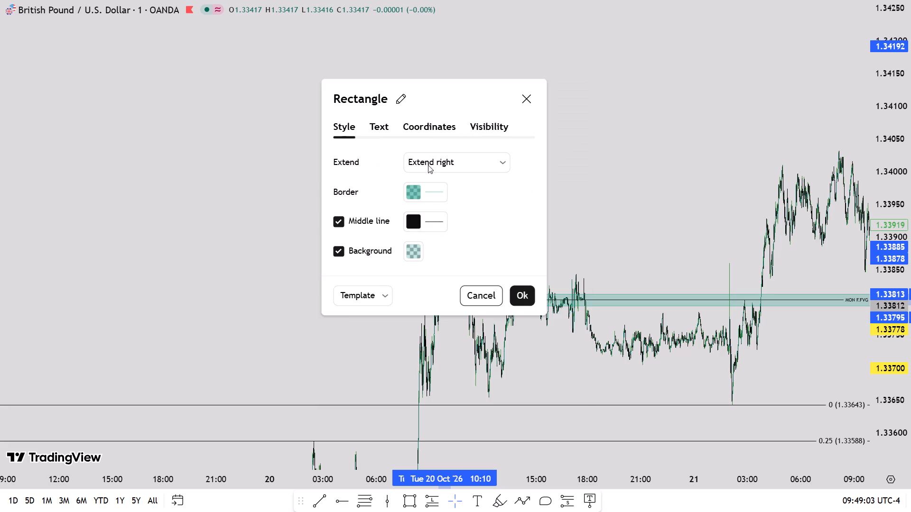
click(380, 121)
click(390, 195)
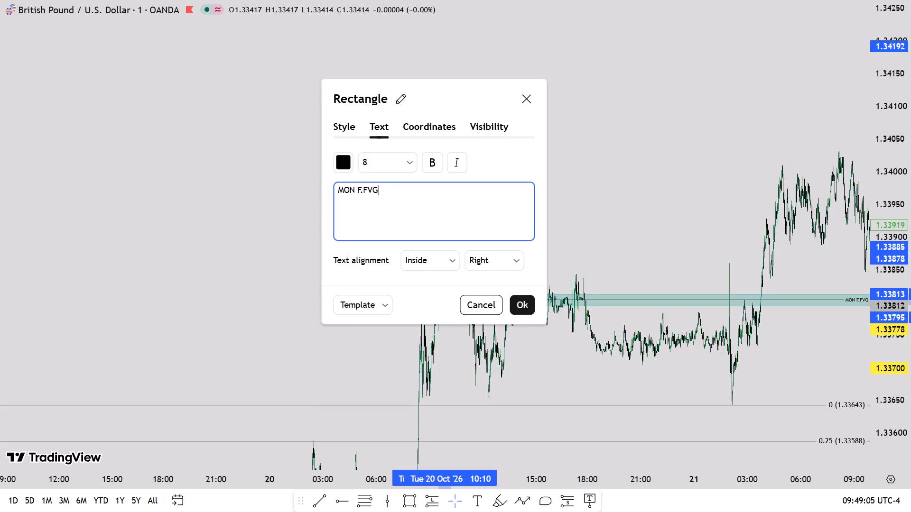
click(354, 188)
key(BackSpace)
key(BackSpace)
key(BackSpace)
key(BackSpace)
text(TUES)
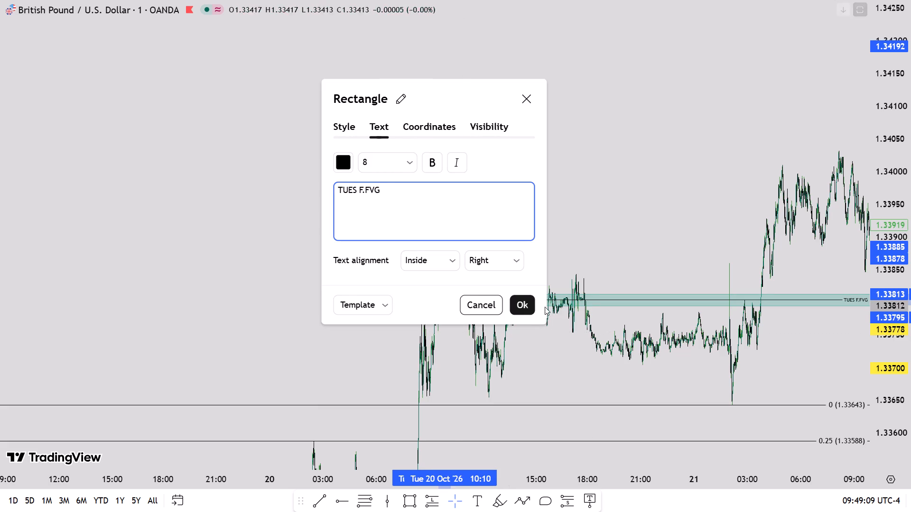
click(537, 303)
Turn off the TUES F.FVG rectangle's right extension and stretch its end to about 14:00 on 20 Oct.
click(339, 122)
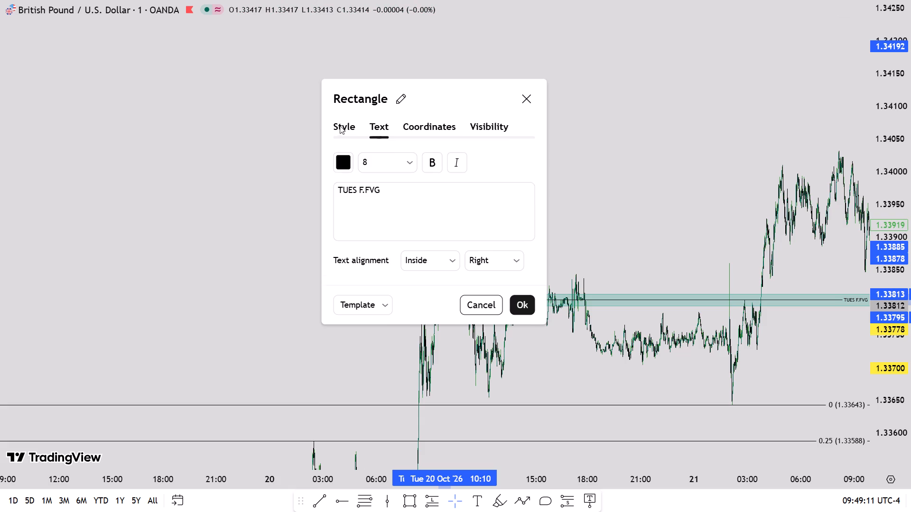
click(417, 165)
click(417, 203)
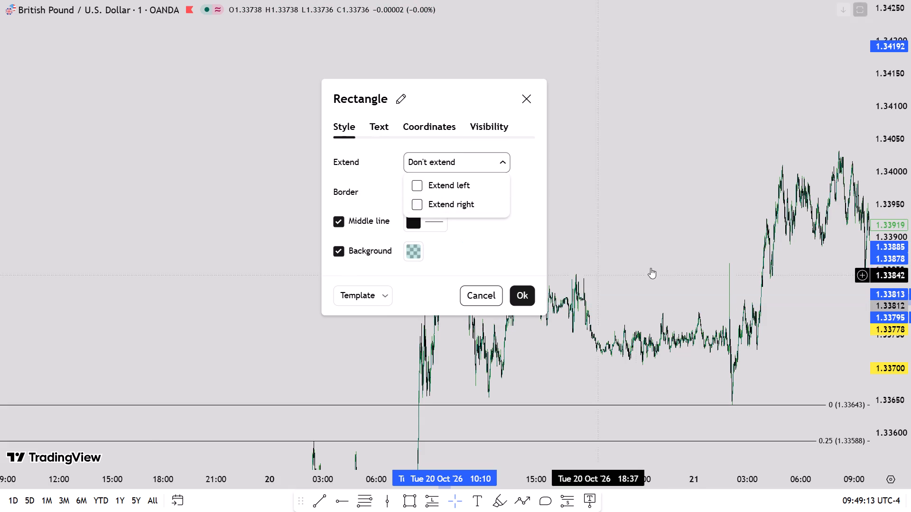
click(652, 267)
click(451, 301)
drag(453, 301, 520, 297)
click(525, 347)
Draw a rectangle over the Mon 19 Oct price gap from 09:32 to 09:33, spanning 1.33255 down to 1.33230.
drag(547, 368, 531, 252)
scroll(910, 303, down, 4)
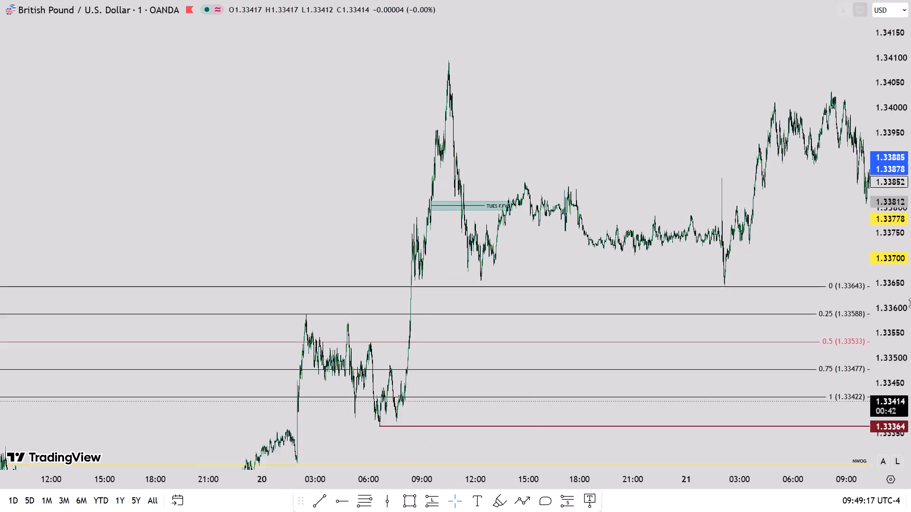
drag(331, 399, 360, 302)
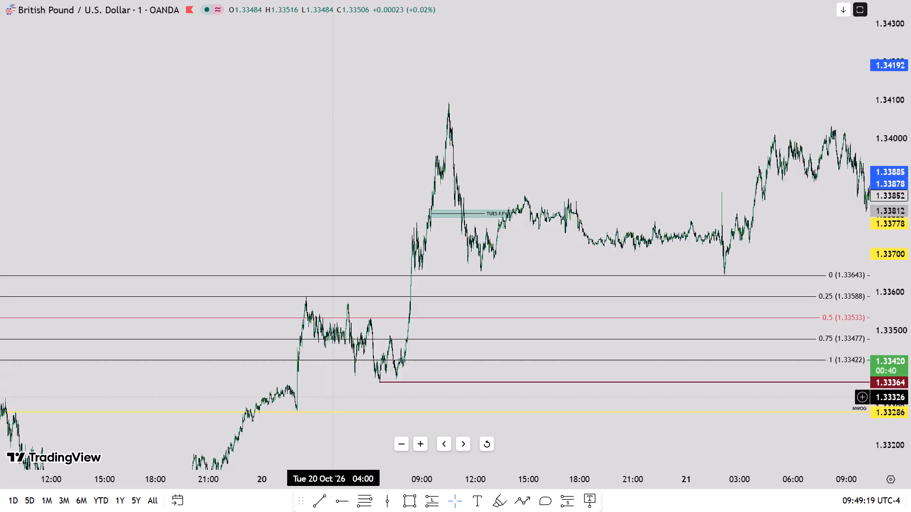
drag(360, 302, 463, 167)
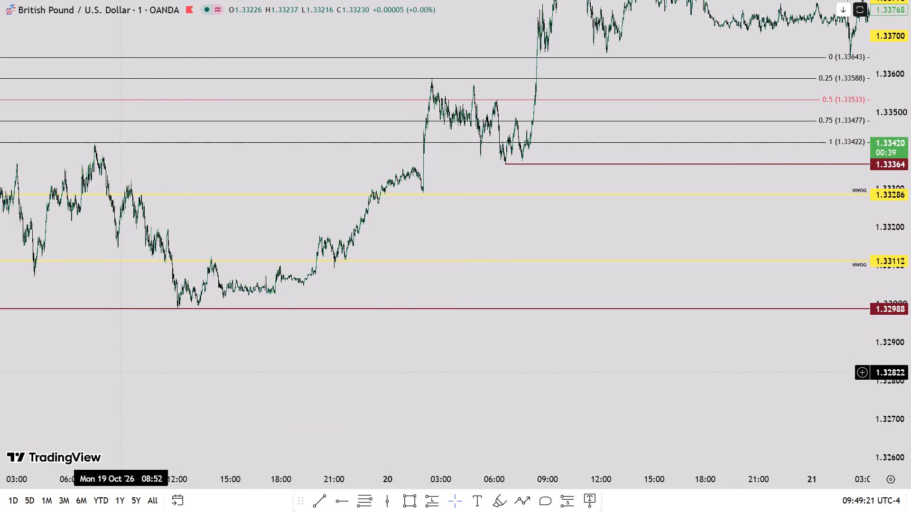
drag(121, 373, 437, 361)
scroll(910, 338, up, 15)
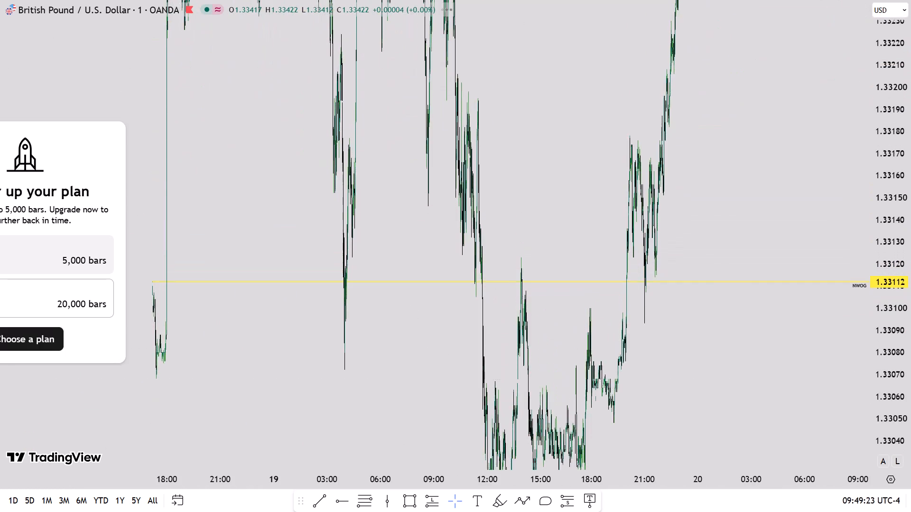
scroll(716, 378, up, 19)
drag(167, 350, 910, 345)
scroll(764, 361, up, 4)
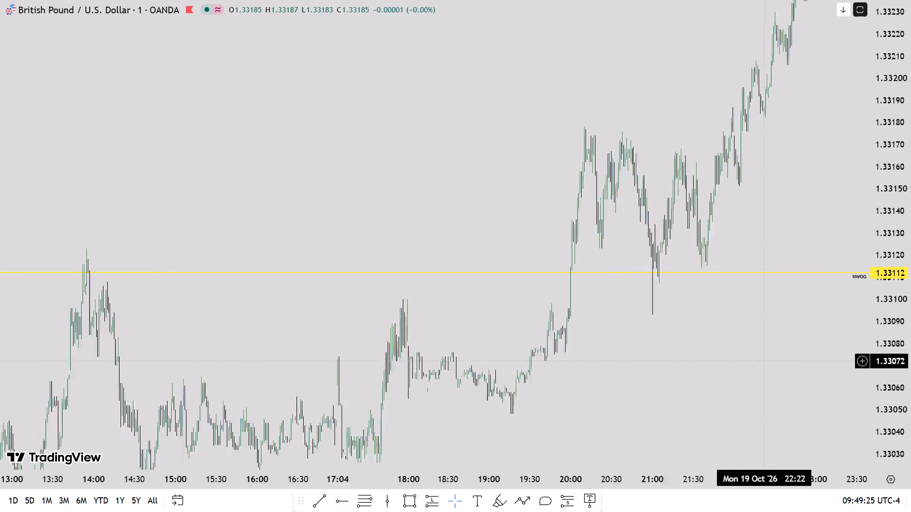
scroll(764, 361, up, 6)
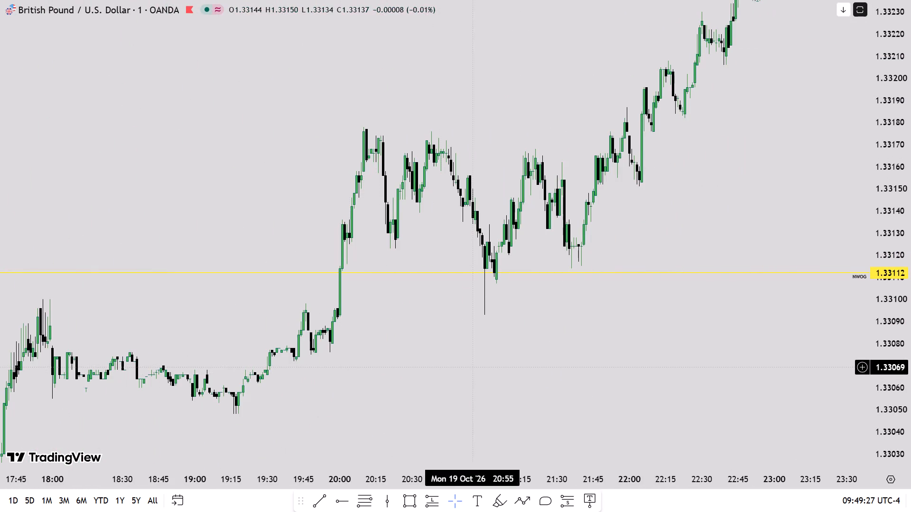
drag(133, 429, 537, 339)
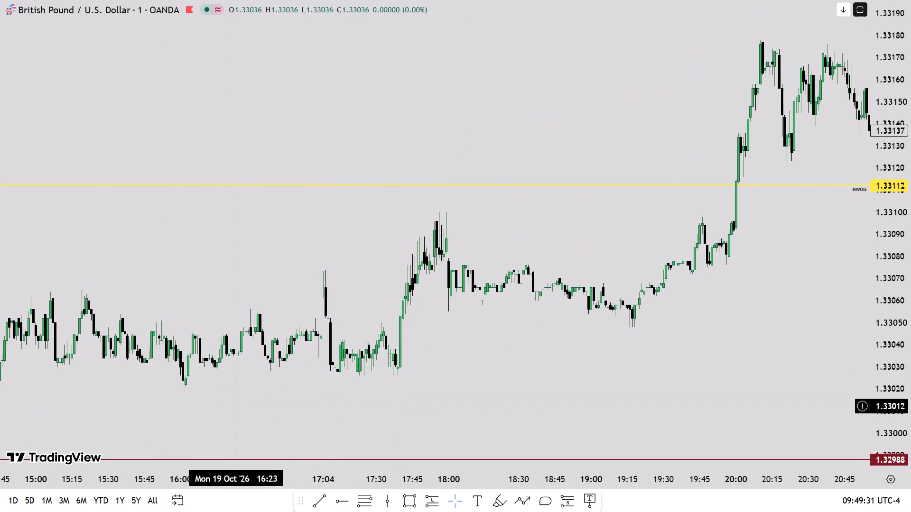
drag(97, 411, 711, 406)
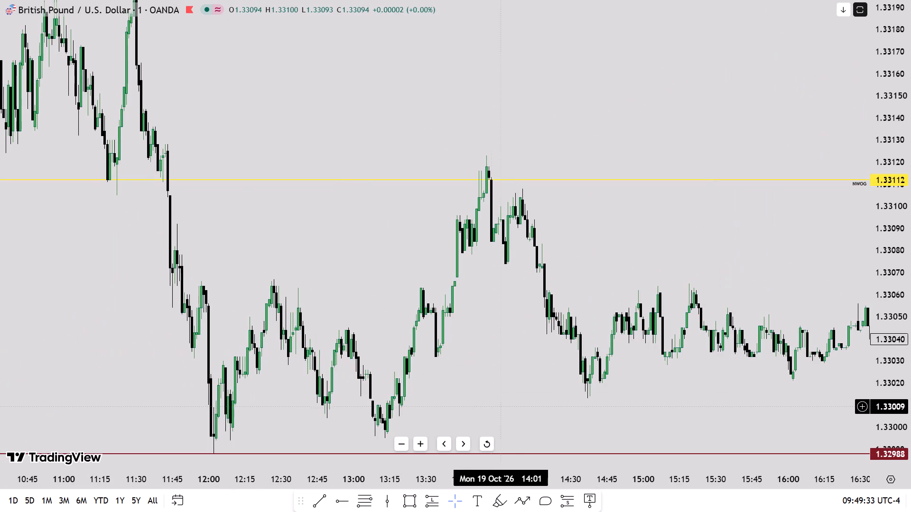
drag(165, 406, 779, 511)
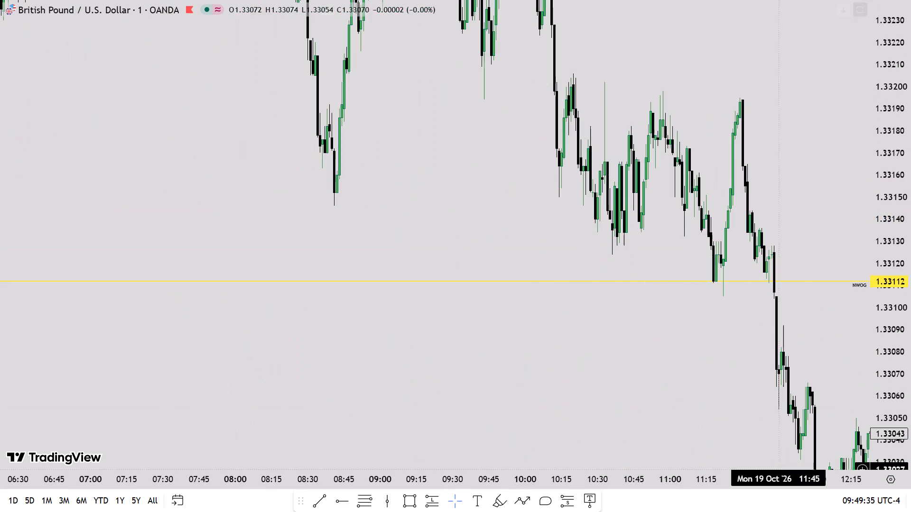
drag(536, 192, 536, 351)
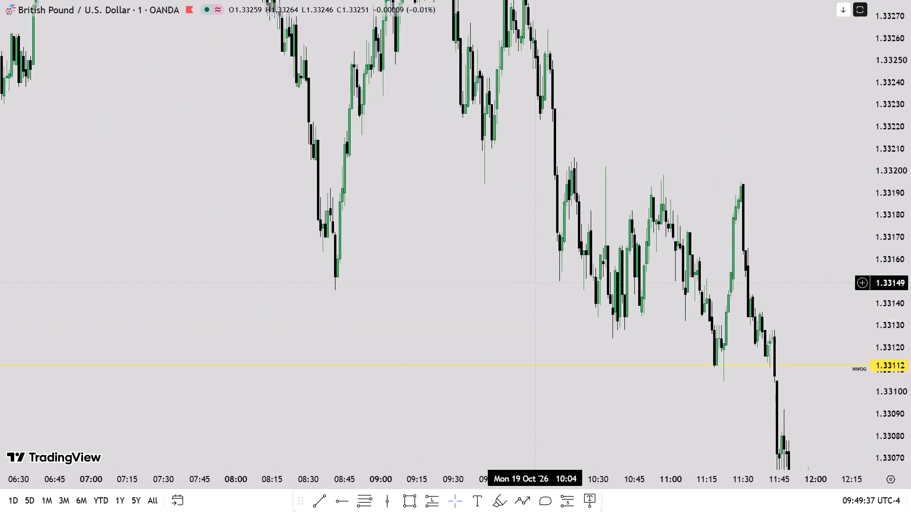
drag(536, 351, 556, 463)
scroll(519, 409, up, 10)
drag(426, 354, 910, 347)
scroll(662, 356, up, 4)
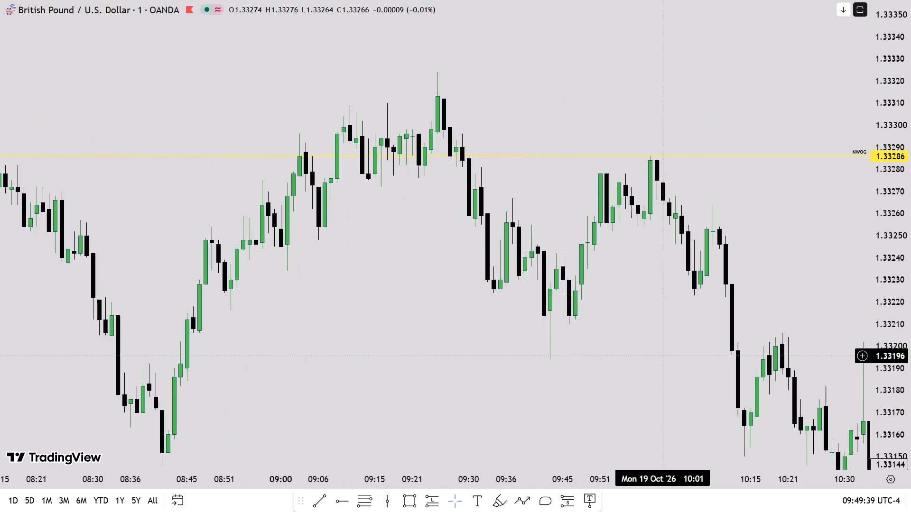
drag(510, 364, 498, 417)
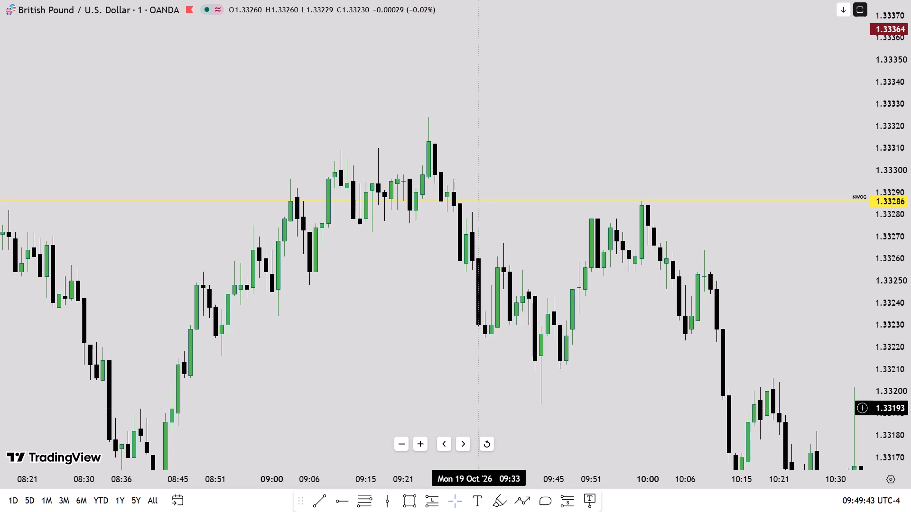
click(413, 500)
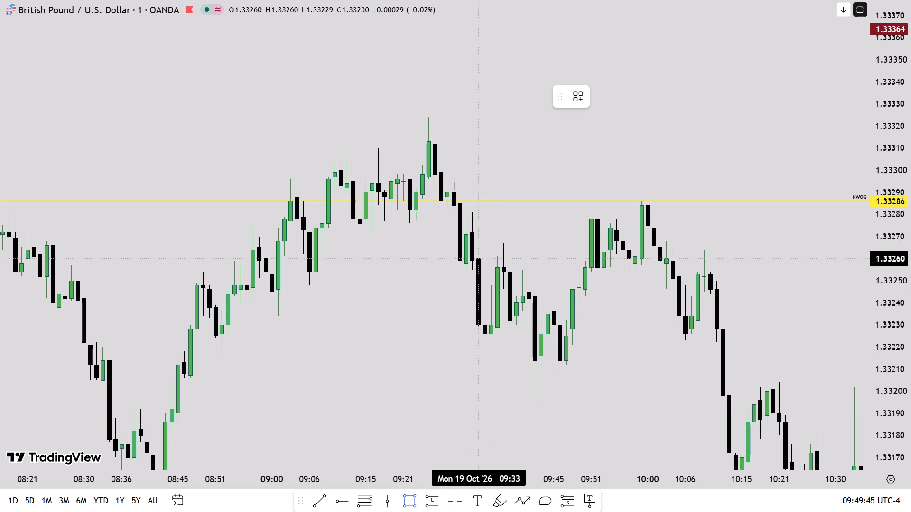
click(474, 267)
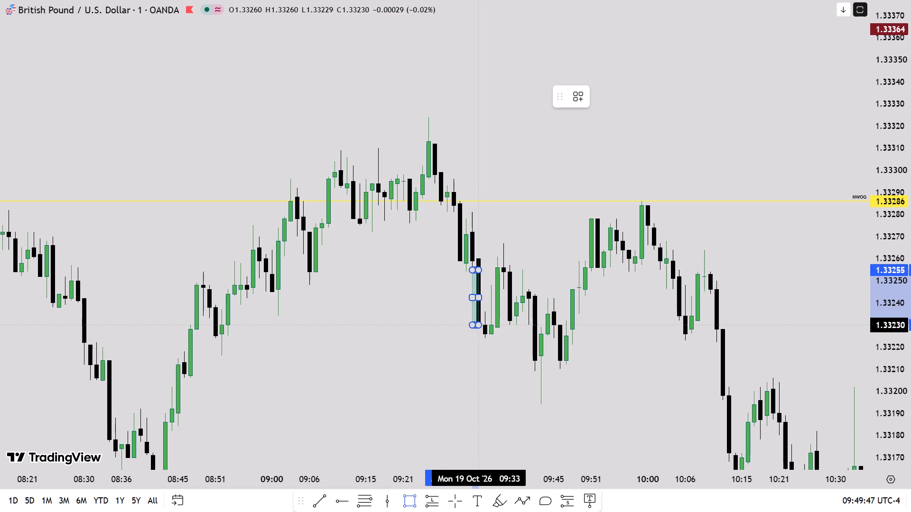
click(481, 324)
click(511, 377)
Adjust the new rectangle's lower corner to 09:34 at the gap's lower boundary, 1.33236.
scroll(910, 387, up, 6)
scroll(474, 384, up, 1)
scroll(438, 187, up, 1)
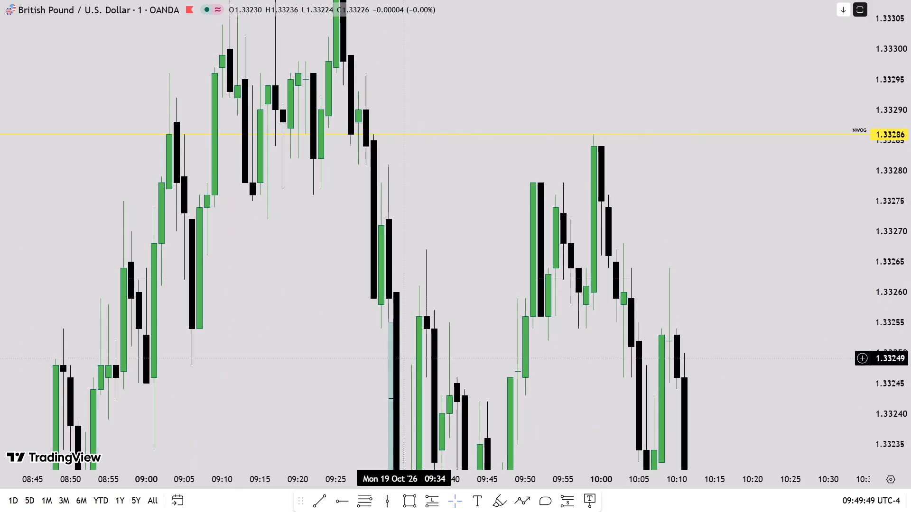
drag(414, 344, 463, 148)
scroll(910, 321, up, 5)
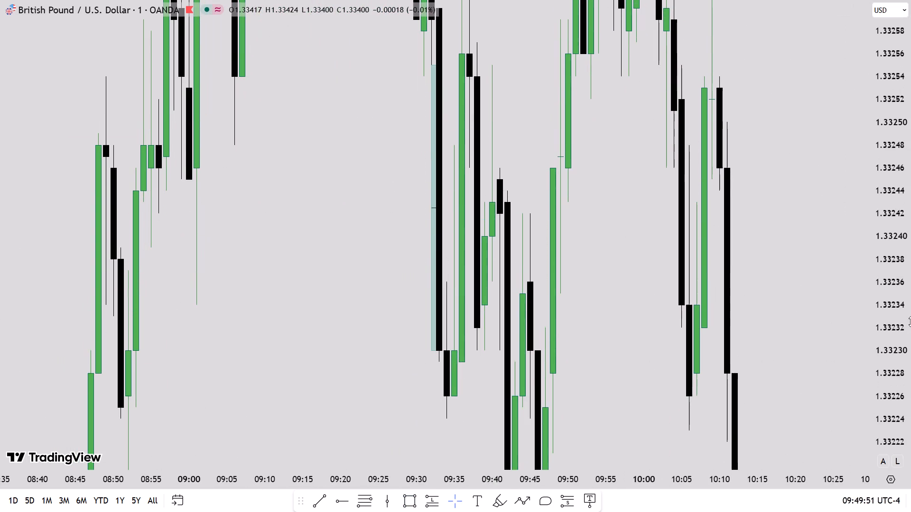
drag(439, 351, 444, 307)
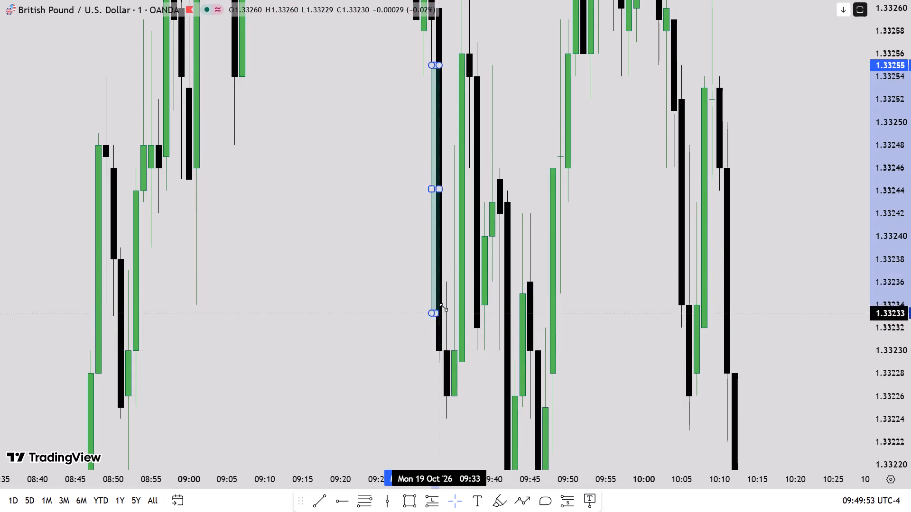
drag(444, 307, 447, 295)
Stretch the gap rectangle's end to 09:57 on Mon 19 Oct, keeping its start at 09:32.
drag(744, 251, 562, 381)
scroll(910, 342, down, 5)
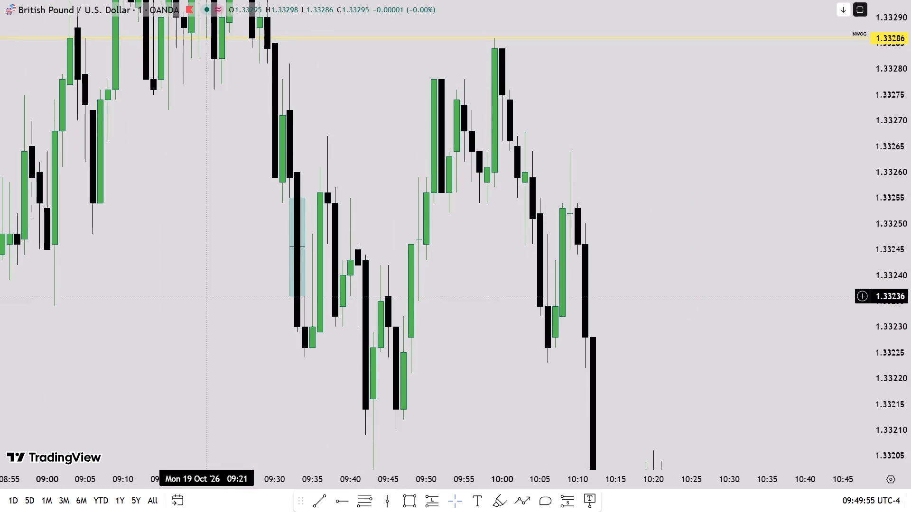
drag(299, 247, 307, 247)
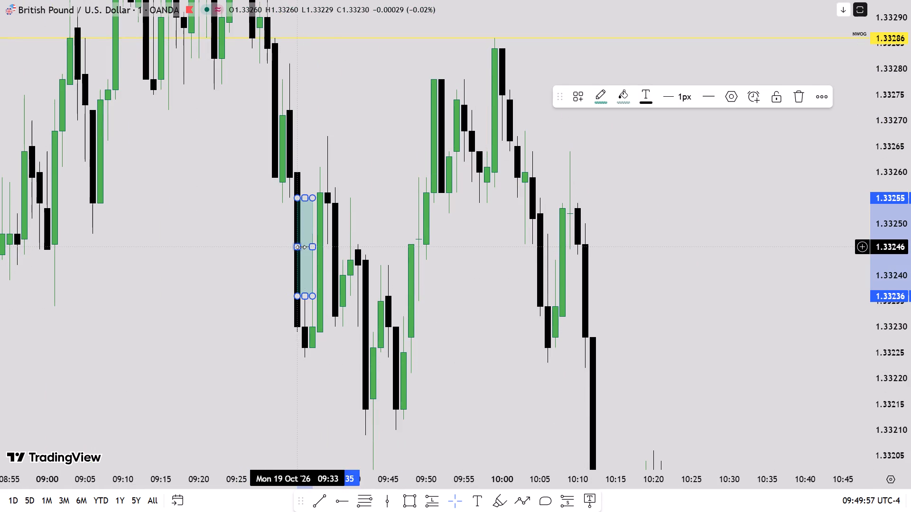
key(ctrl+z)
drag(305, 247, 479, 250)
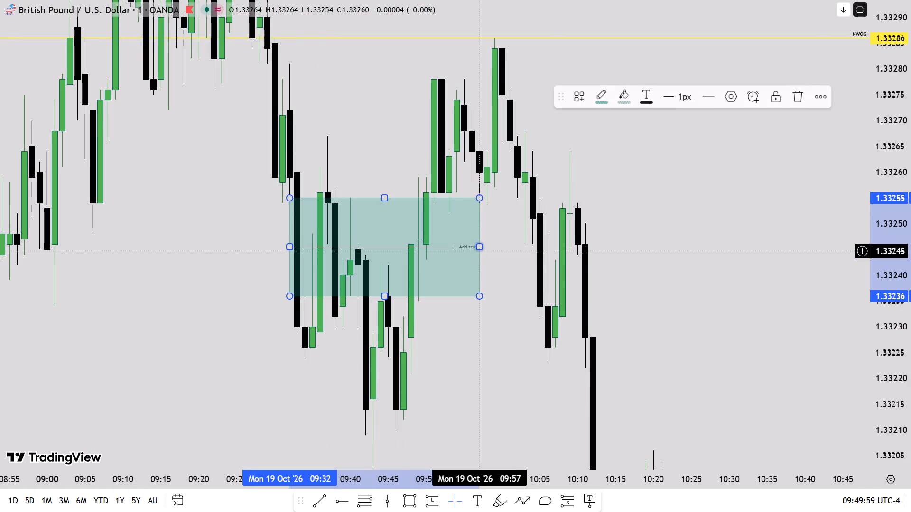
Label the Mon 19 Oct gap rectangle MON F.FVG.
click(461, 247)
text(MON F.FVG)
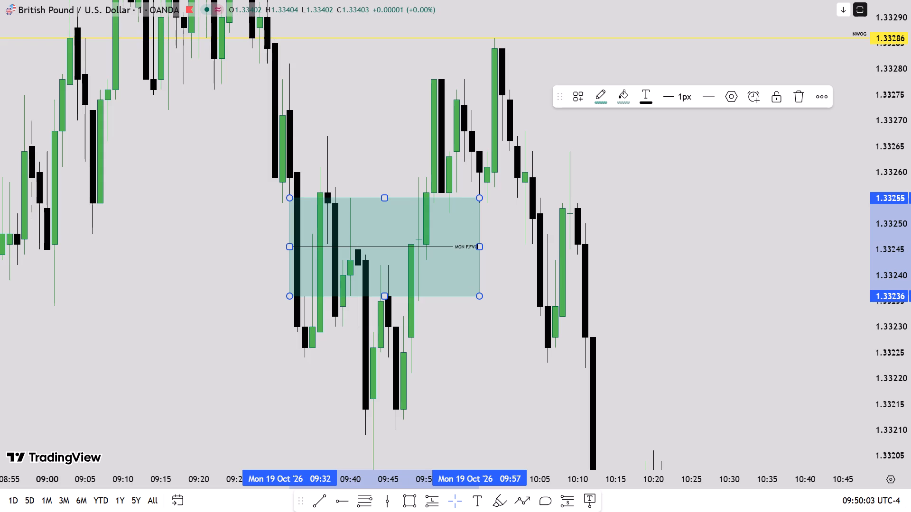
click(502, 355)
Set the MON F.FVG rectangle to extend right, keeping its middle line and background enabled.
scroll(910, 307, down, 4)
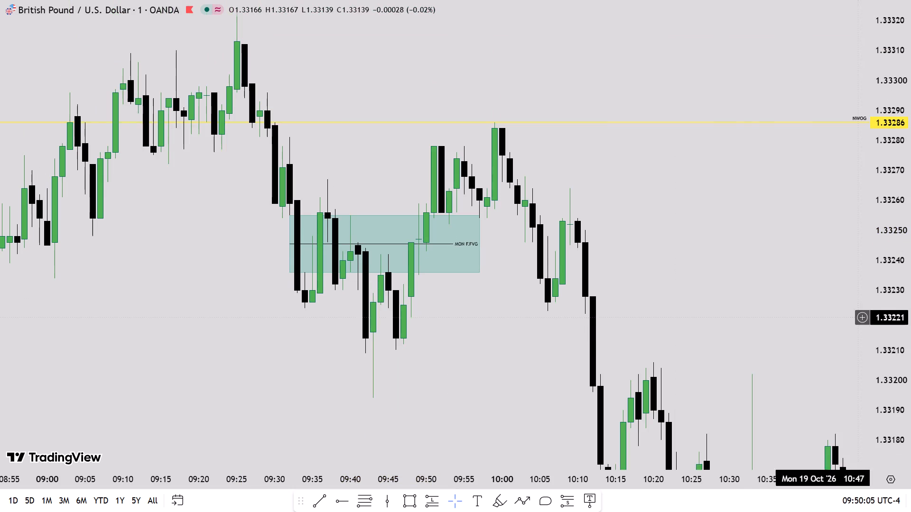
drag(500, 357, 464, 394)
scroll(464, 394, down, 6)
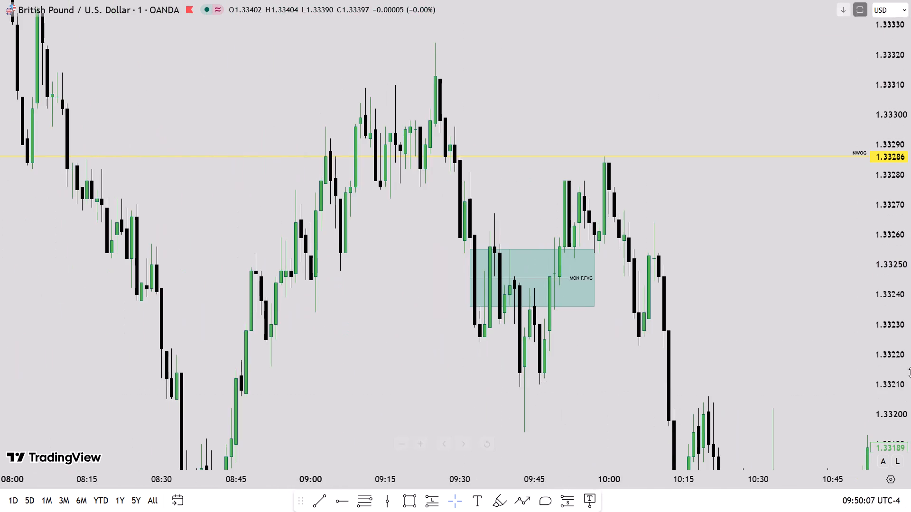
scroll(910, 372, down, 6)
click(596, 252)
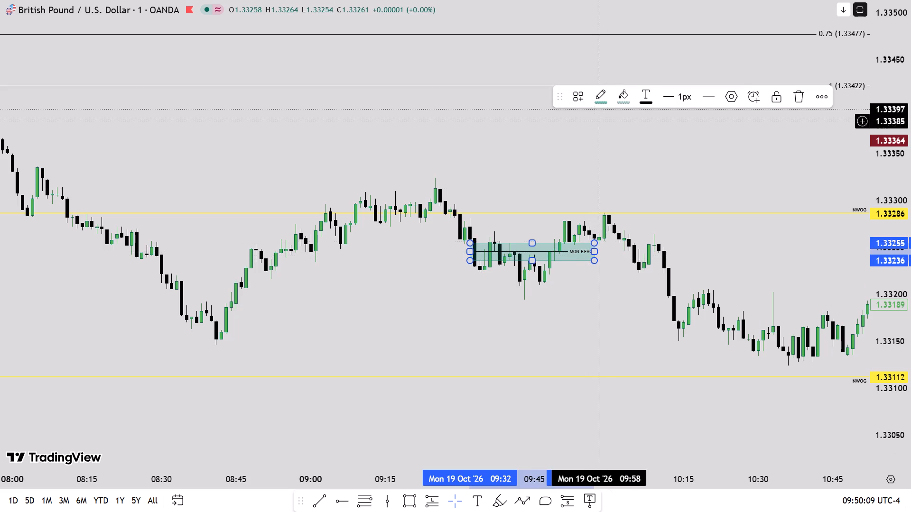
click(728, 97)
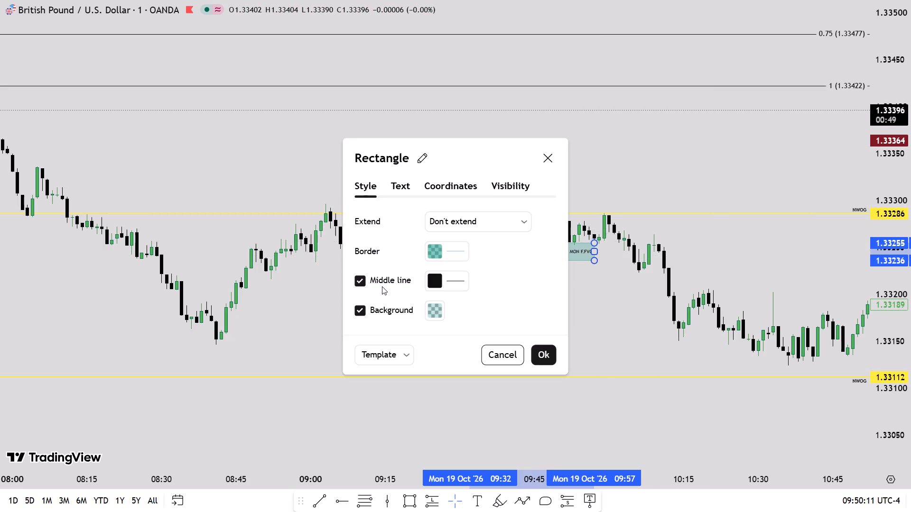
click(362, 274)
click(359, 313)
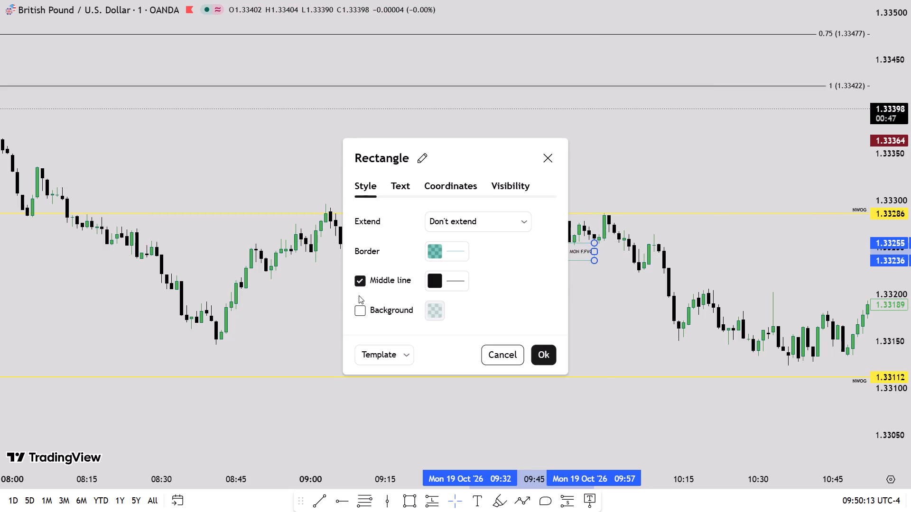
click(360, 309)
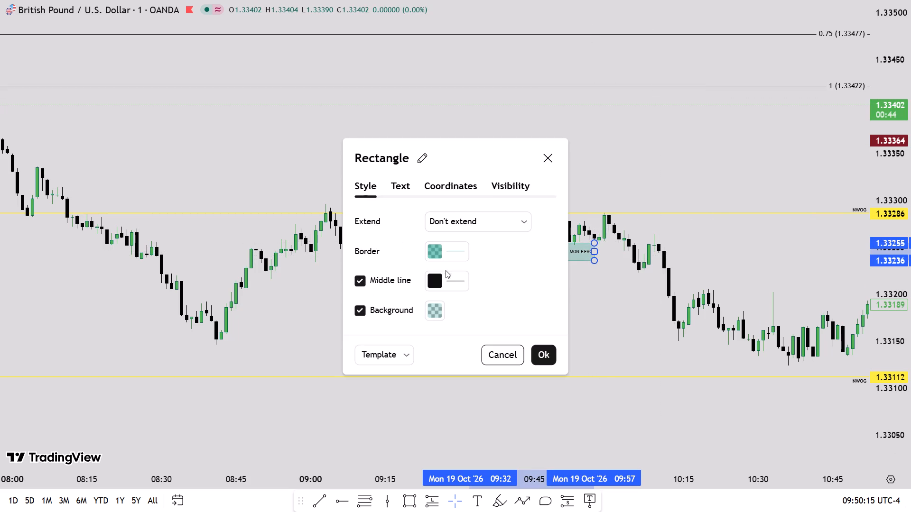
click(449, 279)
click(511, 251)
click(409, 192)
click(379, 187)
click(363, 186)
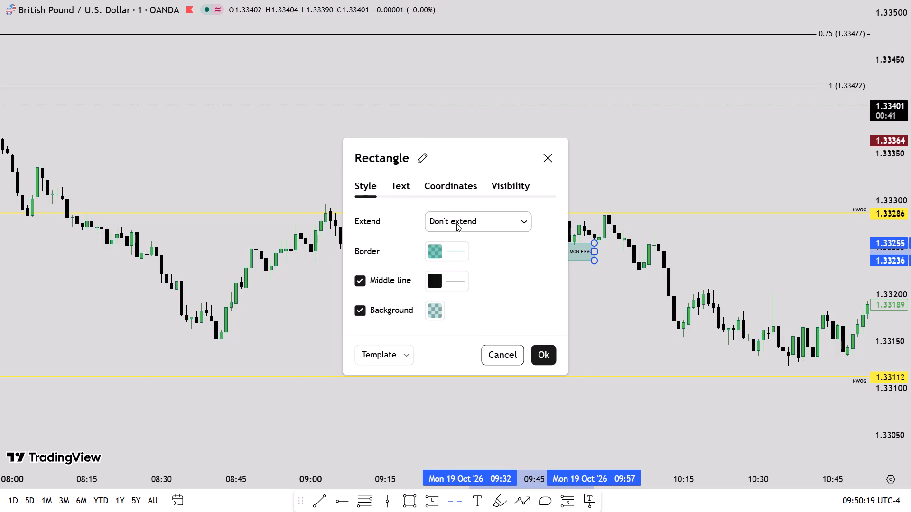
click(463, 219)
click(471, 263)
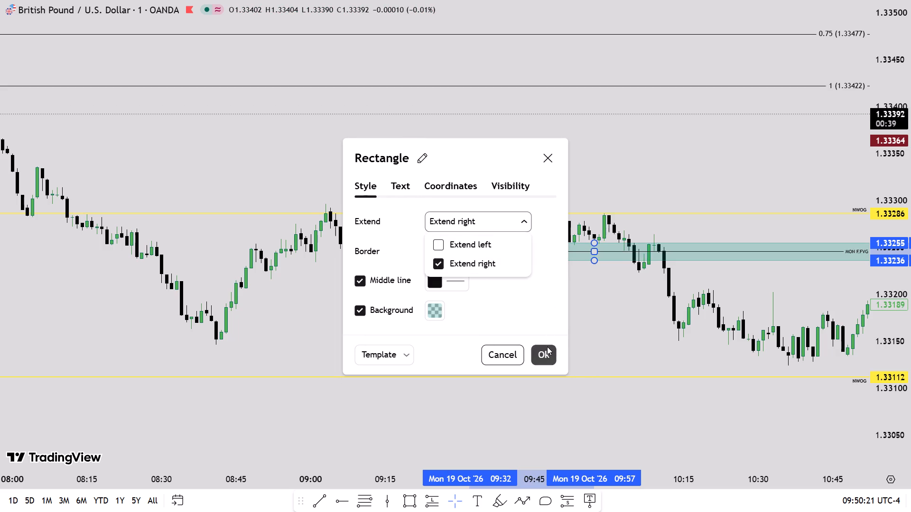
click(547, 347)
Examine the Mon 19 Oct price action around the extended MON F.FVG zone, close up and across the whole session.
scroll(910, 270, up, 10)
click(586, 370)
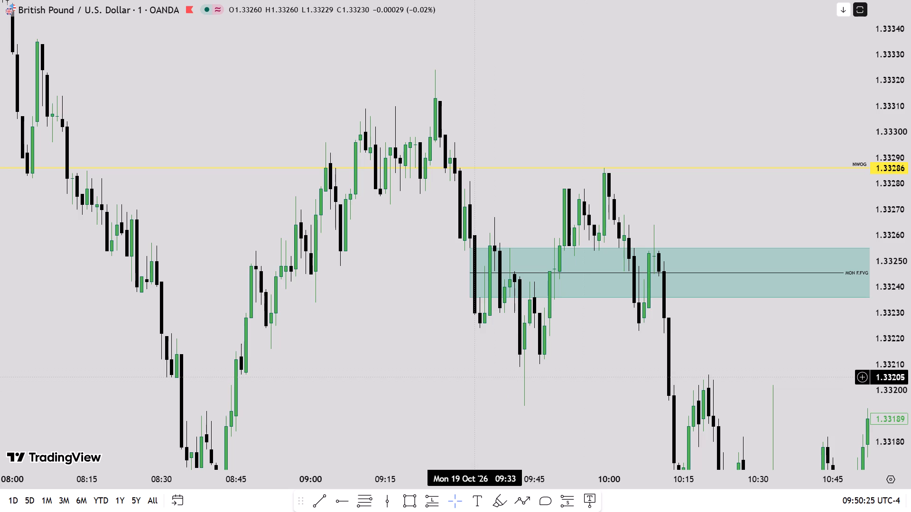
scroll(910, 367, down, 5)
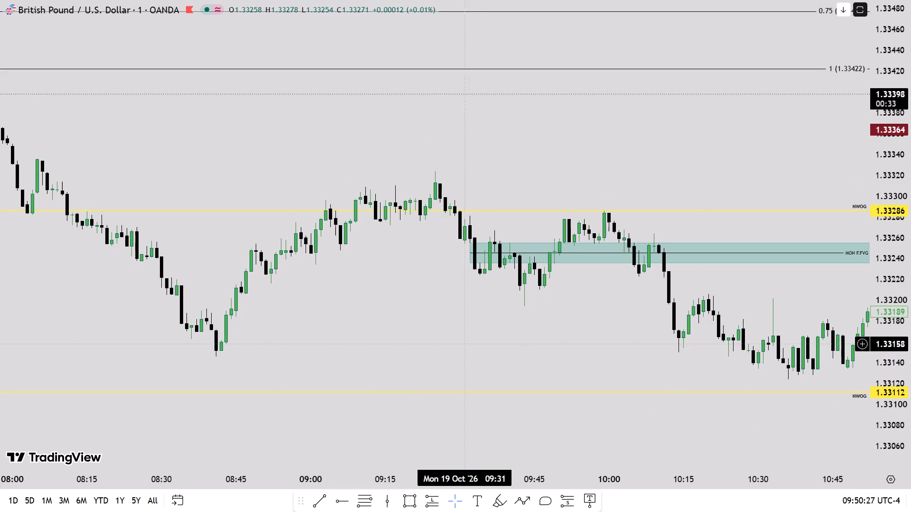
drag(460, 344, 323, 374)
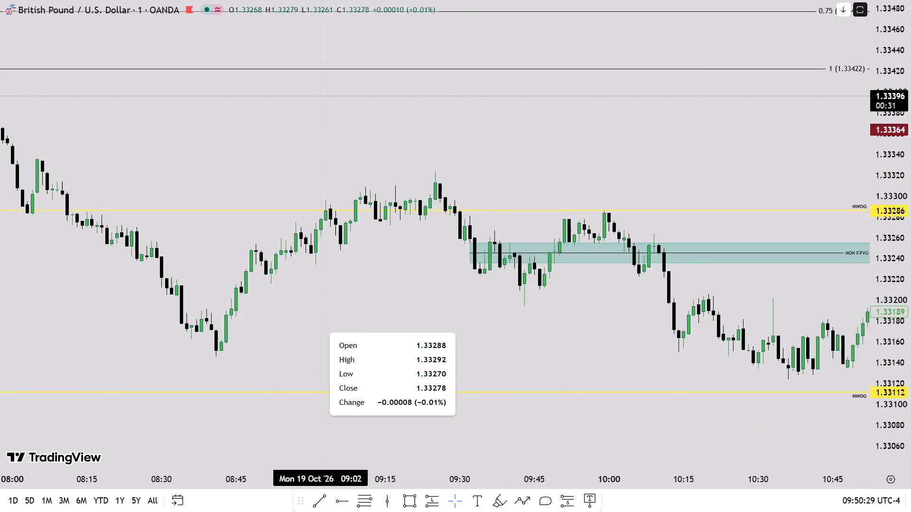
scroll(540, 350, down, 4)
drag(574, 330, 0, 353)
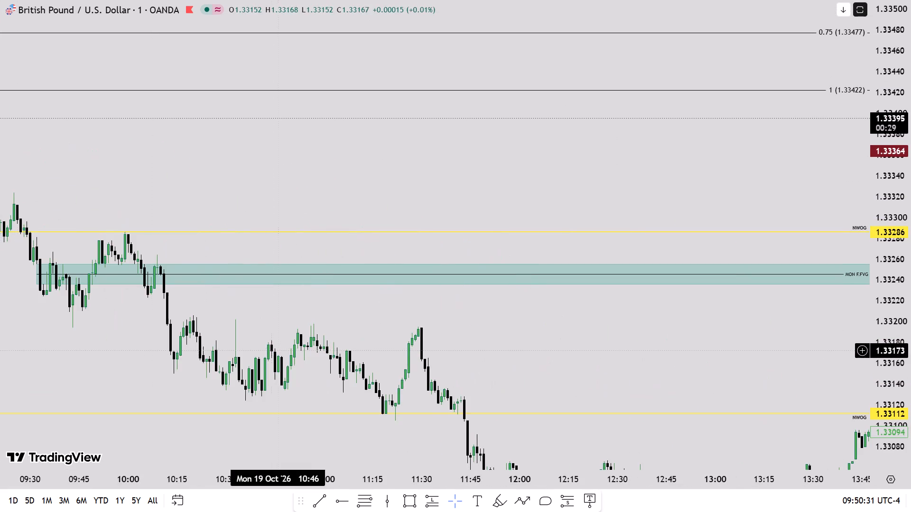
scroll(279, 350, down, 5)
scroll(840, 338, down, 5)
scroll(504, 418, down, 5)
scroll(910, 384, down, 5)
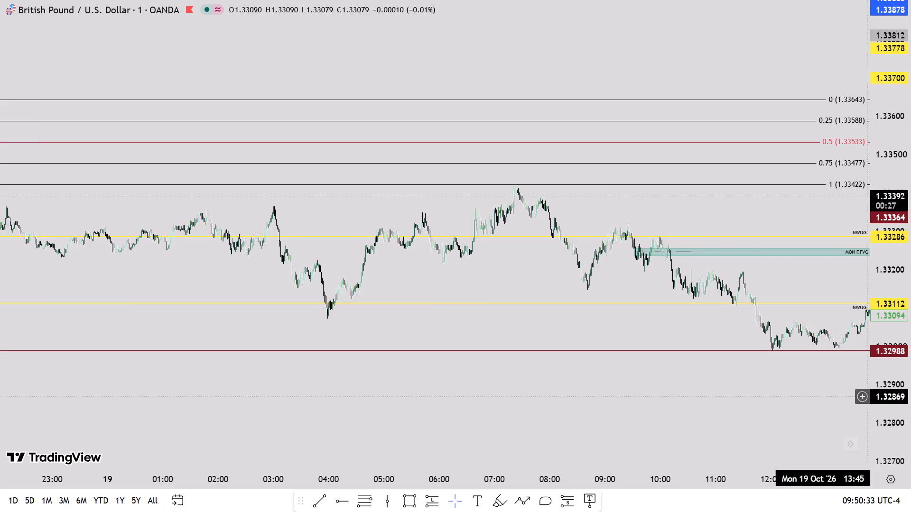
Move the start of the dark red horizontal ray at 1.32988 to the session low at 12:02 on Mon 19 Oct.
scroll(605, 397, down, 9)
scroll(521, 417, up, 7)
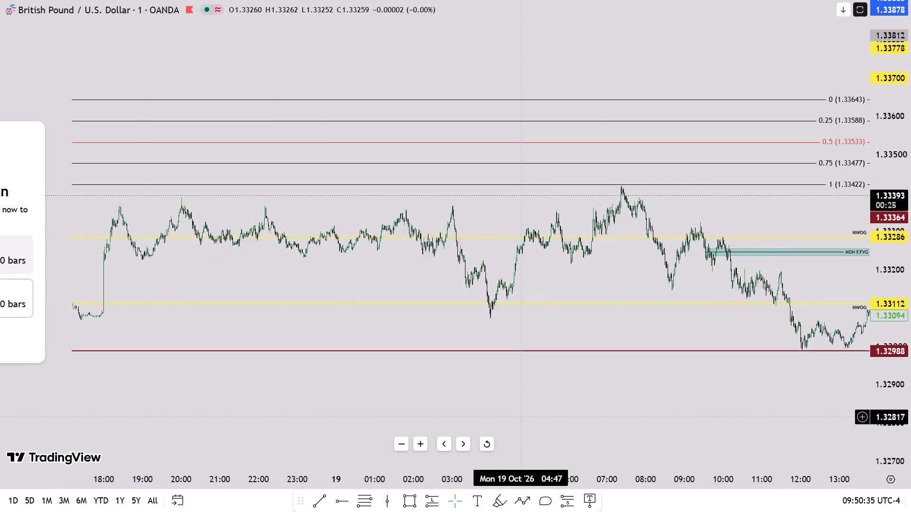
scroll(521, 417, up, 1)
scroll(329, 420, down, 8)
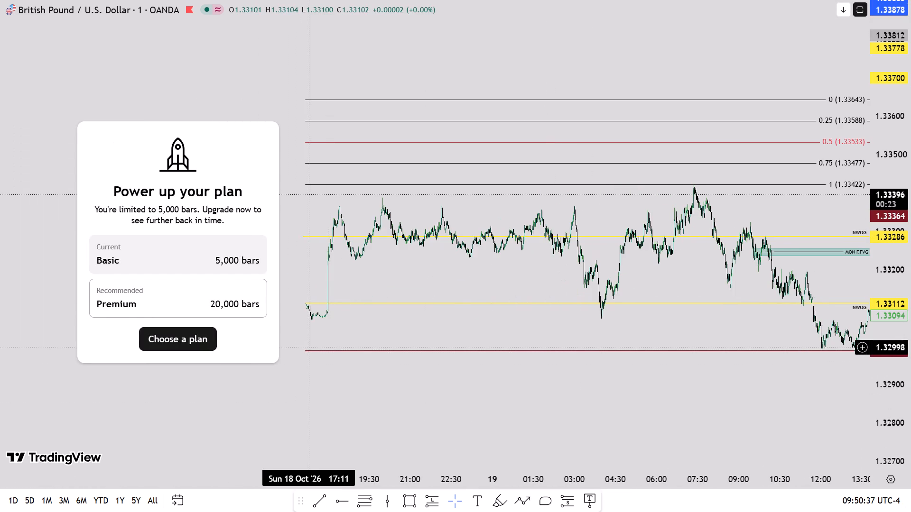
drag(307, 353, 830, 352)
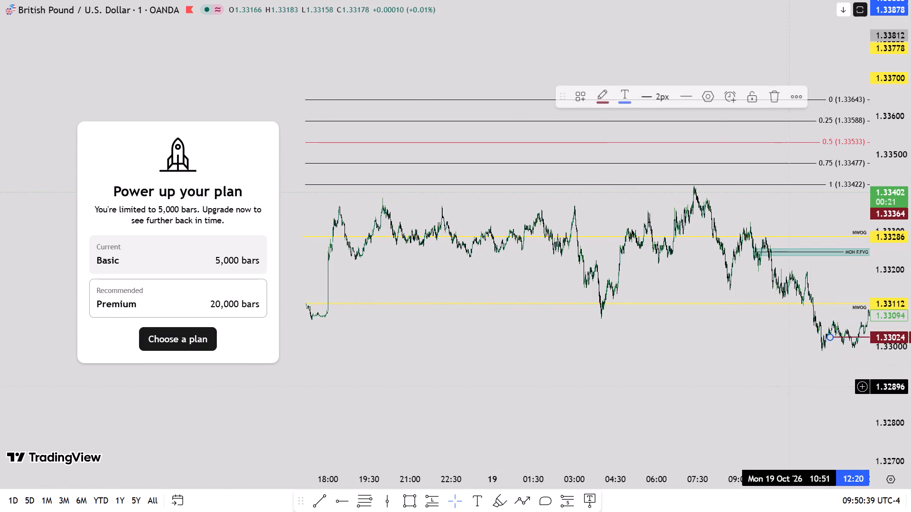
drag(720, 385, 396, 315)
scroll(910, 288, up, 20)
scroll(910, 288, up, 4)
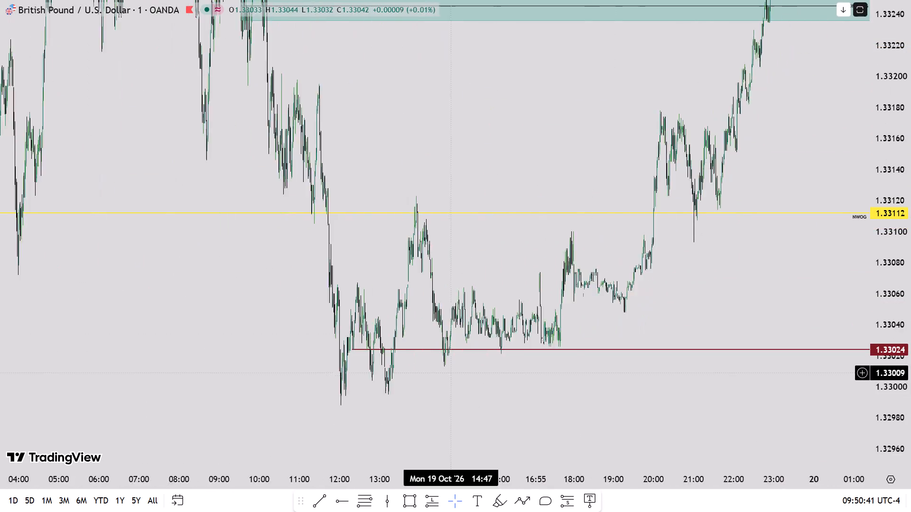
scroll(441, 378, up, 7)
drag(229, 394, 910, 302)
scroll(707, 349, up, 3)
scroll(705, 349, down, 1)
scroll(705, 349, up, 14)
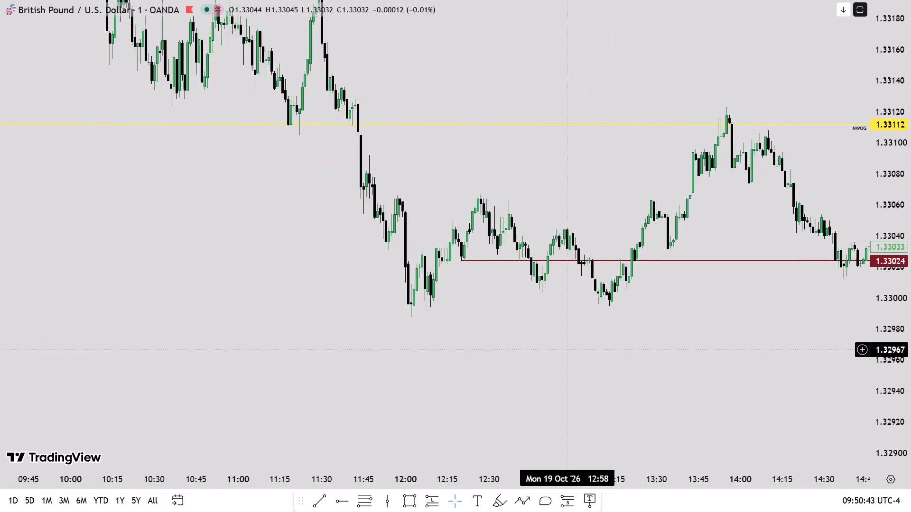
scroll(568, 350, up, 2)
drag(272, 258, 198, 318)
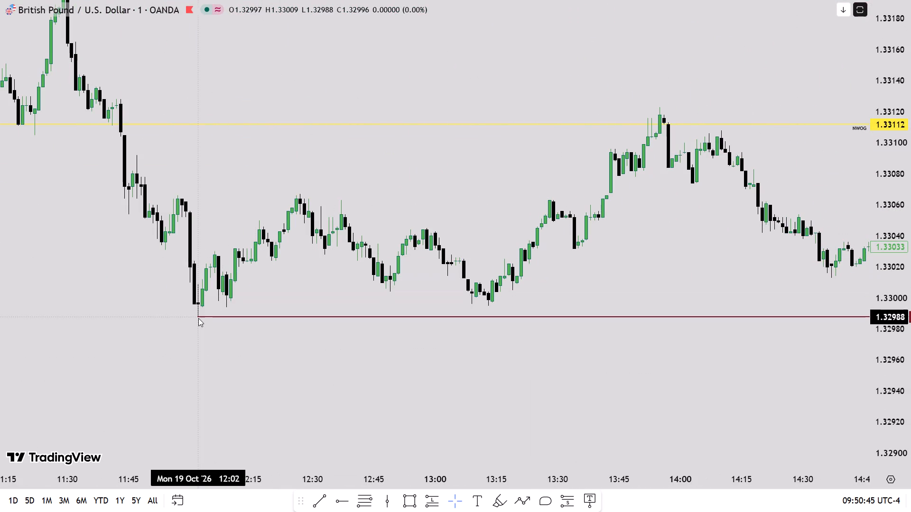
drag(198, 318, 199, 319)
click(418, 355)
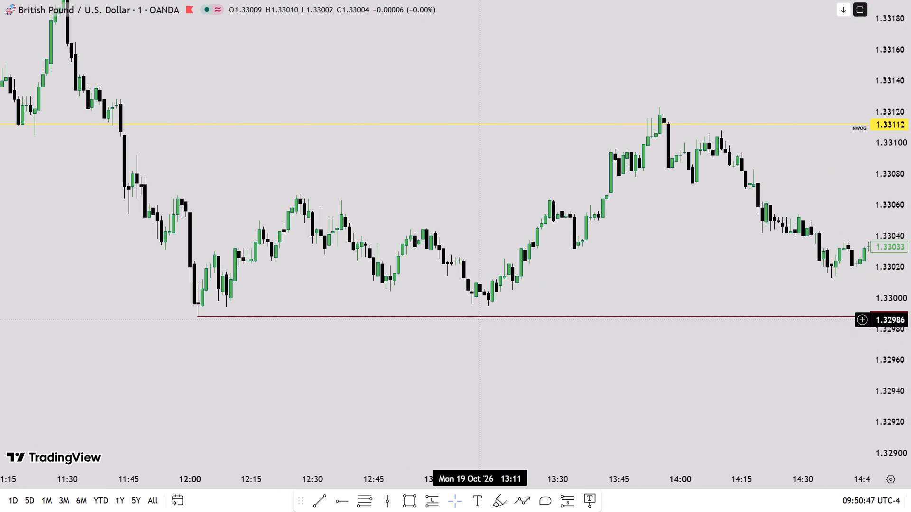
Label the 1.32988 horizontal ray WEEK LOW.
double_click(487, 317)
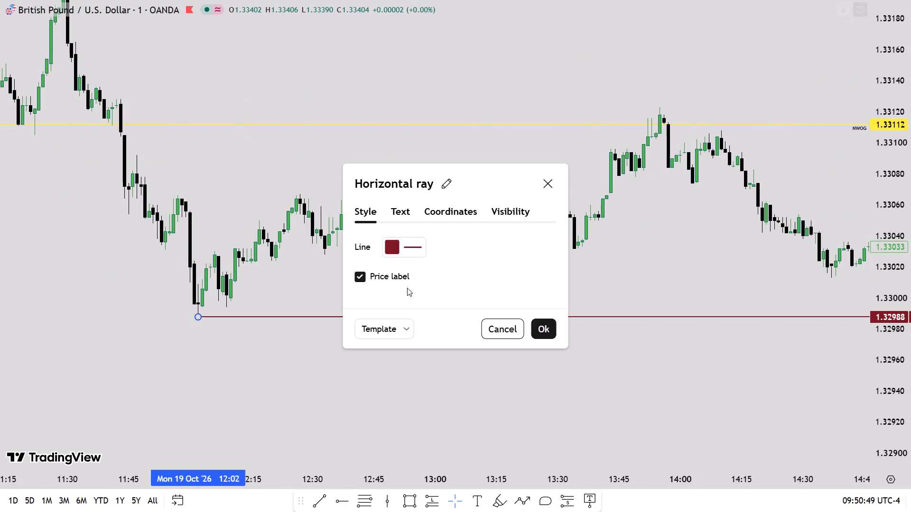
click(397, 216)
click(433, 311)
text(WEEEK)
key(space)
key(BackSpace)
key(BackSpace)
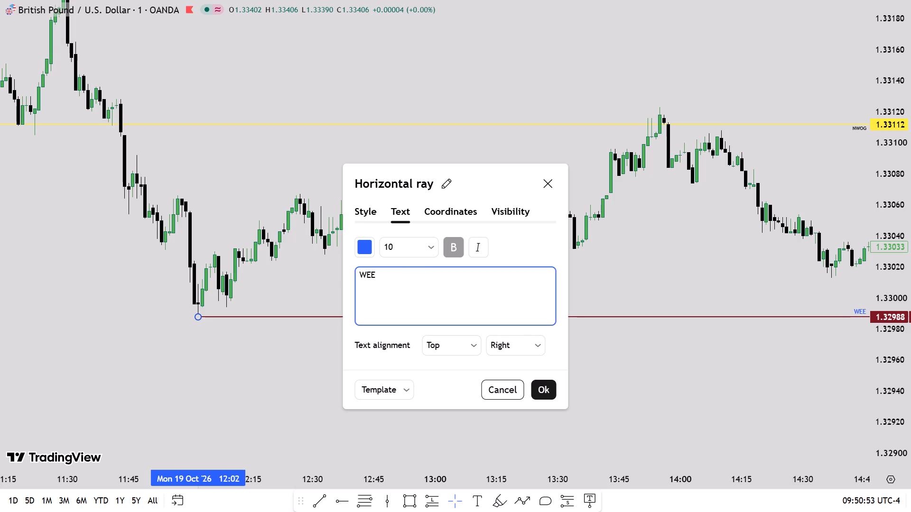
key(h)
key(BackSpace)
key(k)
key(space)
text(LOW)
Align the WEEK LOW label to the bottom of its ray and colour the text dark red.
click(470, 347)
click(455, 404)
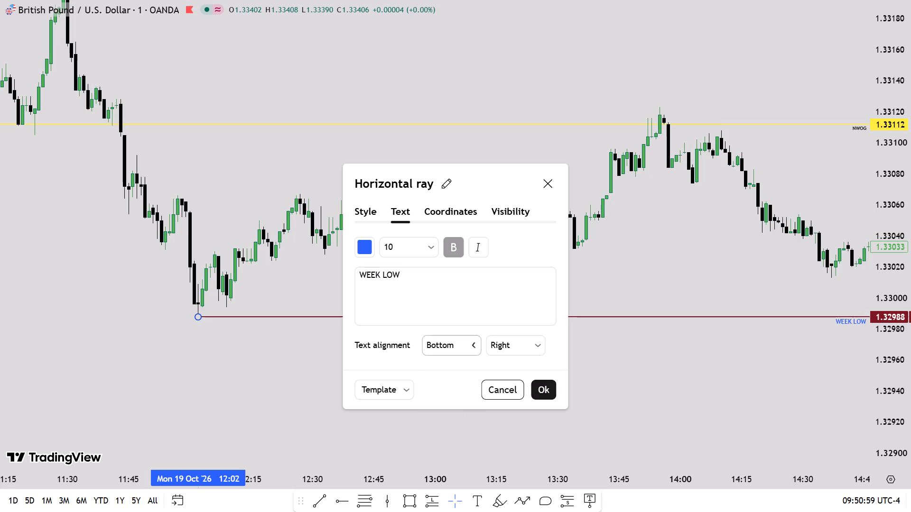
click(365, 252)
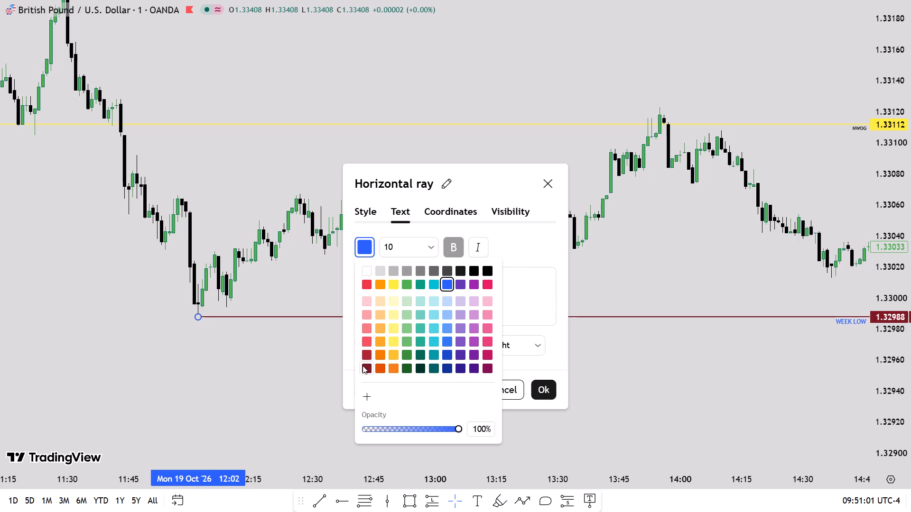
click(363, 366)
click(544, 391)
Delete the Fibonacci levels spanning 1.33422 to 1.33643 above the Mon 19 Oct price action.
scroll(910, 345, down, 4)
scroll(600, 387, down, 3)
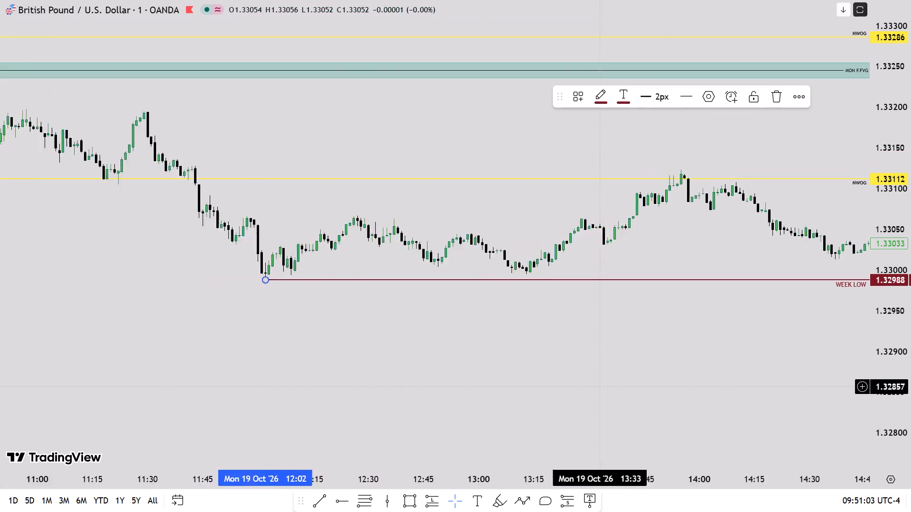
scroll(600, 387, down, 7)
drag(597, 366, 167, 504)
scroll(910, 367, down, 4)
scroll(375, 475, down, 3)
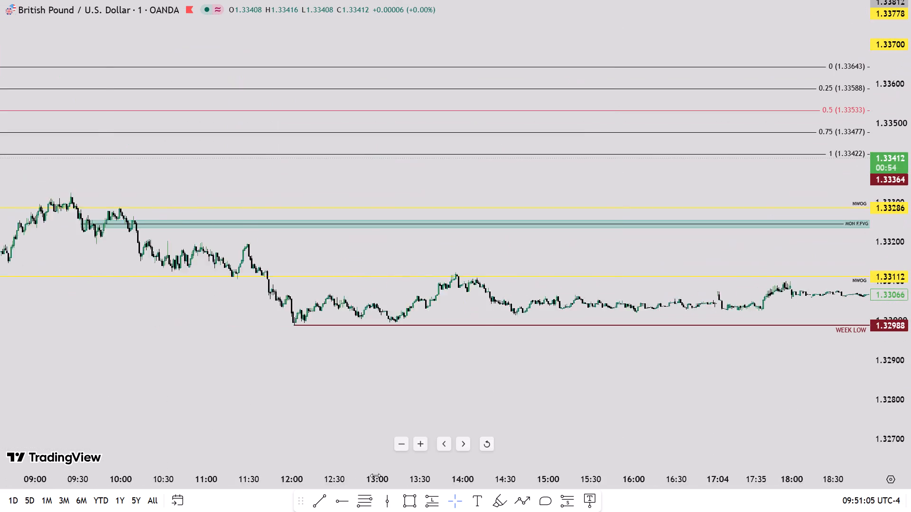
scroll(375, 475, down, 12)
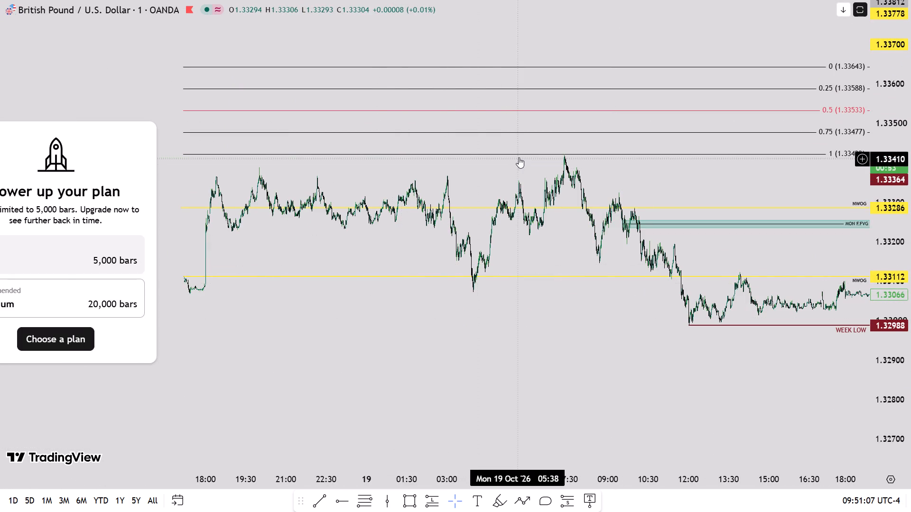
click(496, 153)
click(738, 93)
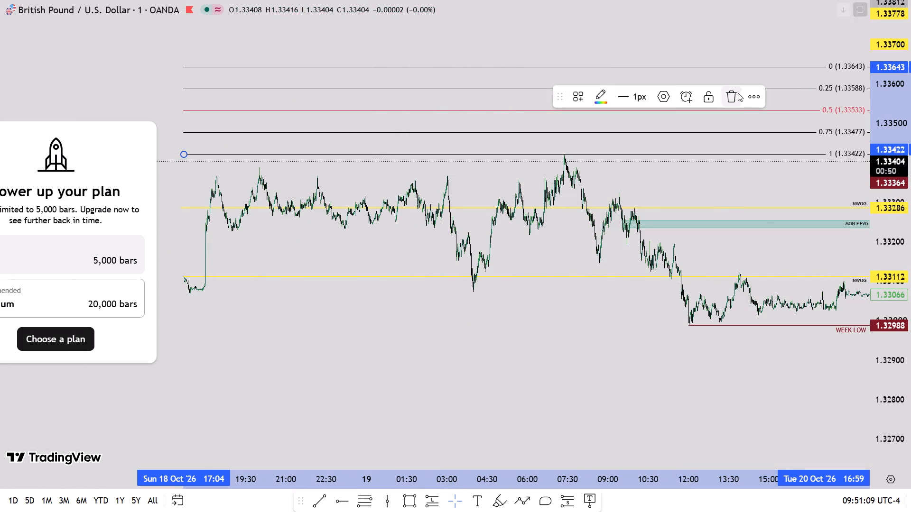
Examine the price action from Mon 19 Oct to Wed 21 Oct against the MON F.FVG, NWOG and WEEK LOW levels.
scroll(635, 349, down, 5)
drag(631, 350, 53, 347)
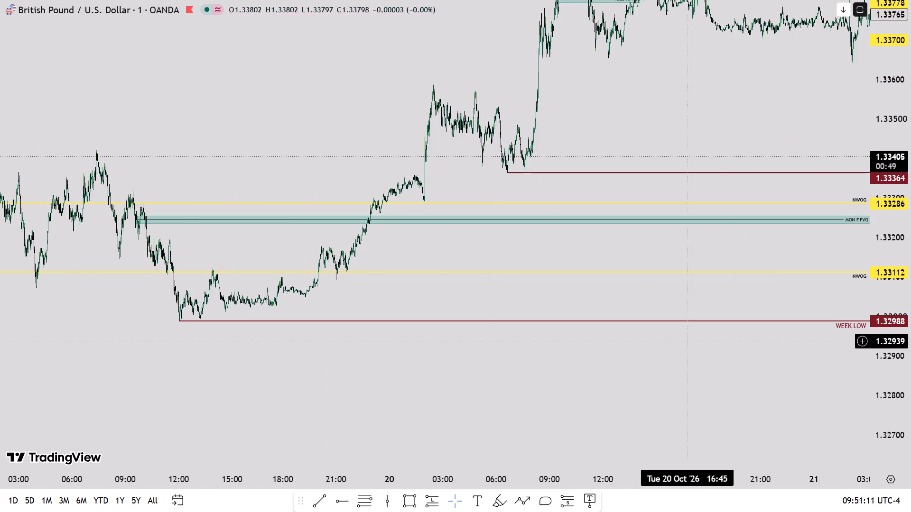
scroll(763, 341, down, 3)
scroll(346, 400, down, 4)
scroll(628, 316, down, 5)
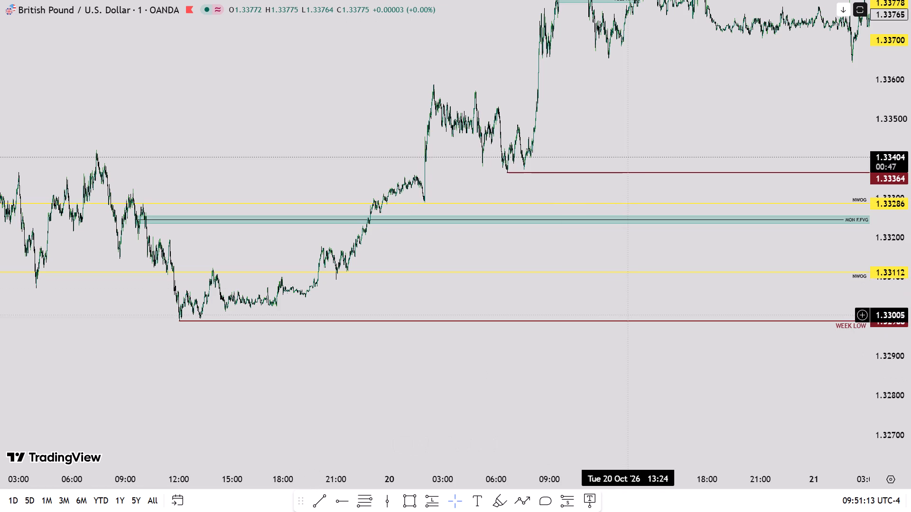
drag(657, 138, 418, 274)
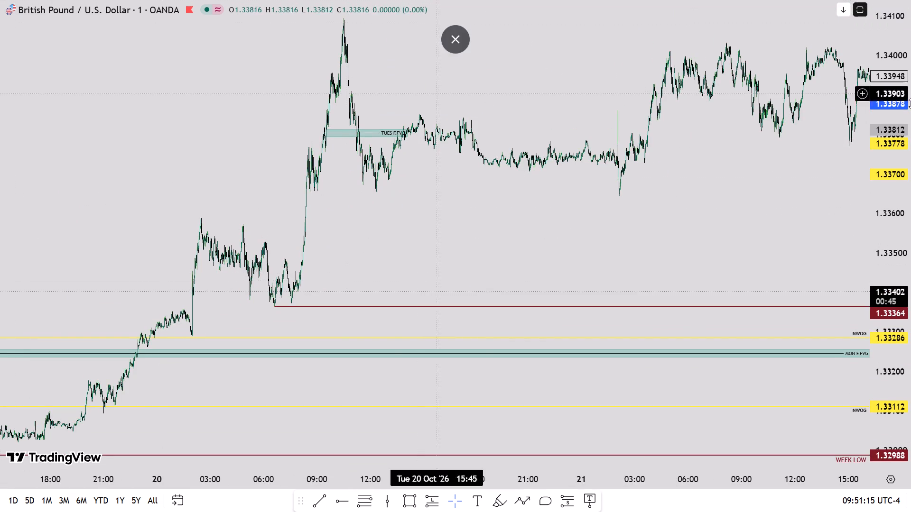
scroll(910, 103, down, 5)
scroll(787, 170, down, 4)
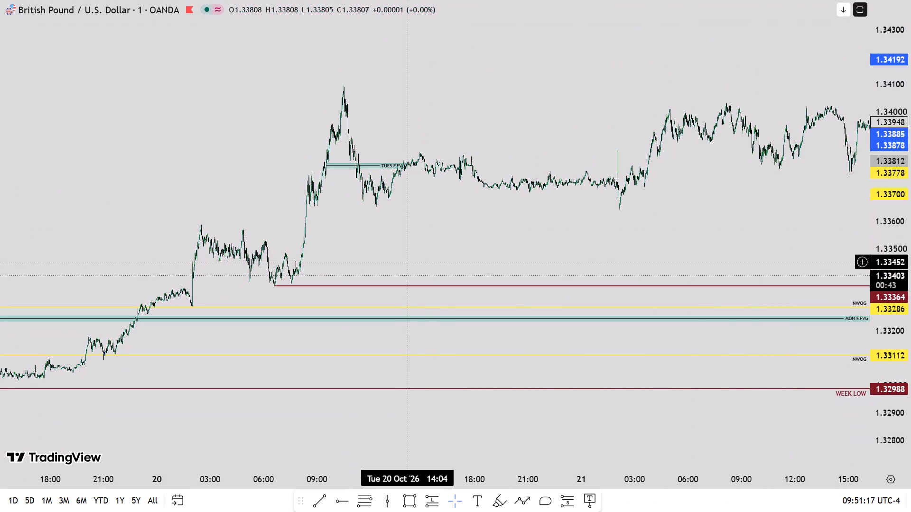
drag(406, 261, 612, 229)
scroll(910, 218, up, 5)
scroll(559, 219, up, 9)
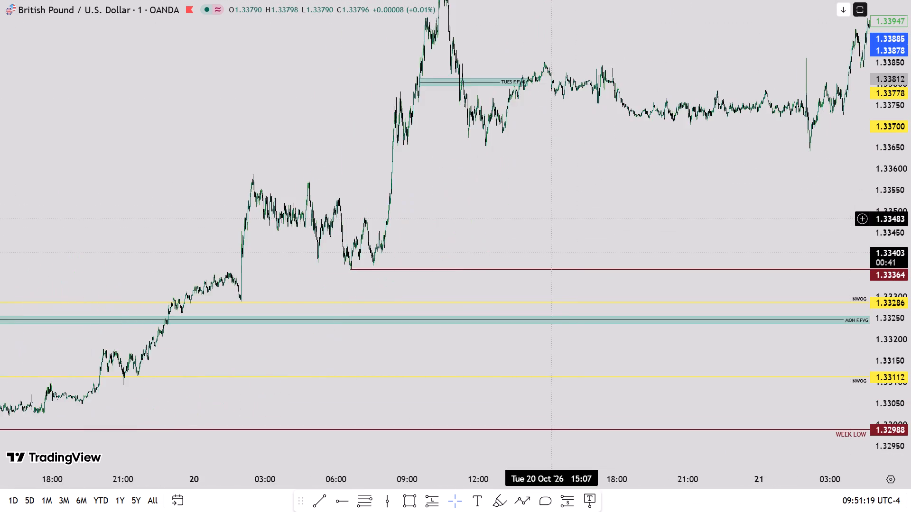
drag(225, 212, 910, 96)
scroll(737, 266, up, 14)
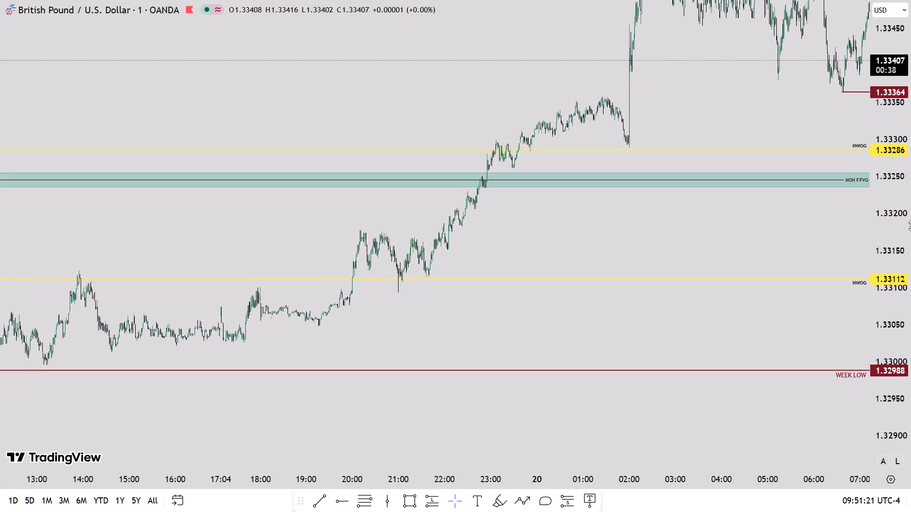
scroll(910, 226, up, 13)
drag(308, 259, 769, 322)
scroll(910, 278, up, 6)
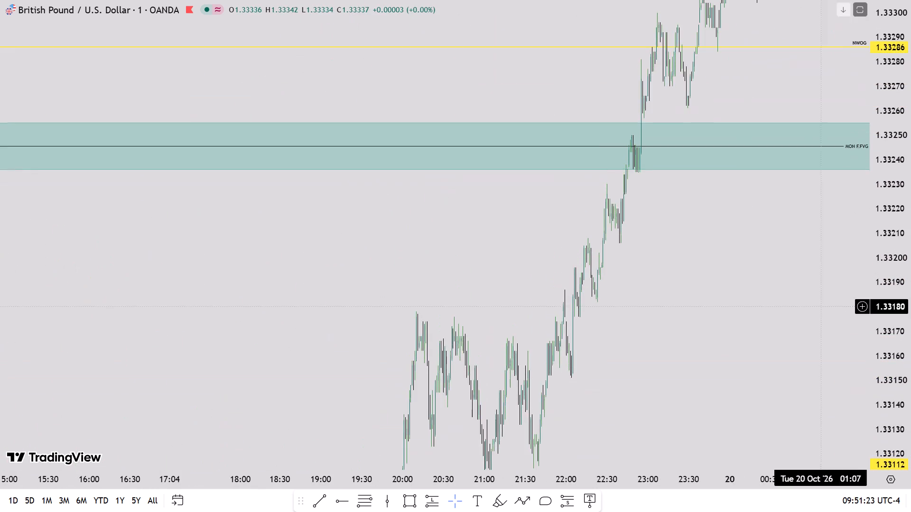
scroll(910, 254, down, 9)
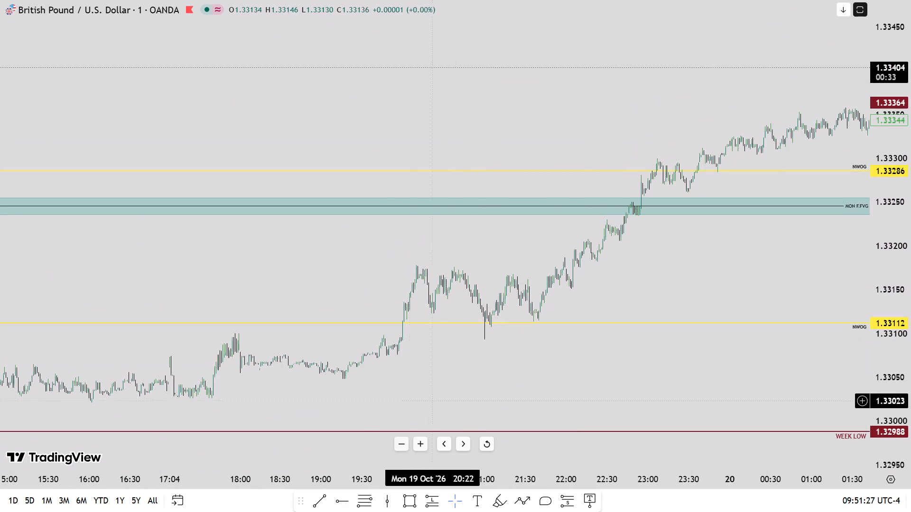
Draw a horizontal ray at 1.33073 from the open of the 17:04 candle on Mon 19 Oct.
drag(230, 415, 473, 331)
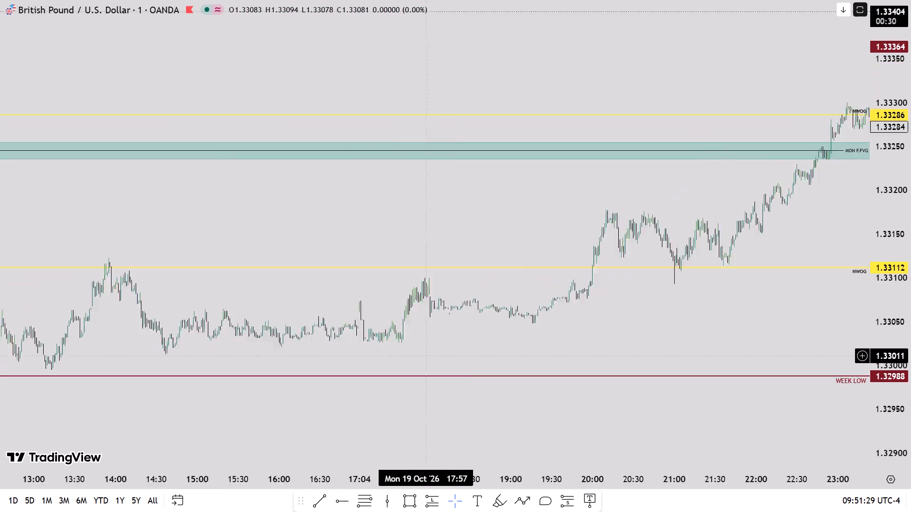
drag(473, 331, 563, 303)
scroll(910, 294, up, 7)
scroll(910, 294, down, 1)
scroll(910, 294, up, 9)
drag(210, 395, 474, 324)
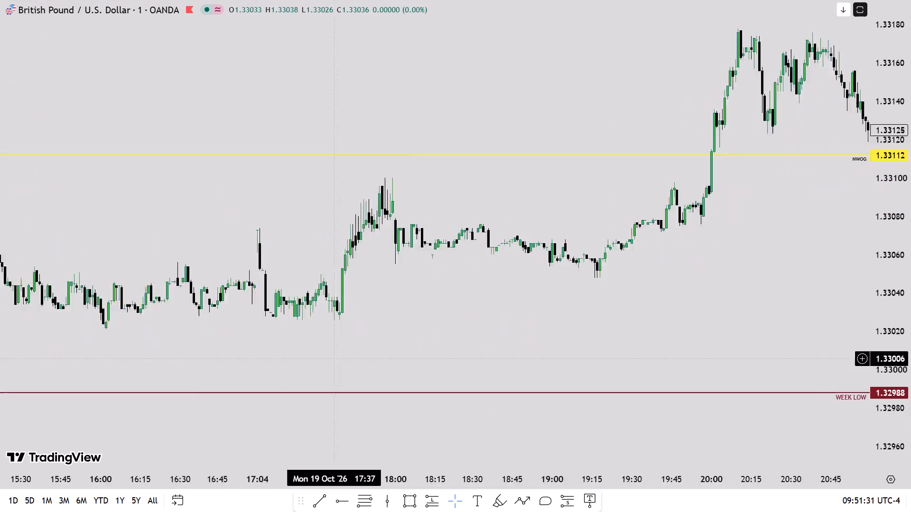
drag(474, 324, 517, 317)
scroll(430, 340, up, 4)
drag(242, 311, 545, 321)
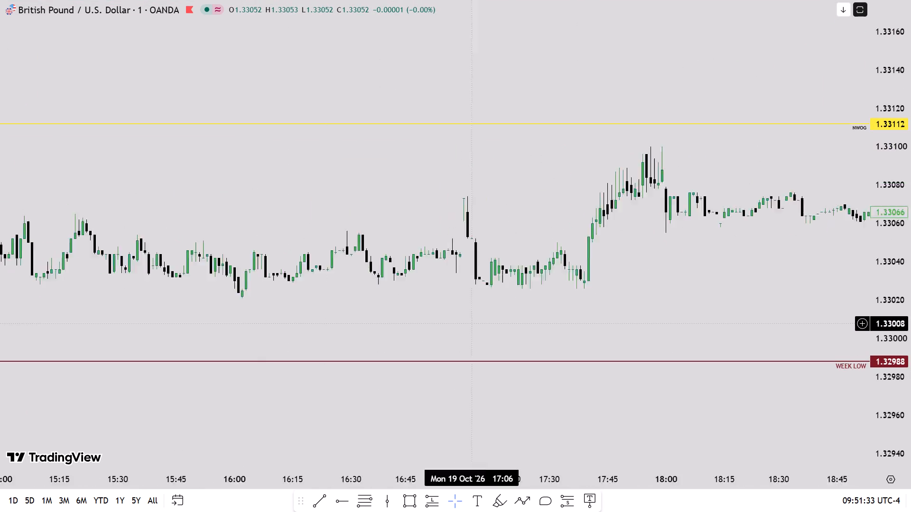
drag(545, 321, 559, 320)
scroll(910, 314, up, 5)
scroll(611, 379, up, 4)
click(337, 498)
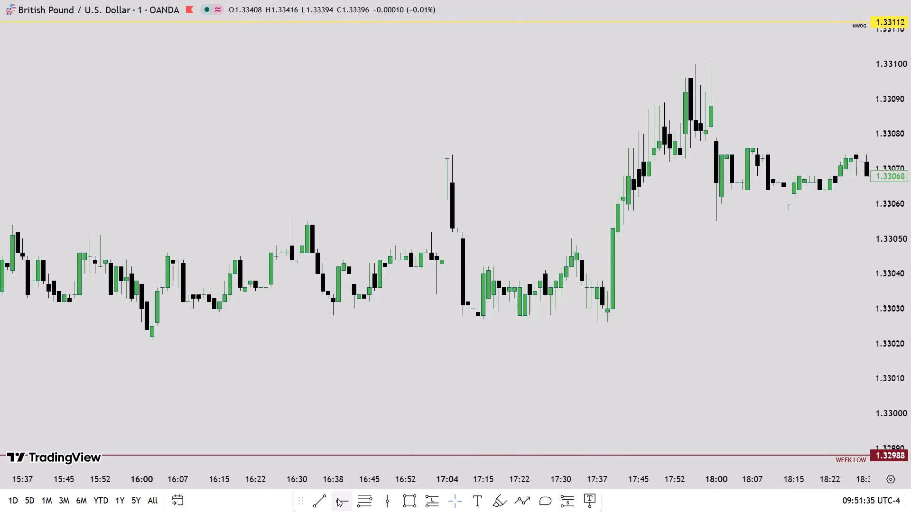
click(447, 157)
click(450, 299)
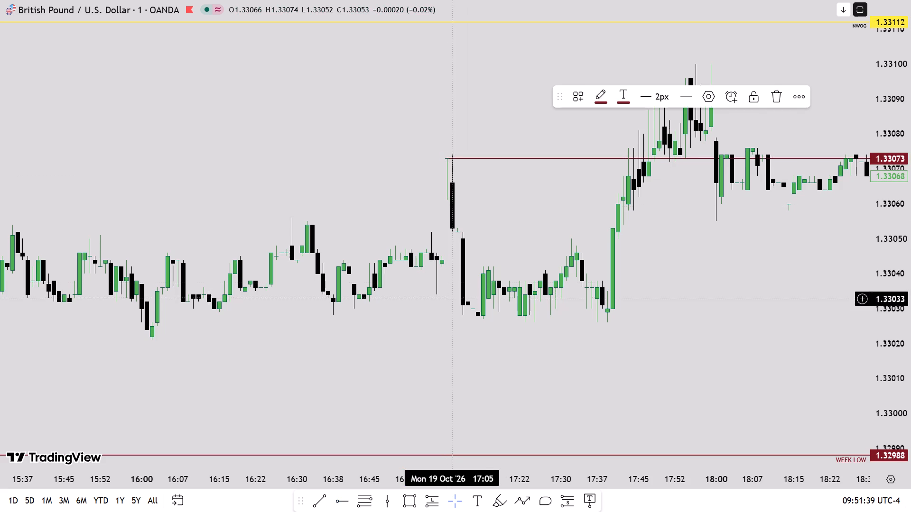
Draw a horizontal ray at 1.33044 from the close of the last candle before the 17:04 gap.
click(336, 502)
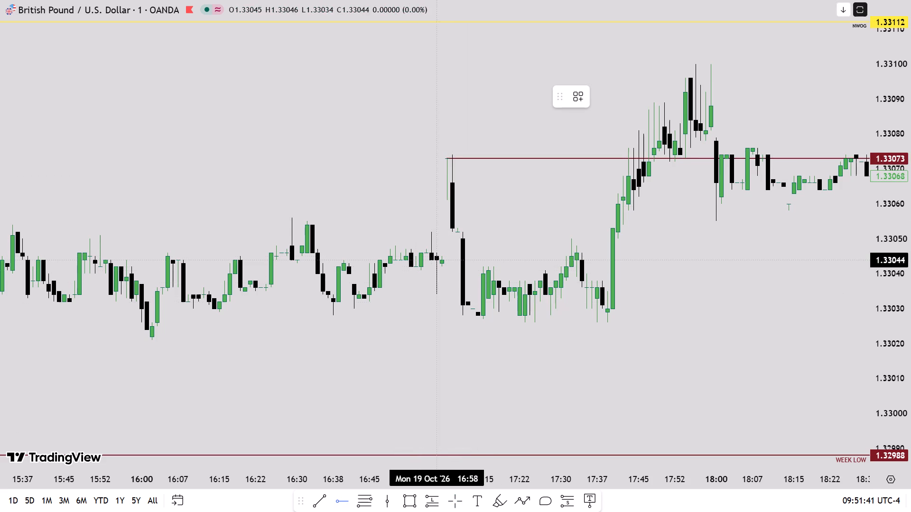
click(443, 260)
click(439, 303)
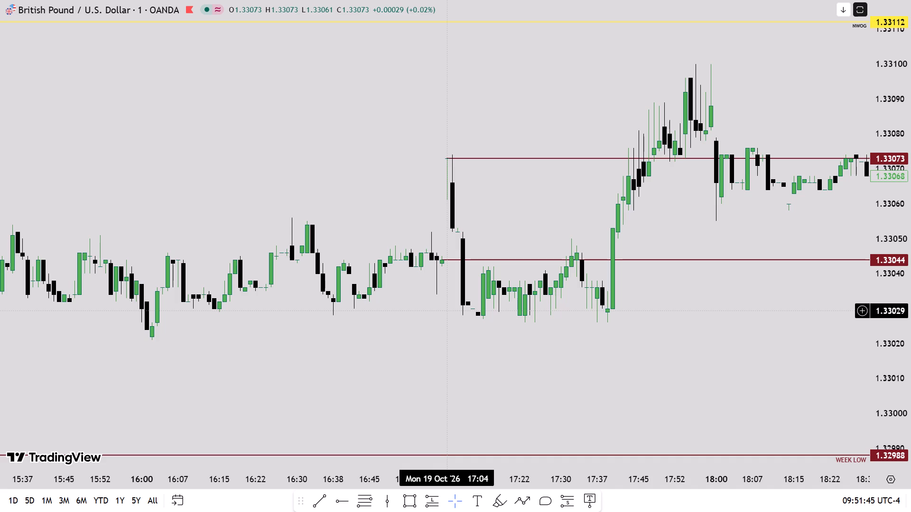
Set the 1.33073 ray's line colour to purple and its thickness to 1px.
click(507, 162)
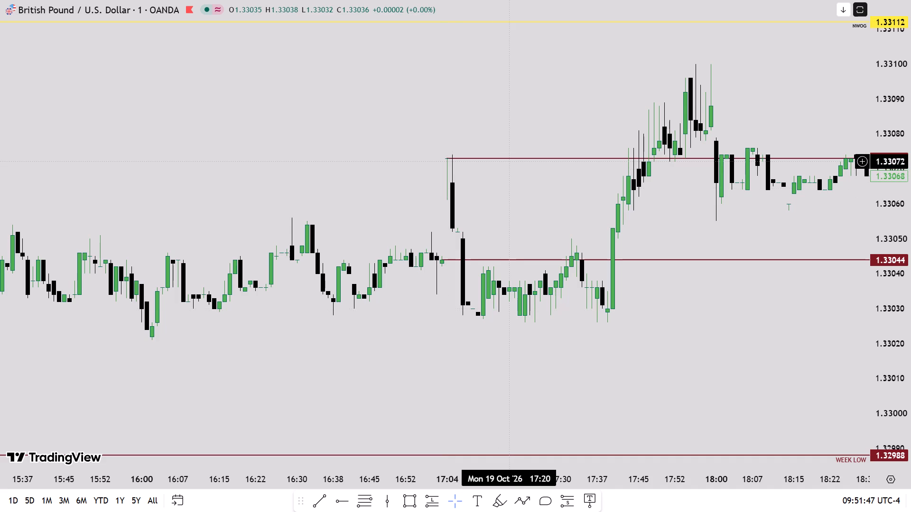
click(508, 160)
click(604, 93)
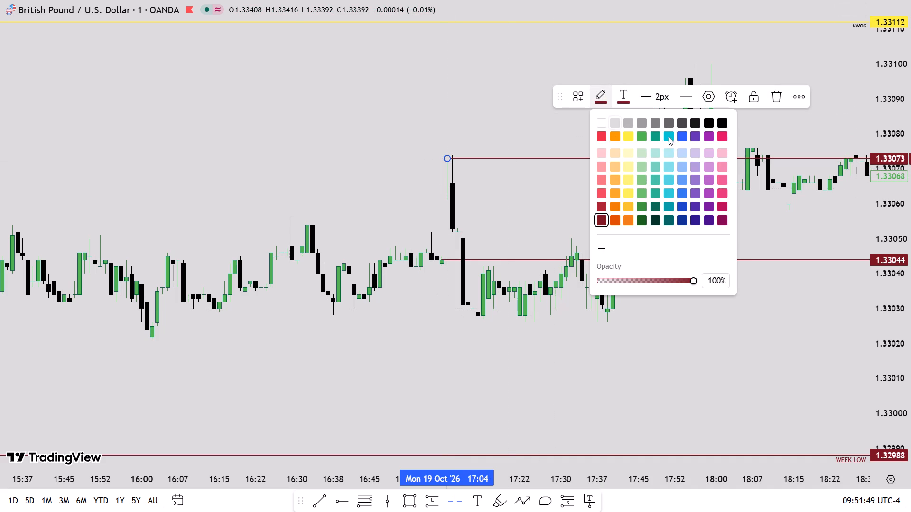
click(707, 136)
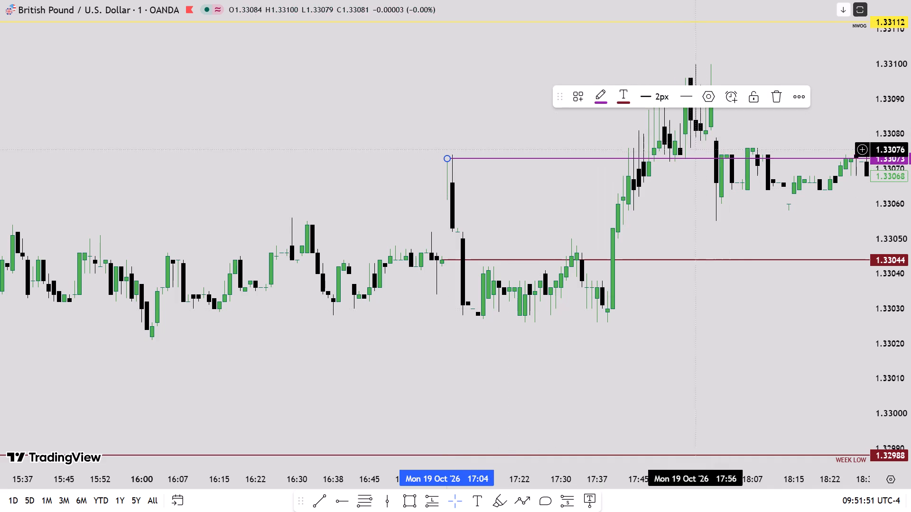
click(666, 95)
click(647, 122)
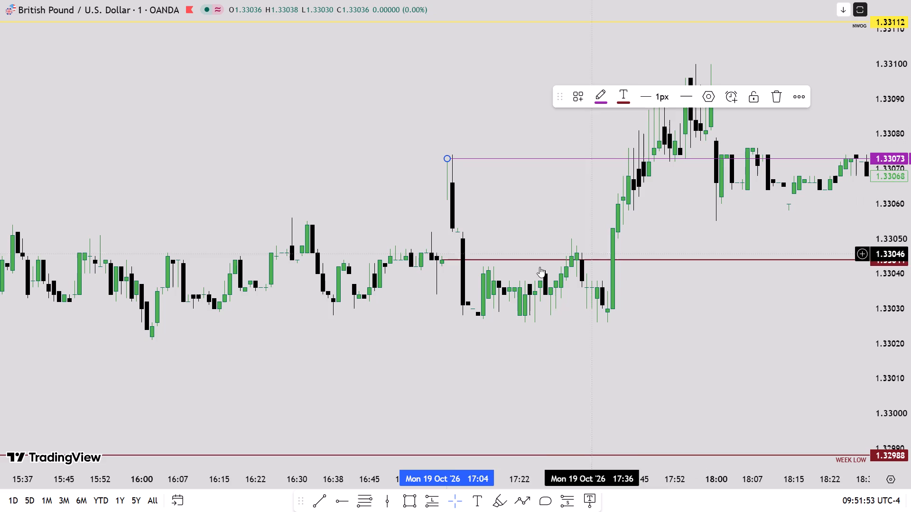
Set the 1.33044 ray's thickness to 1px and its line colour to purple.
click(521, 259)
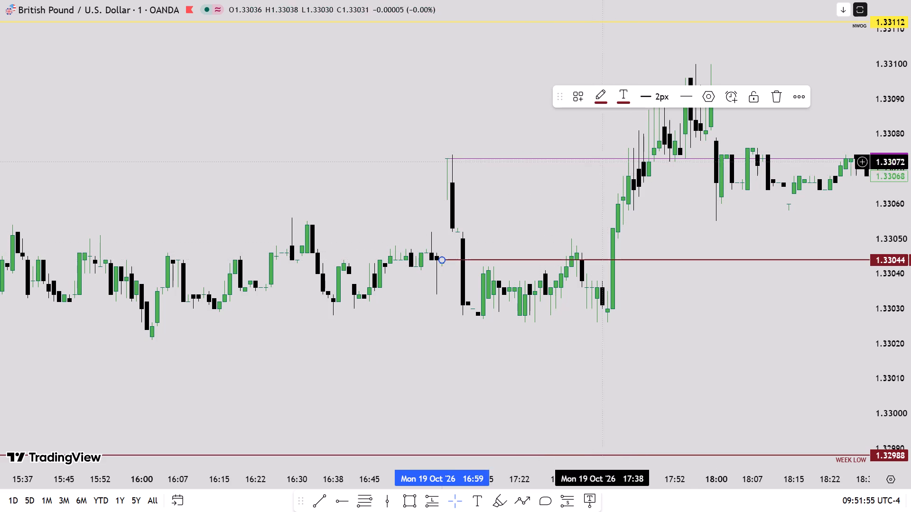
click(652, 94)
click(657, 122)
click(600, 95)
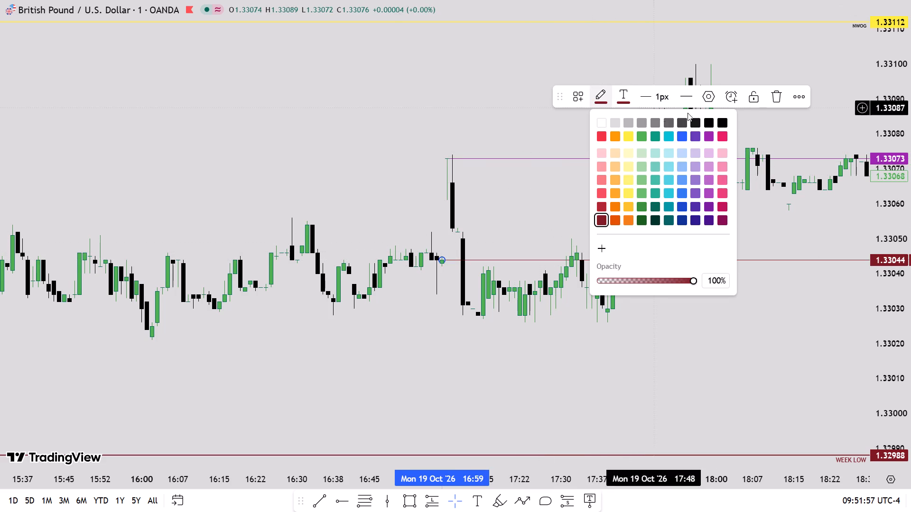
click(706, 137)
click(562, 198)
drag(562, 198, 562, 201)
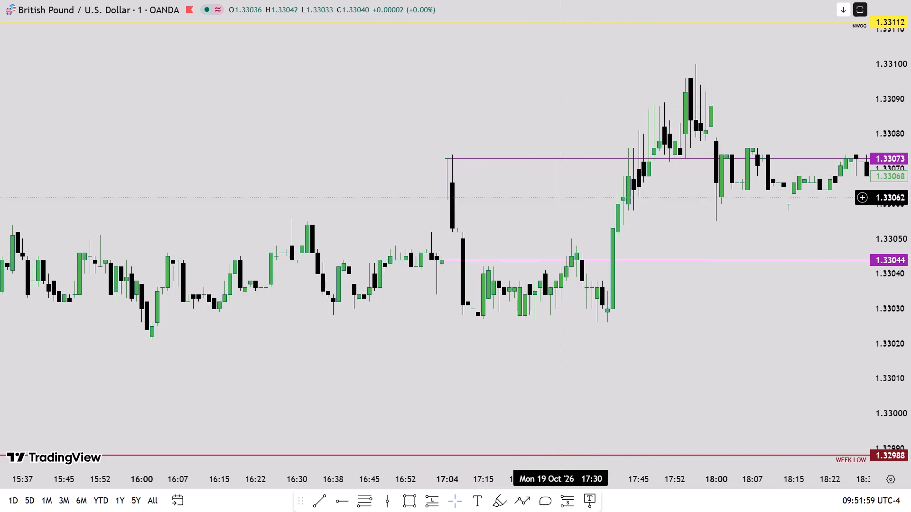
Label the 1.33073 ray TUESDAY NDOG with top-aligned black text at size 8.
drag(562, 201, 548, 276)
click(537, 226)
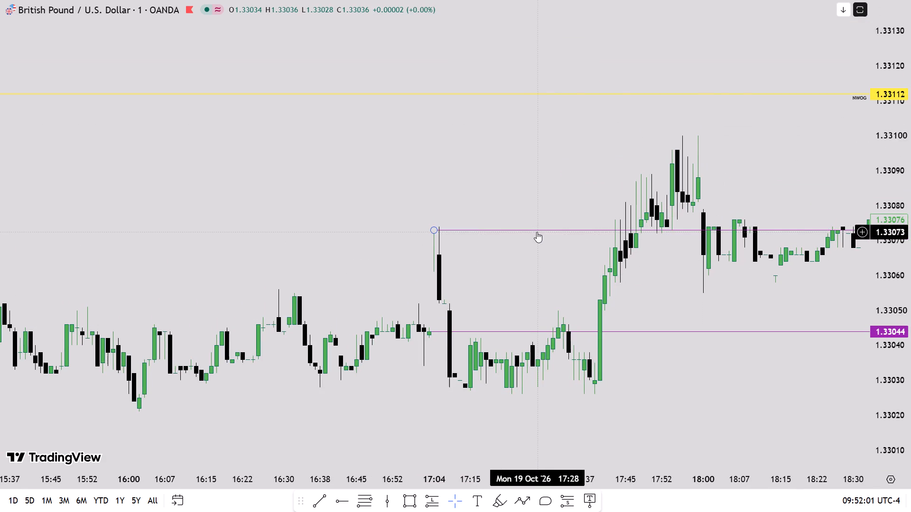
double_click(537, 232)
click(438, 258)
text(TUESDAY NDOG)
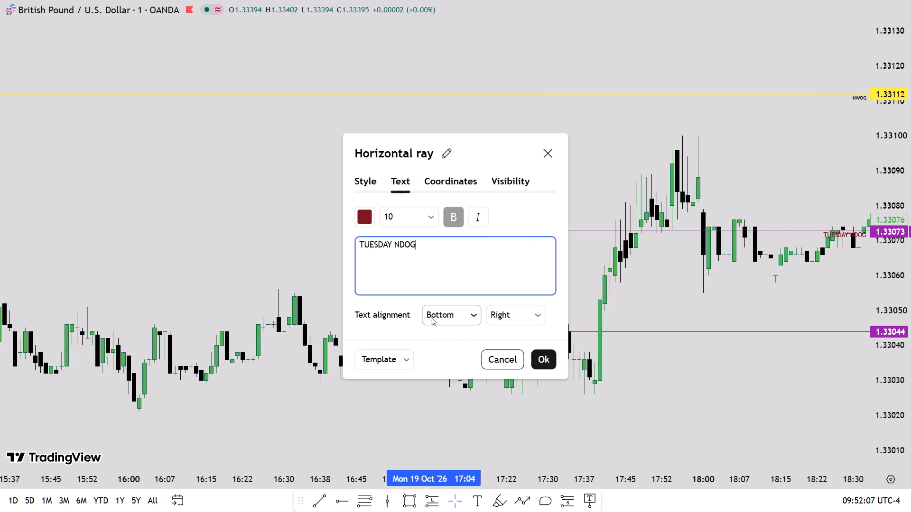
click(447, 318)
click(452, 333)
click(354, 209)
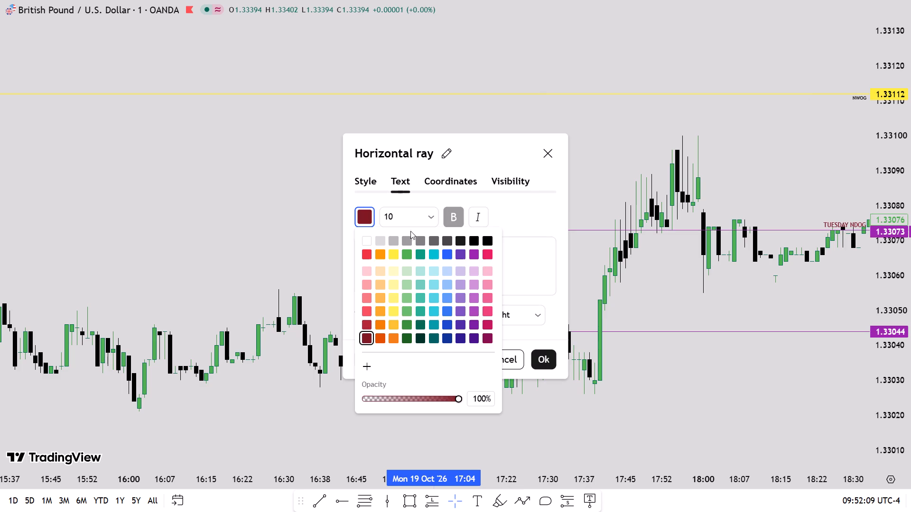
click(490, 238)
click(434, 211)
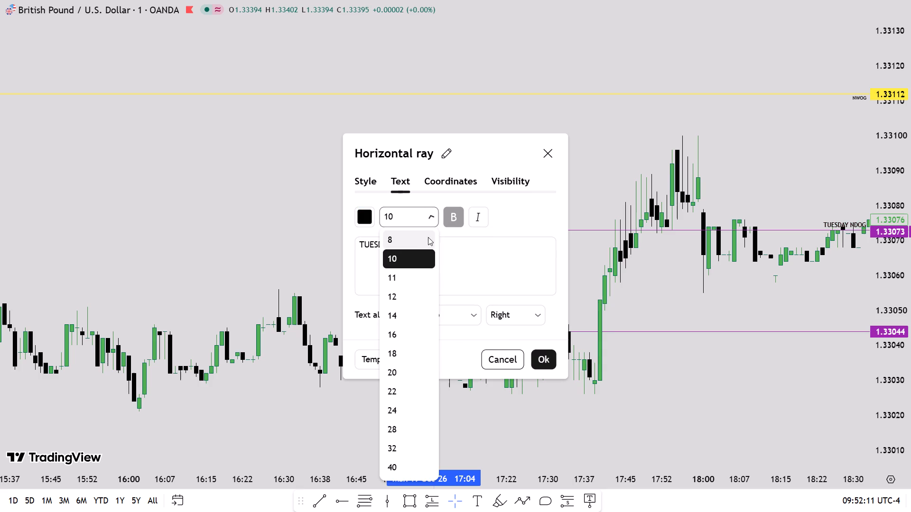
click(425, 238)
click(547, 354)
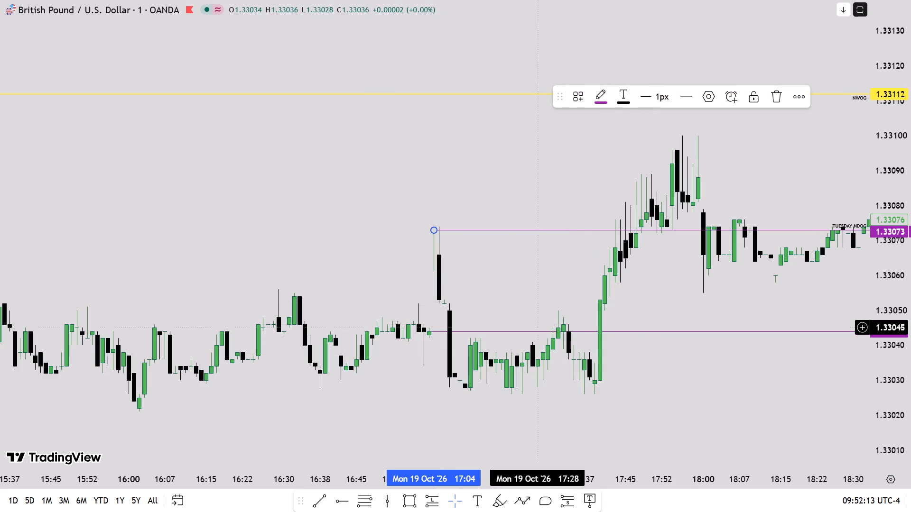
Label the 1.33044 ray TUESDAY NDOG with purple text at size 8, keeping the bottom alignment.
double_click(502, 332)
click(446, 262)
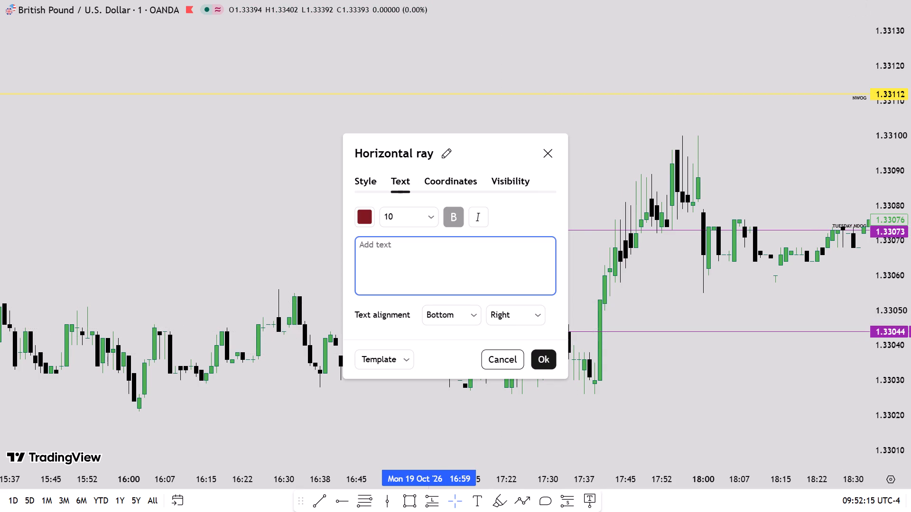
text(TUESDAY NDOG)
click(446, 318)
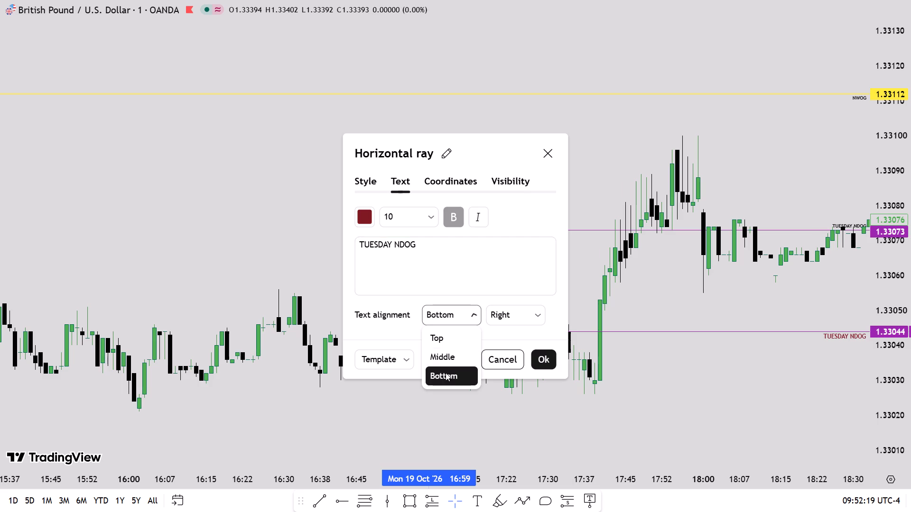
click(362, 222)
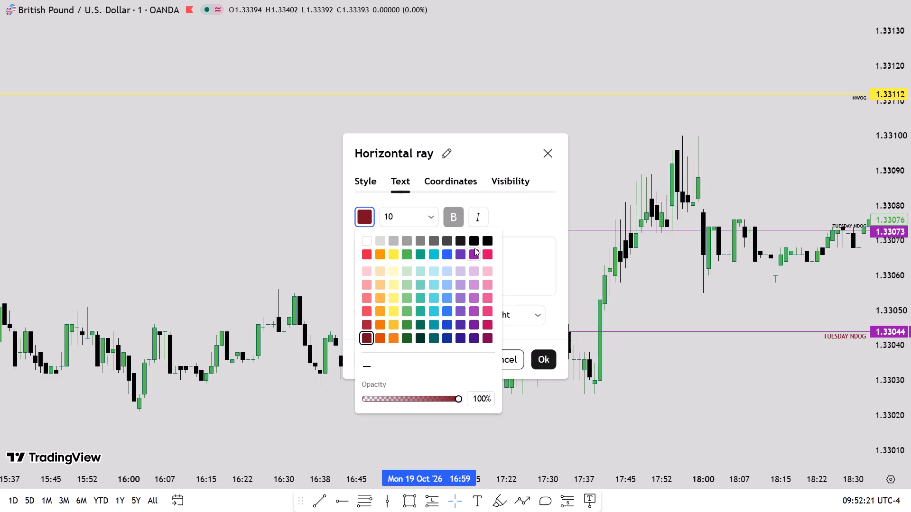
click(473, 251)
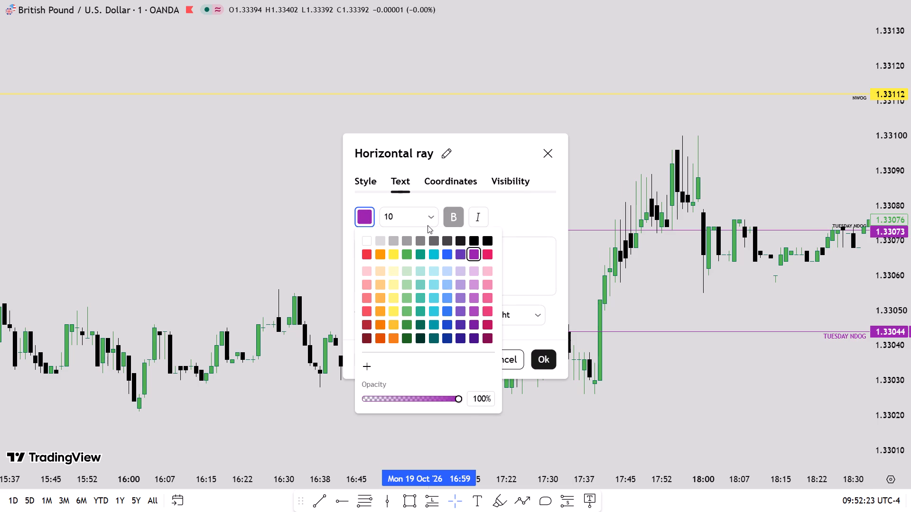
click(405, 216)
click(409, 242)
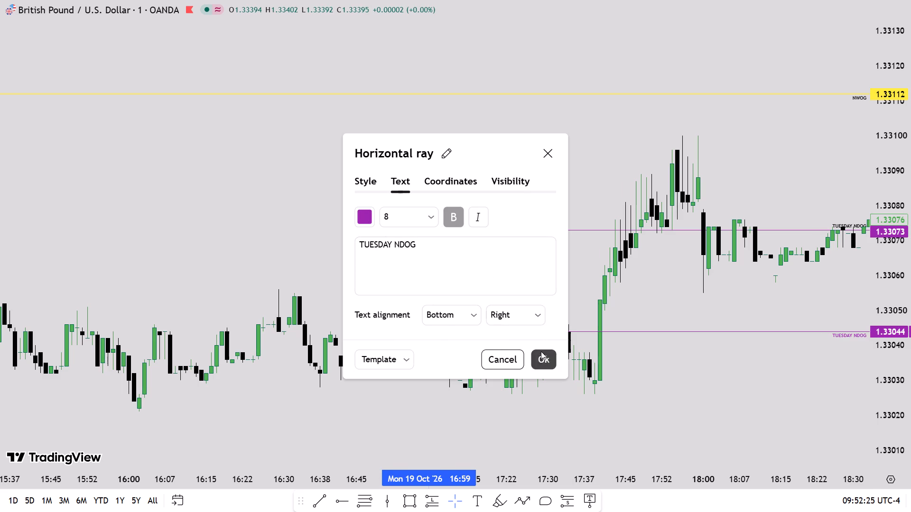
click(541, 354)
Change the text colour of the 1.33073 ray's TUESDAY NDOG label to purple.
click(526, 228)
click(525, 231)
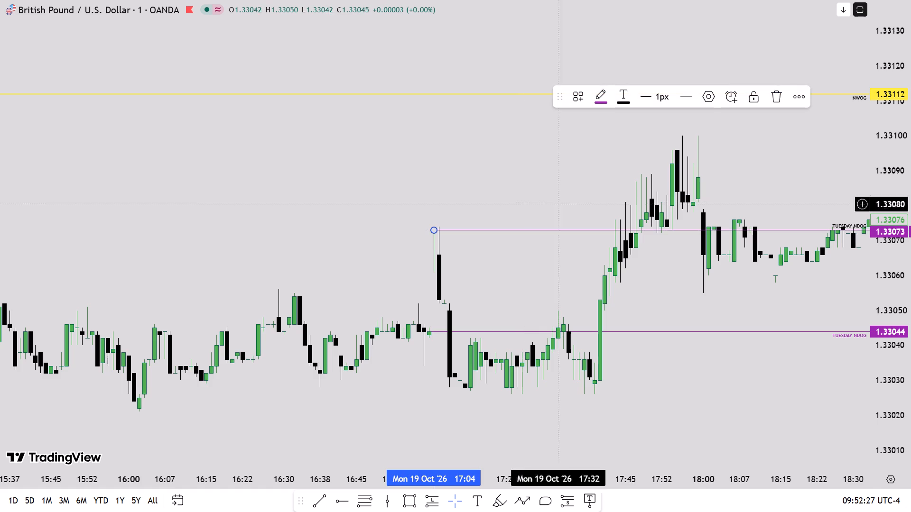
click(627, 93)
click(734, 136)
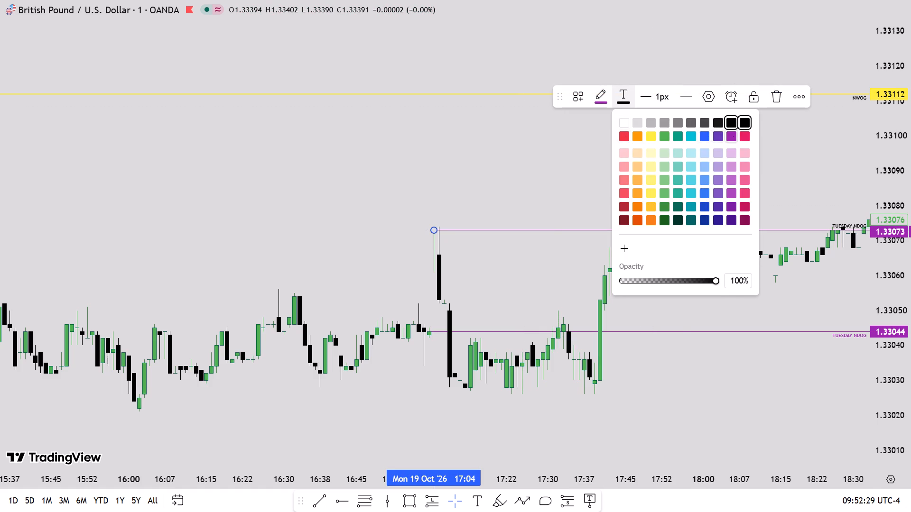
Examine the price action from Mon 19 Oct to Wed 21 Oct against the TUESDAY NDOG, NWOG, MON F.FVG and WEEK LOW levels.
drag(745, 268, 423, 298)
scroll(719, 272, down, 3)
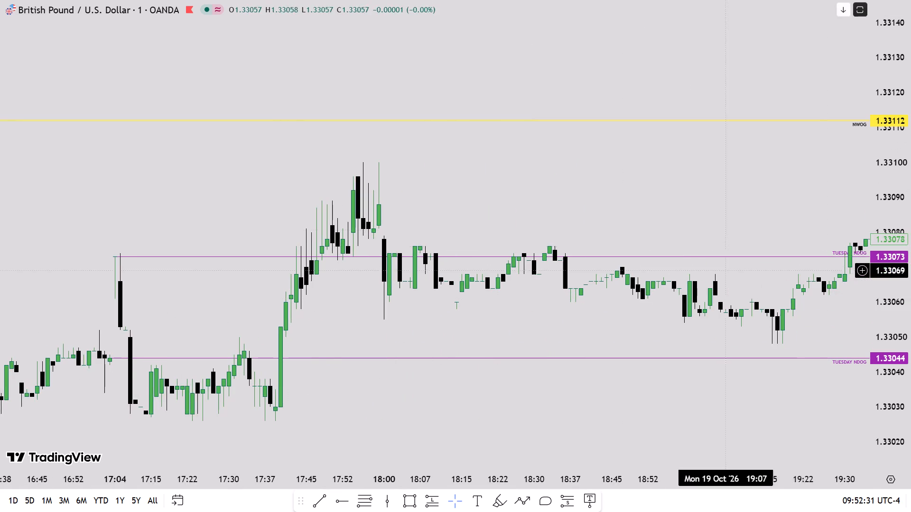
scroll(715, 273, down, 3)
scroll(910, 273, down, 4)
scroll(630, 348, down, 5)
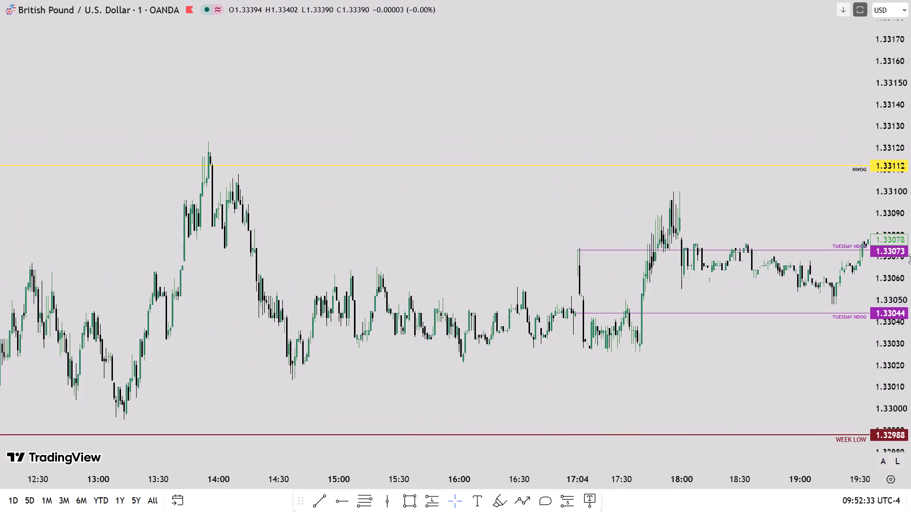
scroll(910, 259, down, 6)
scroll(763, 287, down, 6)
drag(735, 306, 463, 367)
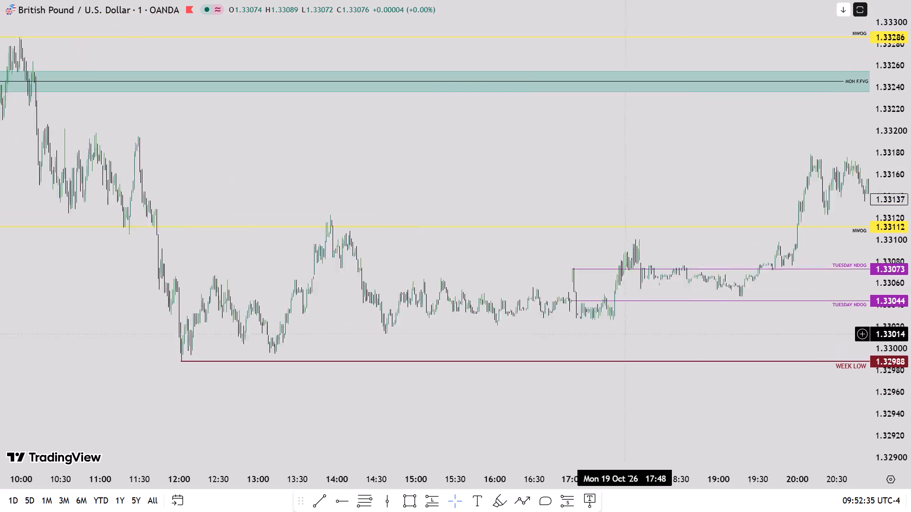
drag(463, 367, 38, 419)
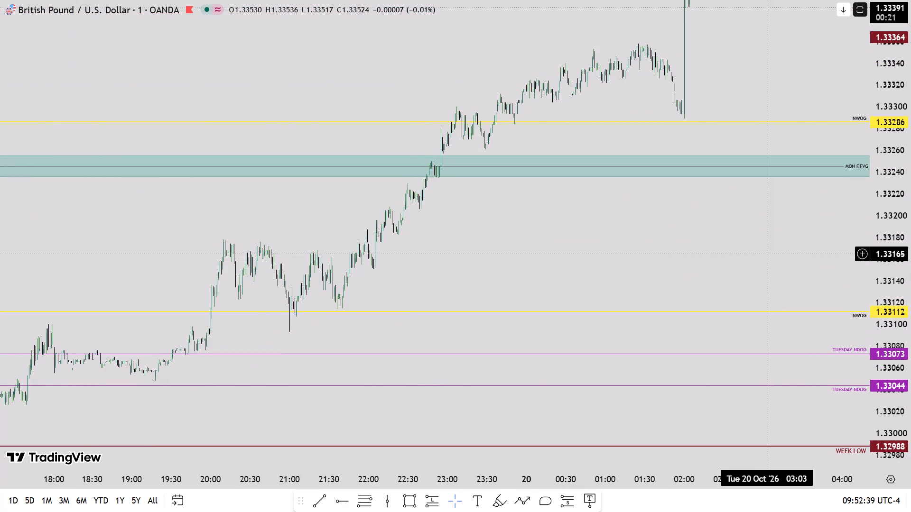
drag(767, 254, 412, 443)
scroll(910, 287, down, 5)
scroll(752, 307, down, 3)
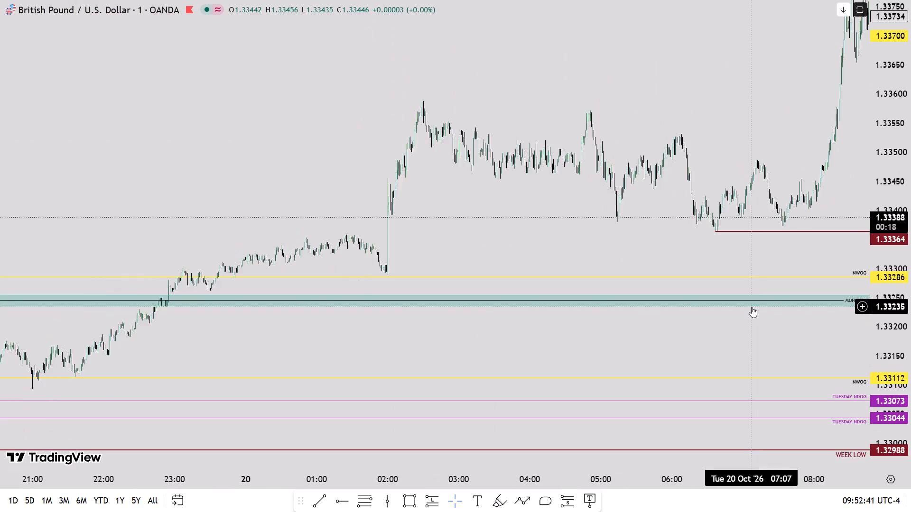
scroll(752, 307, down, 5)
scroll(749, 307, up, 1)
scroll(749, 307, down, 1)
drag(748, 336, 33, 356)
scroll(910, 339, down, 4)
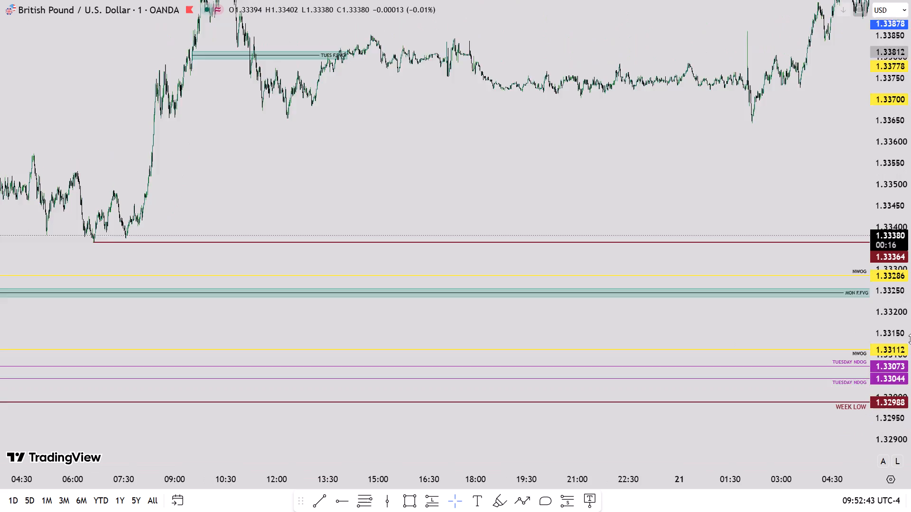
scroll(910, 339, down, 1)
scroll(728, 336, down, 10)
drag(678, 197, 316, 256)
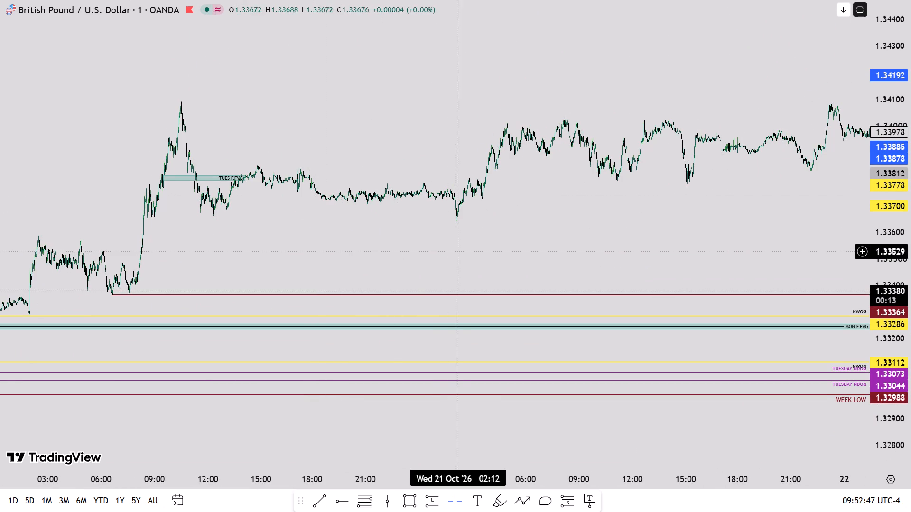
Restore the Euro / U.S. Dollar pane and draw a horizontal ray there at 1.12032 from the 16:59 candle's close on Fri 23 Oct.
double_click(506, 254)
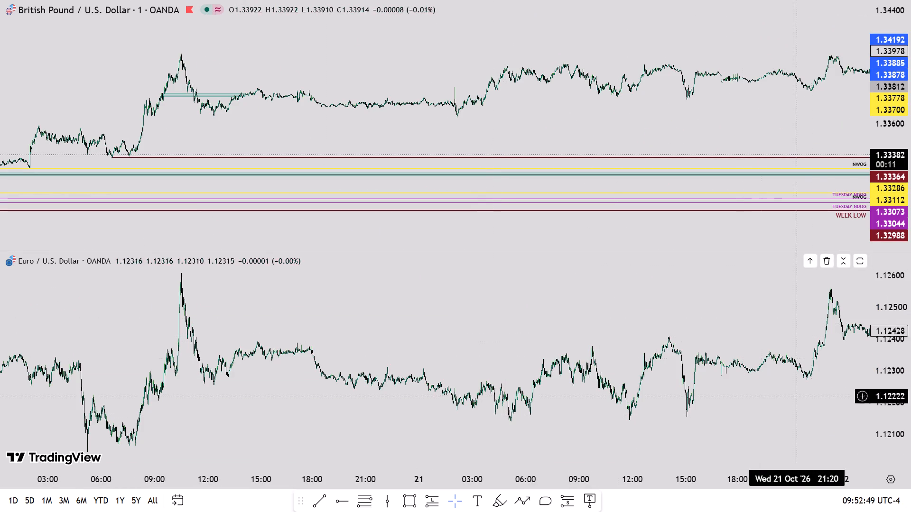
click(848, 461)
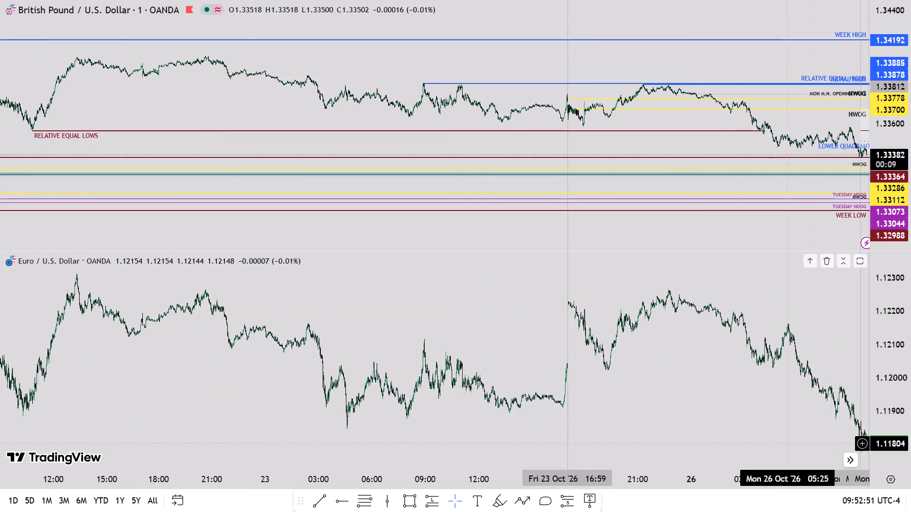
scroll(910, 383, up, 5)
scroll(598, 385, up, 20)
drag(167, 362, 226, 356)
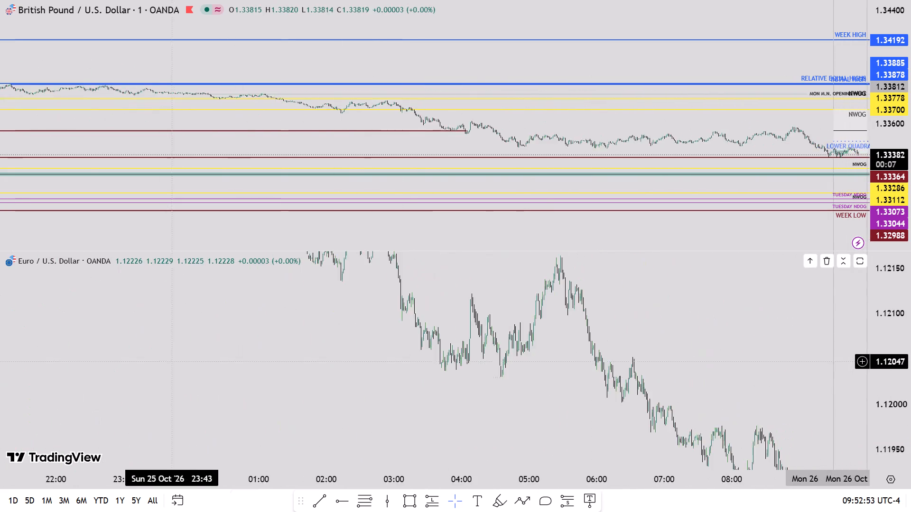
drag(226, 356, 894, 364)
scroll(768, 390, up, 13)
drag(224, 387, 894, 388)
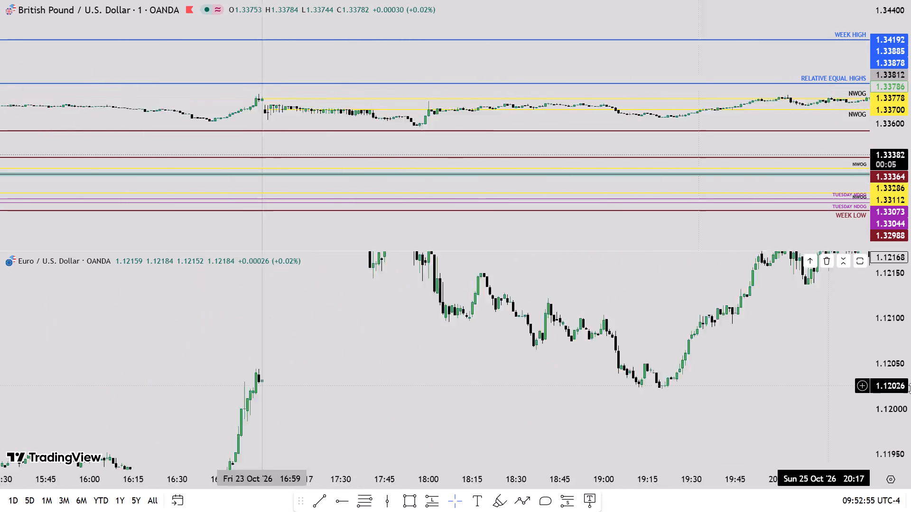
scroll(910, 390, up, 11)
drag(161, 398, 702, 395)
scroll(441, 414, up, 5)
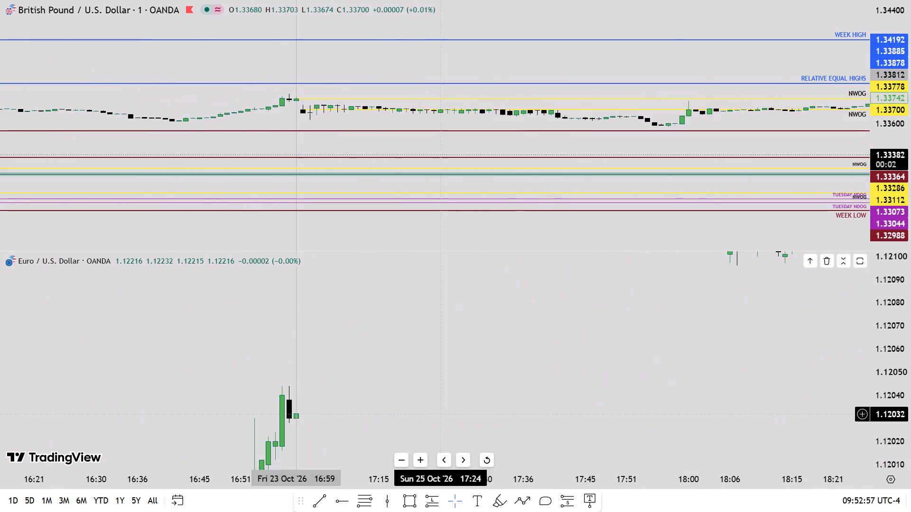
drag(425, 403, 414, 336)
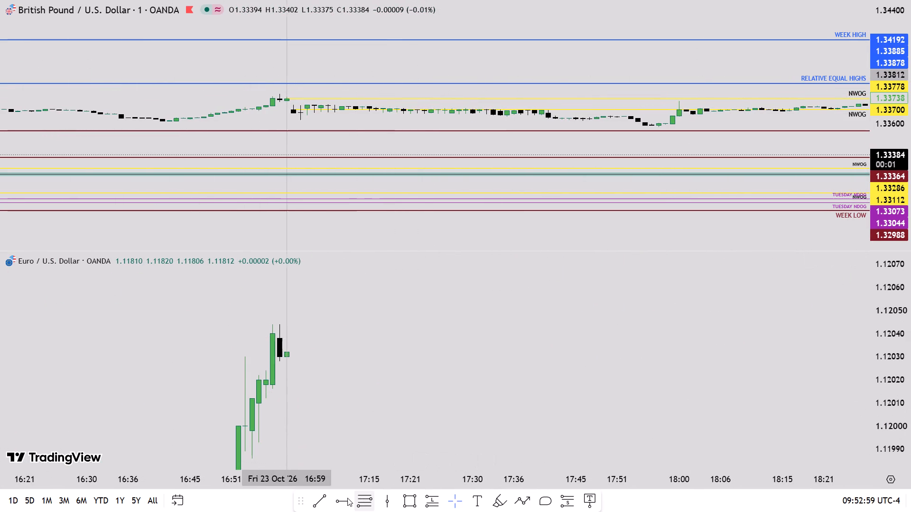
click(347, 498)
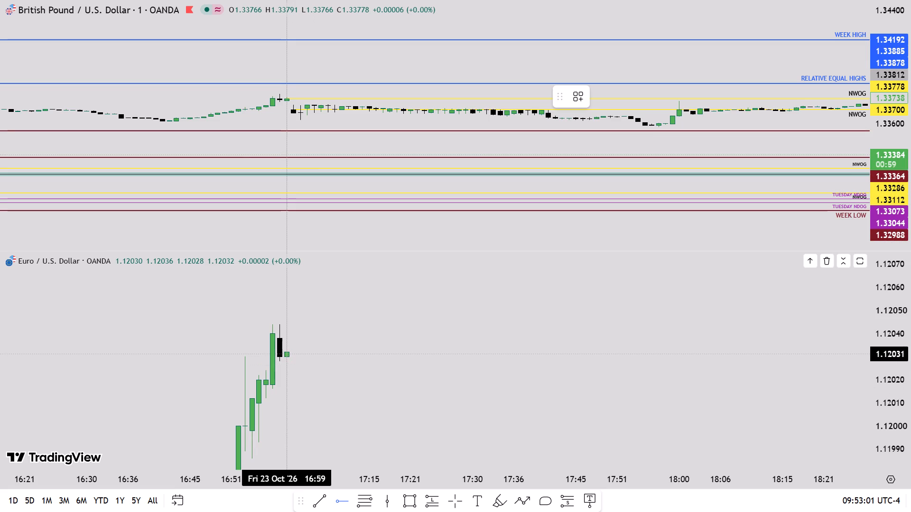
click(287, 352)
click(299, 381)
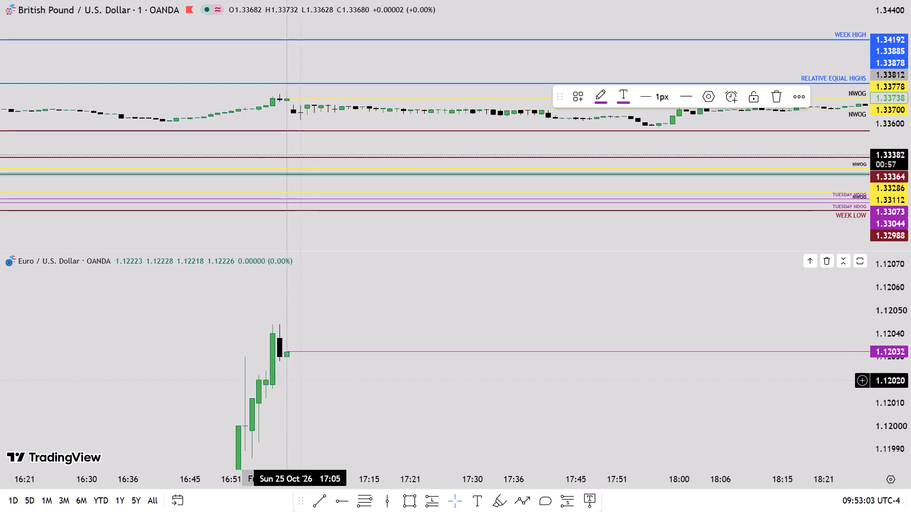
Set the 1.12032 ray's line colour to yellow and its thickness to 2px.
click(326, 349)
click(327, 352)
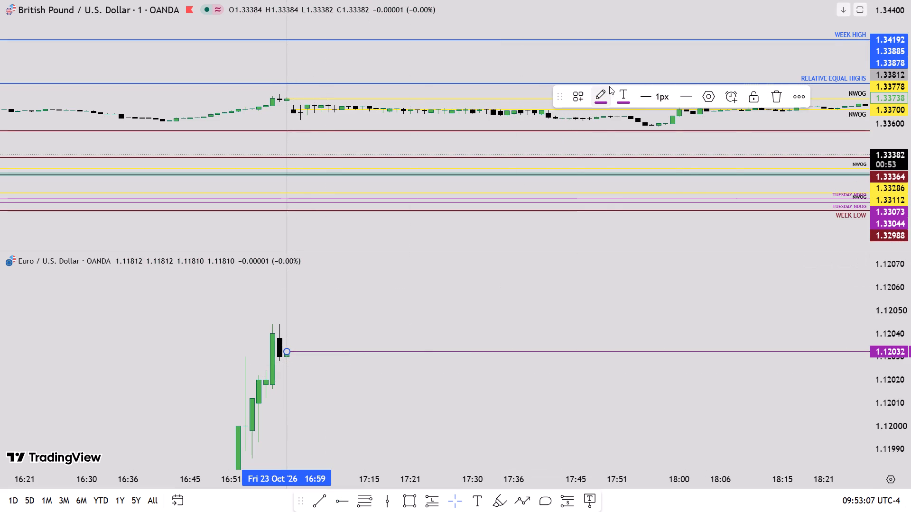
click(609, 86)
click(630, 134)
click(660, 97)
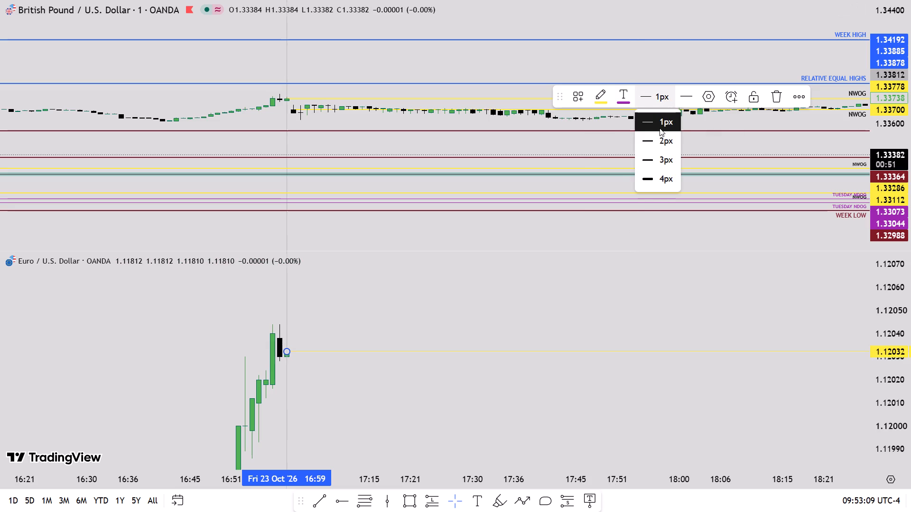
click(659, 136)
Label the 1.12032 ray NWOG in black size 10 text, aligned to the bottom of the line.
double_click(453, 352)
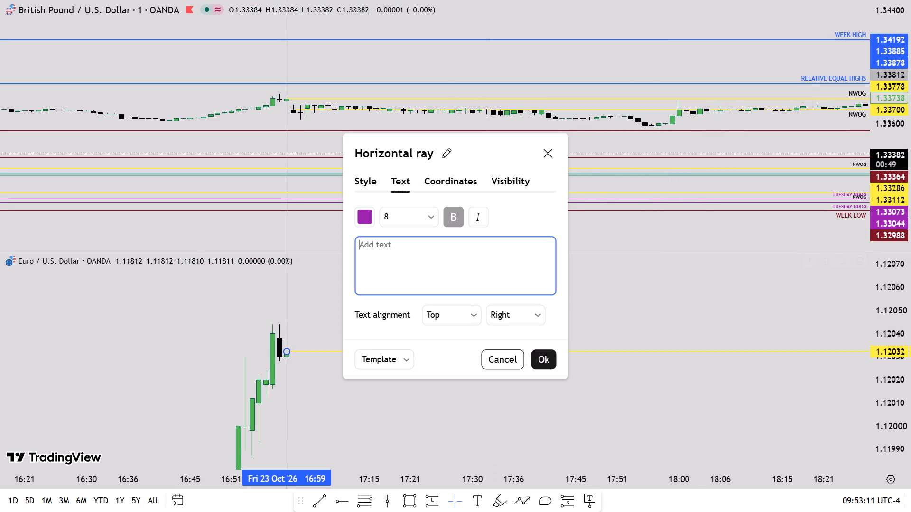
click(408, 269)
text(NWOG)
click(443, 310)
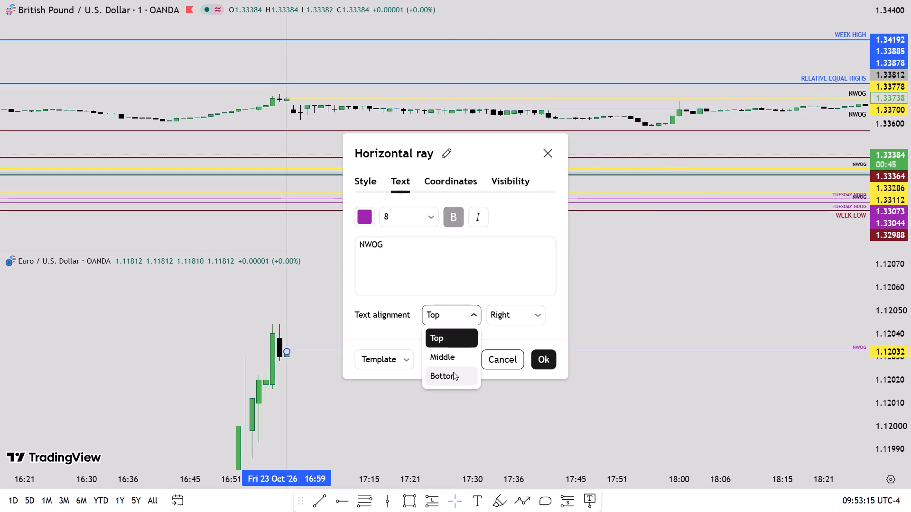
click(453, 372)
click(389, 223)
click(405, 254)
click(365, 226)
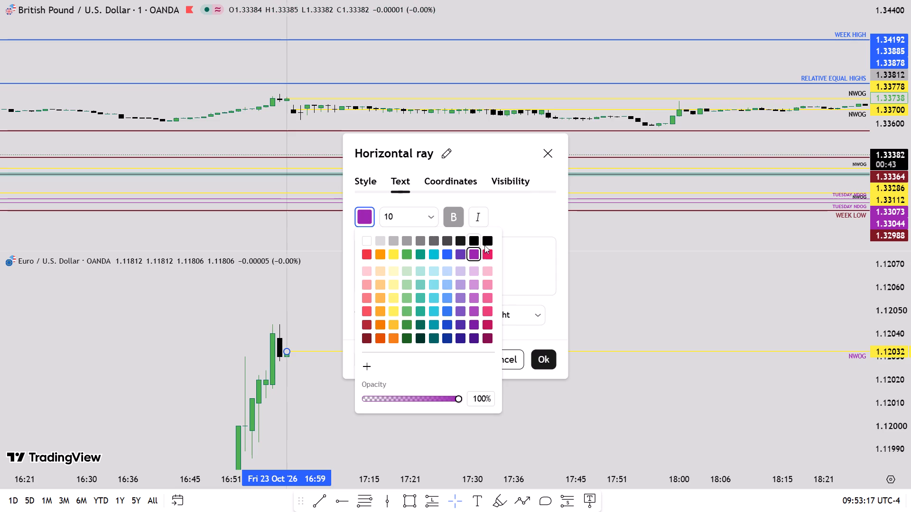
click(487, 243)
click(651, 288)
Draw a horizontal ray on EURUSD at 1.12228 from the 17:04 candle's open on Sun 25 Oct.
drag(706, 312, 709, 397)
scroll(910, 310, down, 5)
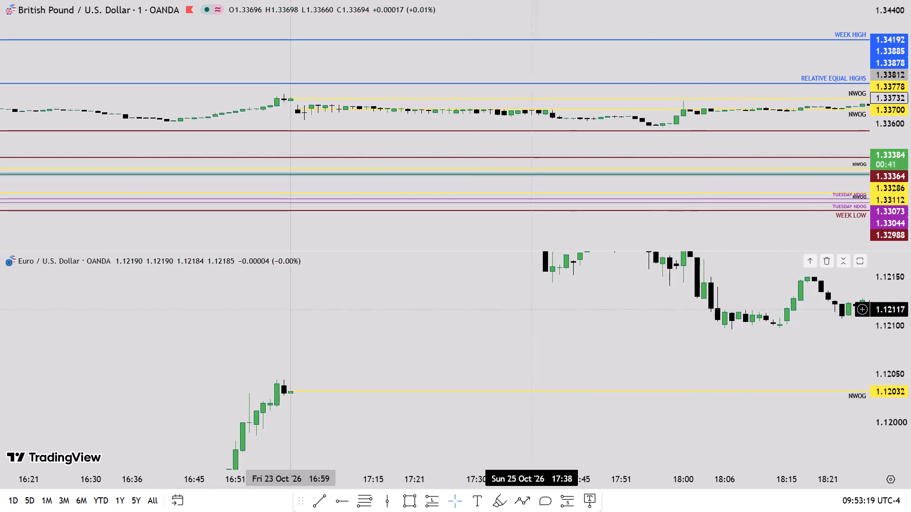
drag(441, 274, 492, 392)
click(346, 499)
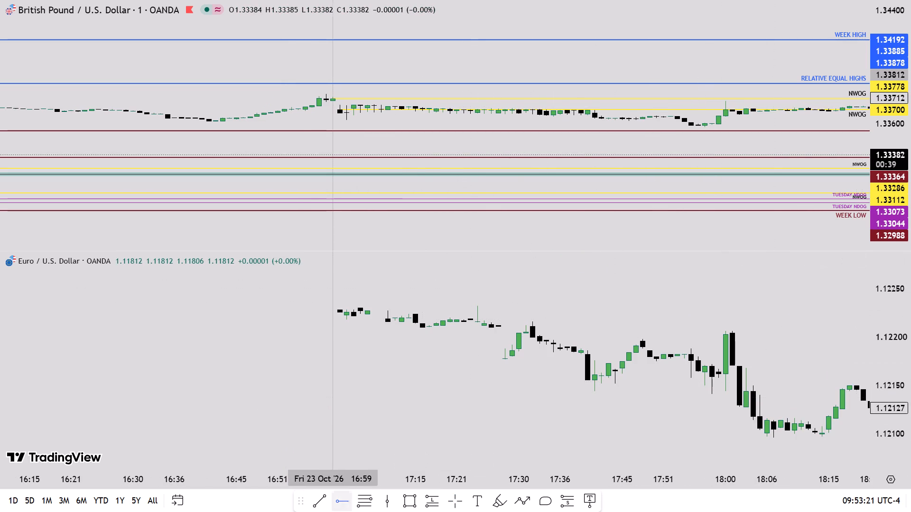
click(340, 310)
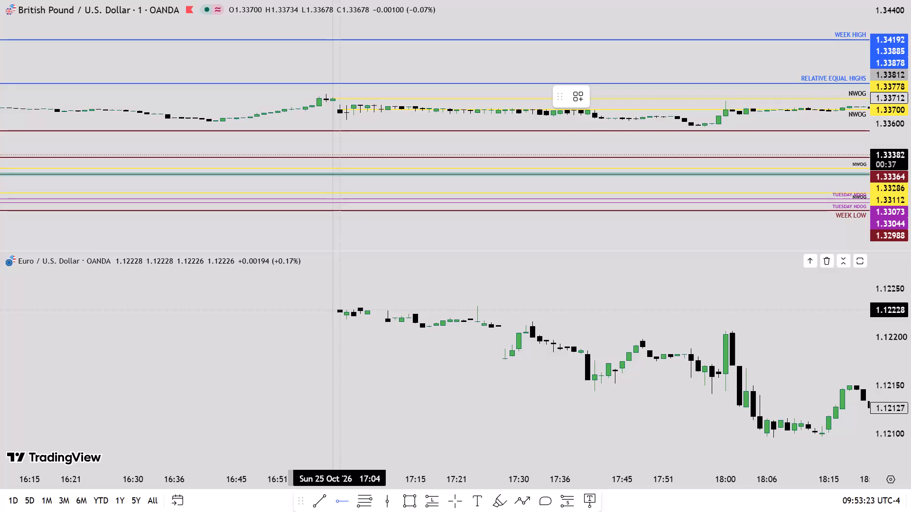
click(350, 332)
Label the 1.12228 ray NWOG.
scroll(910, 329, up, 6)
drag(405, 288, 456, 473)
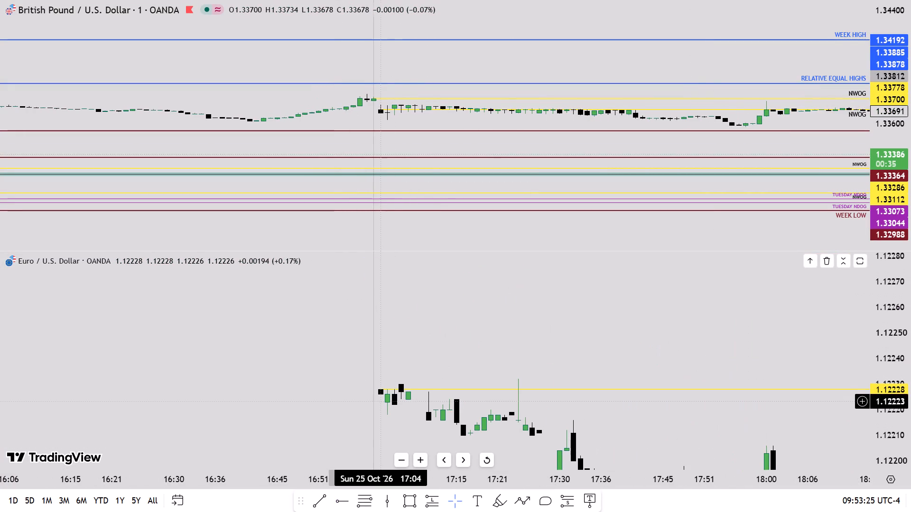
double_click(556, 389)
click(483, 281)
text(NWOG)
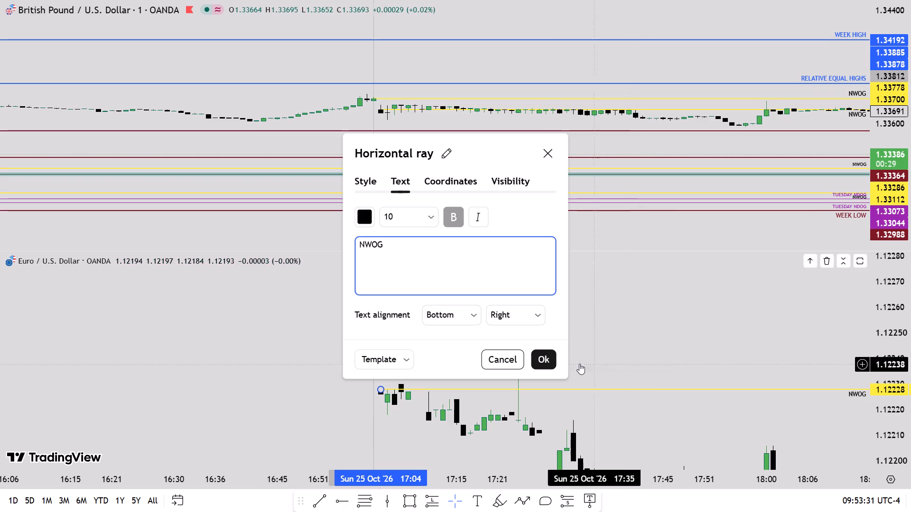
click(556, 358)
Draw a horizontal ray on EURUSD at about 1.11881, below the 16:14 candle on Fri 23 Oct.
scroll(910, 176, down, 5)
scroll(649, 402, down, 4)
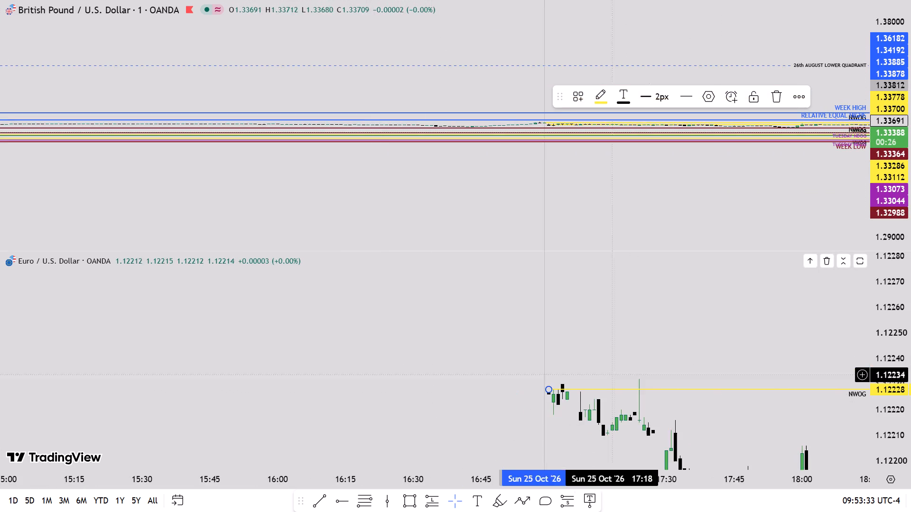
drag(567, 342, 521, 212)
scroll(910, 396, down, 4)
drag(559, 457, 552, 433)
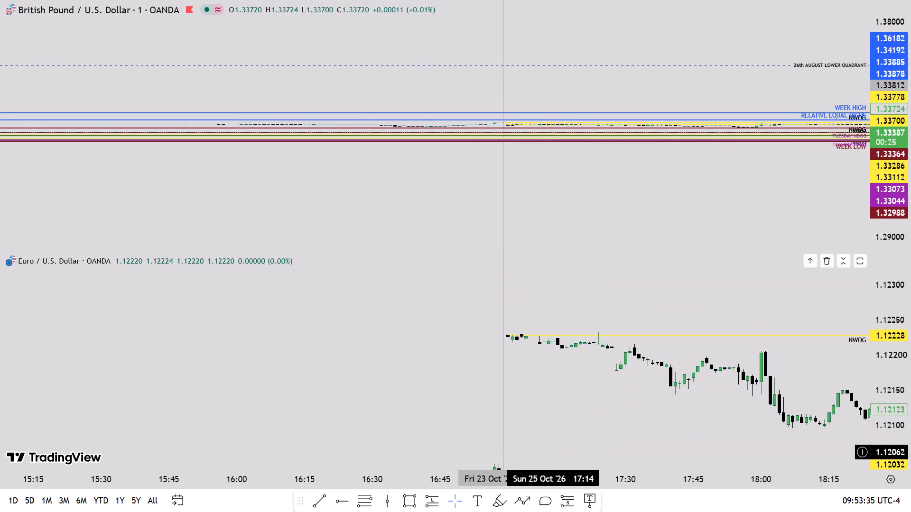
drag(552, 433, 558, 287)
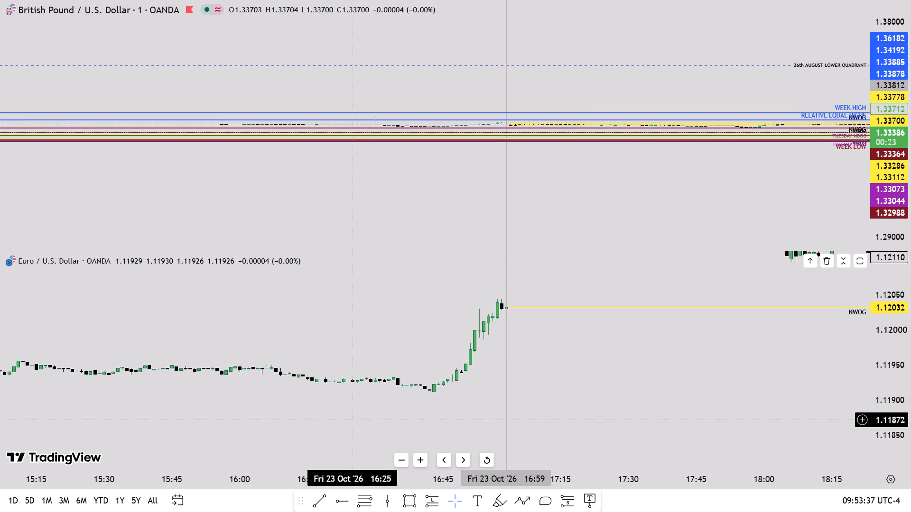
click(338, 504)
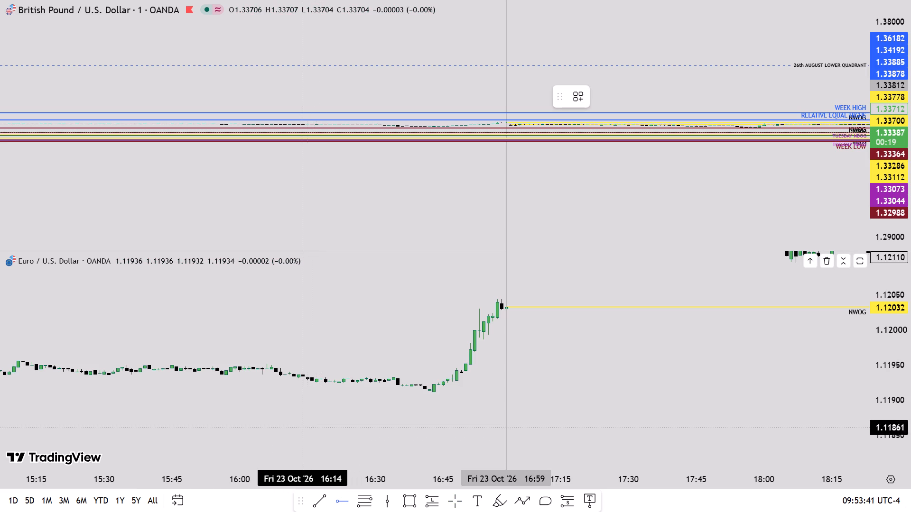
click(297, 414)
Move the ray below the 16:14 candle up to that candle's close at 1.11934 on Fri 23 Oct.
drag(313, 423, 350, 408)
scroll(910, 208, up, 4)
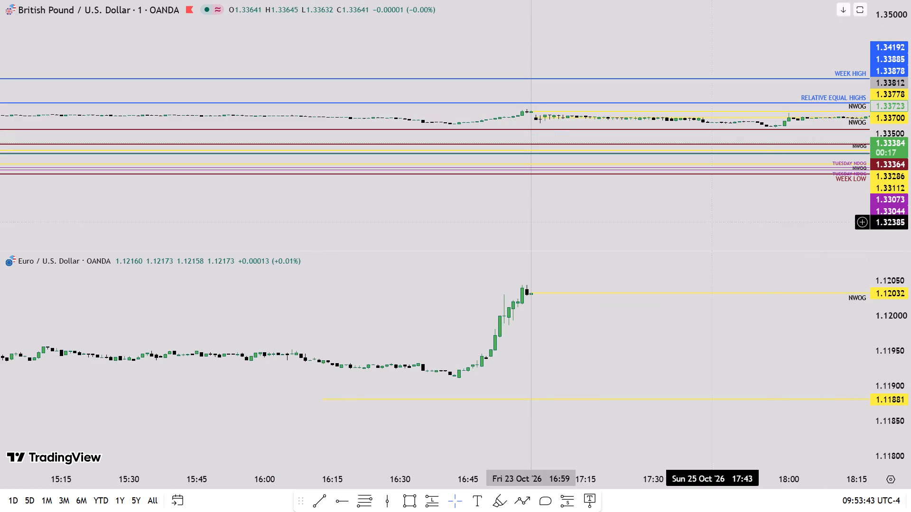
scroll(910, 347, up, 7)
scroll(796, 344, up, 4)
drag(220, 387, 222, 372)
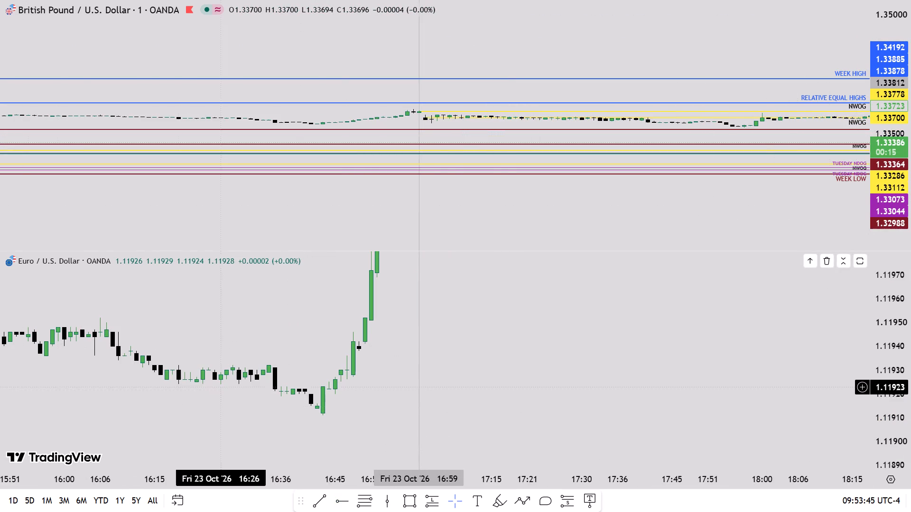
drag(222, 372, 239, 322)
drag(158, 427, 203, 320)
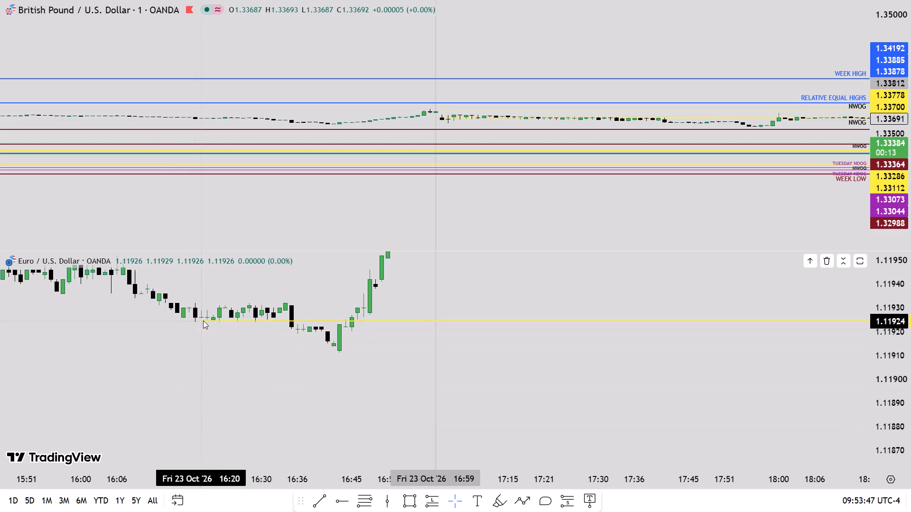
drag(203, 320, 163, 306)
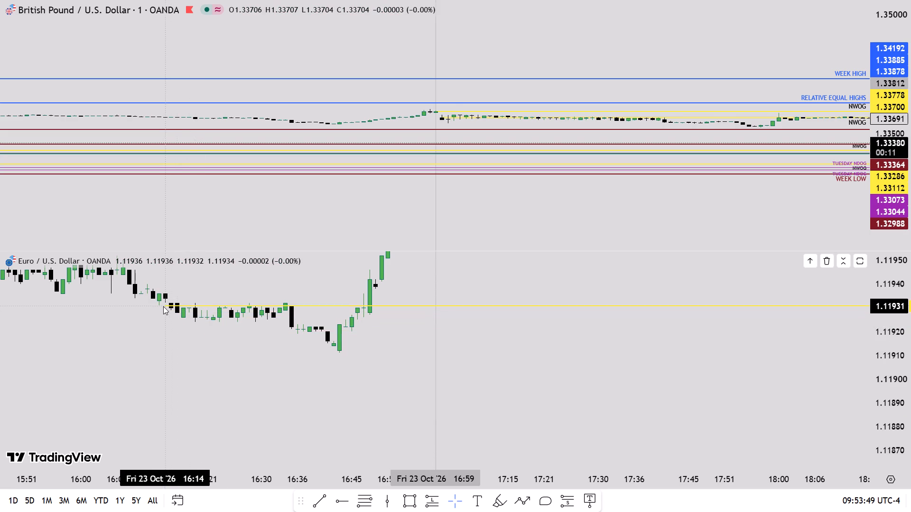
drag(163, 306, 166, 298)
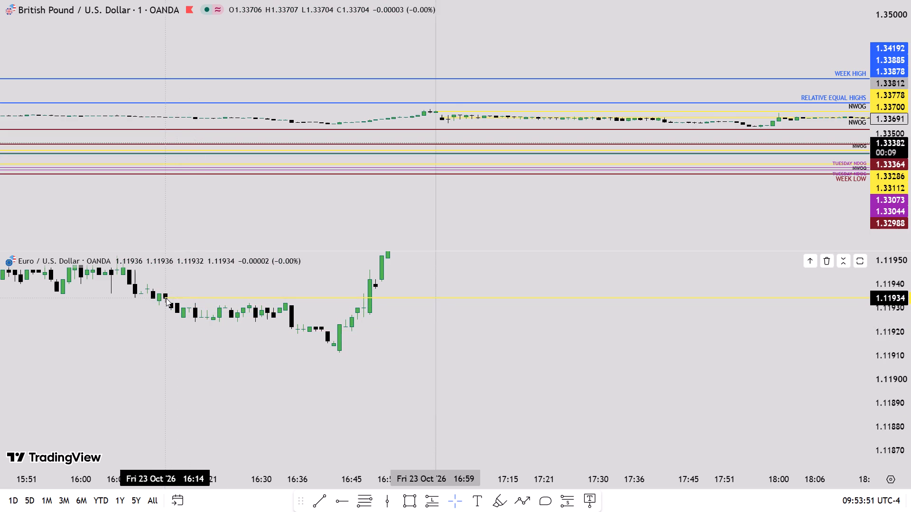
drag(166, 298, 167, 299)
Change the line colour of the 1.11934 ray to black.
drag(168, 329, 325, 376)
scroll(910, 309, up, 4)
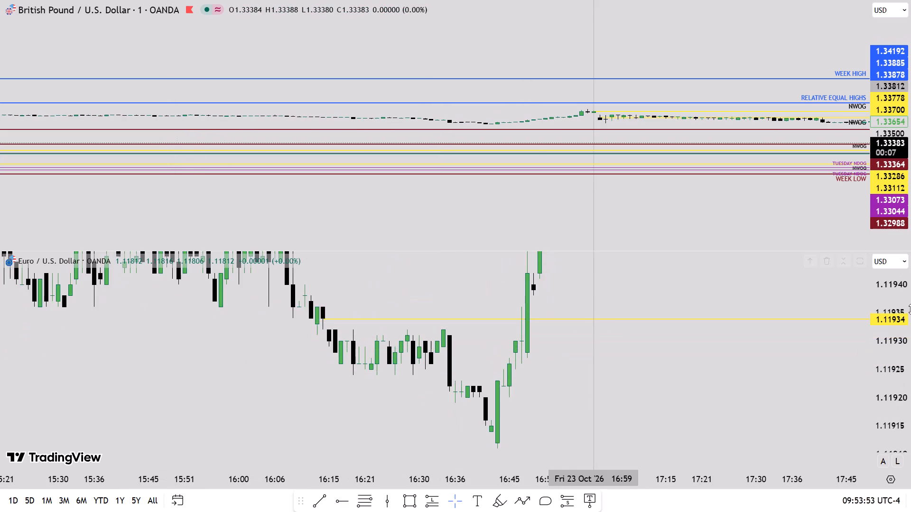
scroll(910, 309, up, 5)
drag(325, 361, 299, 462)
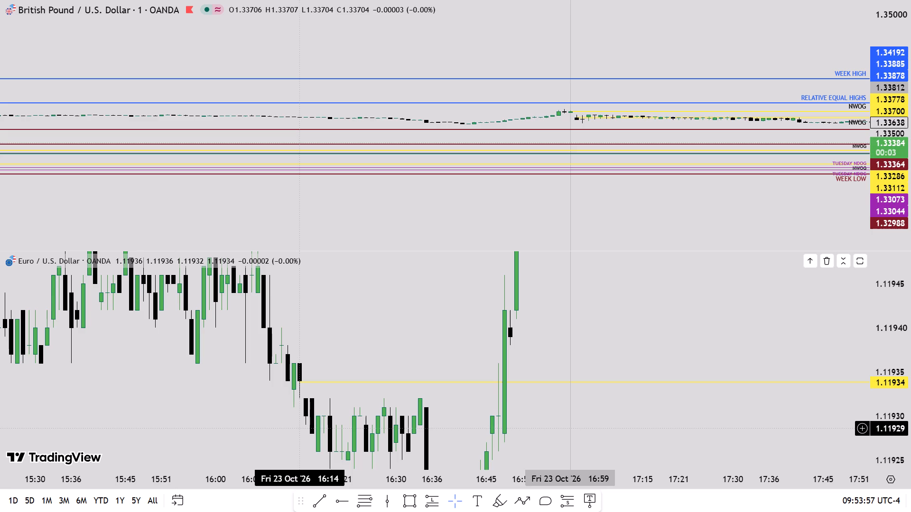
click(788, 384)
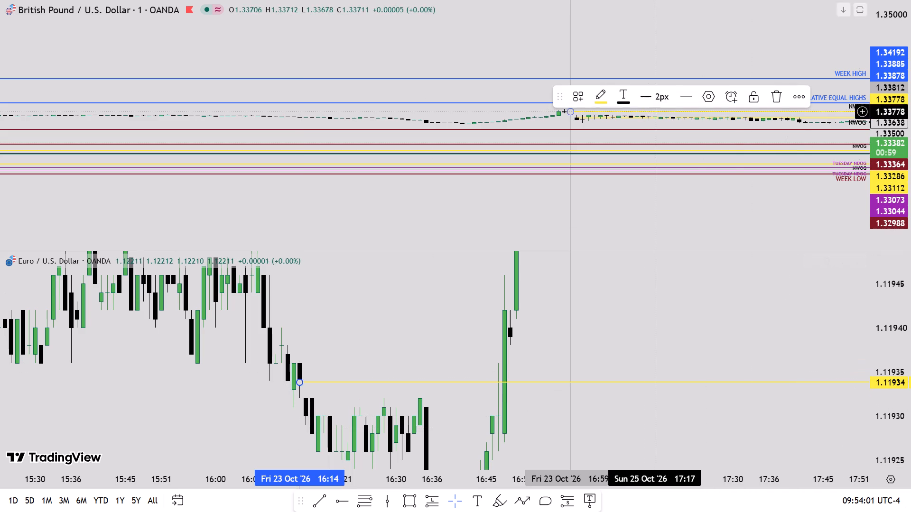
click(604, 103)
click(724, 121)
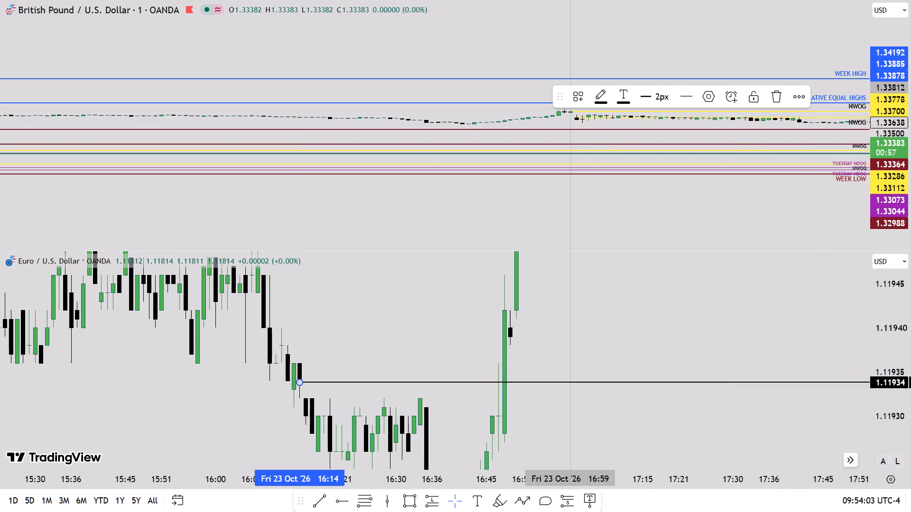
Draw a Fibonacci retracement on EURUSD from the 1.11934 ray at 09:30 on Mon 26 Oct down to about 1.11884.
click(852, 460)
scroll(910, 357, down, 2)
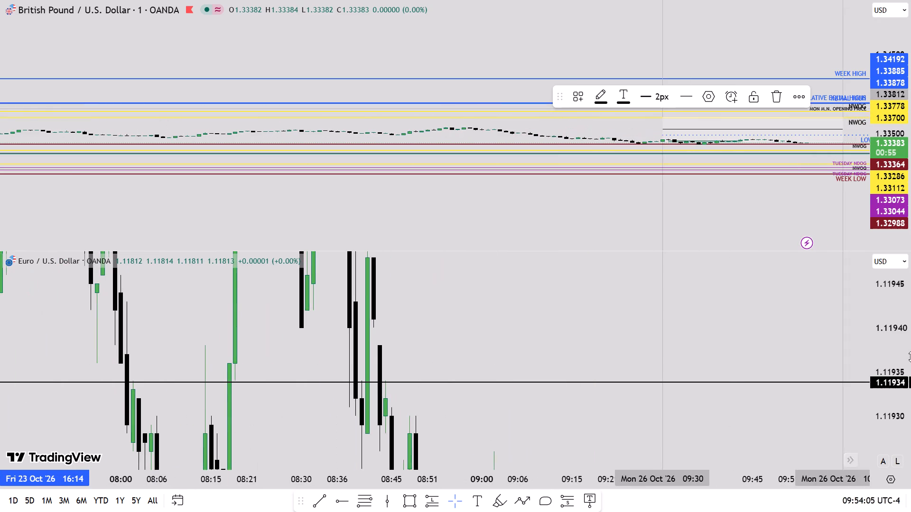
scroll(910, 357, down, 10)
drag(759, 388, 491, 394)
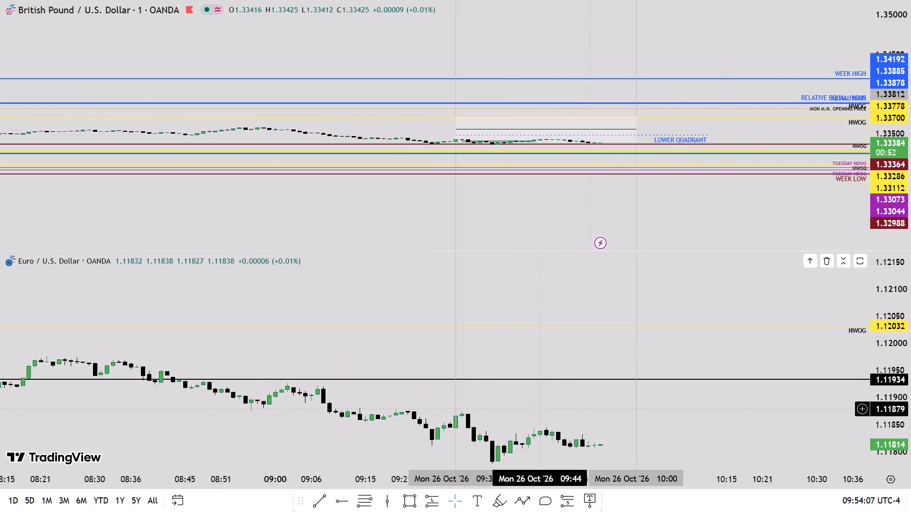
drag(491, 394, 487, 392)
scroll(910, 349, up, 6)
drag(483, 424, 464, 362)
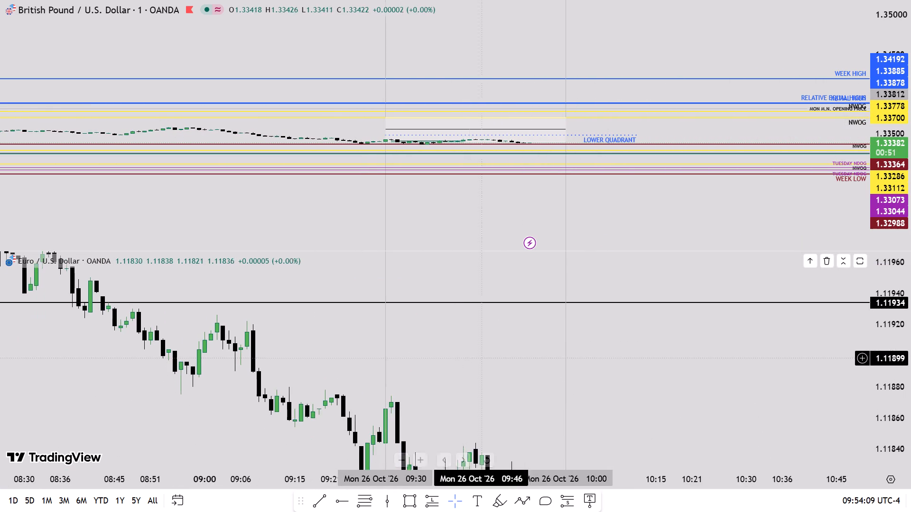
scroll(910, 357, up, 3)
drag(497, 361, 498, 397)
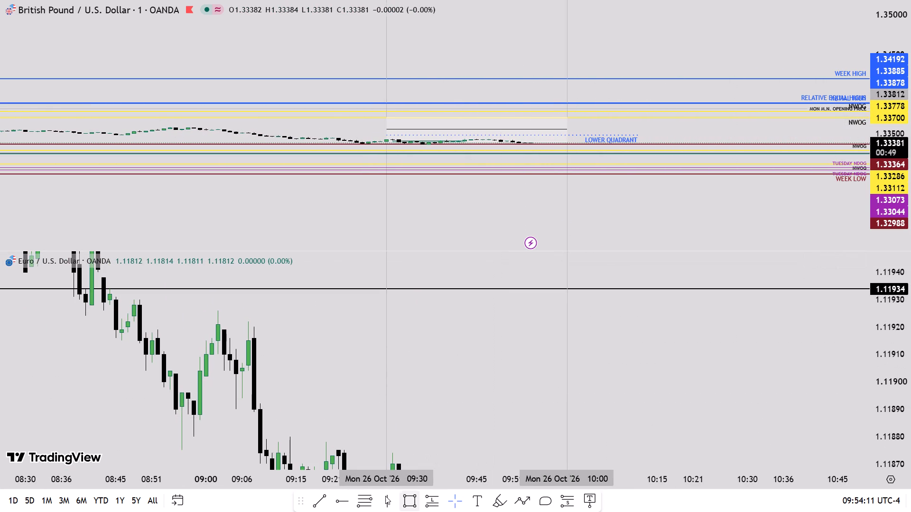
click(356, 496)
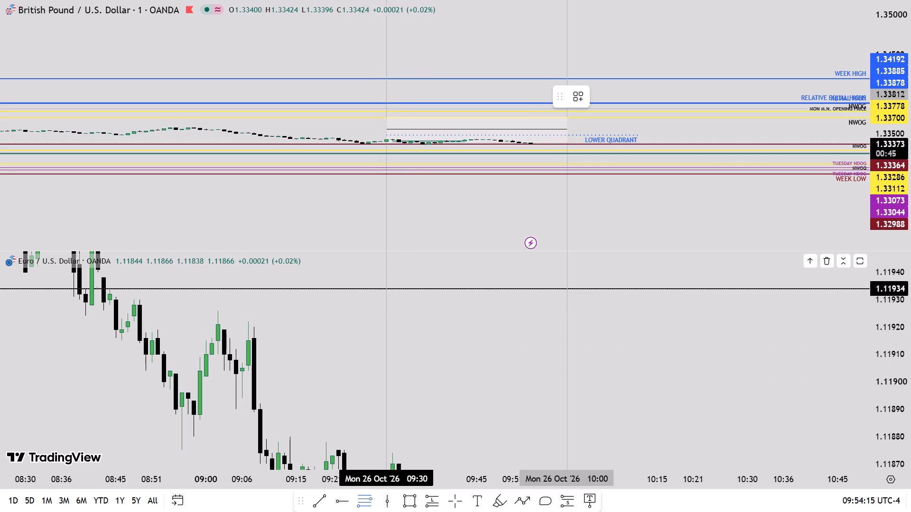
click(386, 289)
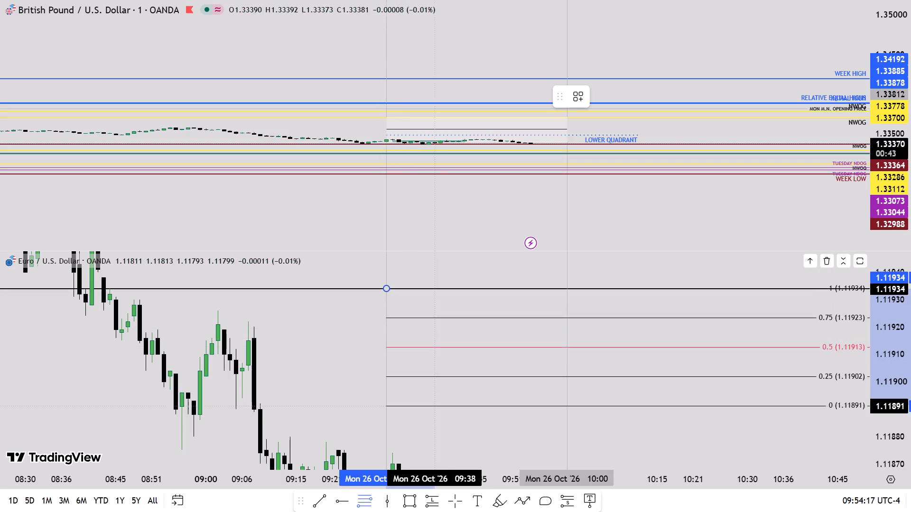
click(440, 426)
Move the Fibonacci retracement's 0 level to the 09:30 candle's open at 1.11844.
drag(341, 417, 353, 313)
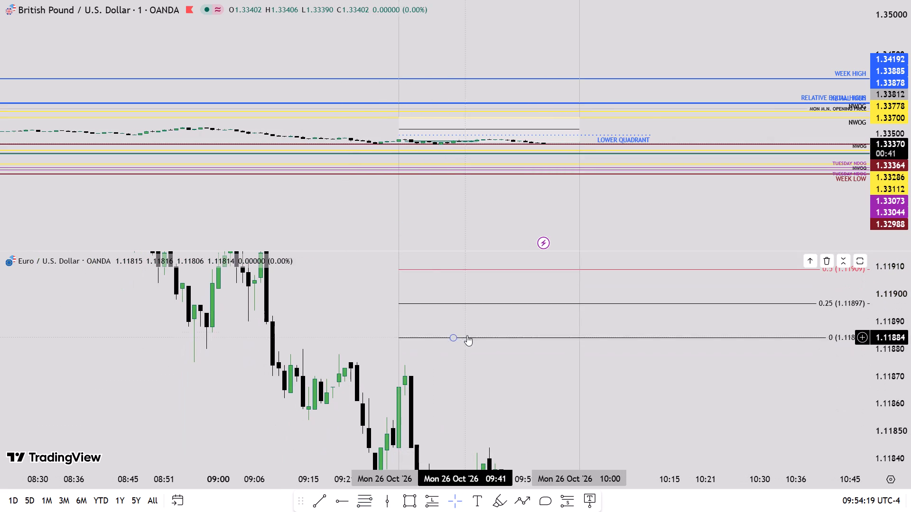
drag(453, 338, 426, 401)
click(421, 445)
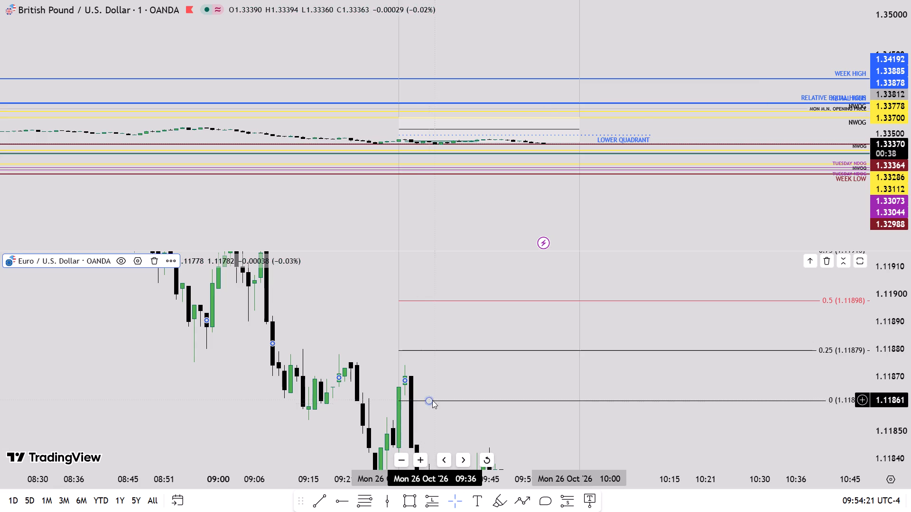
drag(429, 400, 399, 448)
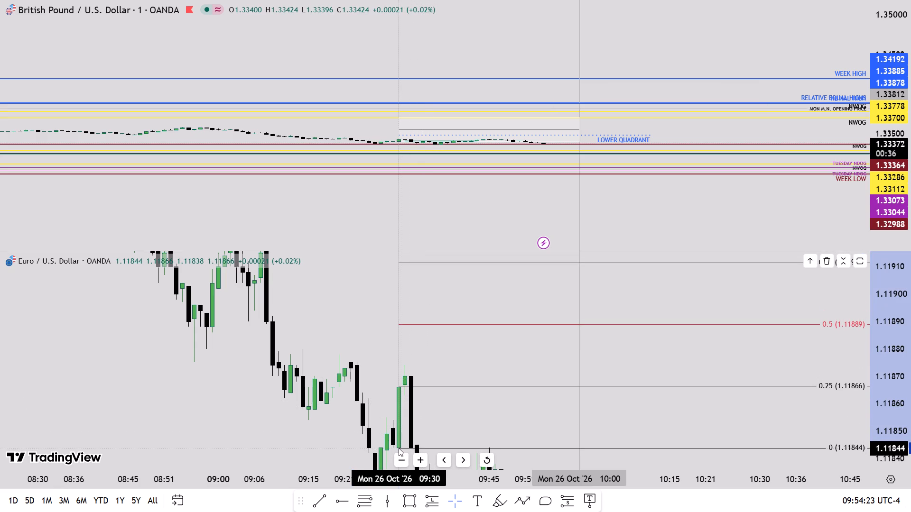
drag(399, 448, 398, 448)
Draw a trend line along the 0.25 level at 1.11867 from 09:30 to about 10:05 on Mon 26 Oct.
drag(467, 413, 467, 418)
click(325, 500)
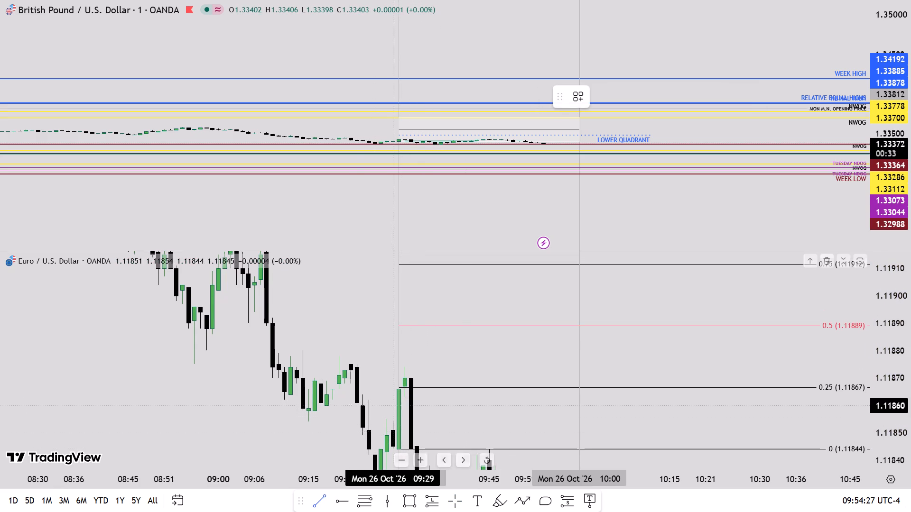
shift+click(399, 387)
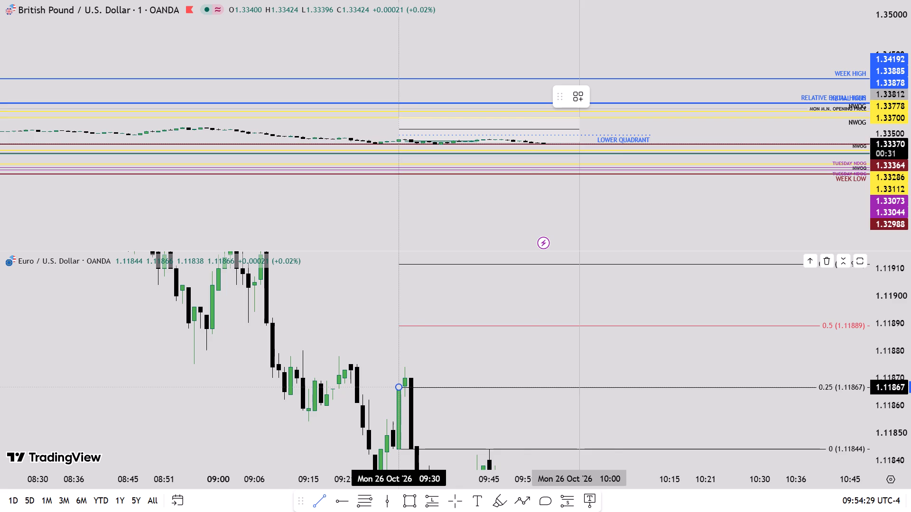
shift+click(606, 399)
Label the dotted trend line on the 0.25 level at 1.11867 on EURUSD with the text LOWER QUADRANT.
click(630, 387)
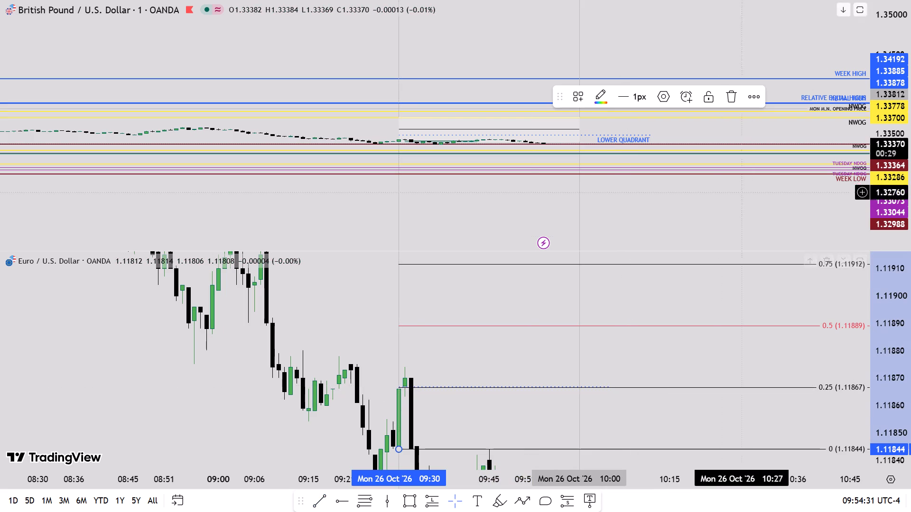
click(548, 389)
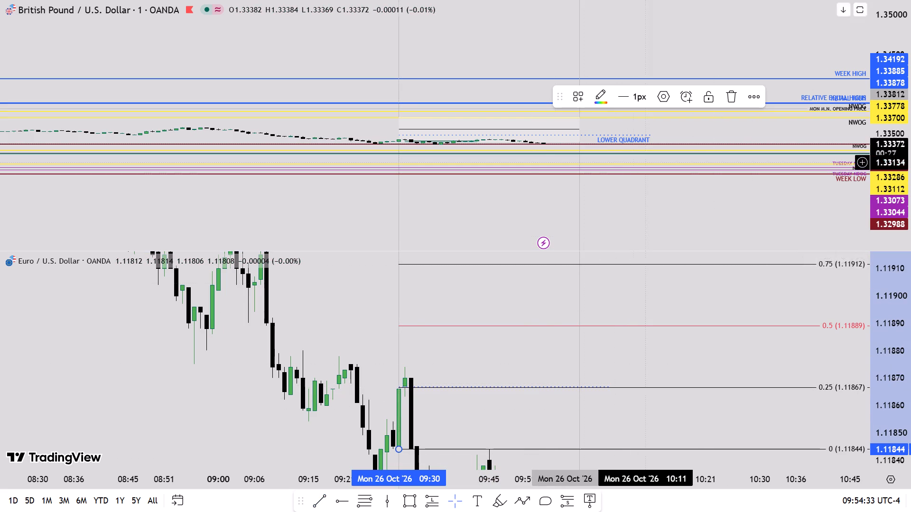
click(622, 384)
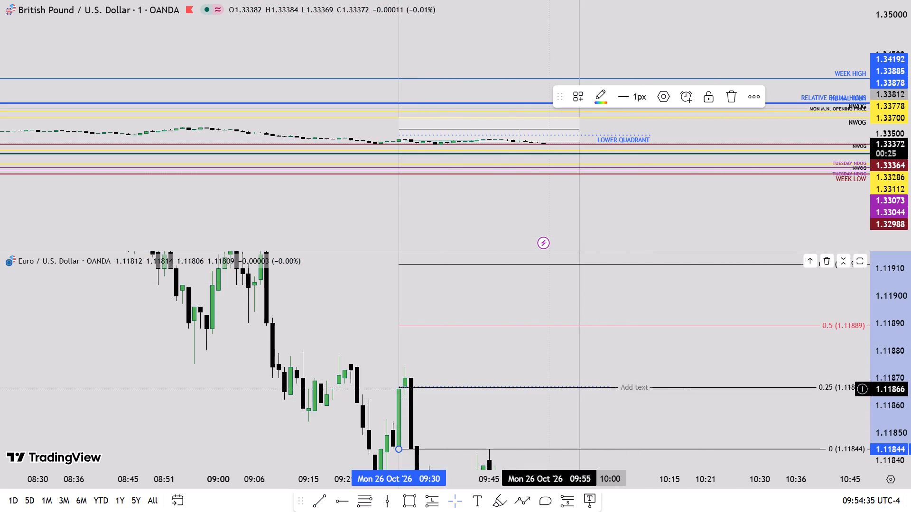
click(615, 409)
click(607, 388)
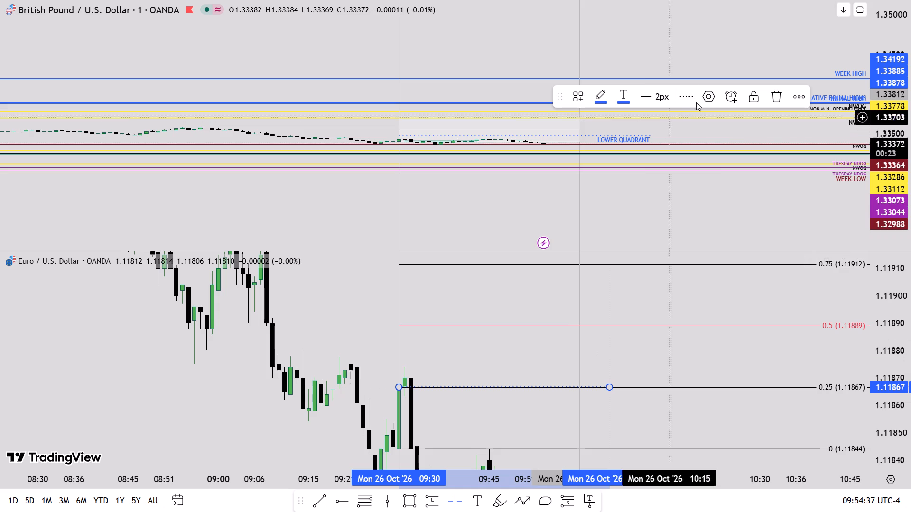
click(703, 99)
click(476, 248)
text(LOWER QUADRANT)
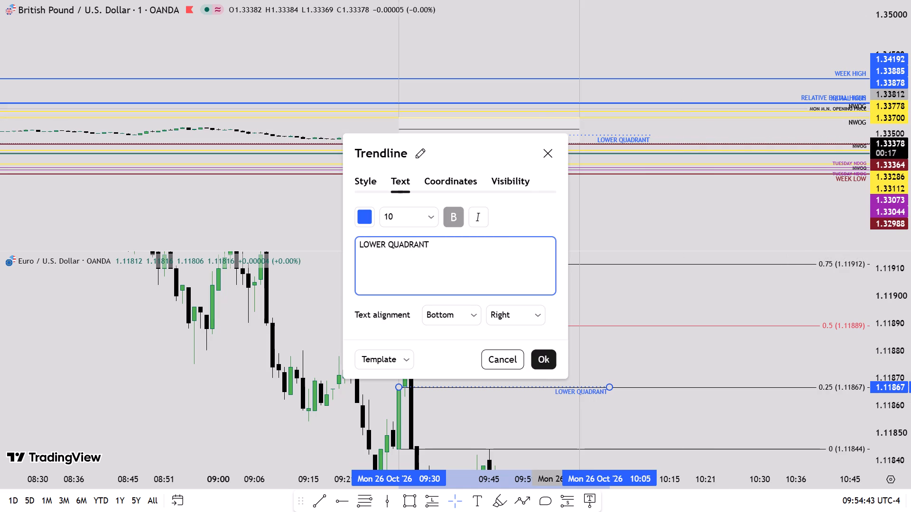
click(546, 360)
Delete the Fibonacci retracement between 1.11934 and 1.11844 from the EURUSD chart.
drag(656, 360, 644, 321)
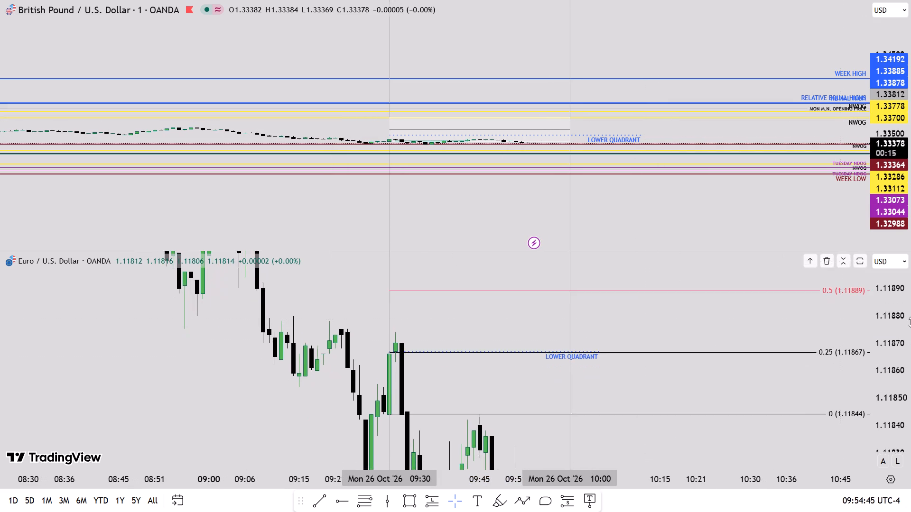
scroll(910, 322, down, 6)
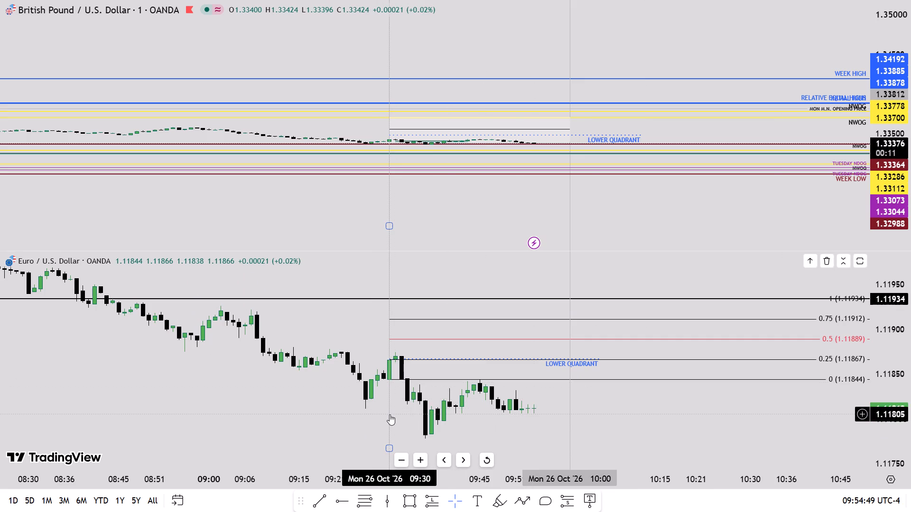
click(620, 382)
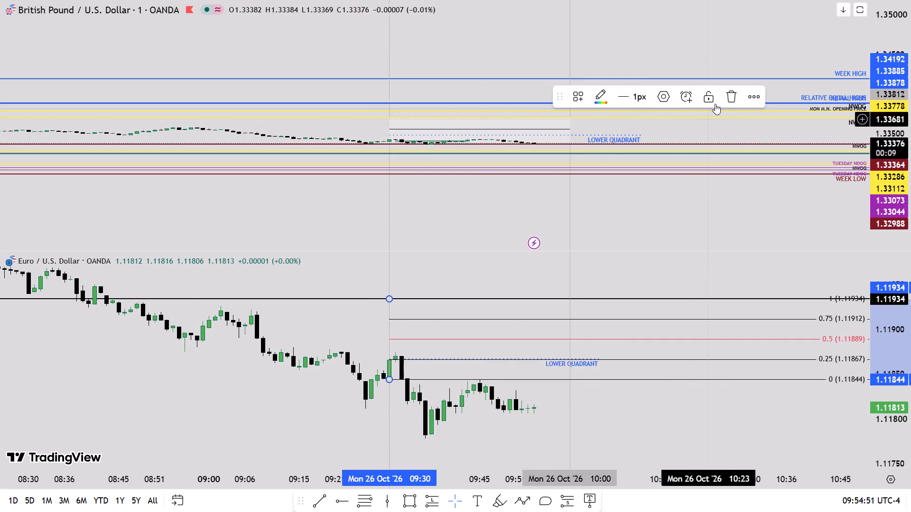
click(724, 87)
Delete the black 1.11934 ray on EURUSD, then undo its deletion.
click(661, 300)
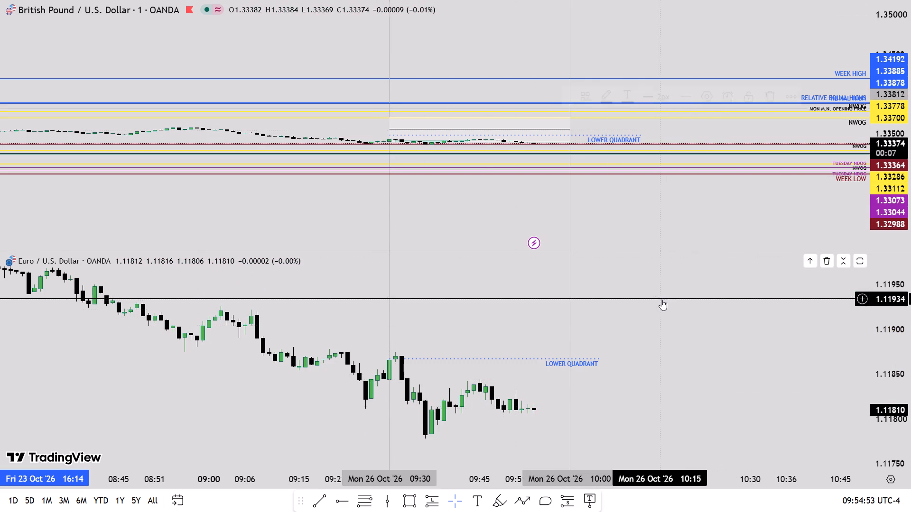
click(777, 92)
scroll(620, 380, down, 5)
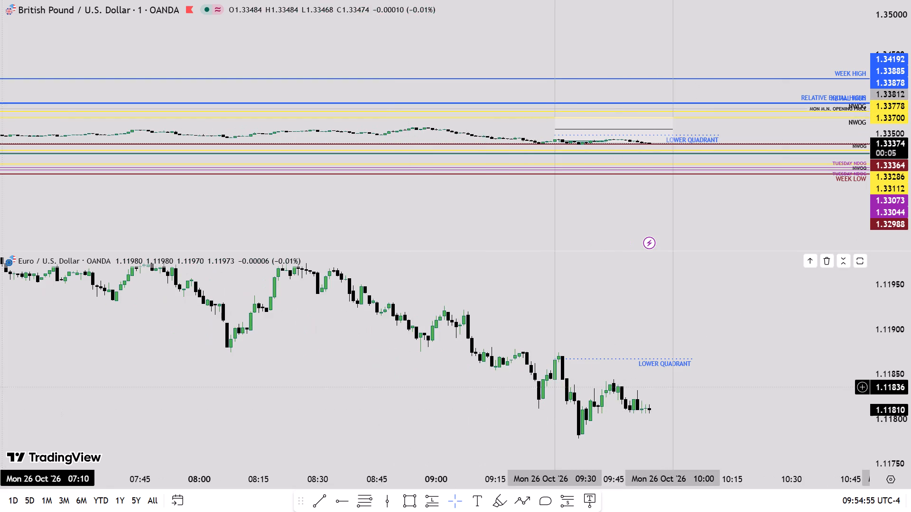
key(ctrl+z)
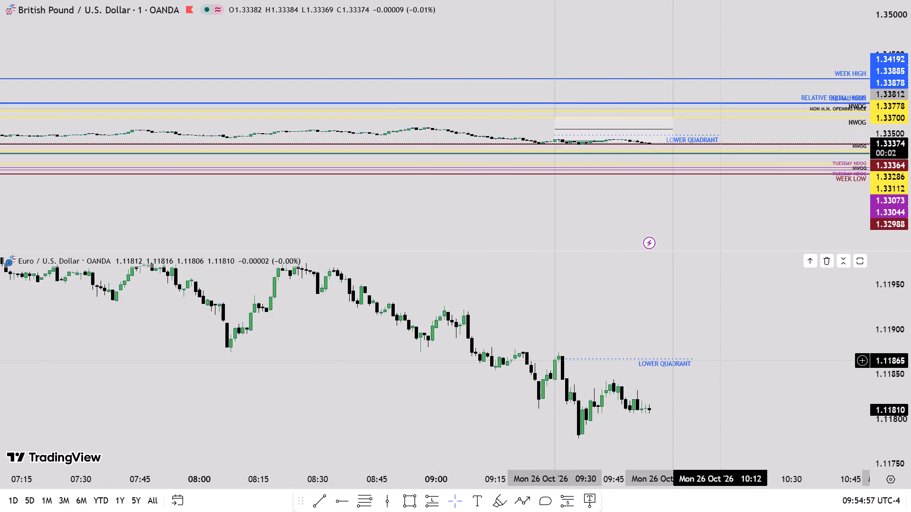
Draw a rectangle on EURUSD from 1.11844 at 09:30 on Mon 26 Oct up to the 1.11934 ray.
scroll(910, 390, up, 5)
drag(820, 420, 625, 490)
scroll(910, 380, down, 3)
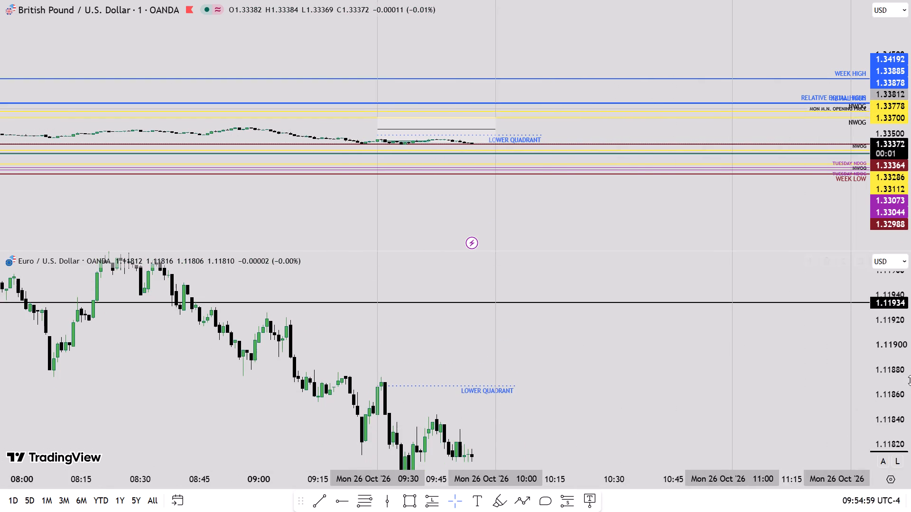
click(412, 500)
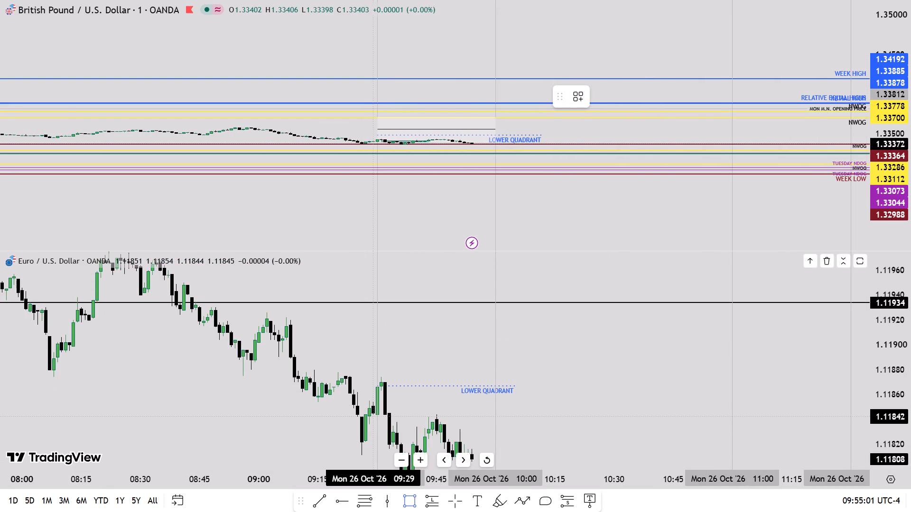
click(377, 415)
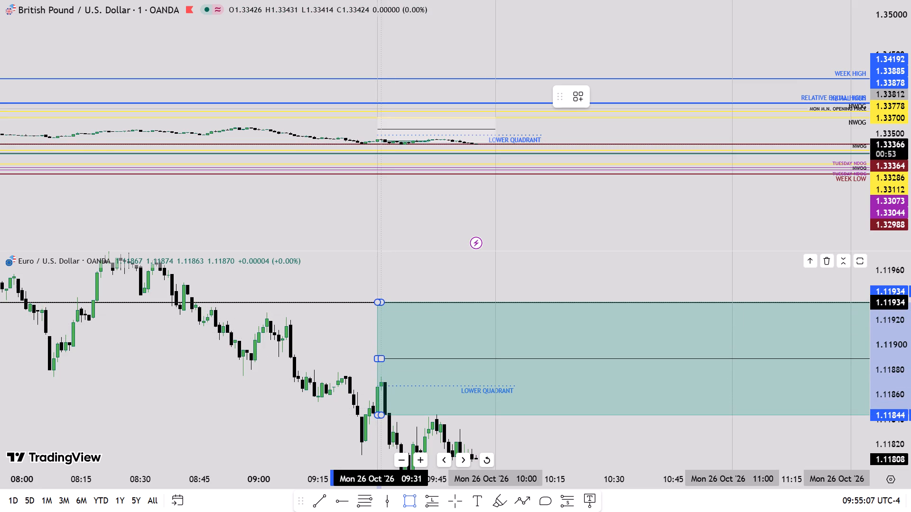
click(380, 302)
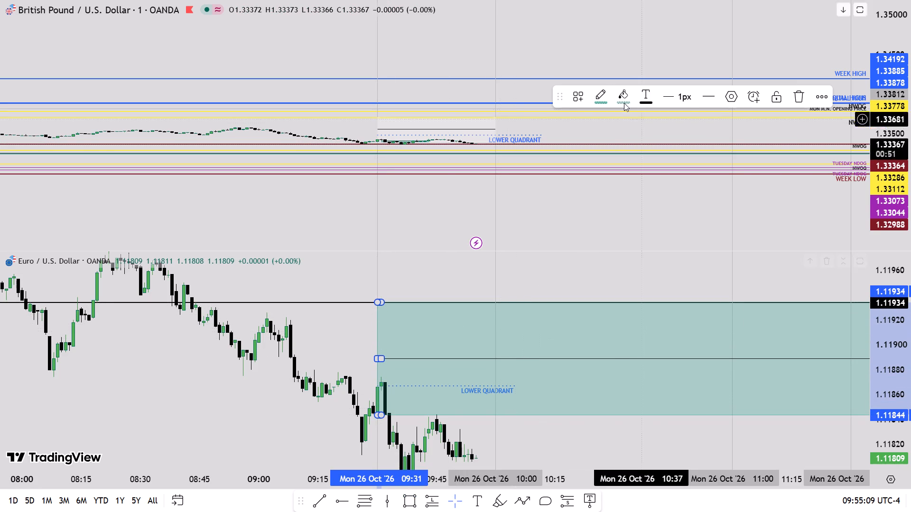
Change the rectangle's border and background colours to translucent white.
click(606, 92)
click(600, 123)
click(625, 96)
click(627, 123)
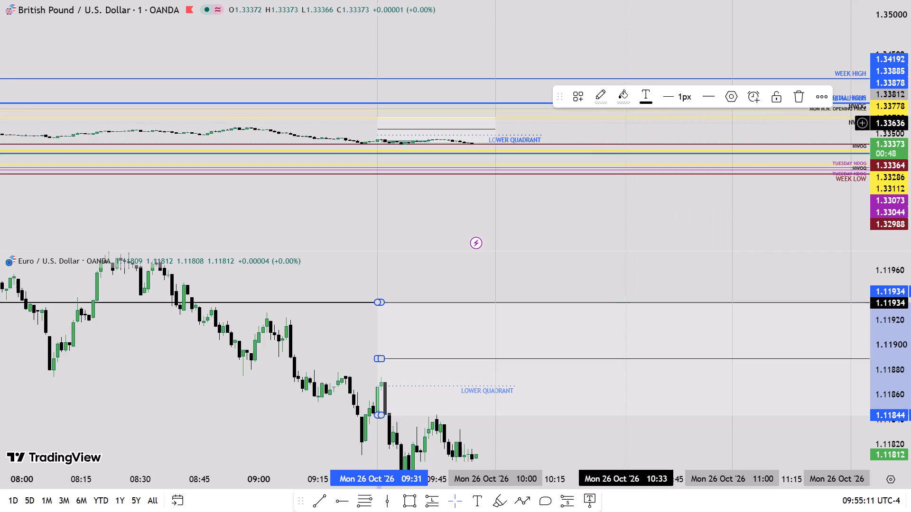
Turn off the rectangle's Extend right option.
click(732, 91)
click(372, 185)
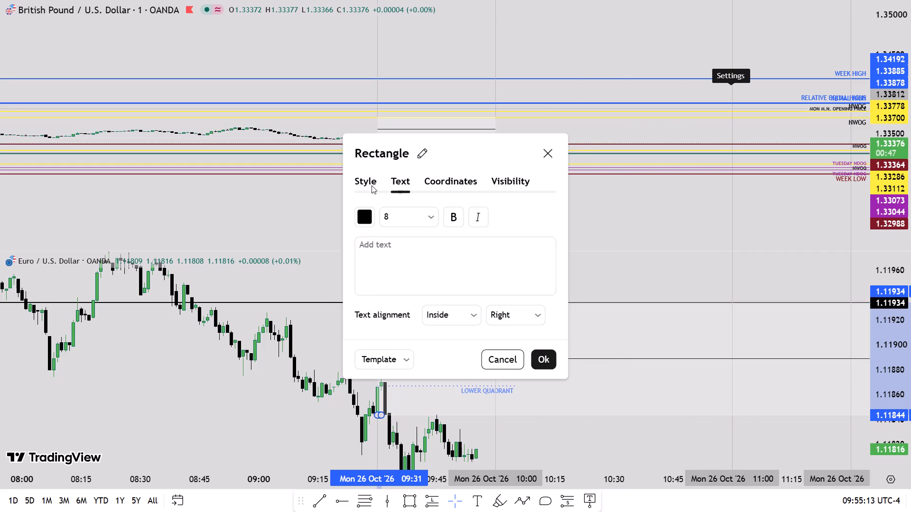
click(472, 215)
click(465, 257)
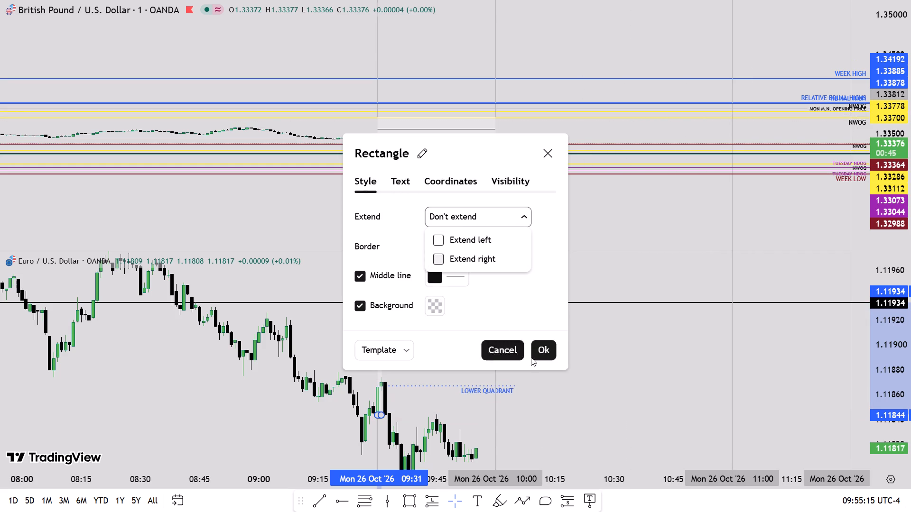
click(551, 354)
Stretch the rectangle's end edge to the 10:00 vertical line on Mon 26 Oct.
drag(385, 358, 499, 363)
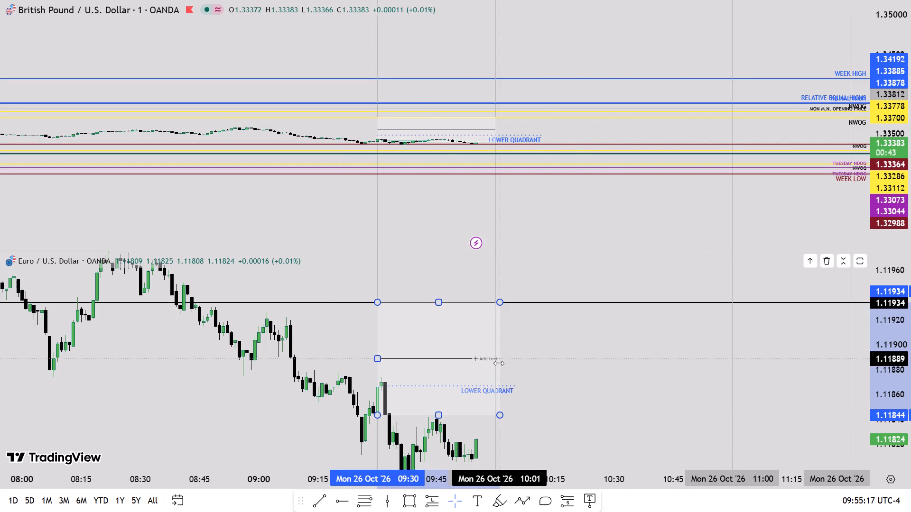
drag(499, 363, 497, 361)
click(545, 361)
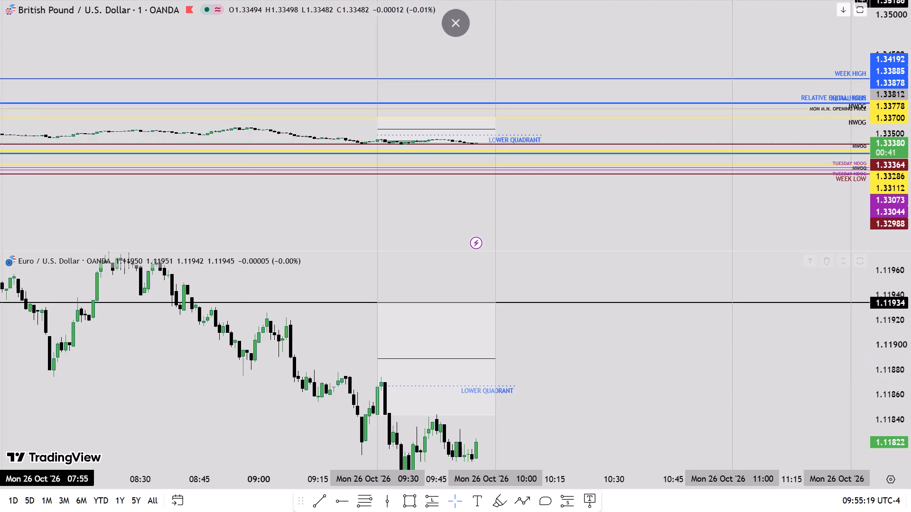
Delete the black 1.11934 ray from the EURUSD chart.
click(549, 304)
click(773, 90)
Maximize the GBPUSD pane so it fills the chart area.
scroll(671, 402, down, 4)
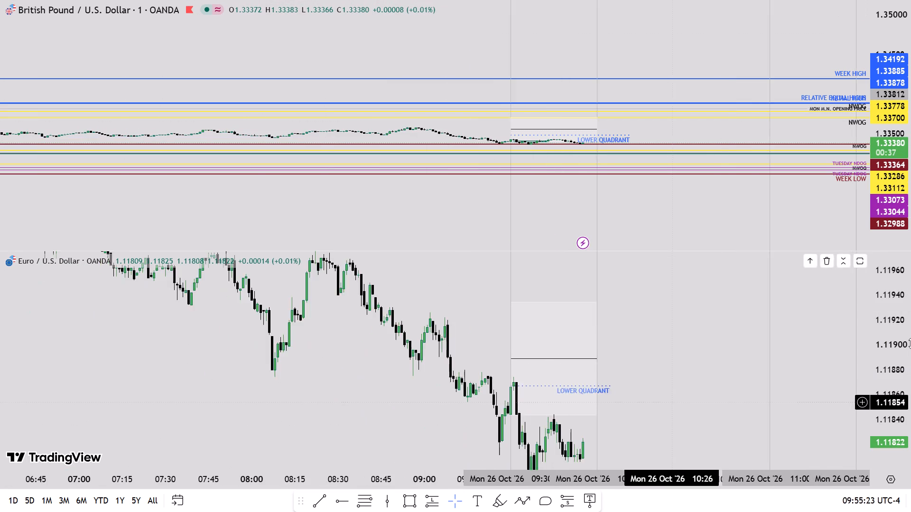
scroll(910, 343, down, 4)
scroll(657, 412, down, 9)
scroll(910, 400, down, 5)
scroll(764, 429, down, 5)
drag(624, 399, 398, 426)
double_click(605, 228)
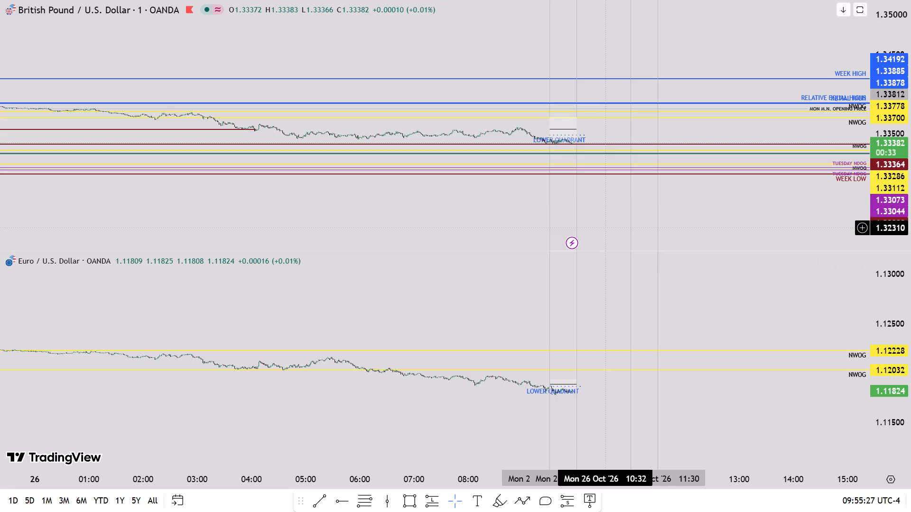
Examine the 1-minute GBPUSD price action around the relative equal highs and NWOG levels, going back before Fri 23 Oct.
scroll(910, 288, up, 2)
scroll(910, 288, down, 1)
scroll(910, 288, up, 14)
scroll(723, 369, up, 13)
scroll(559, 375, down, 1)
scroll(559, 375, up, 1)
drag(253, 368, 443, 416)
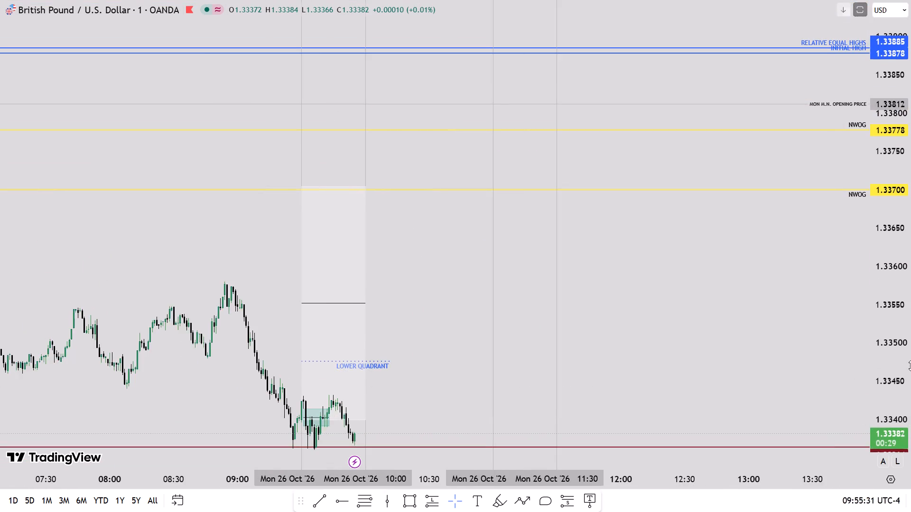
scroll(910, 366, down, 3)
scroll(516, 458, down, 17)
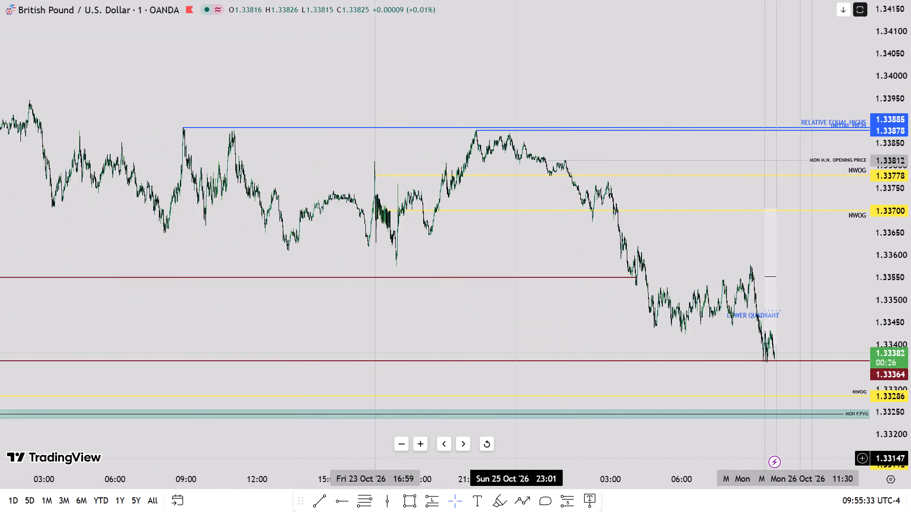
scroll(899, 361, up, 5)
drag(504, 281, 451, 443)
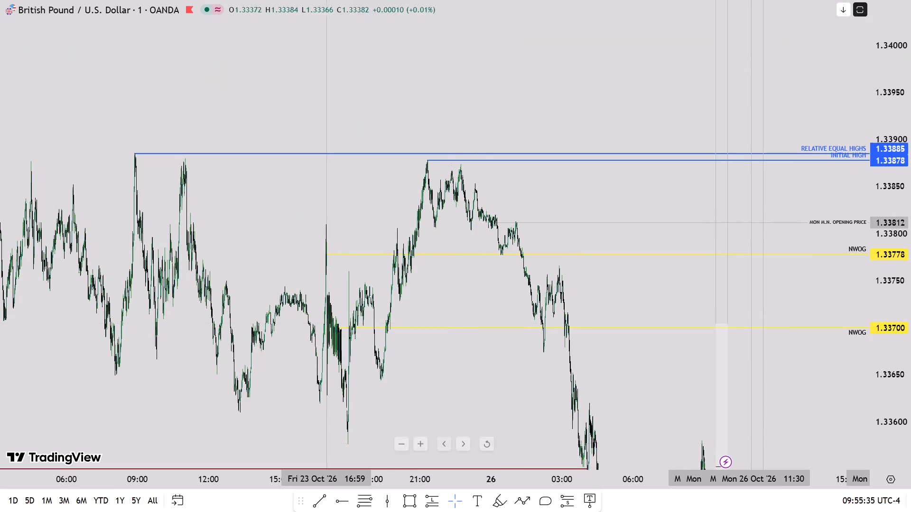
scroll(425, 451, up, 4)
scroll(378, 434, up, 4)
drag(223, 421, 224, 421)
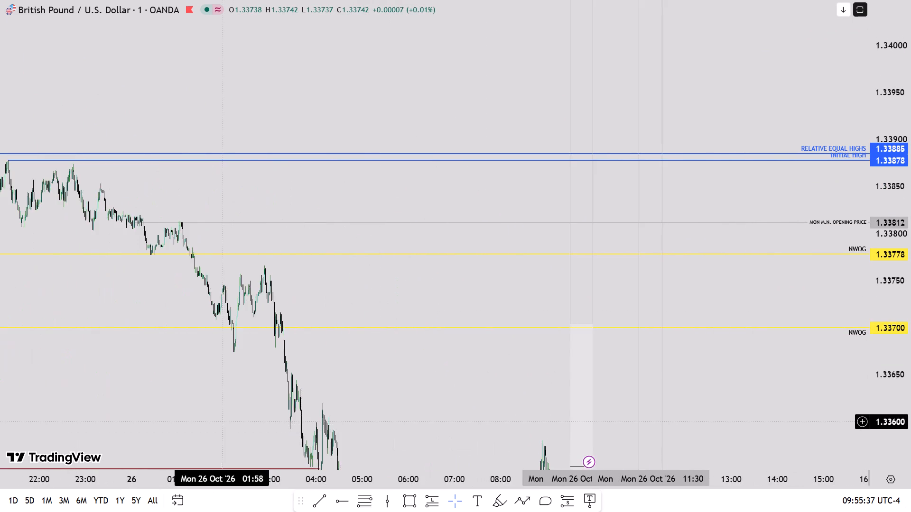
drag(224, 421, 497, 386)
scroll(910, 384, down, 3)
scroll(399, 361, down, 5)
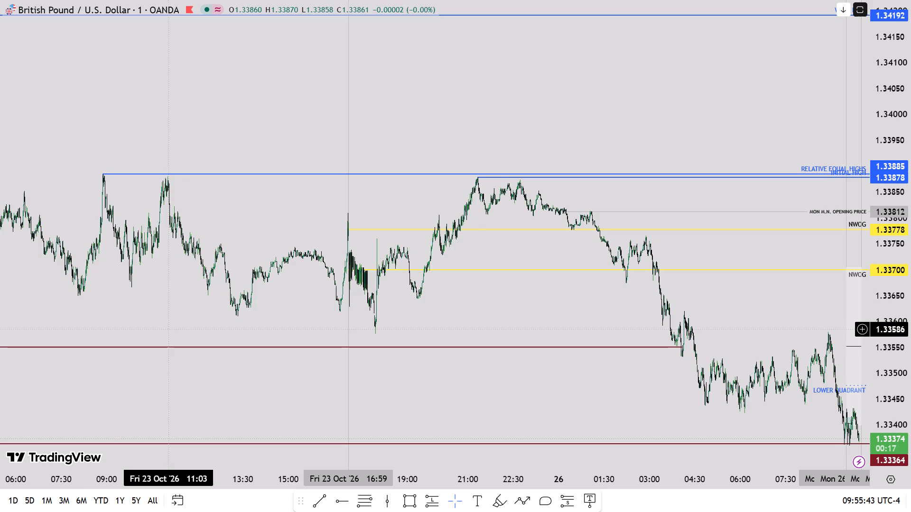
drag(104, 336, 207, 336)
scroll(910, 338, up, 5)
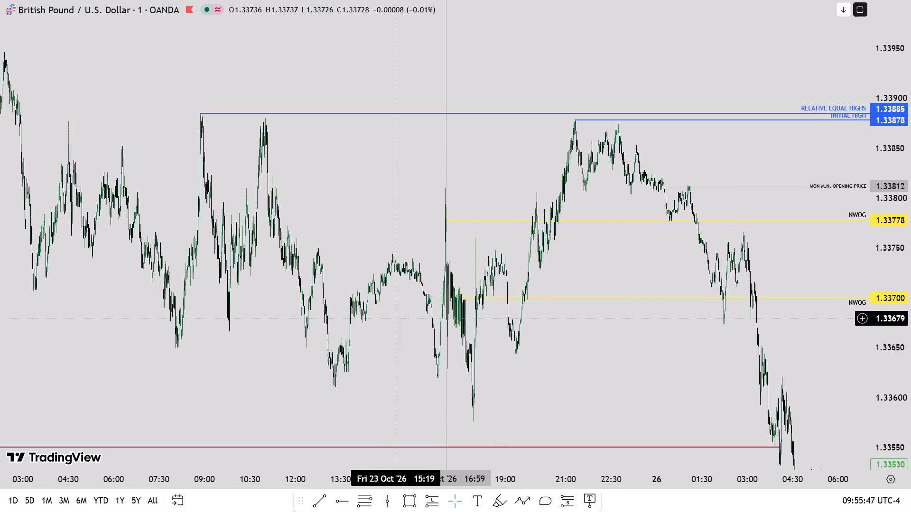
drag(206, 285, 374, 294)
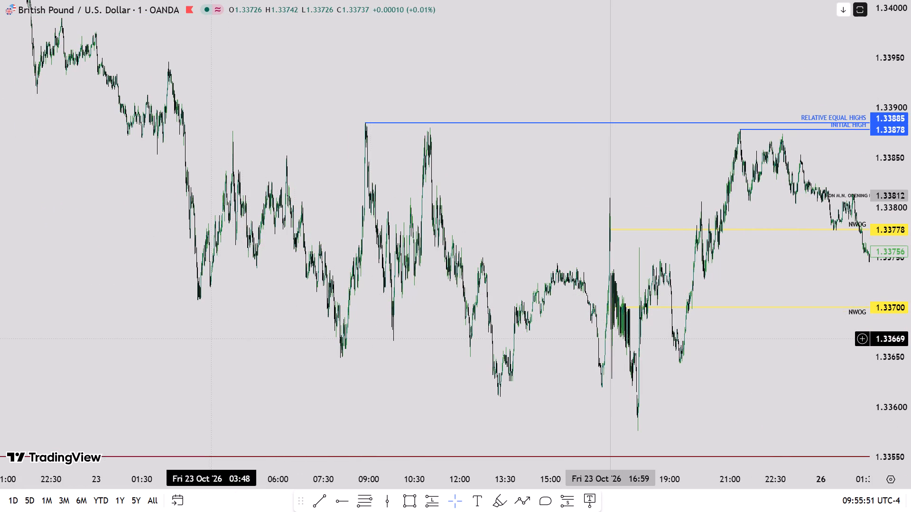
drag(160, 339, 187, 424)
drag(103, 364, 215, 435)
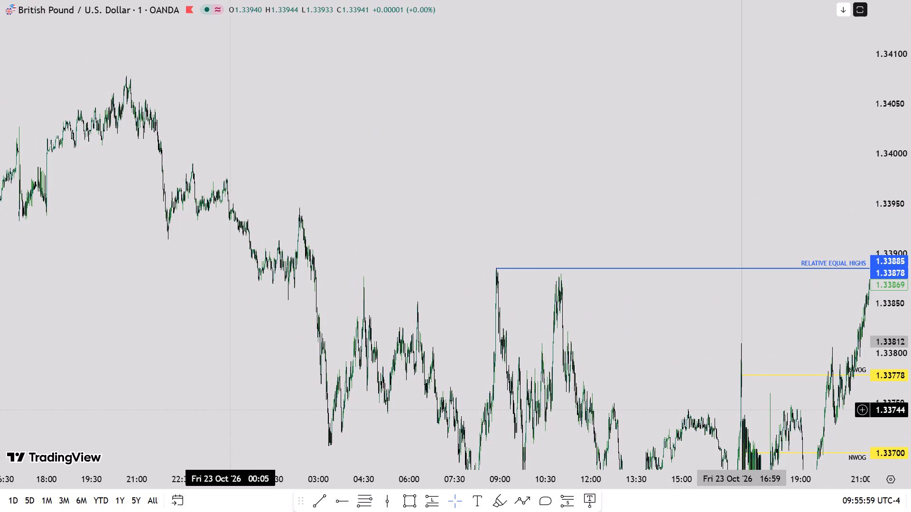
Switch the GBPUSD chart to the 1D timeframe.
key(Tab)
text(1D)
key(Return)
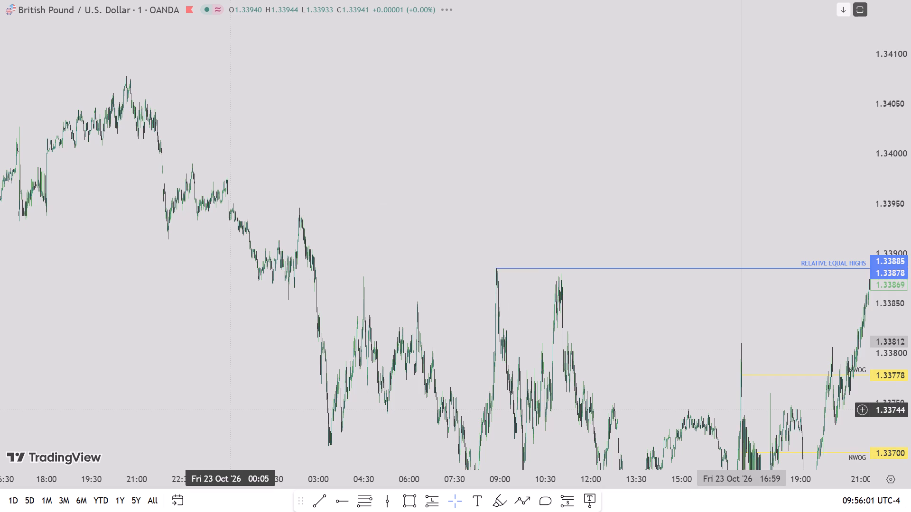
right_click(308, 246)
click(351, 207)
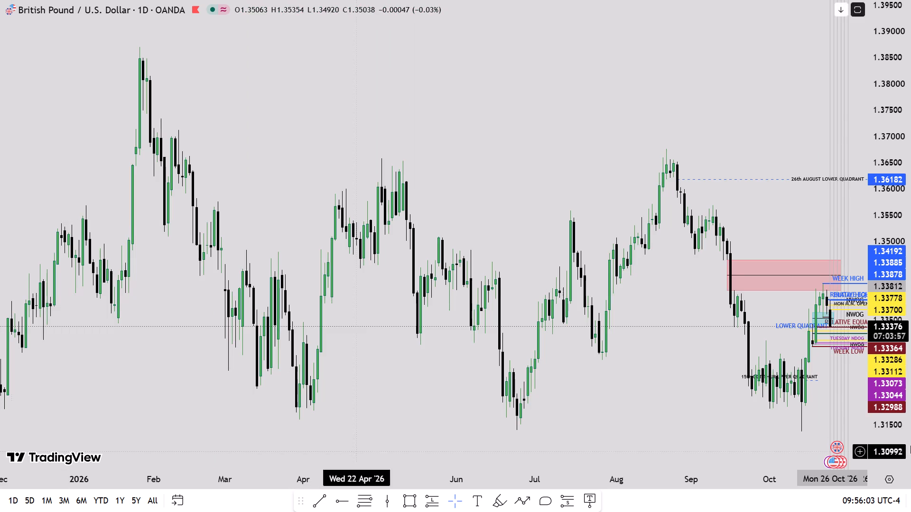
Place a horizontal ray from the Fri 23 Oct daily candle's high at 1.34078.
scroll(910, 443, up, 5)
scroll(695, 486, up, 8)
drag(628, 392, 556, 380)
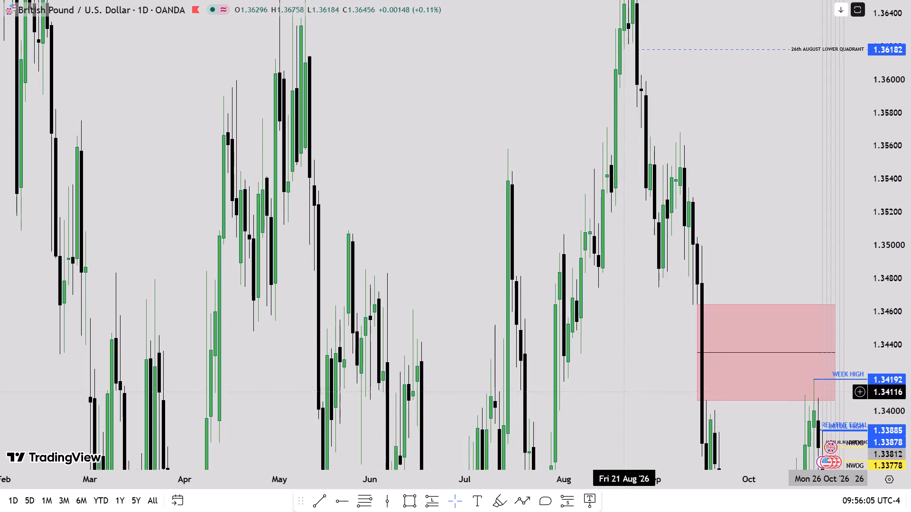
drag(556, 380, 248, 206)
scroll(229, 267, up, 7)
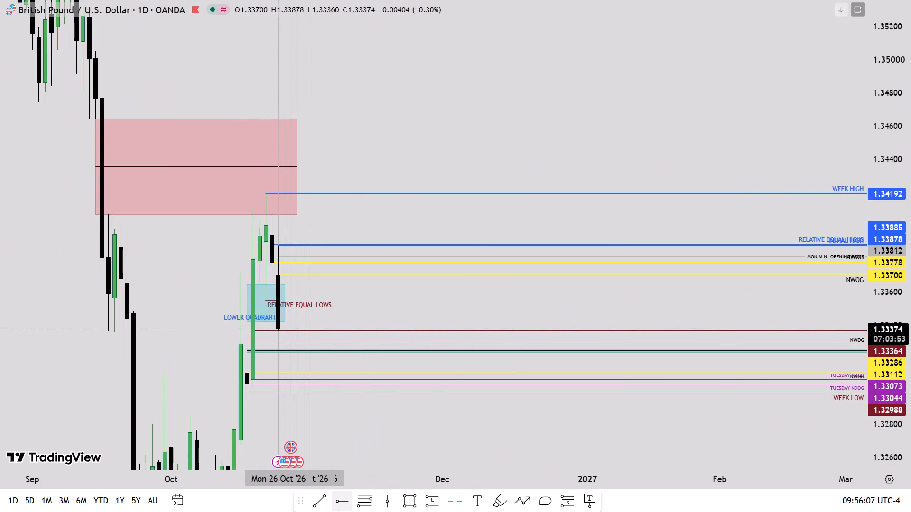
click(341, 494)
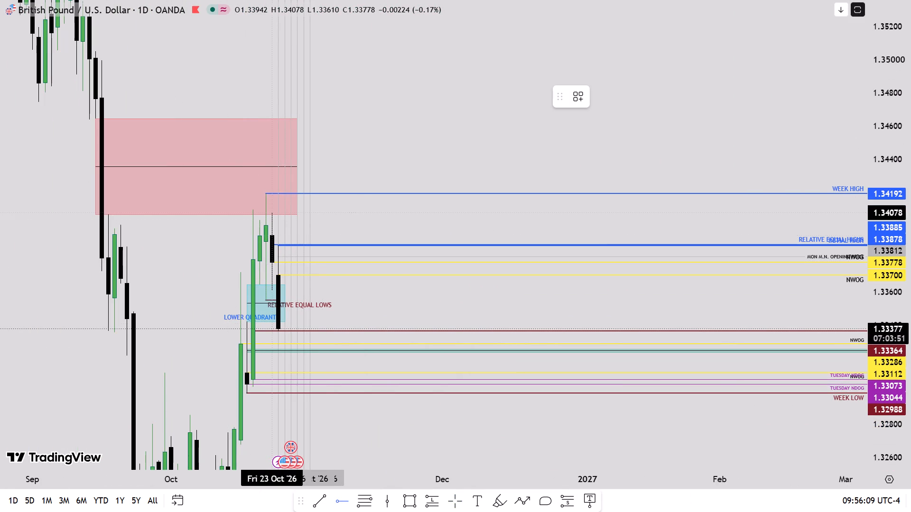
click(270, 217)
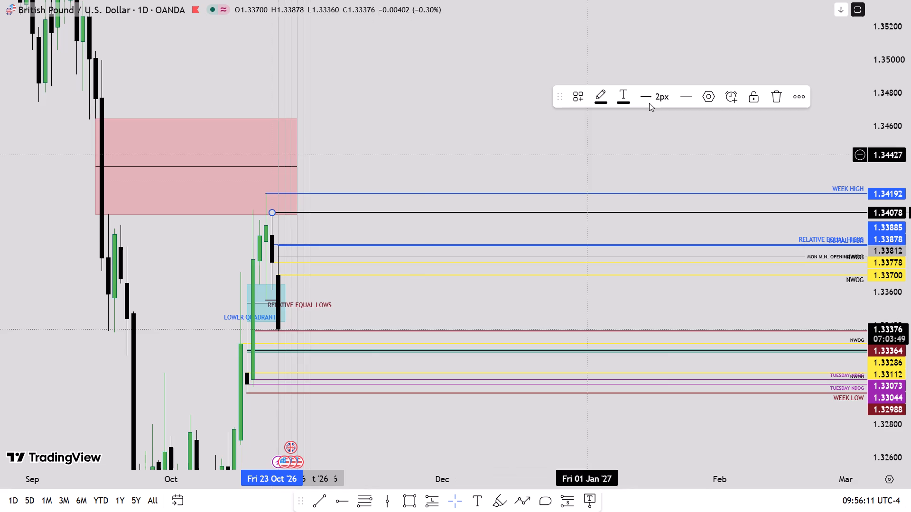
Label the 1.34078 ray FRIDAY HIGH with top text alignment, and colour both its text and line blue.
click(702, 100)
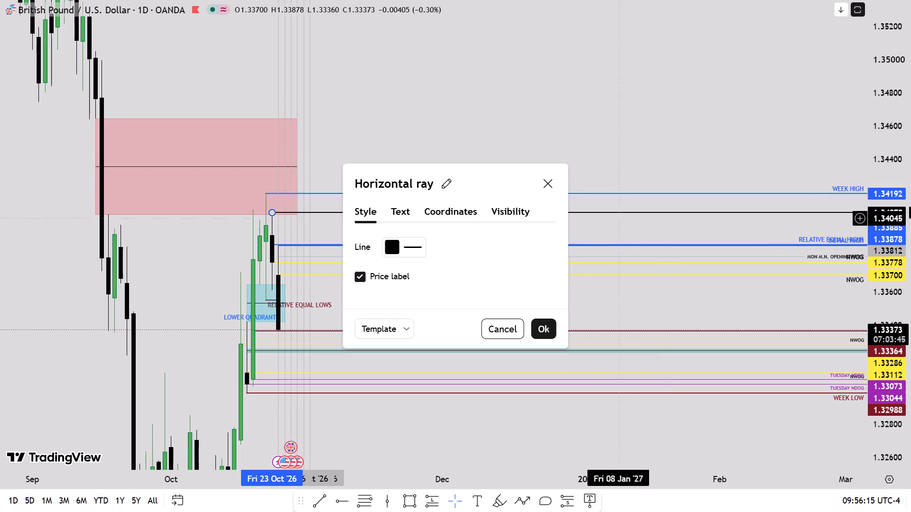
click(396, 213)
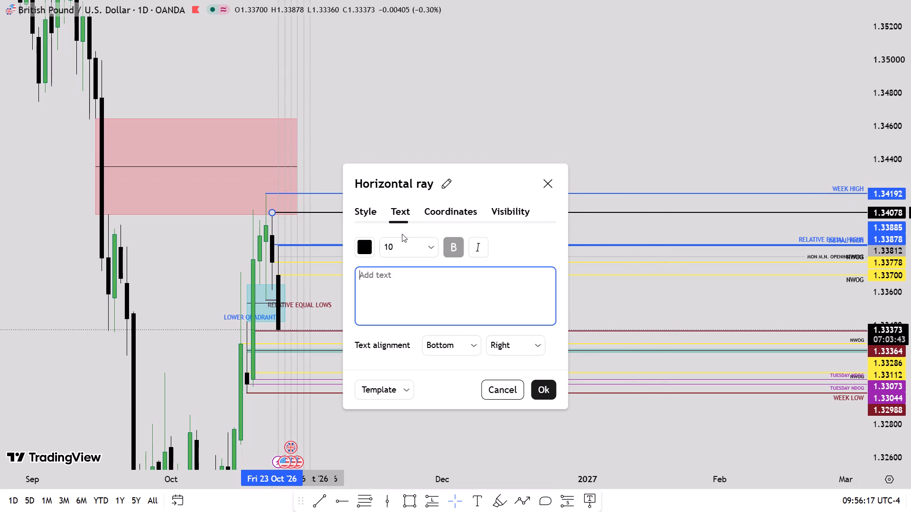
click(390, 291)
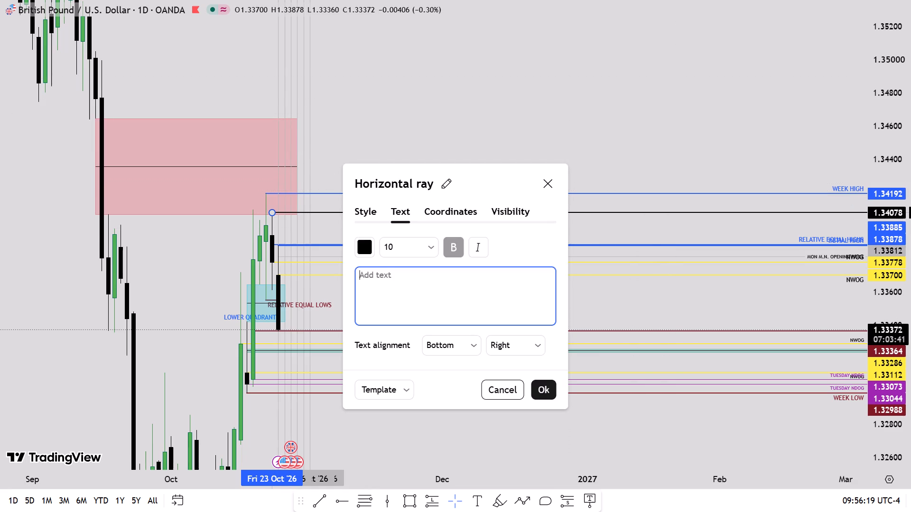
text(FRIDAY)
key(space)
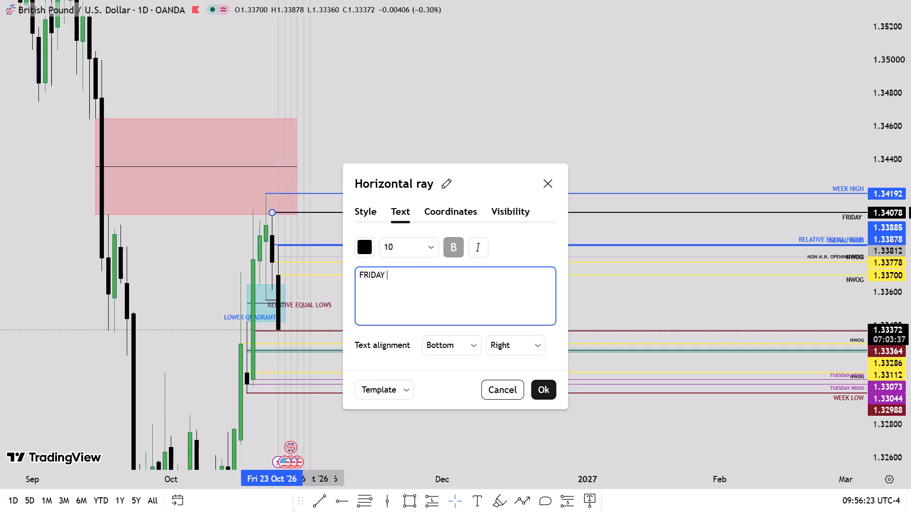
text(HIGH)
click(451, 341)
click(442, 365)
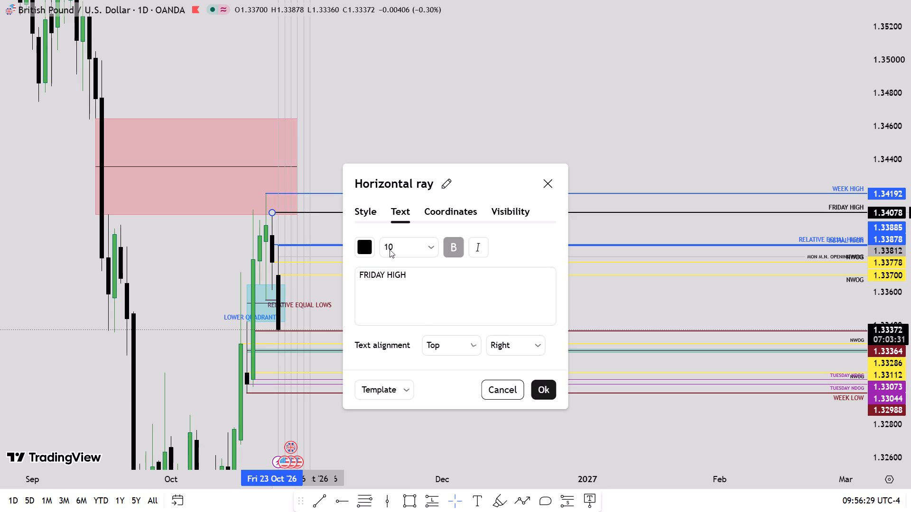
click(369, 240)
click(446, 281)
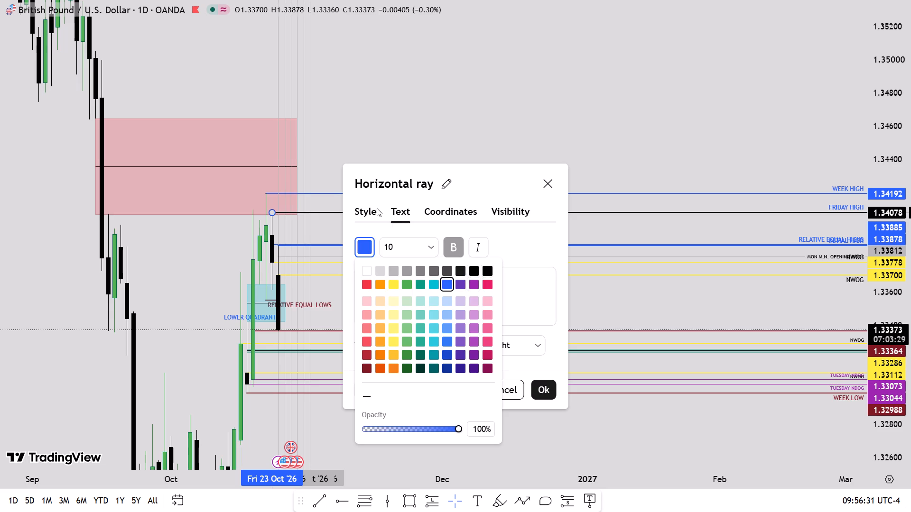
click(368, 208)
click(402, 245)
click(474, 281)
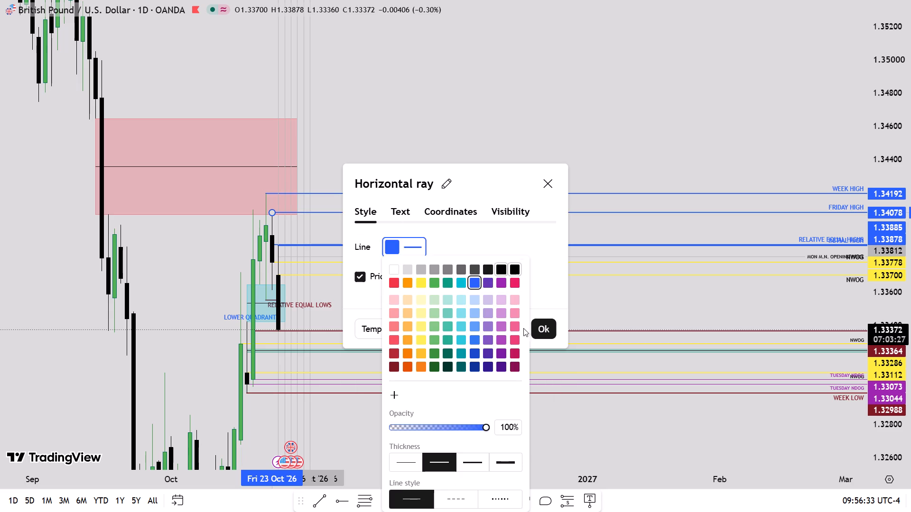
click(549, 330)
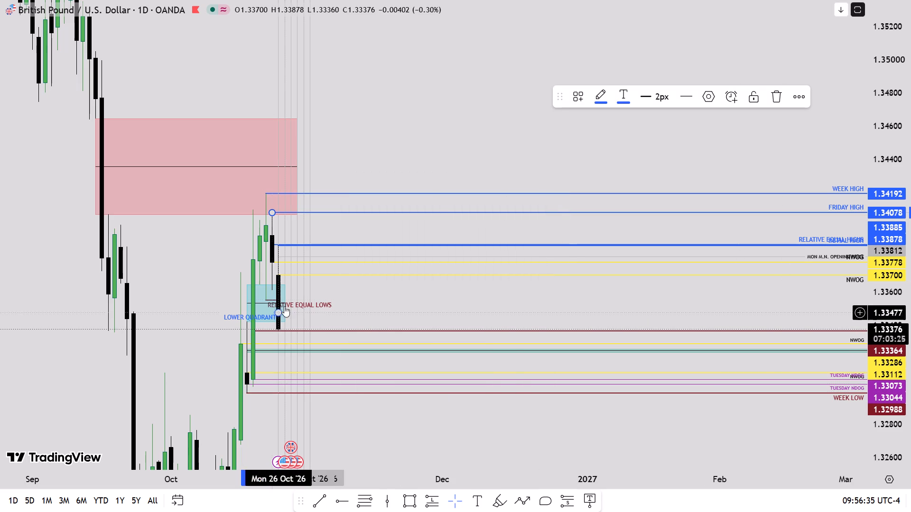
Place a horizontal ray from the Fri 23 Oct daily candle's low at 1.33610 and colour its line dark red.
click(347, 504)
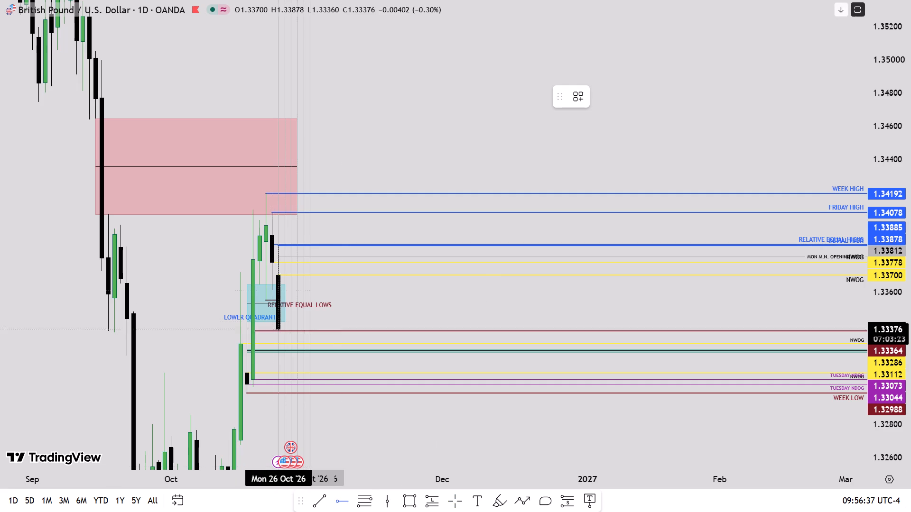
click(272, 292)
double_click(436, 291)
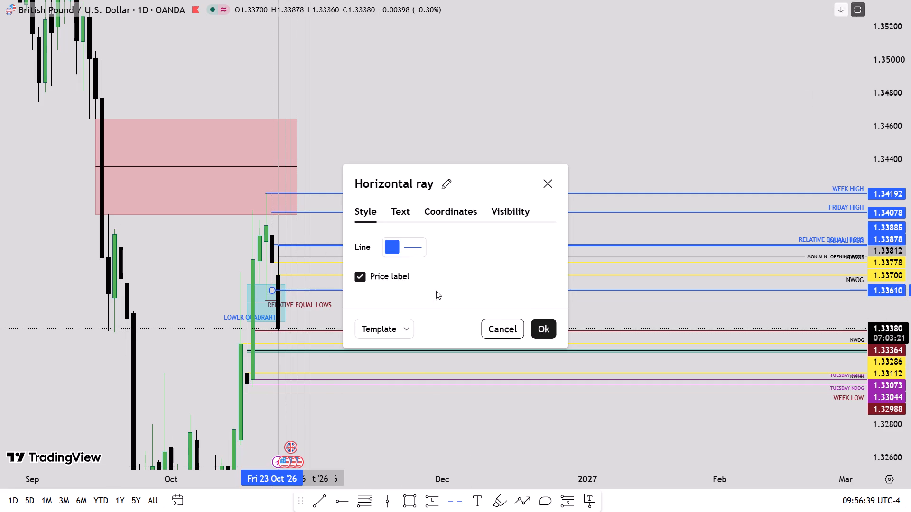
click(386, 240)
click(391, 367)
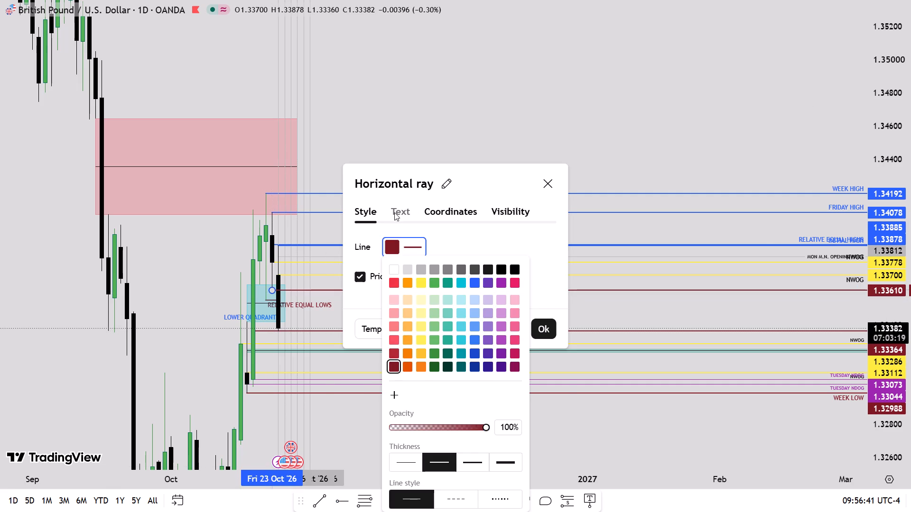
Label the 1.33610 ray FRIDAY LOW with bottom text alignment and dark red text.
click(394, 212)
click(396, 291)
key(f)
text(RIDAY)
key(space)
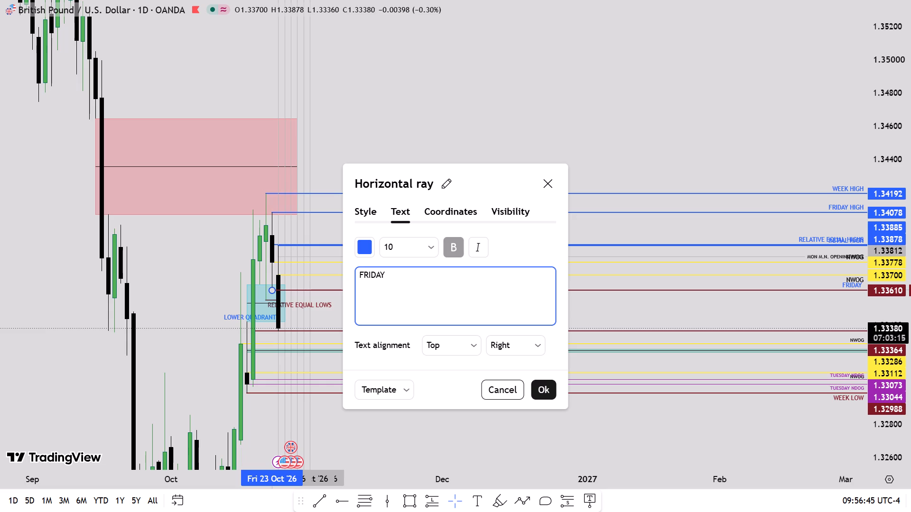
text(LOW)
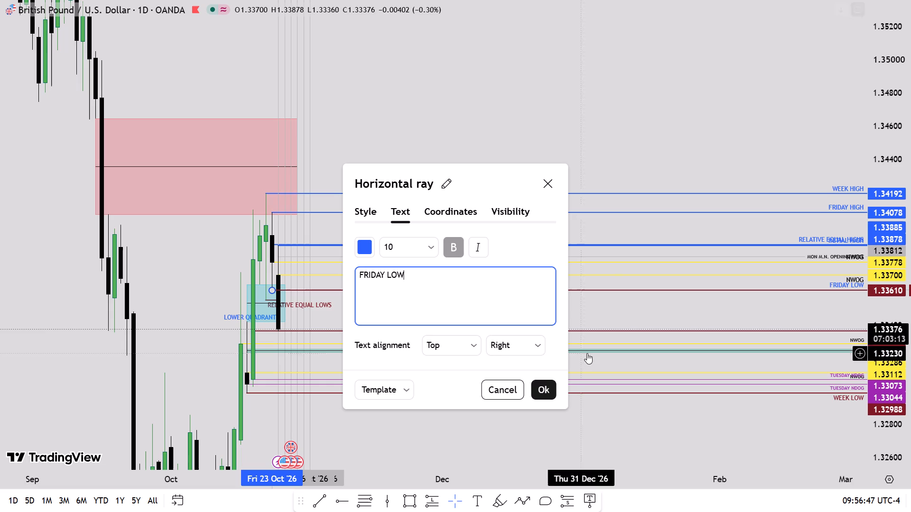
click(466, 339)
click(448, 398)
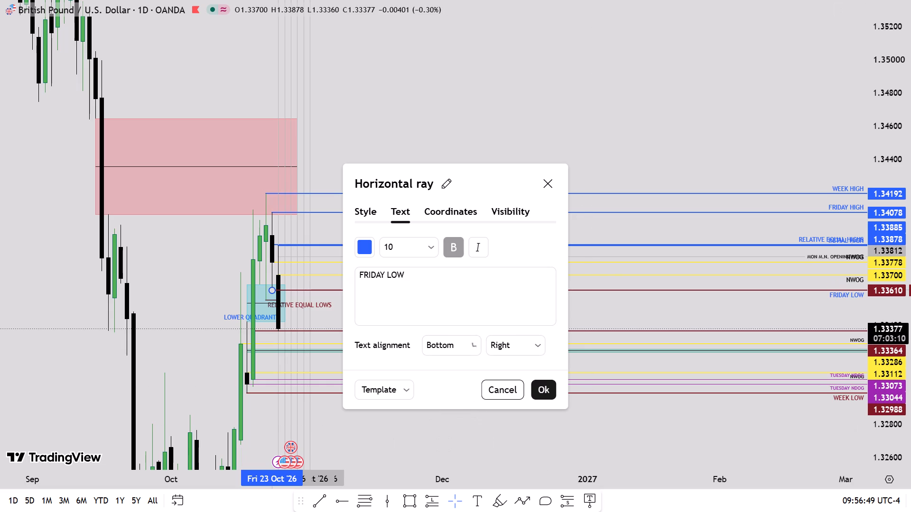
click(362, 251)
click(365, 368)
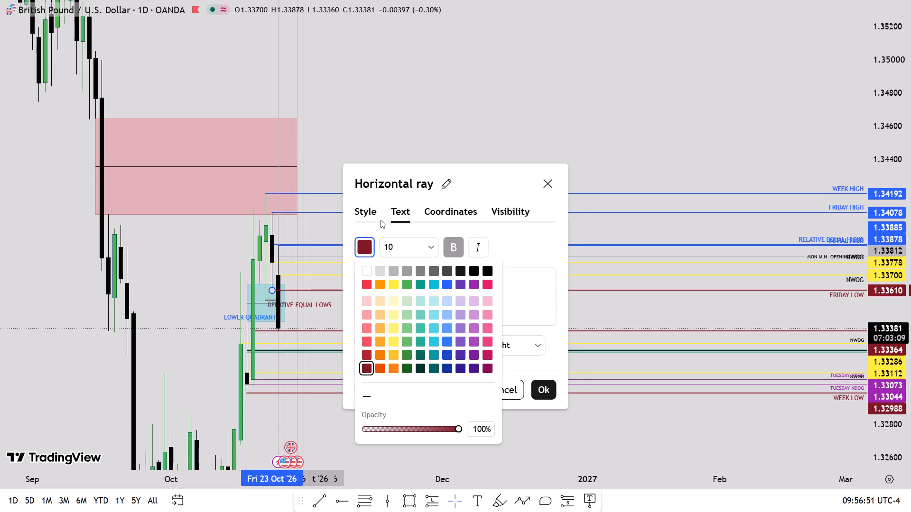
Thin the FRIDAY LOW ray to 1px and reduce its label's font size.
click(364, 211)
click(386, 244)
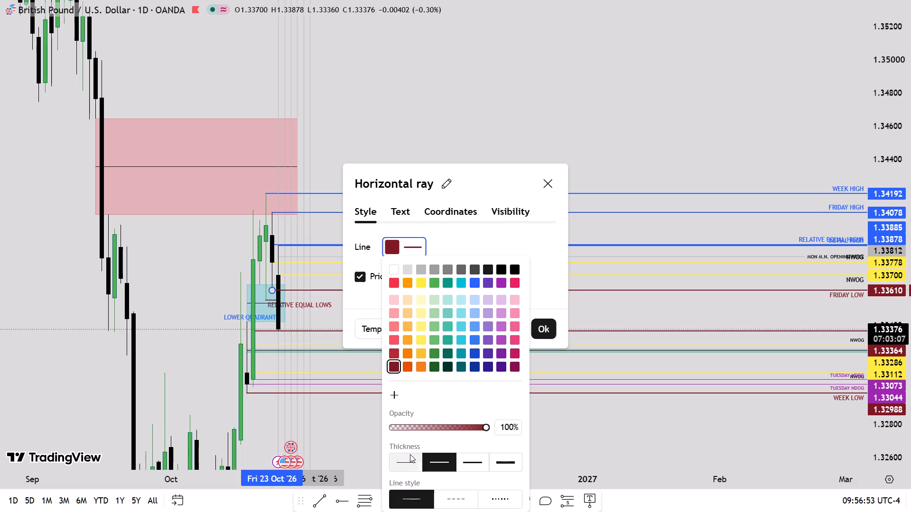
click(409, 454)
click(399, 211)
click(411, 245)
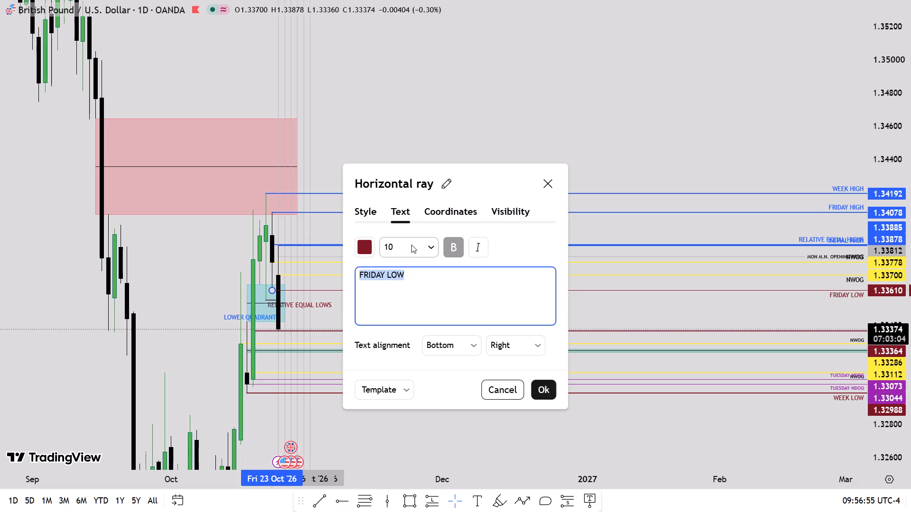
click(413, 267)
click(535, 389)
click(574, 302)
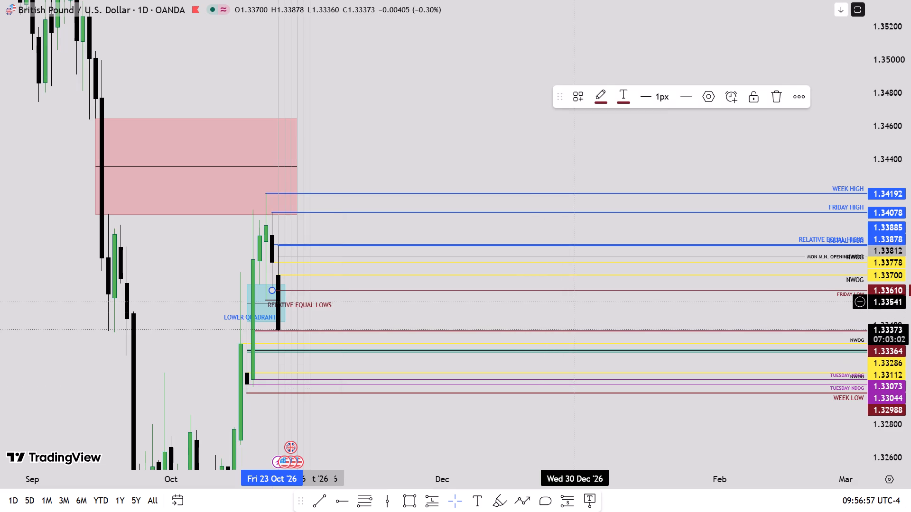
Switch the GBPUSD chart to the 1-minute timeframe.
key(1)
key(Return)
Move the FRIDAY LOW ray's start point to the Fri 23 Oct swing low at about 13:21.
scroll(574, 302, down, 5)
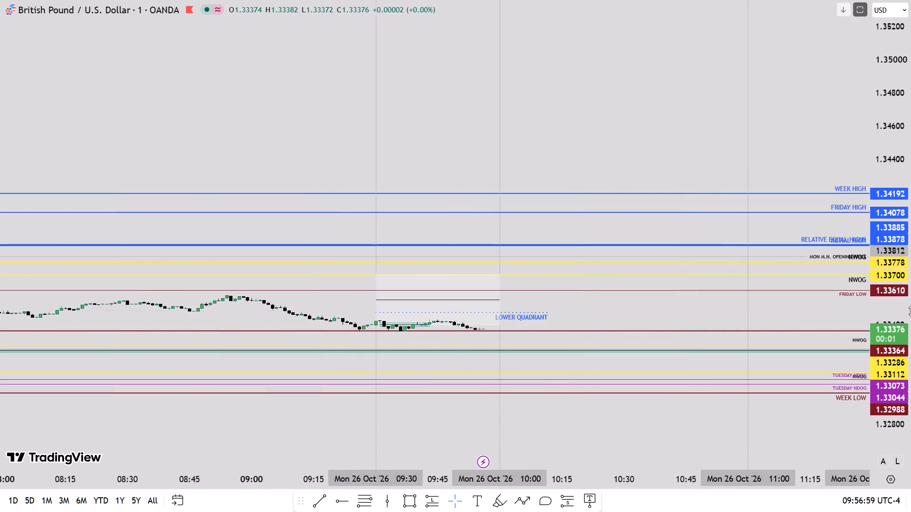
scroll(910, 311, up, 9)
scroll(762, 320, down, 5)
scroll(762, 320, up, 1)
scroll(762, 320, down, 8)
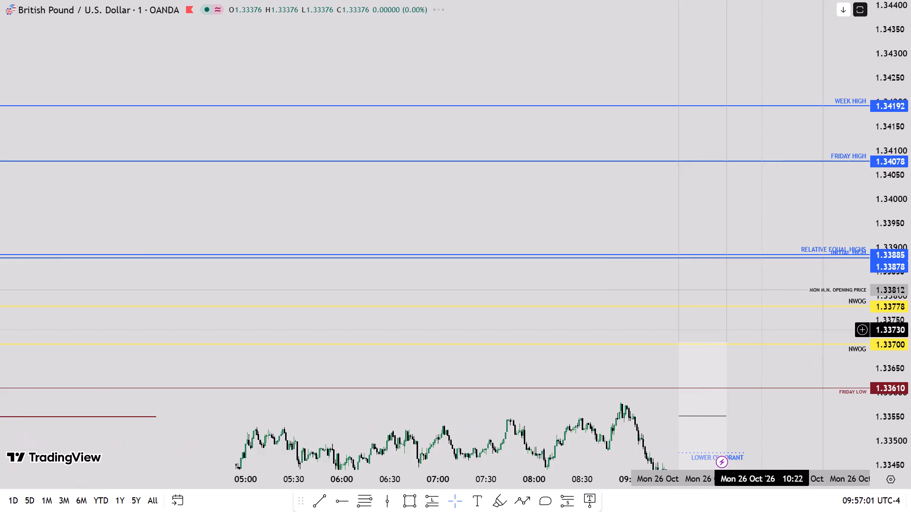
scroll(743, 366, down, 20)
scroll(743, 366, down, 11)
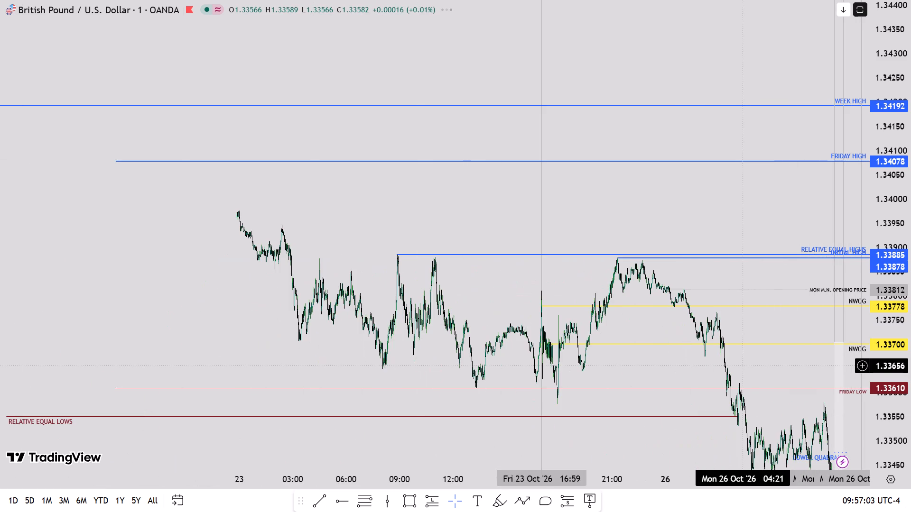
scroll(743, 366, down, 3)
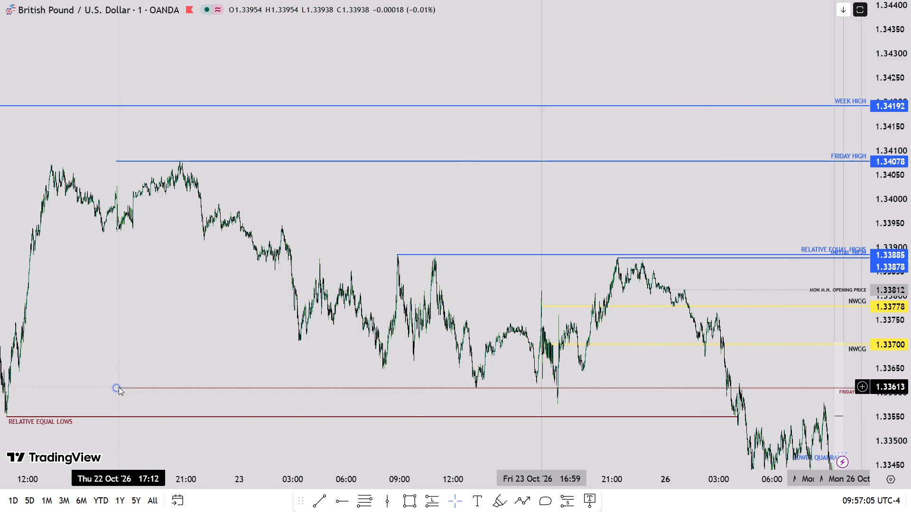
drag(119, 387, 477, 387)
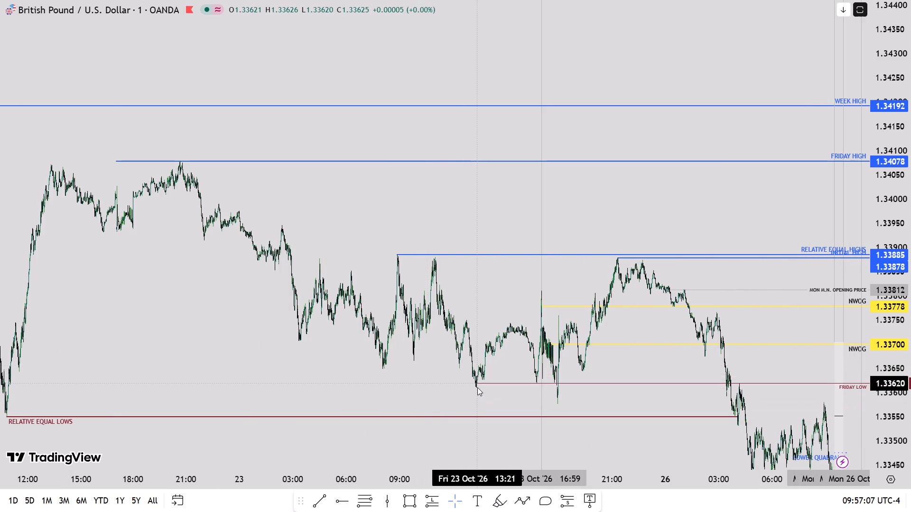
drag(477, 387, 477, 388)
Snap the FRIDAY LOW ray's start point to the low of the Fri 23 Oct 13:20 candle at 1.33610.
drag(477, 396, 501, 295)
scroll(910, 370, up, 10)
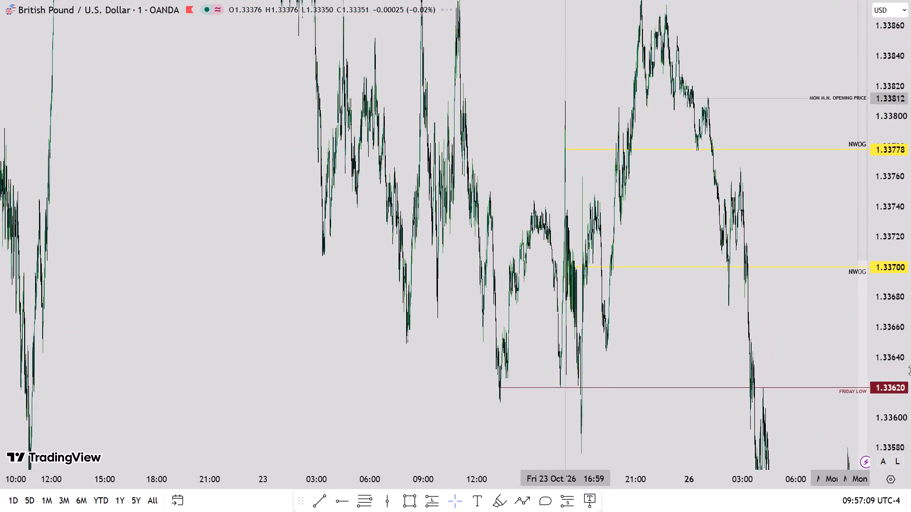
scroll(430, 422, up, 10)
drag(212, 402, 464, 223)
scroll(379, 359, up, 6)
scroll(378, 357, down, 1)
scroll(378, 357, up, 2)
drag(148, 315, 628, 333)
scroll(477, 367, up, 10)
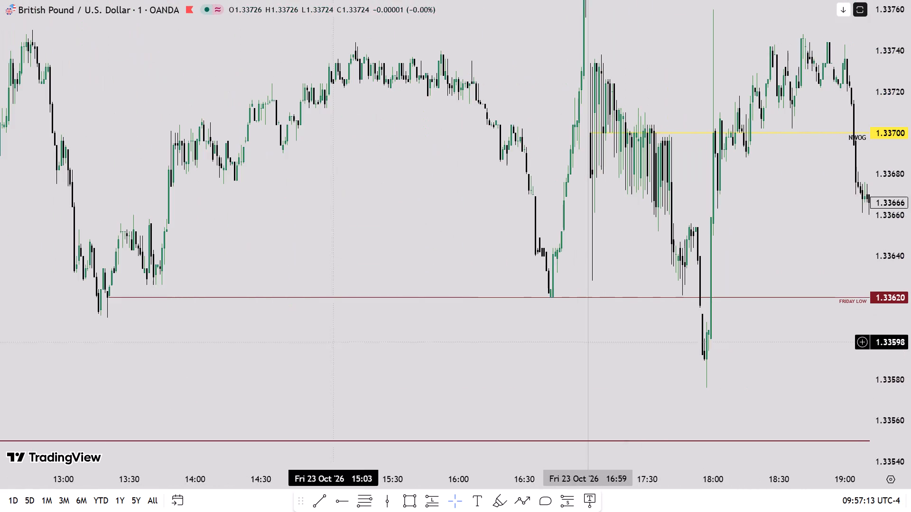
drag(110, 297, 108, 319)
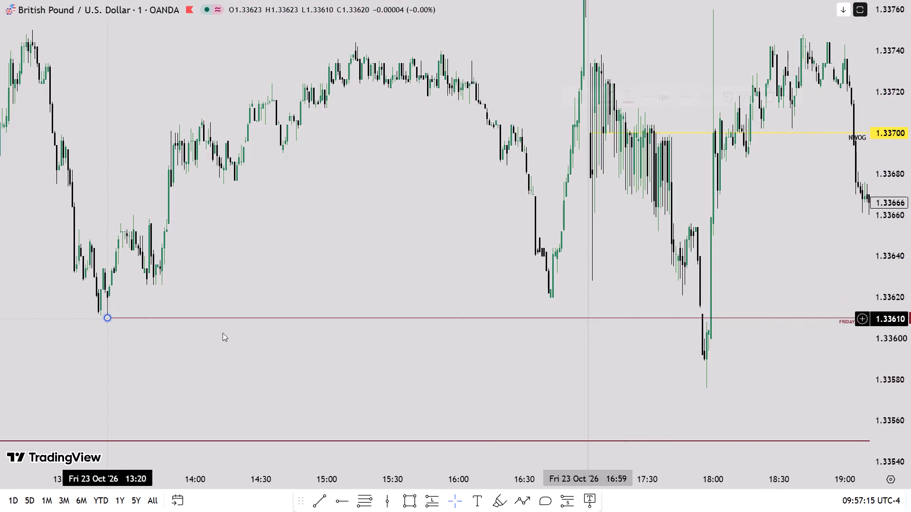
Examine the 1-minute price action from 22 to 26 Oct against the Friday high, Friday low and week levels.
scroll(910, 333, down, 6)
scroll(538, 406, down, 8)
scroll(910, 400, down, 4)
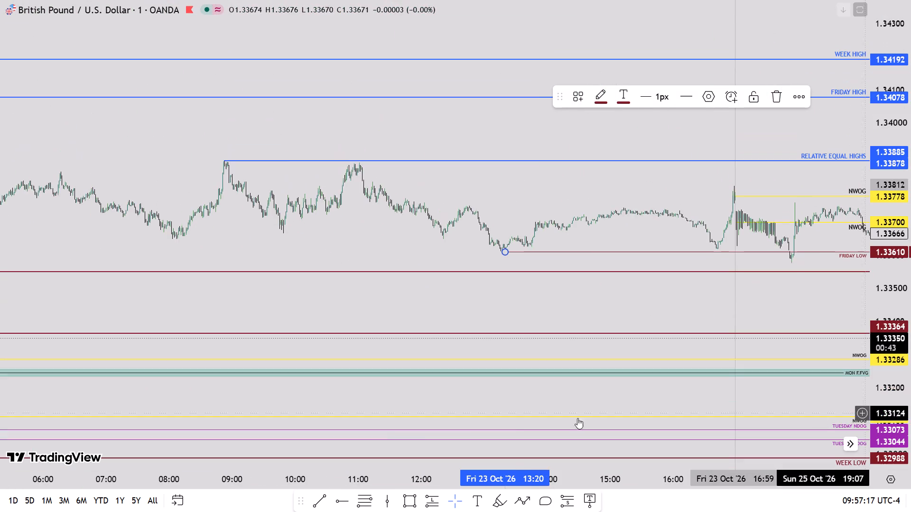
scroll(532, 418, down, 5)
drag(167, 172, 299, 228)
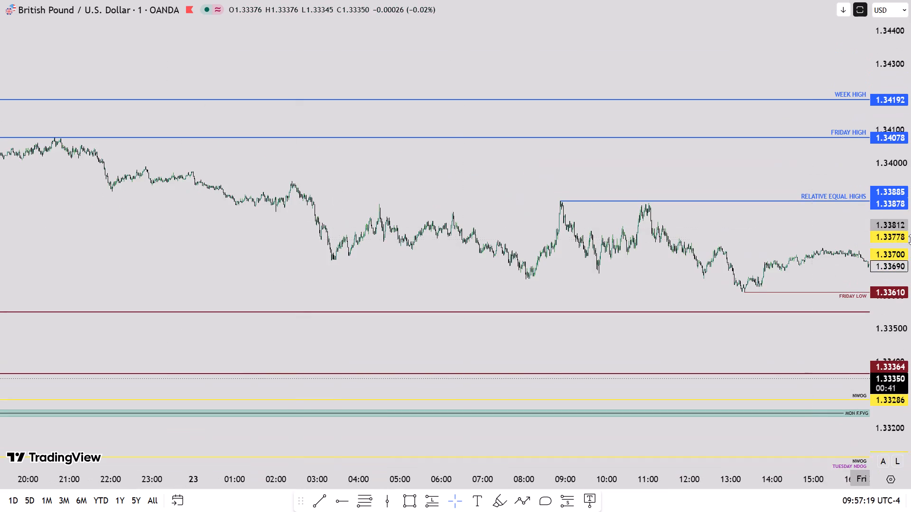
scroll(910, 239, down, 4)
scroll(709, 295, down, 15)
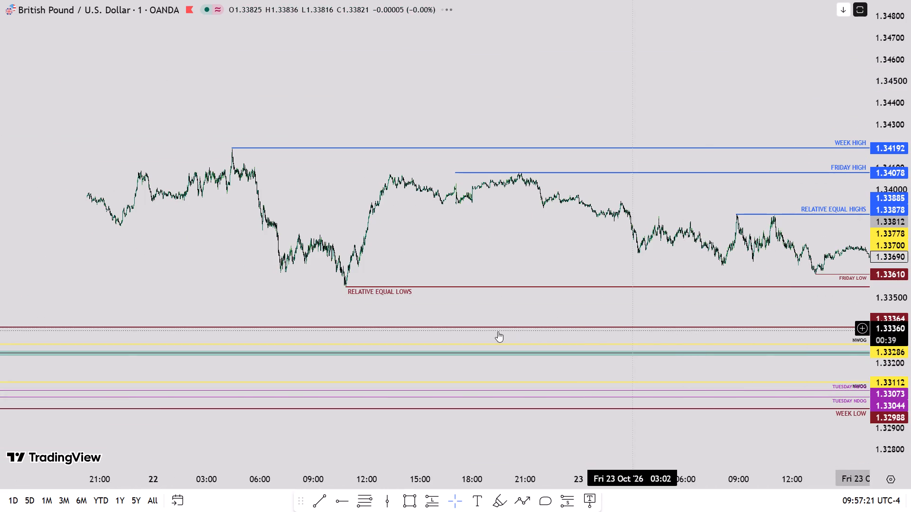
drag(567, 307, 0, 266)
scroll(910, 280, up, 2)
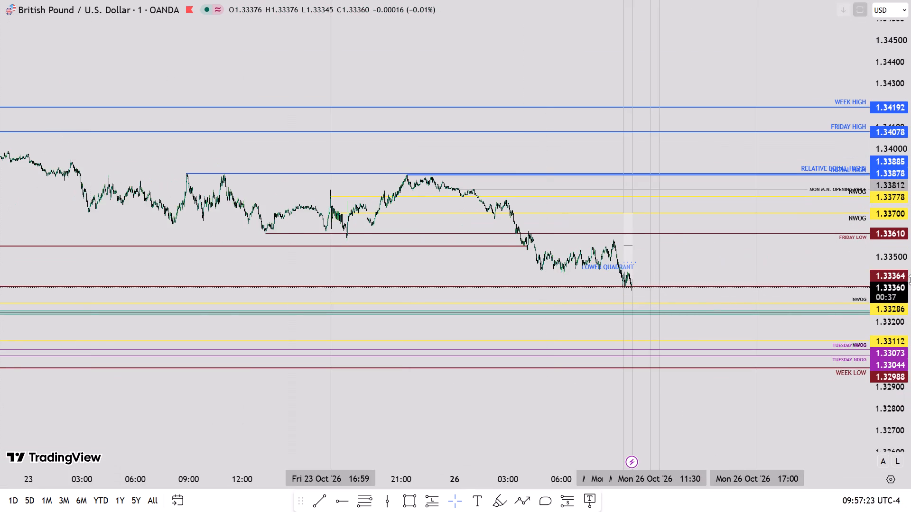
Label the horizontal ray at 1.33364 RELATIVE EQUAL LOWS, with the text bottom-aligned and coloured dark red.
scroll(910, 280, up, 7)
scroll(910, 351, up, 15)
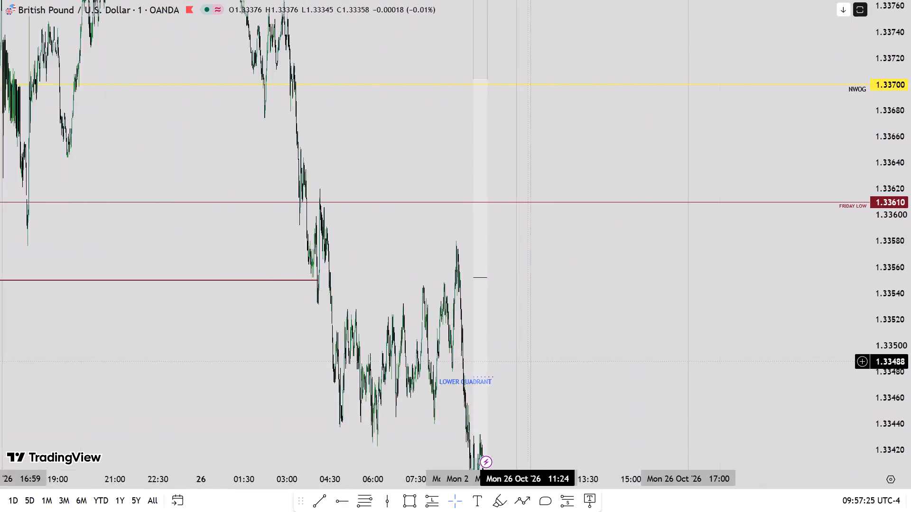
scroll(528, 362, up, 6)
drag(427, 381, 654, 174)
scroll(595, 329, up, 7)
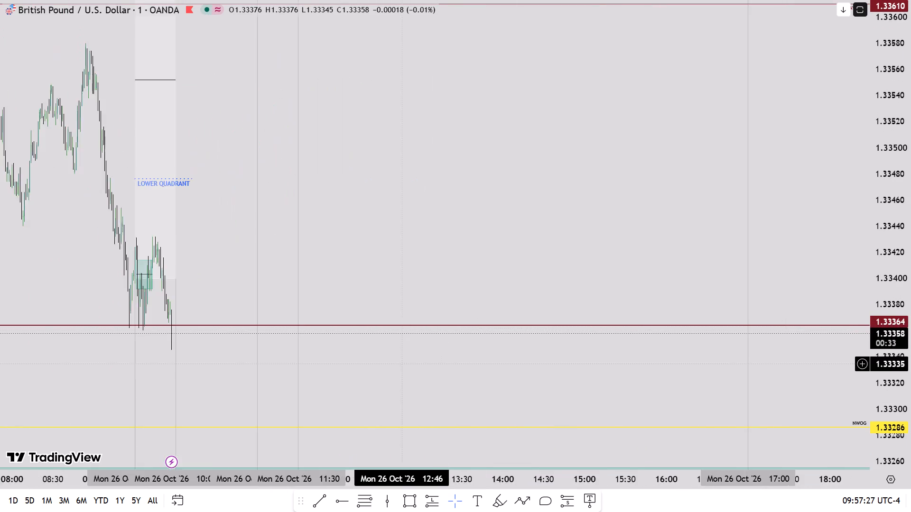
scroll(402, 364, up, 4)
drag(306, 373, 832, 357)
scroll(722, 371, up, 4)
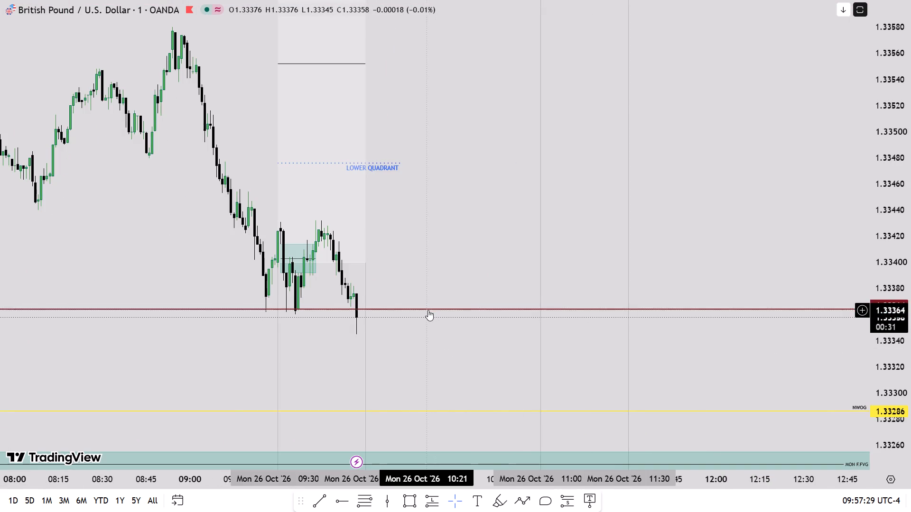
double_click(428, 310)
click(414, 263)
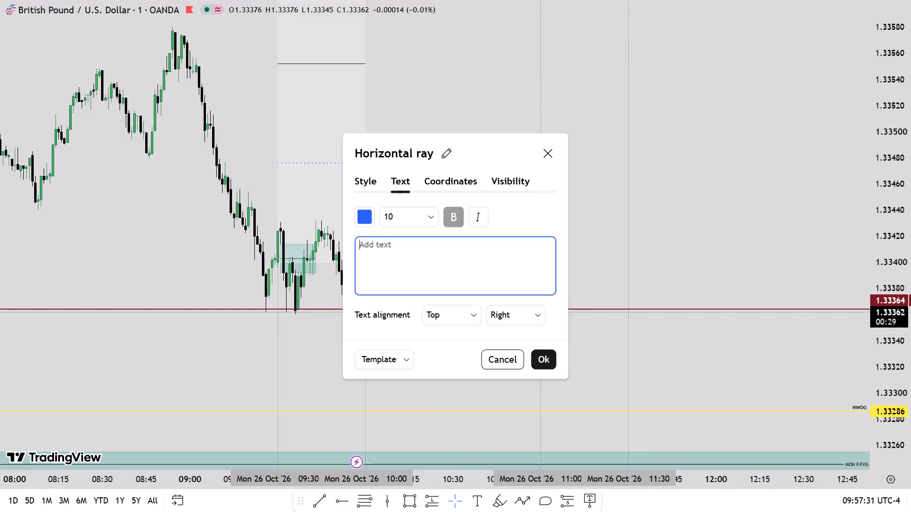
text(RELATIVE EQUAL LOWS)
click(455, 311)
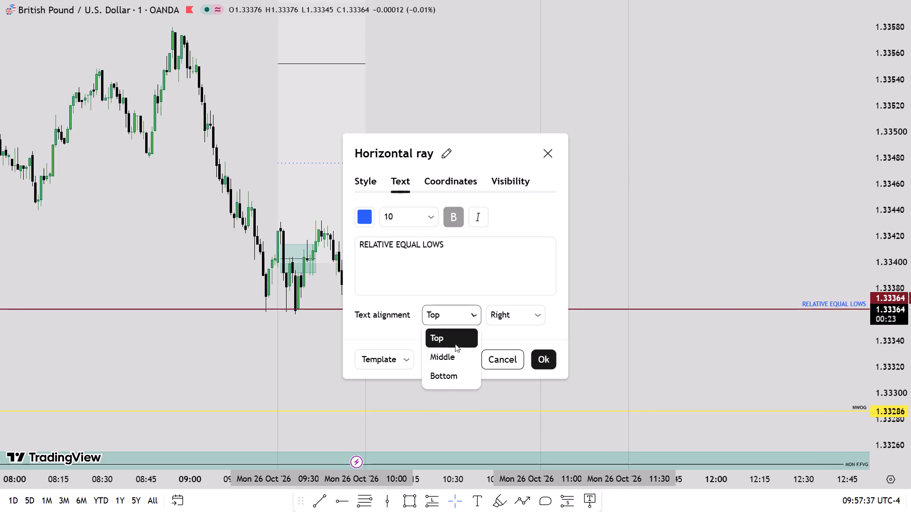
click(449, 374)
click(370, 226)
click(364, 336)
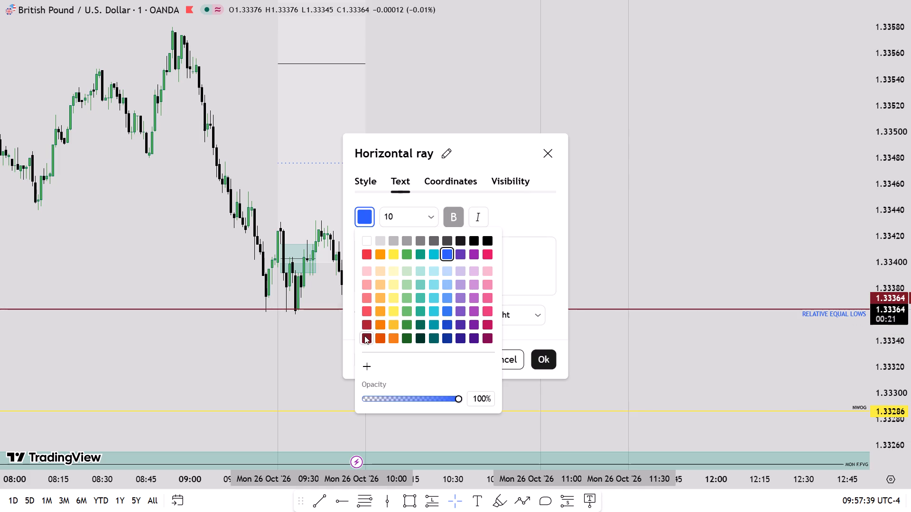
click(547, 354)
click(586, 361)
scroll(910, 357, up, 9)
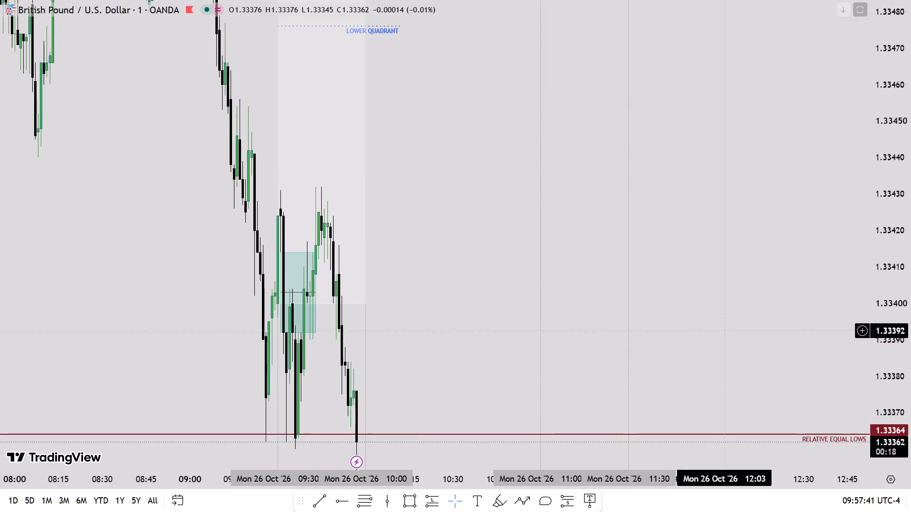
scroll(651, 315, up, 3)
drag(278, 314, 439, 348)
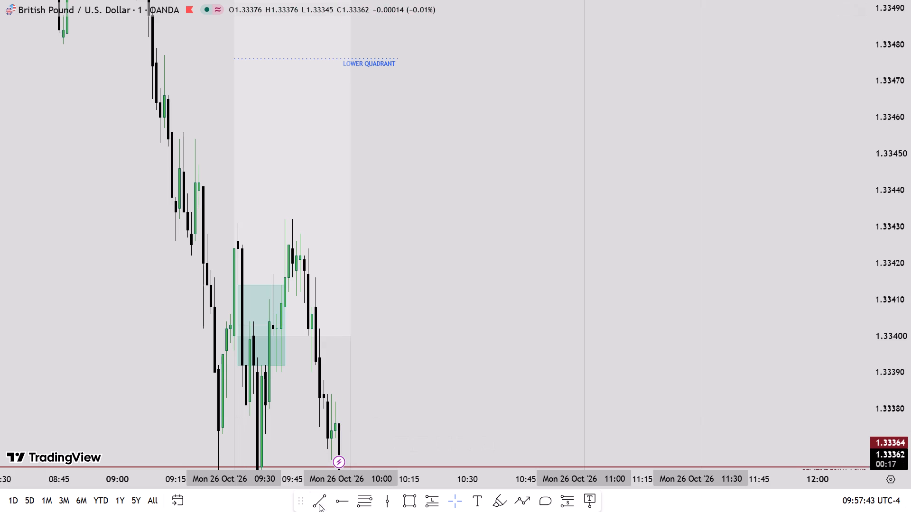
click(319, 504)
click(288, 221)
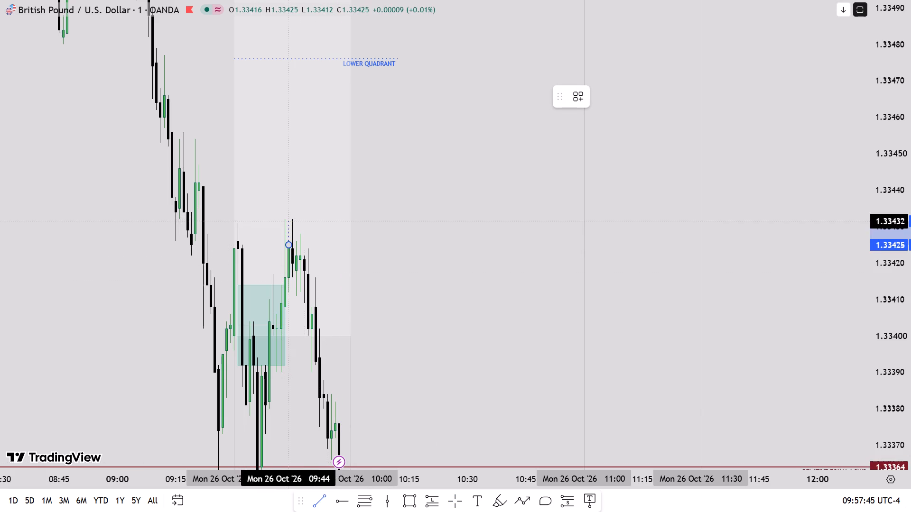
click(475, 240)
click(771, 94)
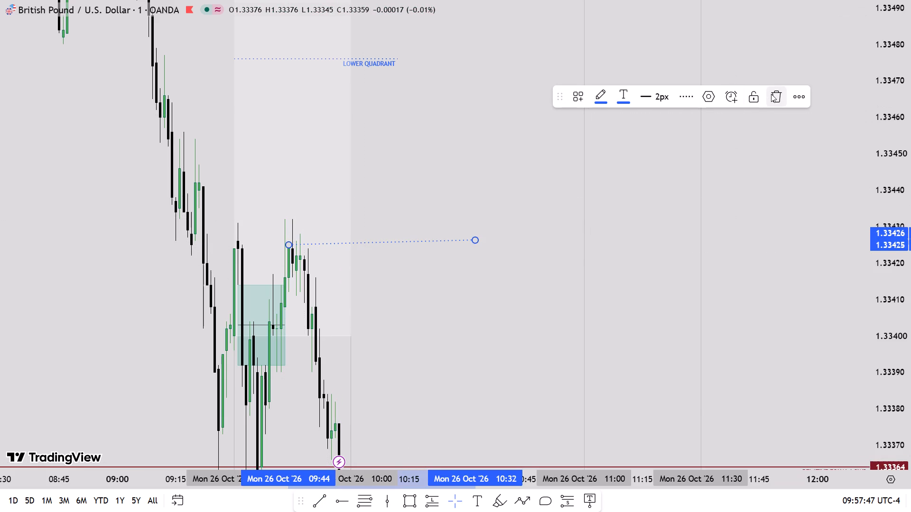
Draw a solid horizontal trend line at 1.33432 from 09:30 to about 10:36 on Mon 26 Oct.
click(321, 493)
click(284, 218)
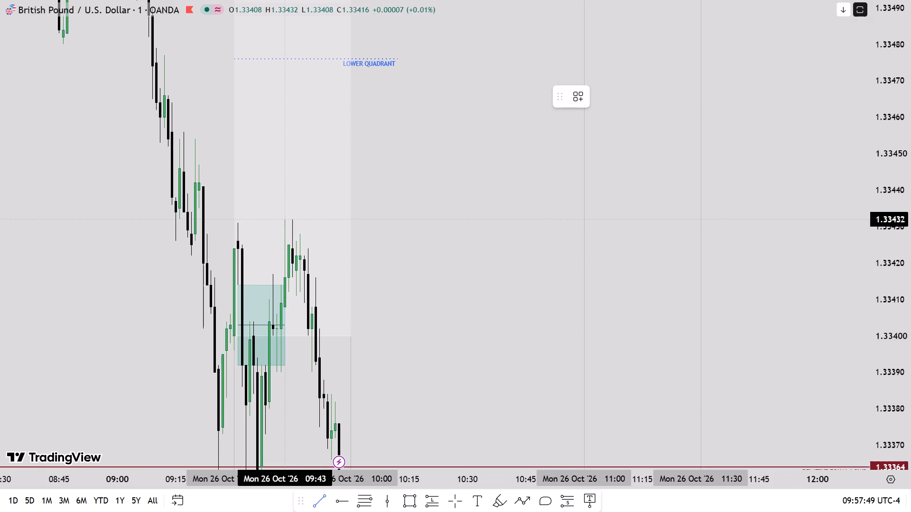
shift+click(492, 238)
click(447, 276)
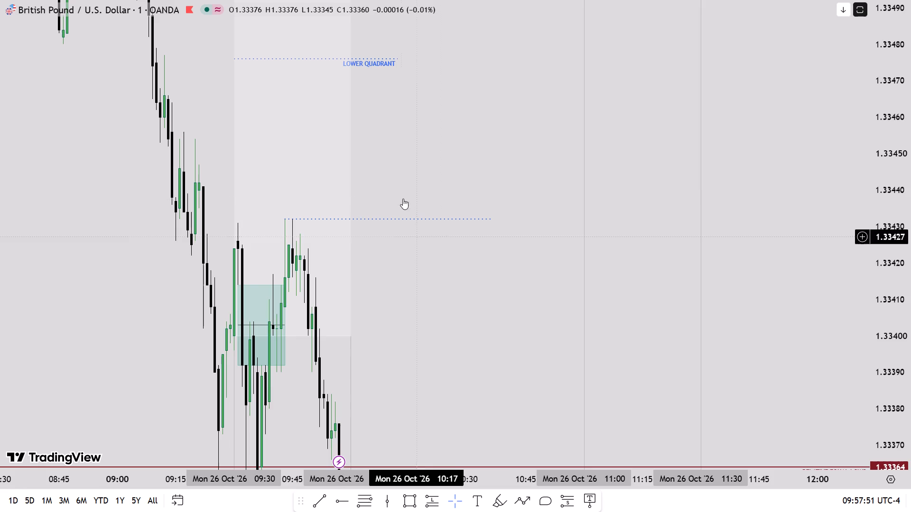
drag(285, 221, 237, 219)
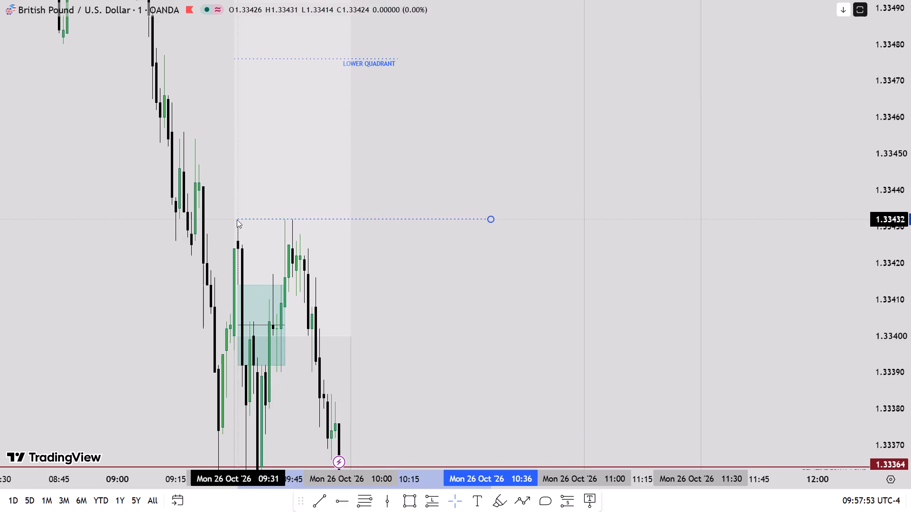
drag(237, 219, 236, 219)
click(687, 95)
click(688, 118)
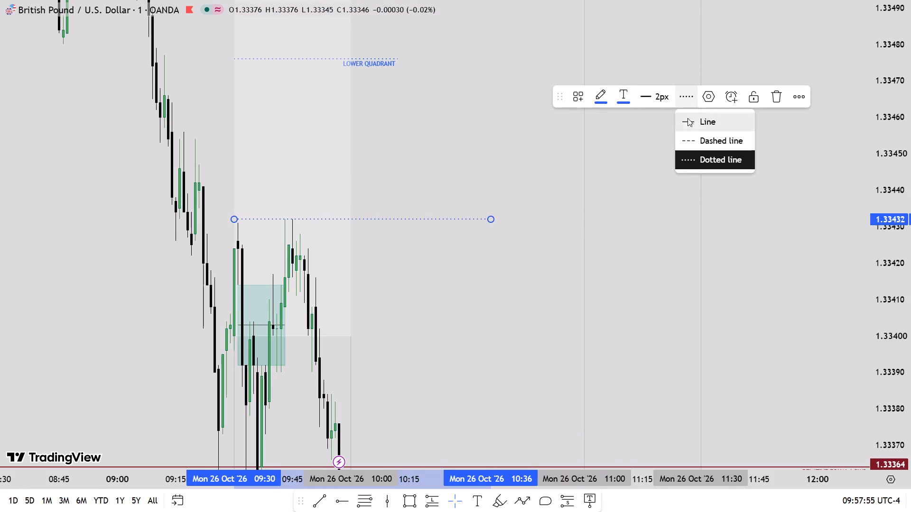
Label the 1.33432 trend line MINOR BUYSIDE LIQUIDITY, aligned to the top and left of the line.
click(713, 97)
click(476, 263)
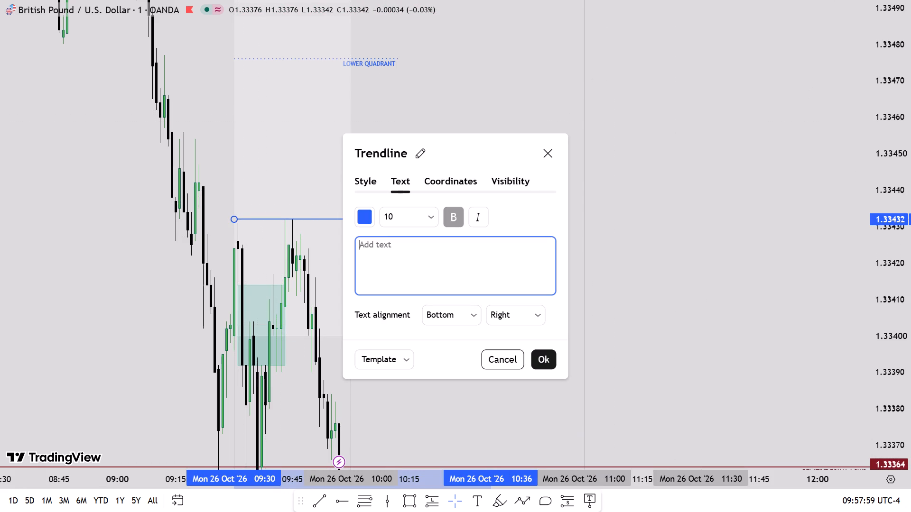
text(MINIO)
key(BackSpace)
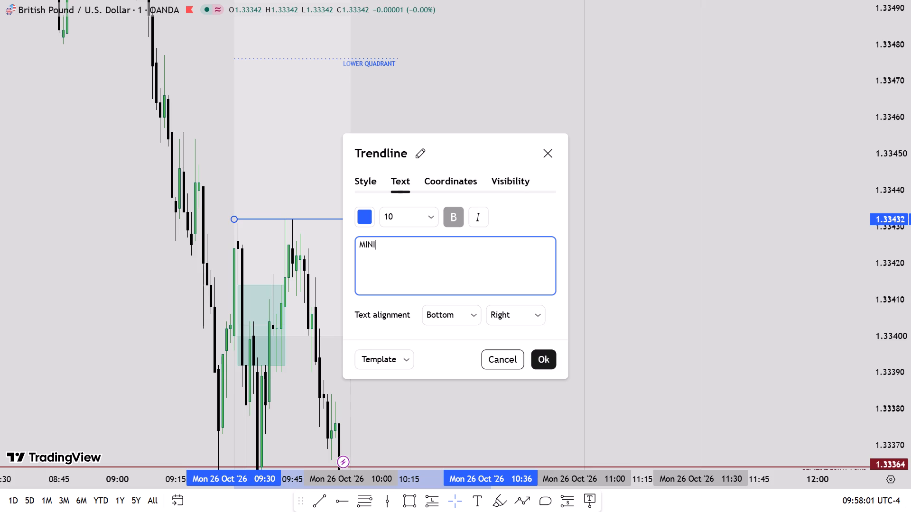
key(BackSpace)
text(OR BUYSIDE LIQ)
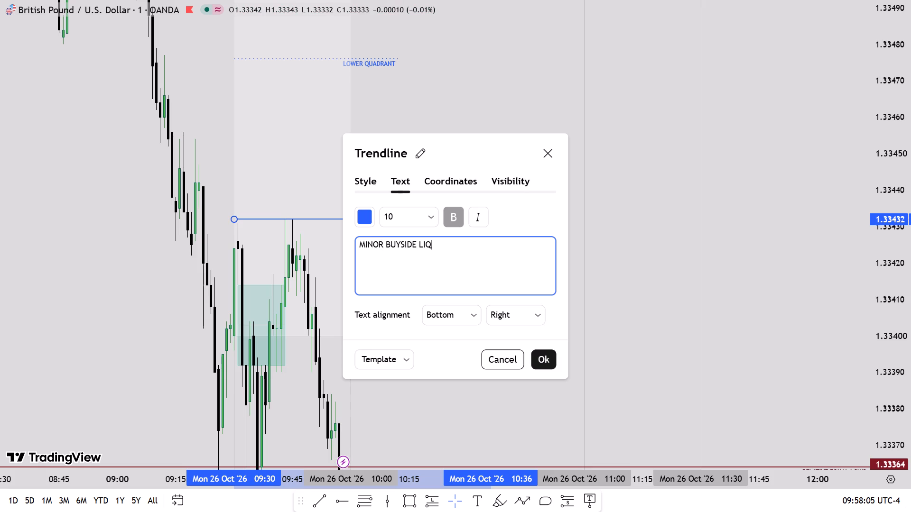
text(UIDITY)
click(459, 314)
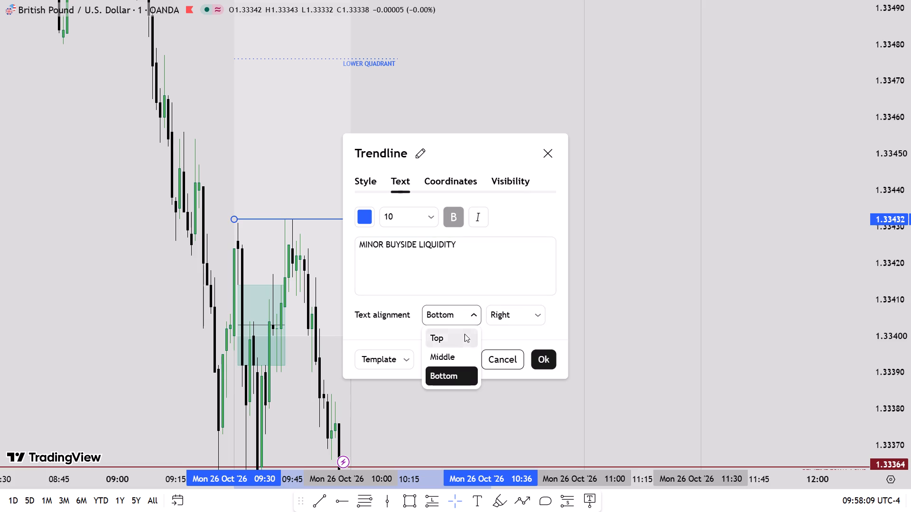
click(465, 334)
click(509, 315)
click(511, 335)
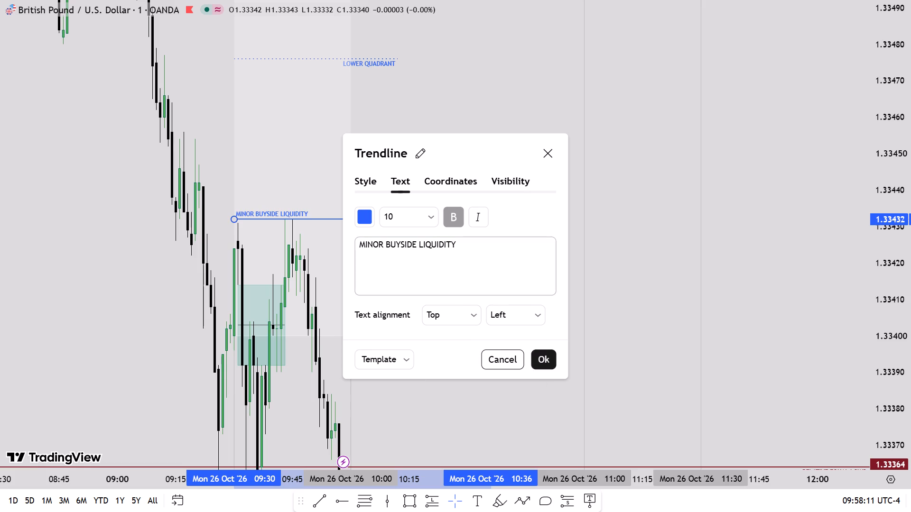
click(553, 359)
Examine the Mon 26 Oct 1-minute price action against the relative equal lows, the NWOG line and the MON F.FVG zone.
scroll(910, 169, down, 4)
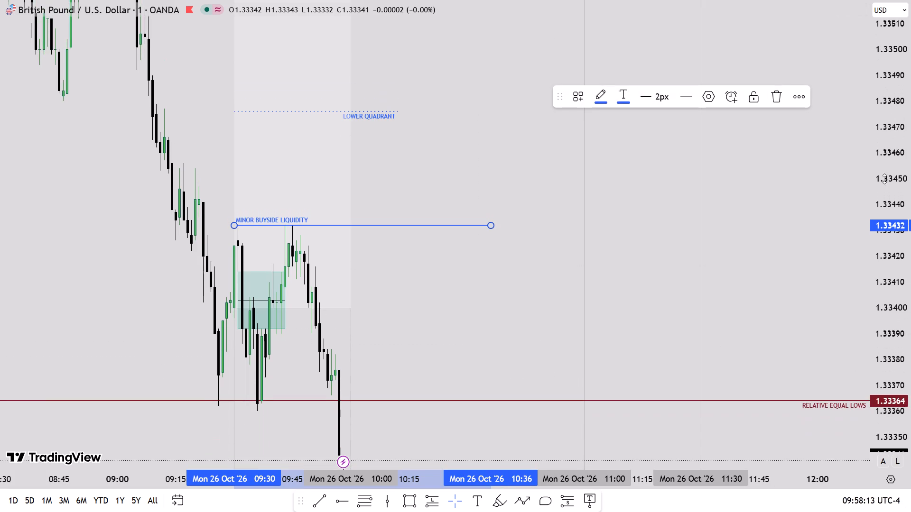
scroll(910, 242, down, 3)
drag(521, 300, 519, 296)
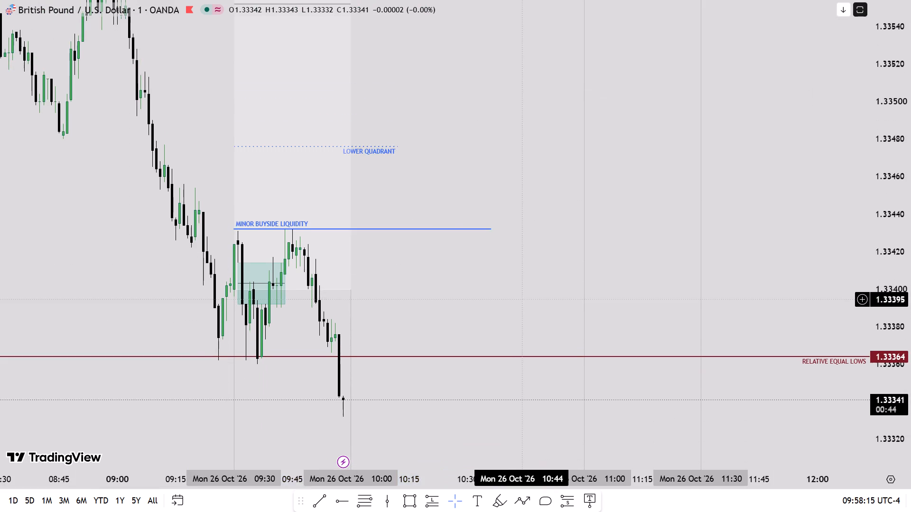
drag(519, 296, 529, 243)
drag(462, 262, 528, 236)
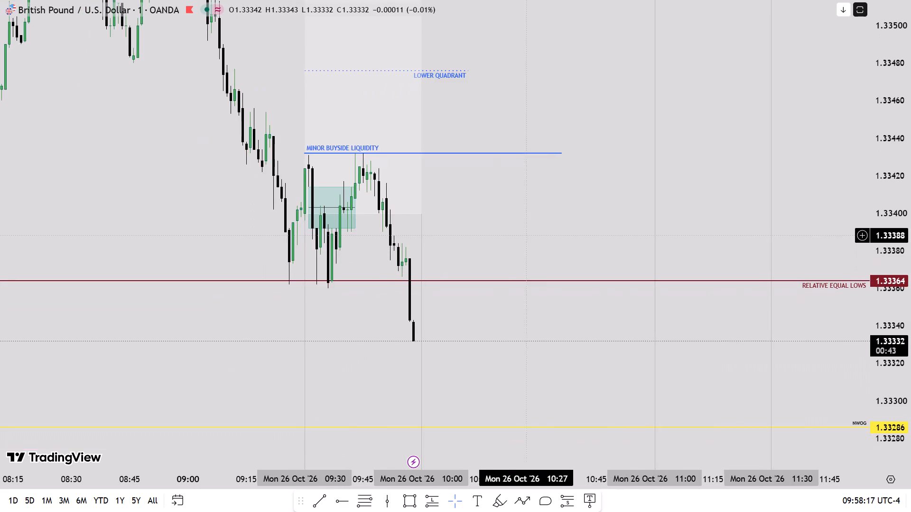
scroll(910, 232, down, 4)
scroll(495, 328, down, 5)
scroll(910, 248, up, 4)
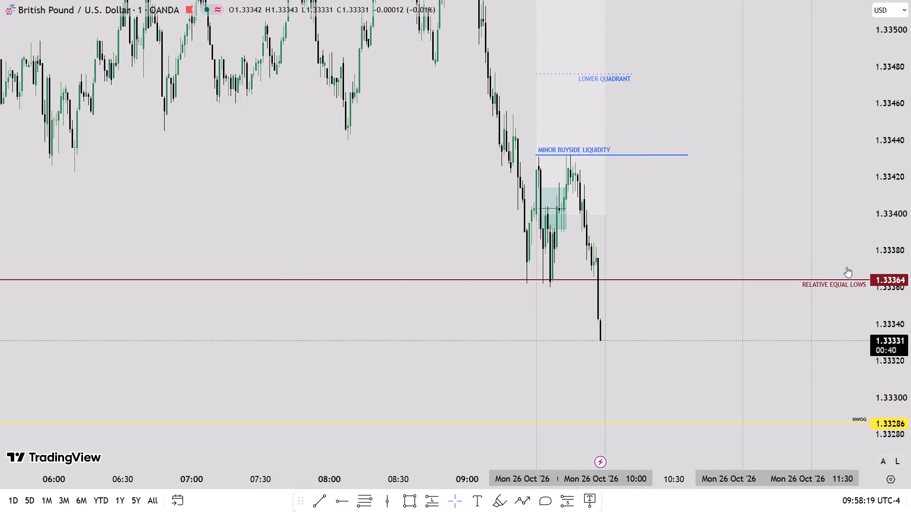
scroll(846, 267, down, 3)
scroll(910, 227, down, 3)
scroll(612, 283, up, 8)
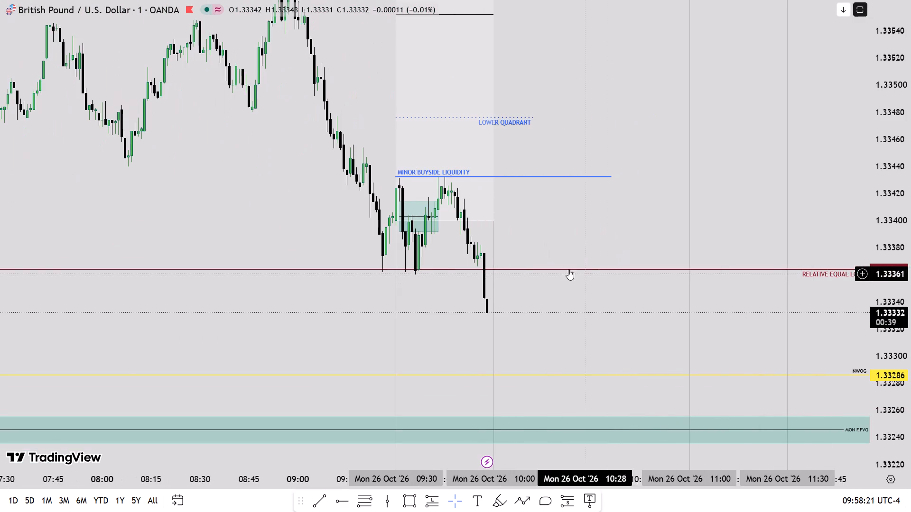
drag(602, 351, 552, 261)
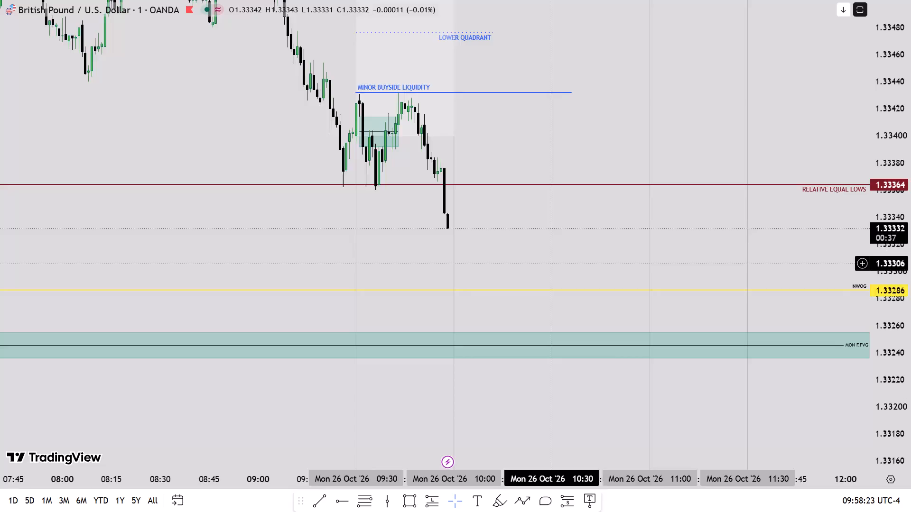
scroll(566, 295, down, 3)
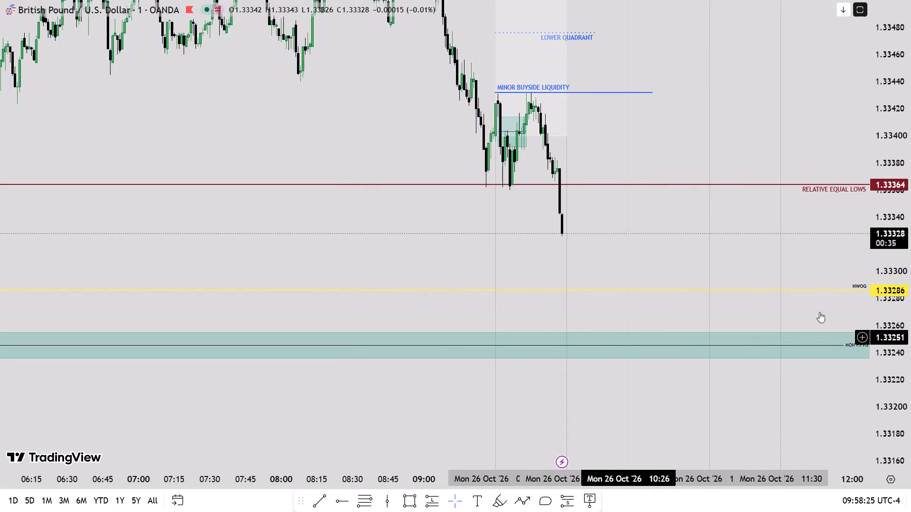
drag(608, 312, 603, 312)
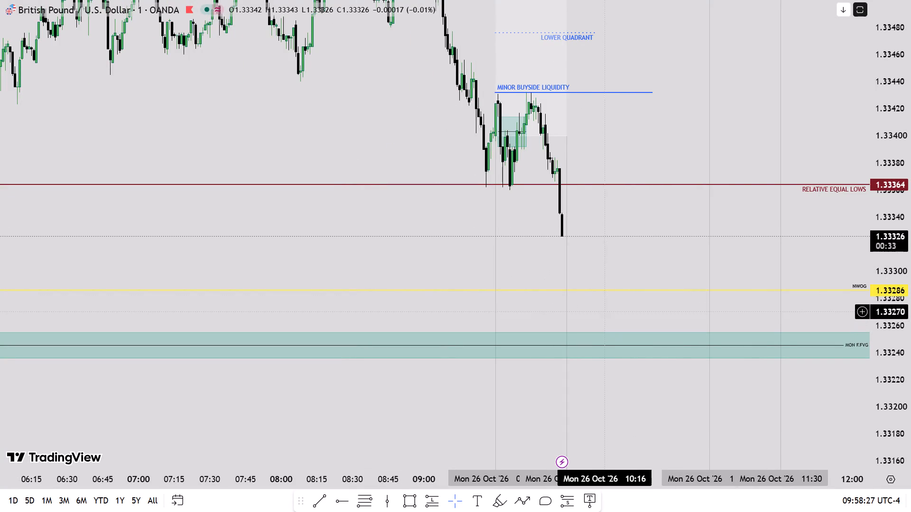
Turn off the rightward extension of the MON F.FVG rectangle.
drag(603, 312, 470, 317)
scroll(457, 336, down, 3)
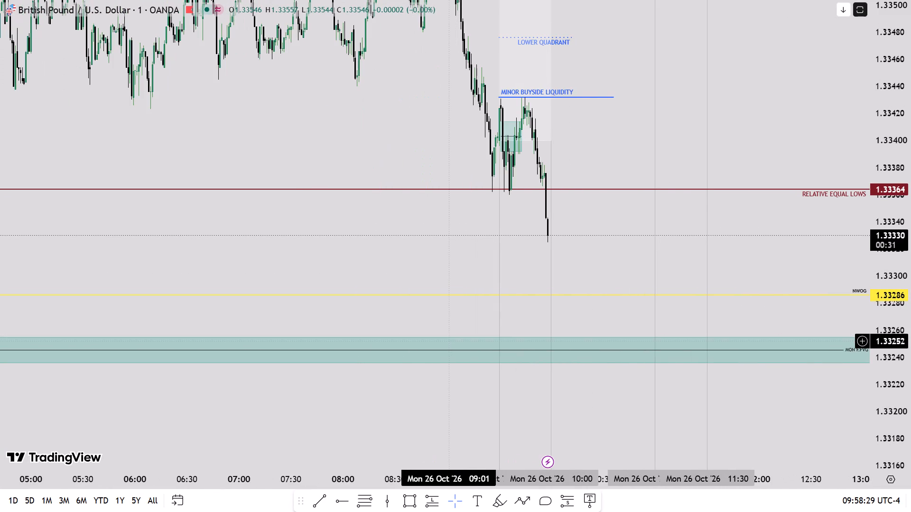
click(448, 341)
click(450, 338)
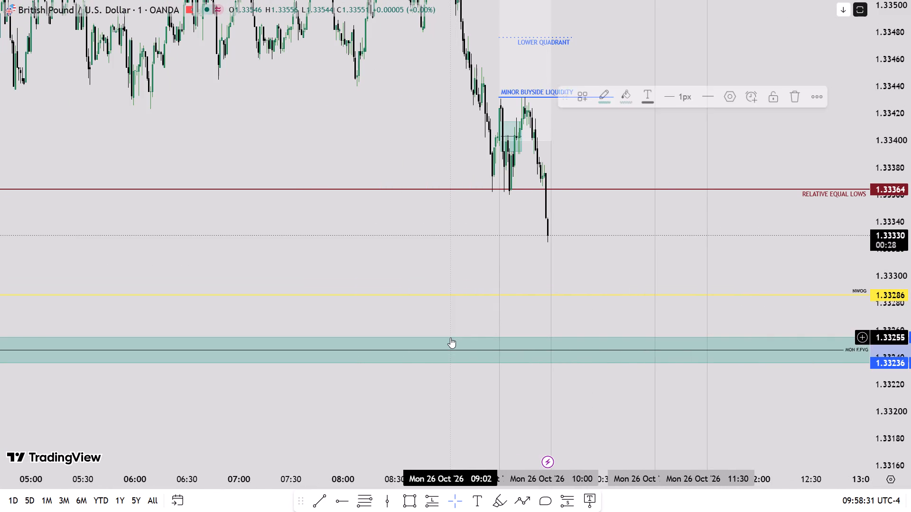
click(734, 99)
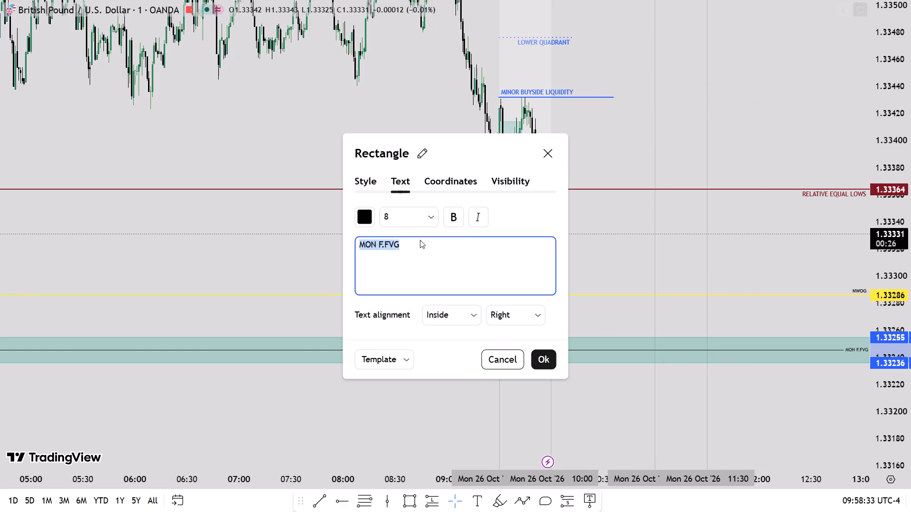
click(370, 180)
click(439, 210)
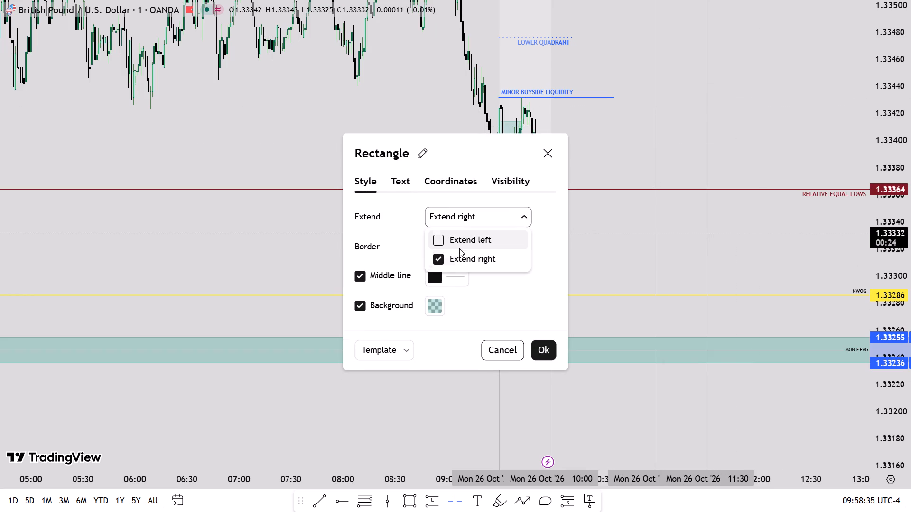
click(452, 265)
click(543, 350)
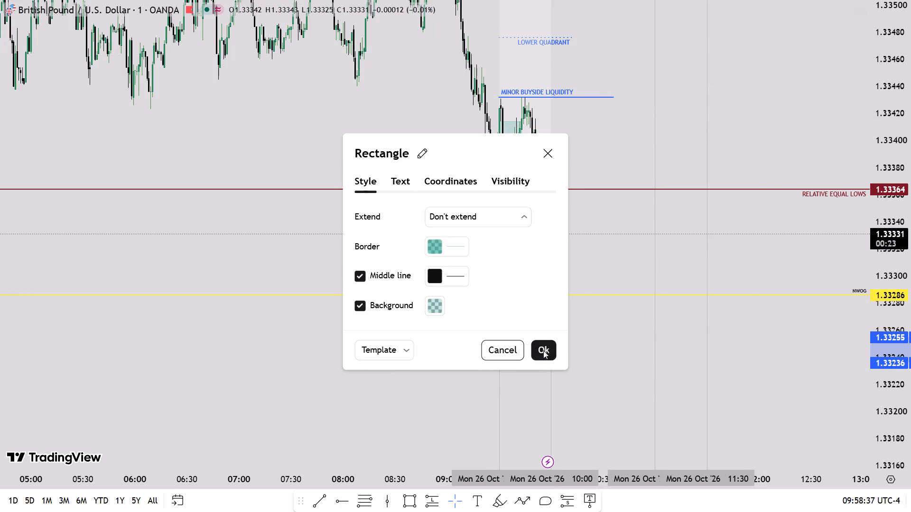
Stretch the MON F.FVG rectangle's right edge from 19 Oct to about 12:20 on Mon 26 Oct, keeping its price range.
scroll(362, 408, down, 20)
scroll(362, 408, down, 9)
scroll(362, 408, up, 1)
scroll(362, 408, down, 15)
drag(200, 367, 720, 367)
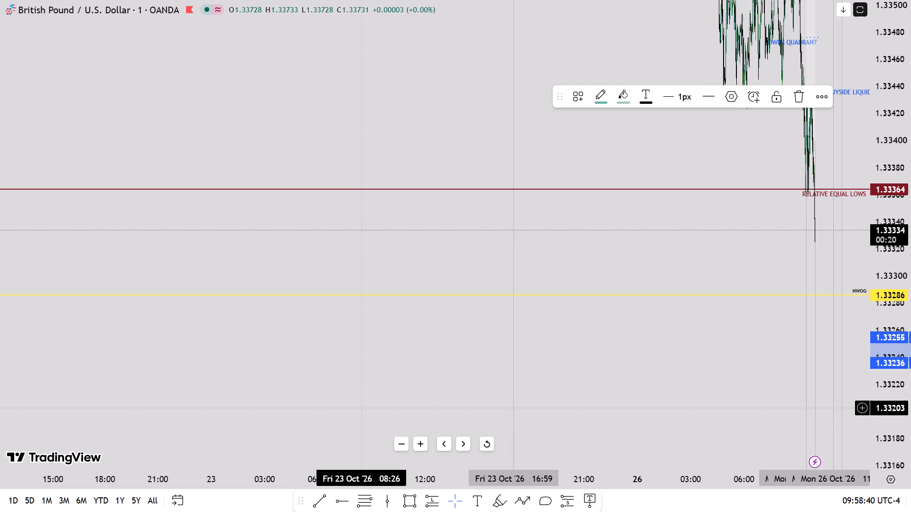
drag(115, 350, 836, 347)
drag(190, 346, 523, 353)
drag(159, 348, 546, 348)
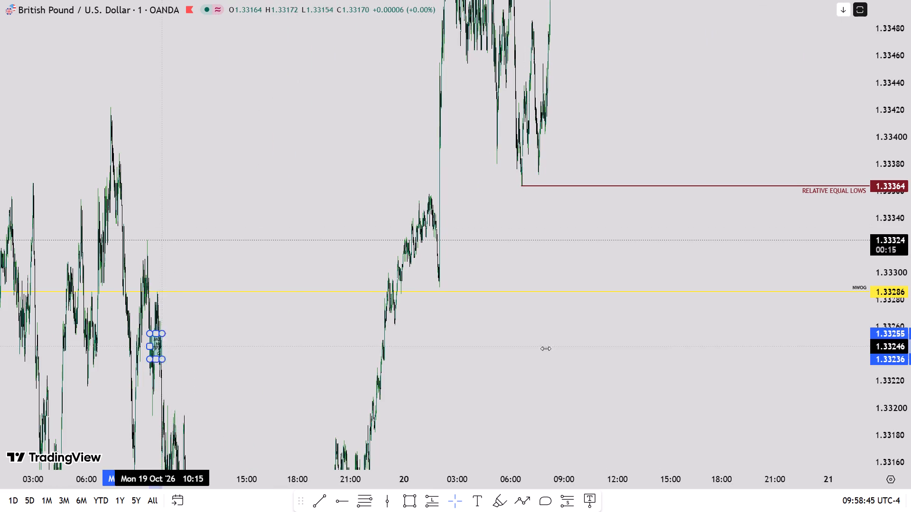
drag(546, 348, 860, 348)
drag(741, 377, 0, 289)
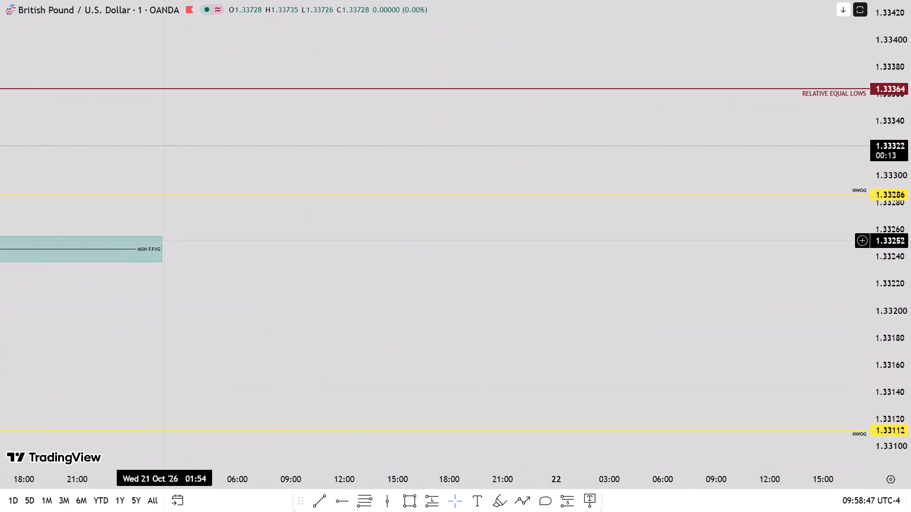
drag(163, 247, 910, 251)
drag(725, 306, 130, 369)
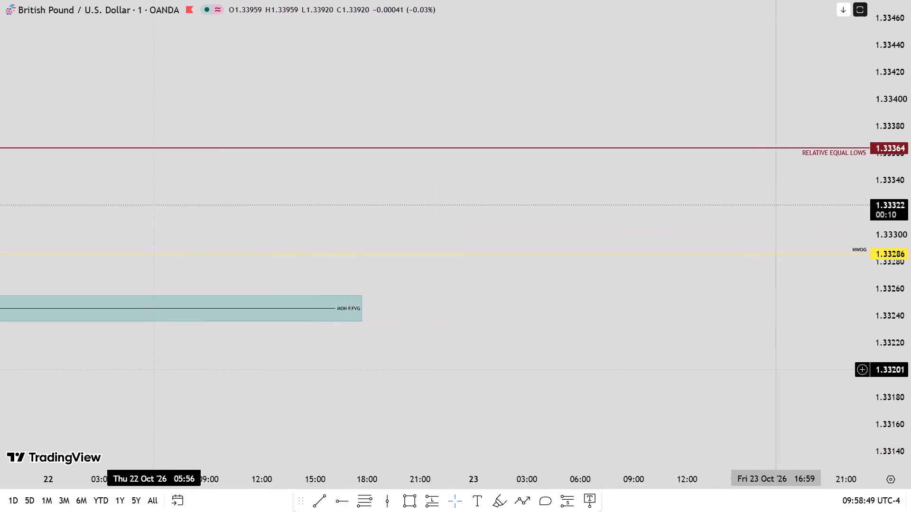
drag(337, 311, 831, 311)
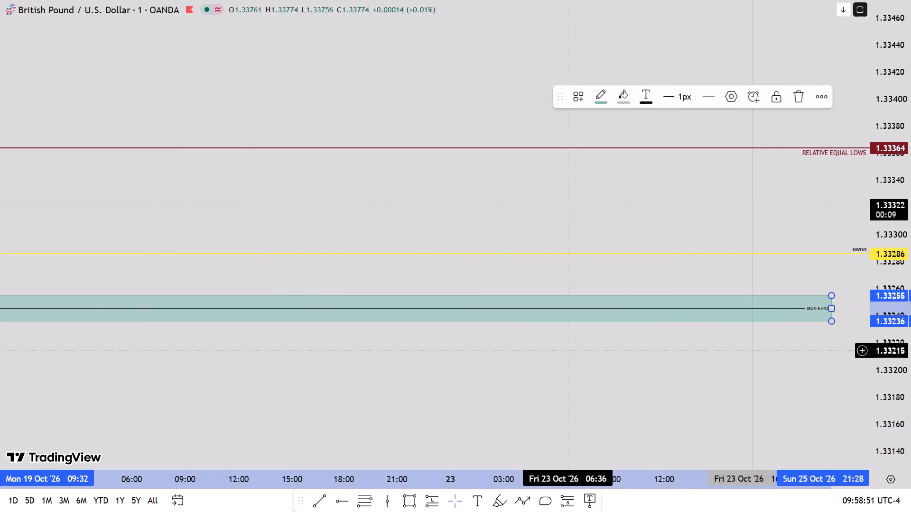
drag(567, 350, 0, 339)
drag(286, 297, 548, 297)
Examine the Mon 26 Oct 1-minute price action against the relative equal lows, the NWOG line and the stretched MON F.FVG zone.
scroll(454, 330, up, 12)
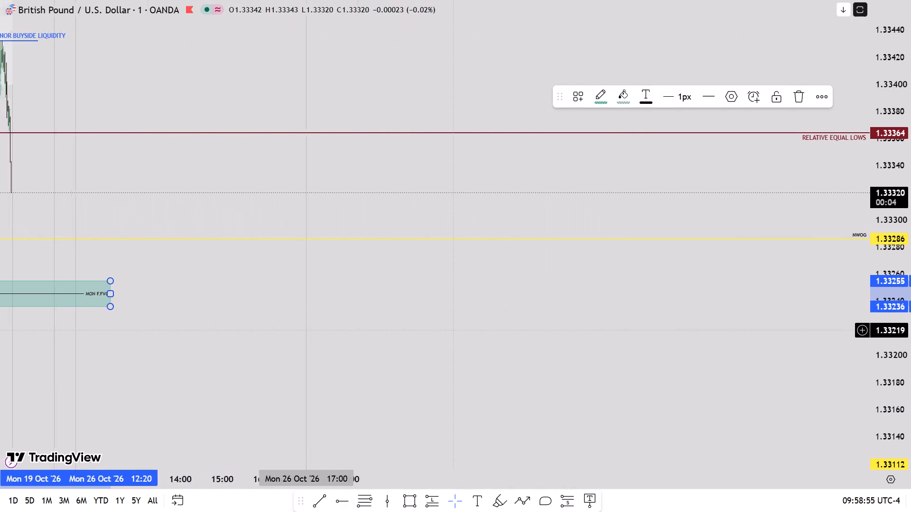
scroll(454, 330, up, 7)
scroll(335, 328, up, 5)
drag(304, 329, 764, 350)
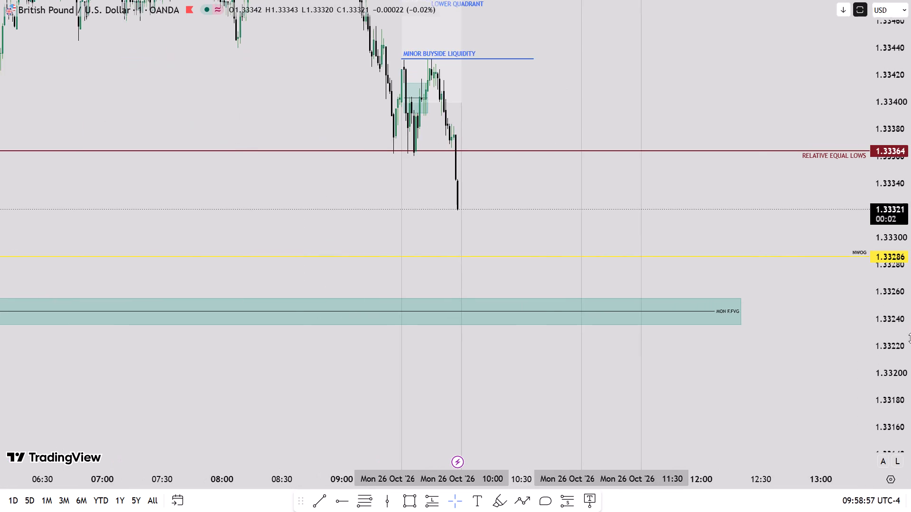
scroll(910, 334, up, 5)
scroll(431, 338, up, 4)
drag(381, 325, 528, 364)
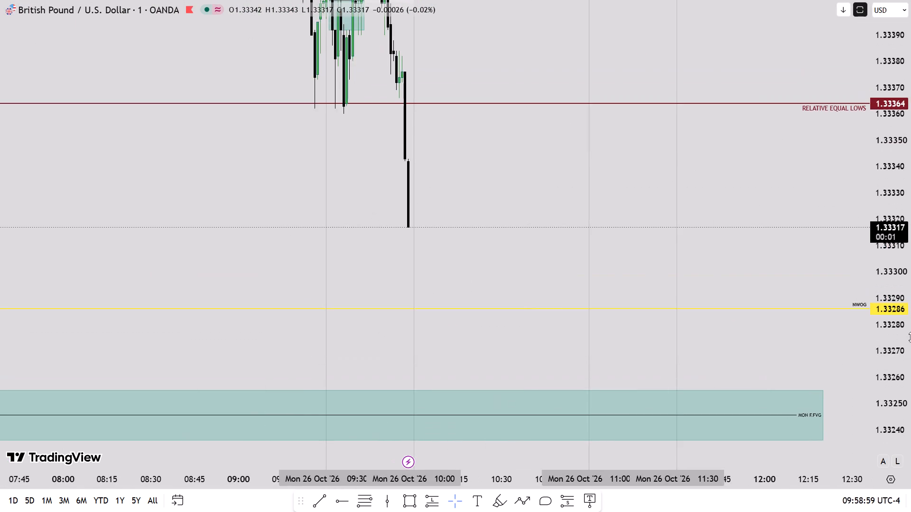
scroll(910, 337, down, 4)
drag(453, 200, 469, 263)
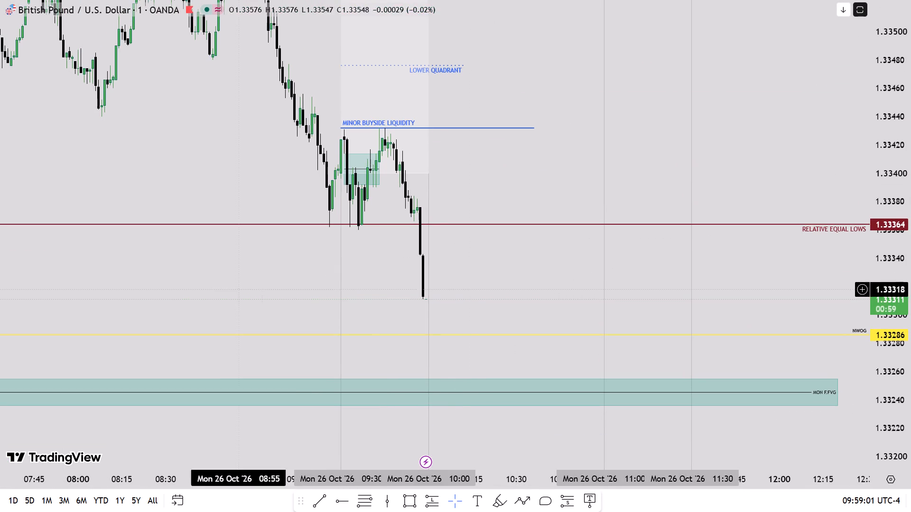
Switch the chart to the 5-minute interval and examine the Mon 26 Oct sell-off against the NWOG line and MON F.FVG zone.
key(1)
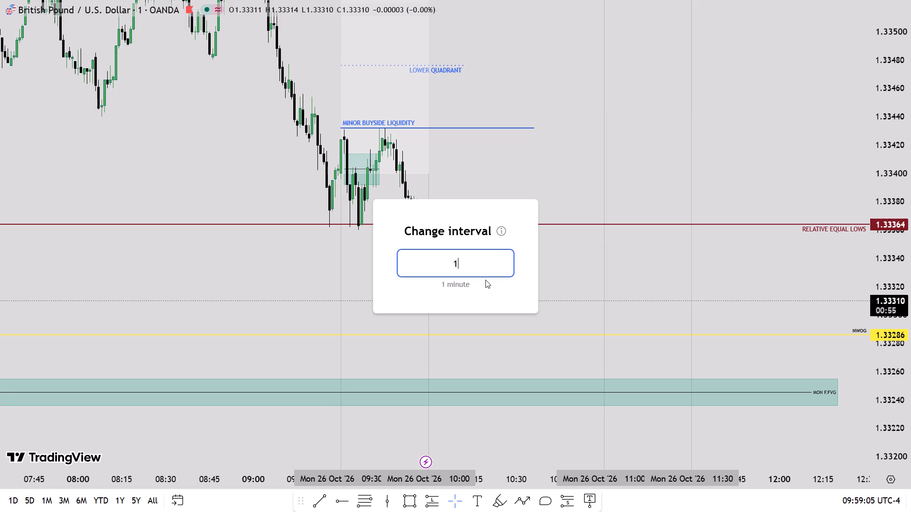
key(BackSpace)
key(5)
key(Return)
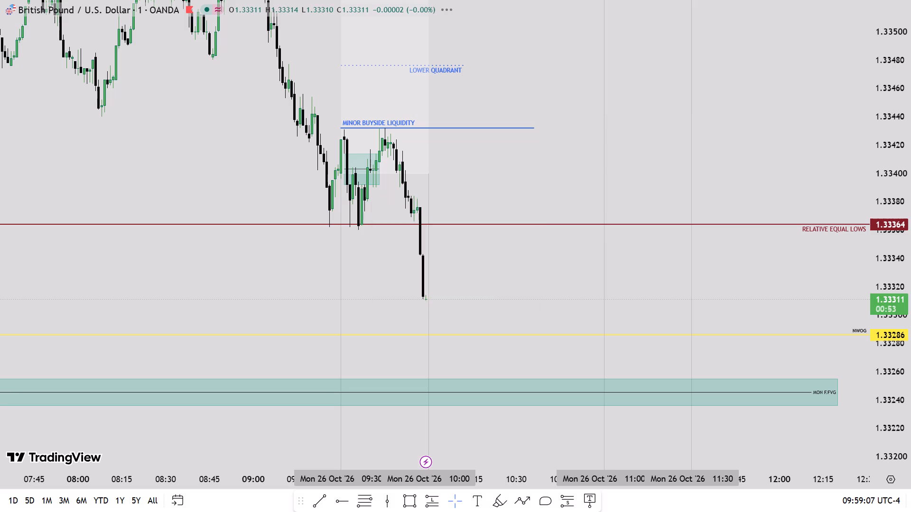
scroll(395, 279, up, 5)
scroll(910, 265, down, 4)
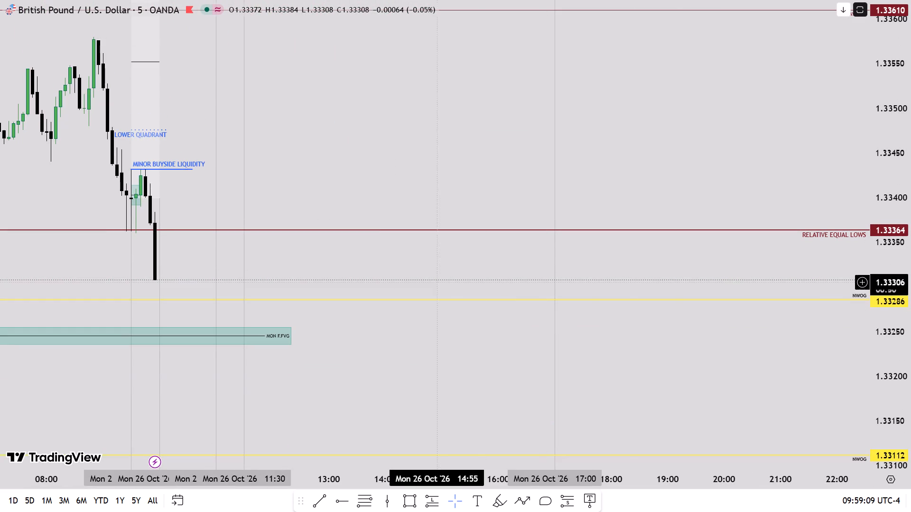
drag(362, 270, 476, 314)
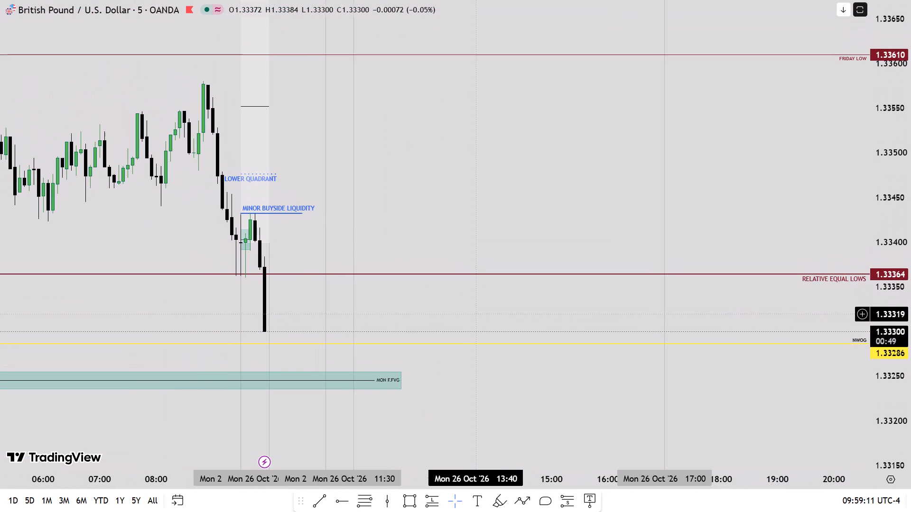
Switch the chart to the 1-hour interval and examine price against the marked levels from the relative equal highs to the week low.
text(1H)
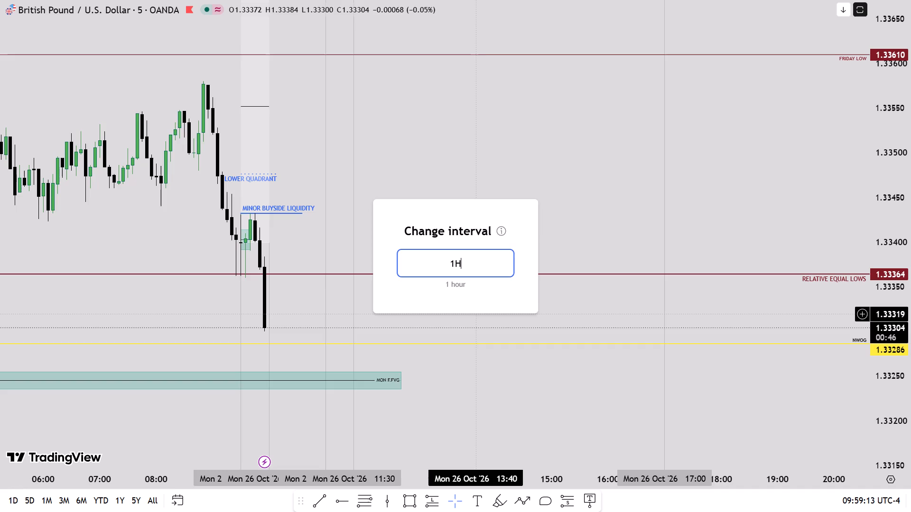
key(Return)
scroll(910, 299, down, 6)
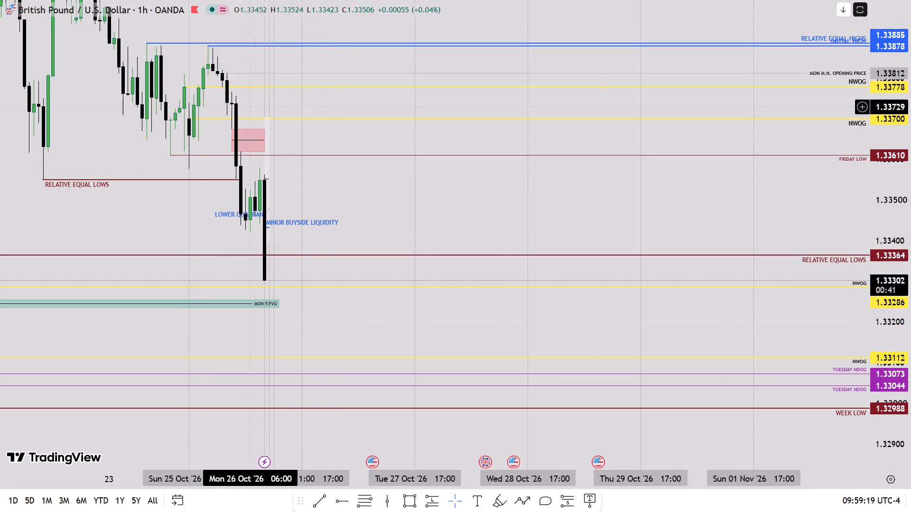
drag(333, 315, 552, 313)
scroll(910, 305, up, 5)
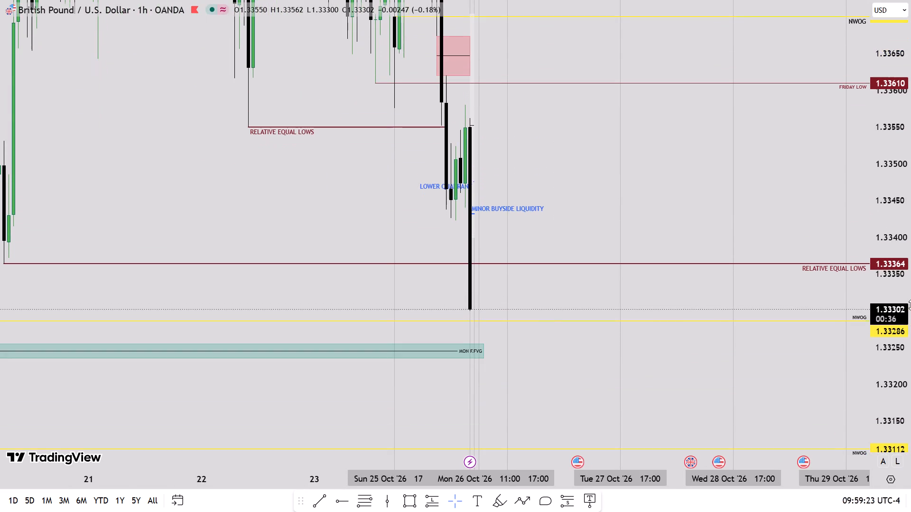
scroll(910, 305, down, 4)
scroll(910, 305, up, 4)
scroll(910, 305, down, 4)
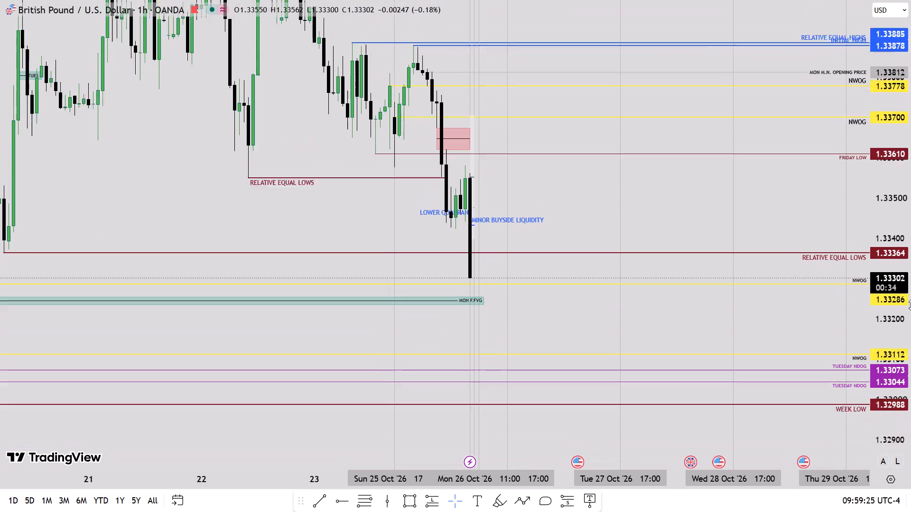
scroll(910, 305, down, 1)
scroll(646, 324, down, 5)
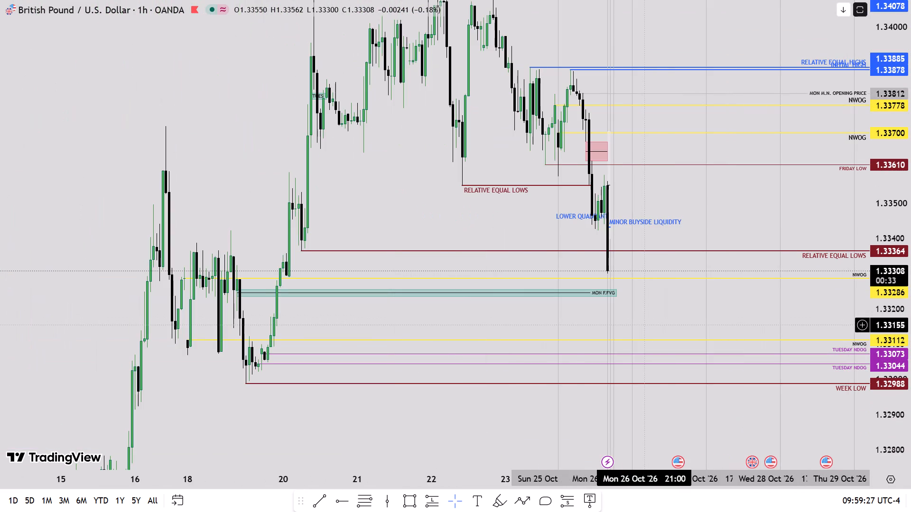
scroll(630, 329, up, 4)
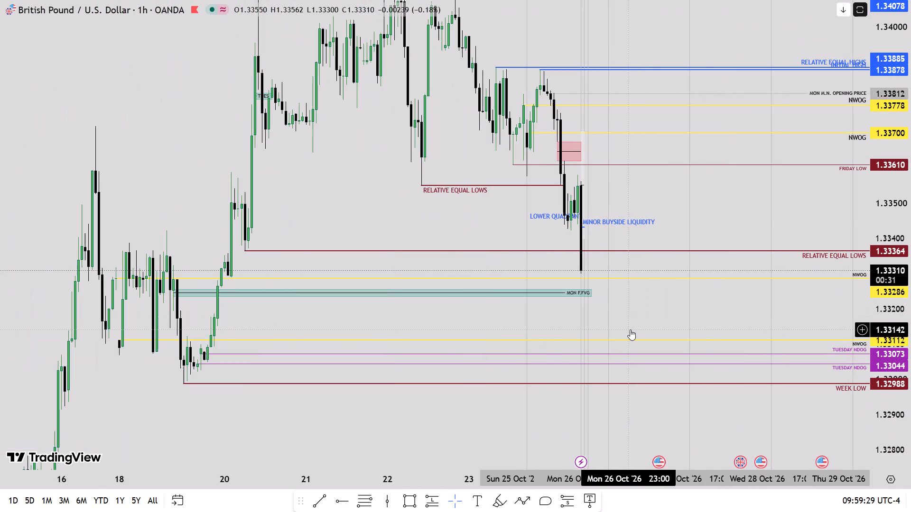
scroll(509, 330, up, 3)
drag(445, 325, 662, 336)
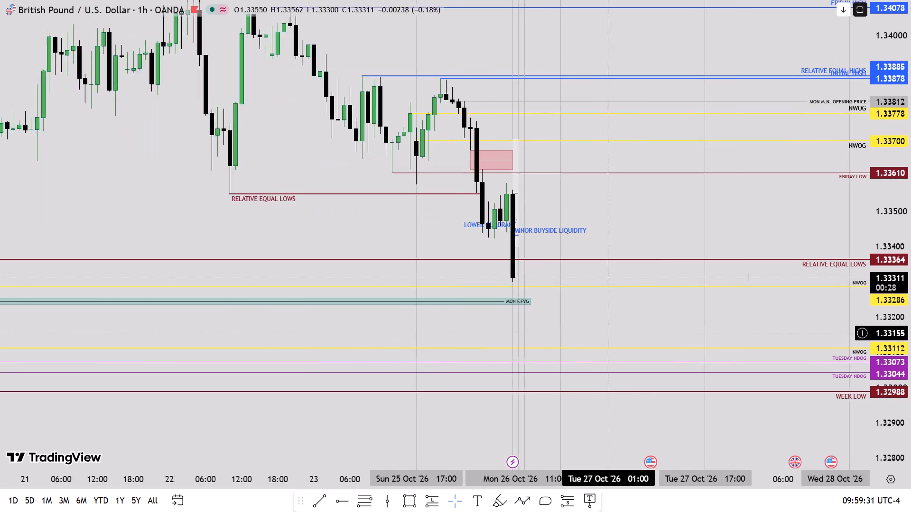
drag(662, 336, 673, 336)
scroll(673, 336, down, 5)
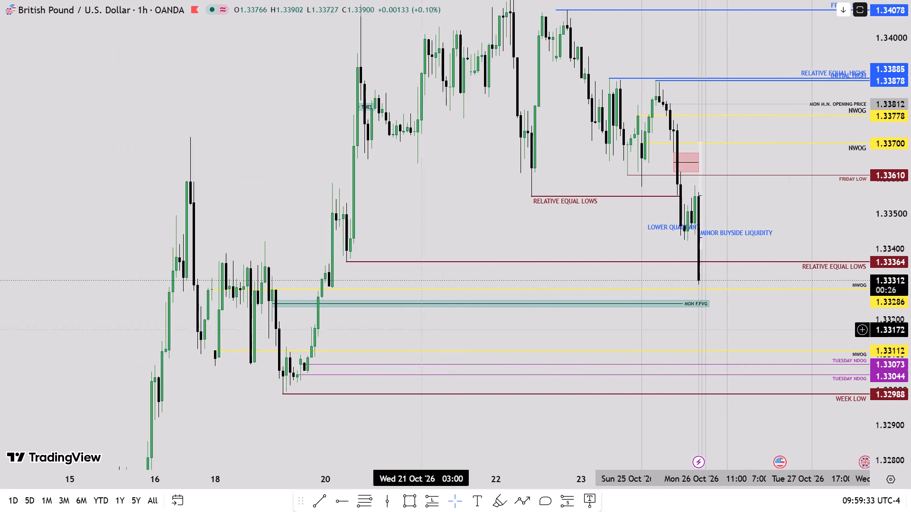
Switch the chart to the daily interval and reset the chart view.
key(1)
key(Return)
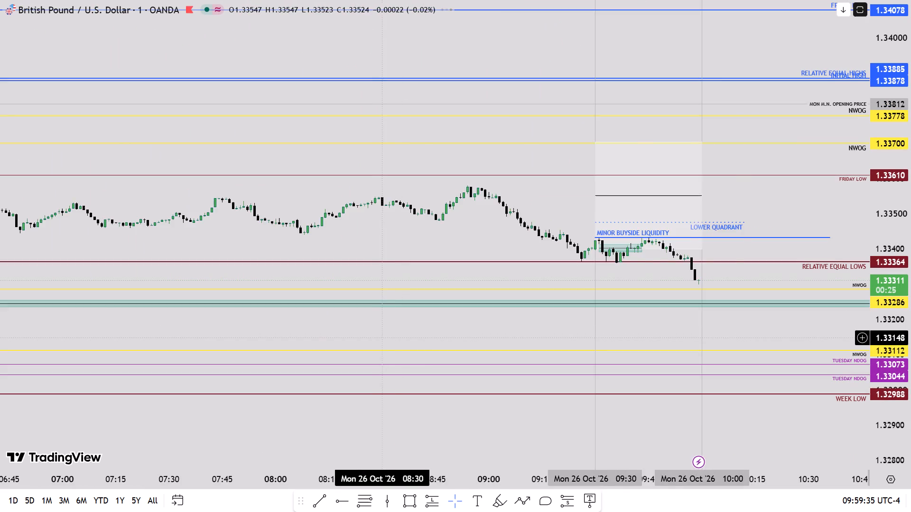
scroll(383, 338, down, 13)
key(1)
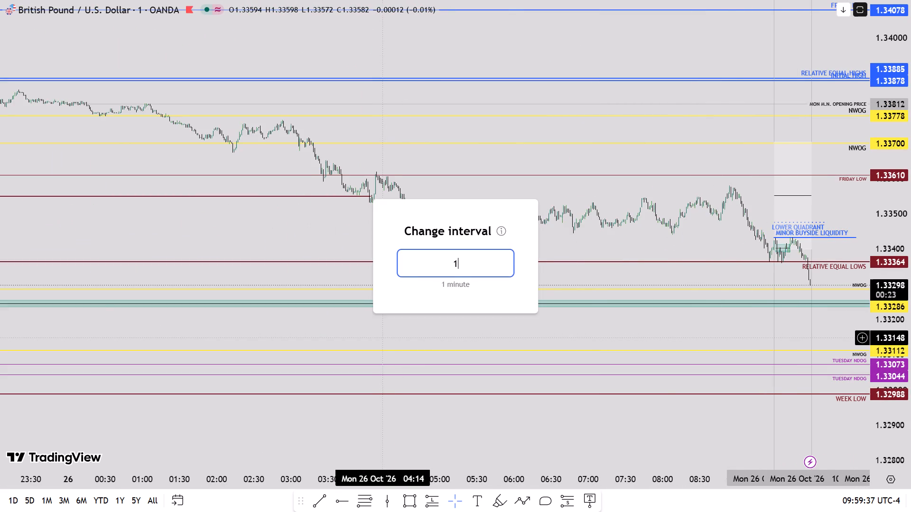
key(d)
key(Return)
right_click(400, 221)
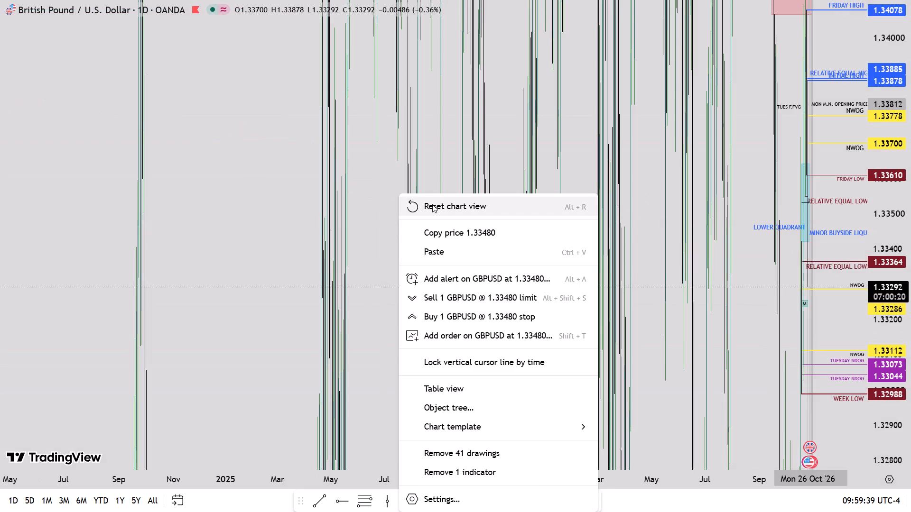
click(432, 204)
Place vertical lines on the daily candles of Tue 20, Wed 21, Thu 22 and Fri 23 Oct.
scroll(910, 331, up, 7)
scroll(725, 335, down, 1)
scroll(723, 337, up, 10)
drag(493, 360, 488, 359)
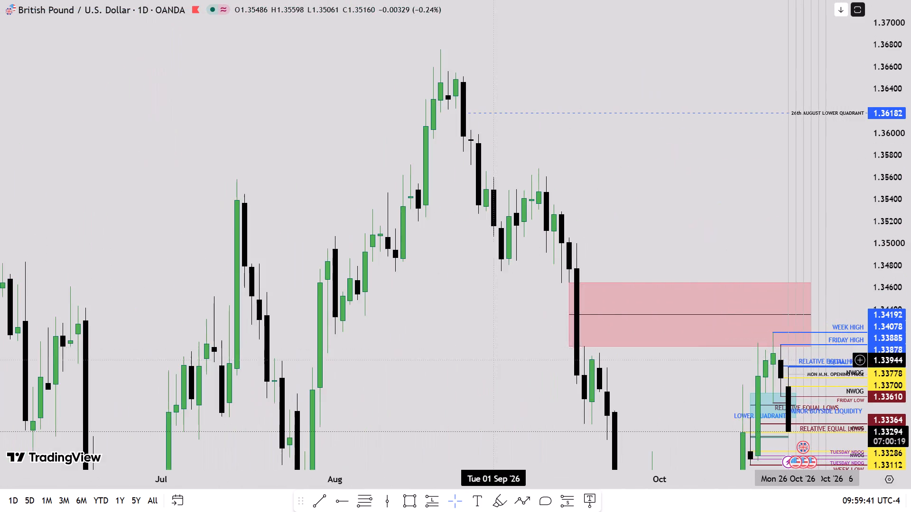
drag(488, 359, 329, 184)
scroll(552, 338, up, 5)
scroll(910, 338, up, 4)
scroll(410, 384, up, 4)
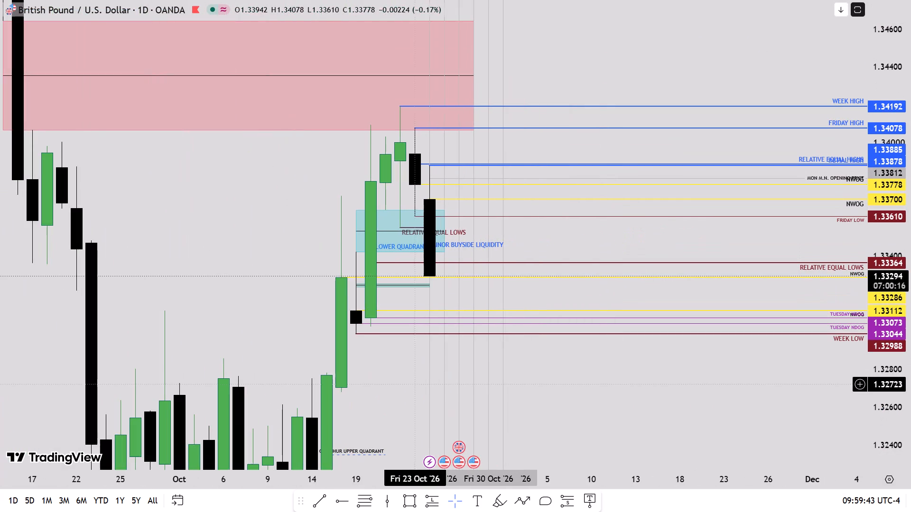
drag(358, 396, 370, 388)
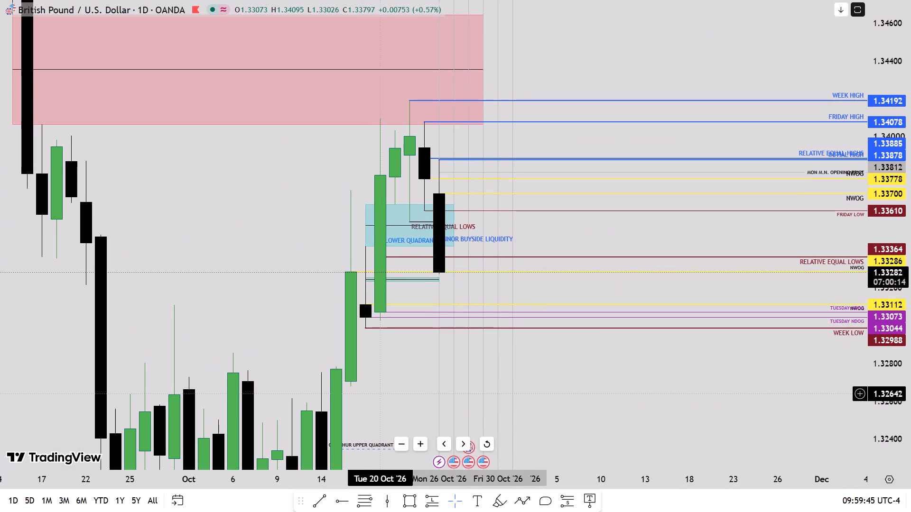
click(382, 496)
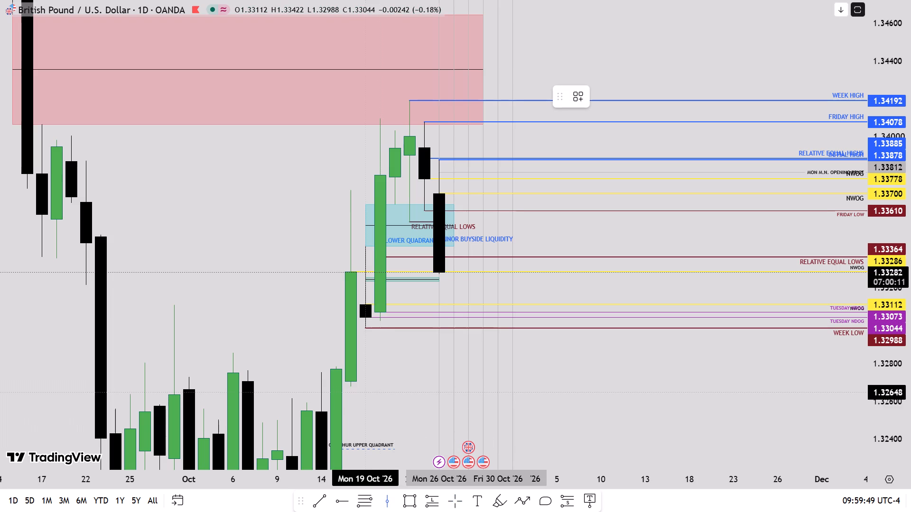
click(381, 394)
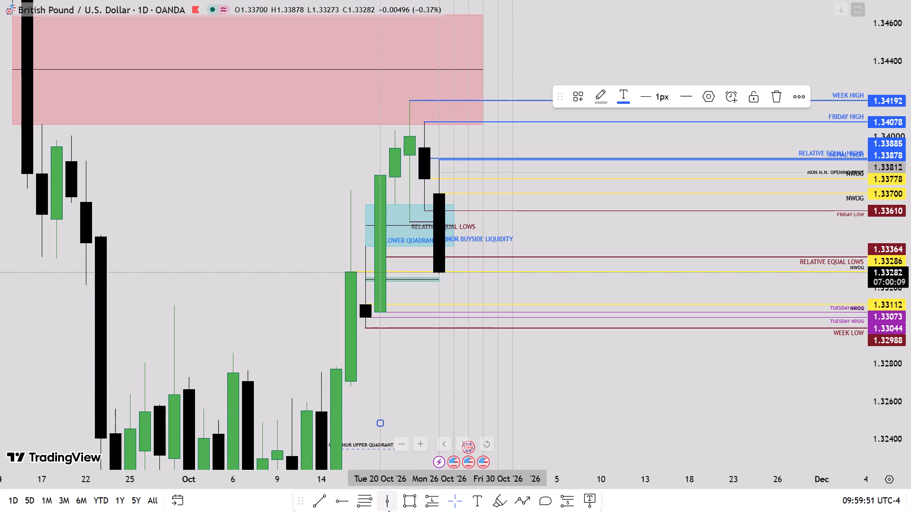
click(389, 507)
click(399, 403)
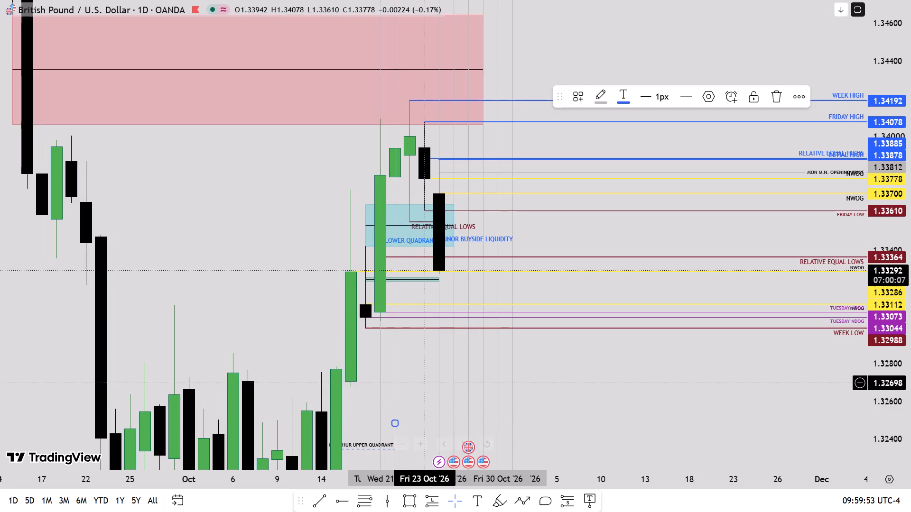
click(426, 383)
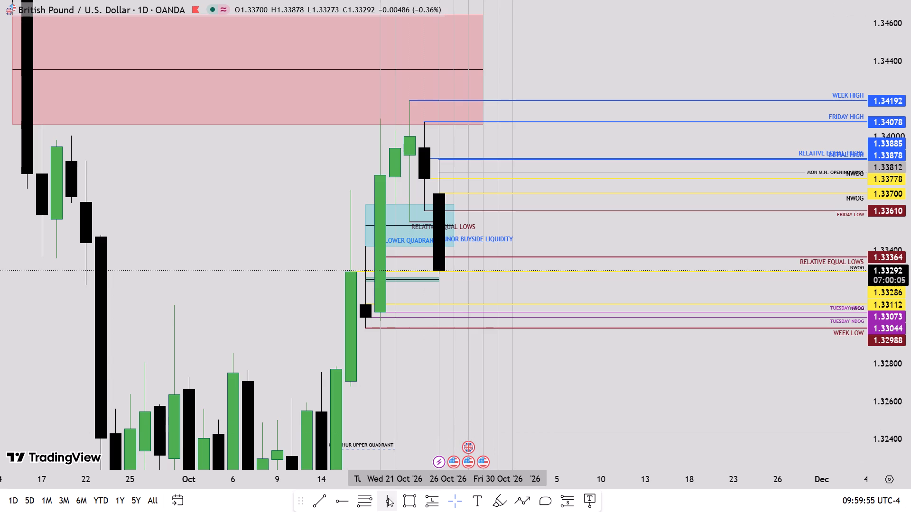
click(388, 498)
click(409, 394)
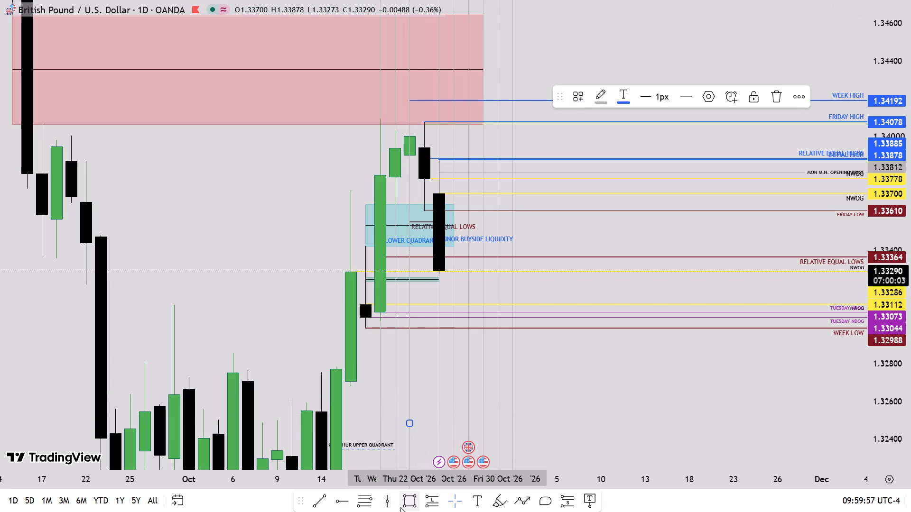
click(387, 506)
click(423, 398)
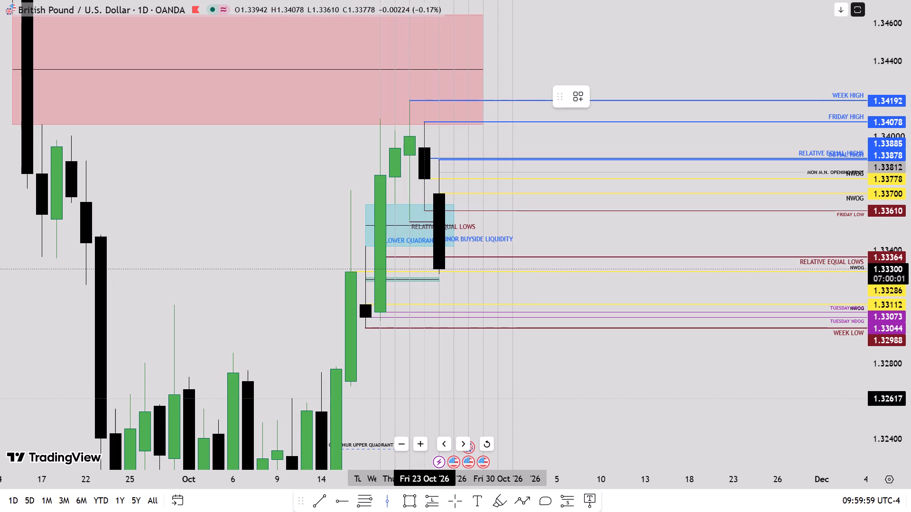
Switch the chart back to the 1-minute interval around the 10:00 candle on Mon 26 Oct.
key(1)
key(Return)
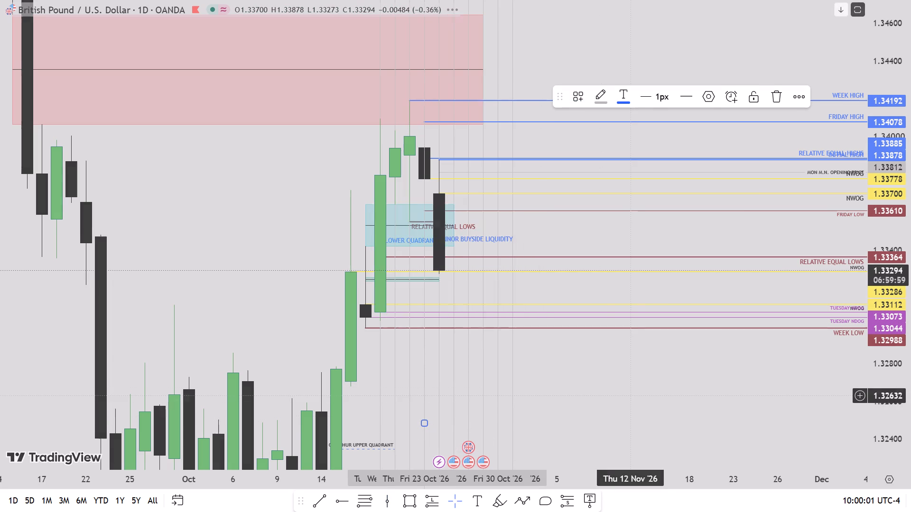
scroll(364, 328, down, 6)
scroll(910, 334, up, 14)
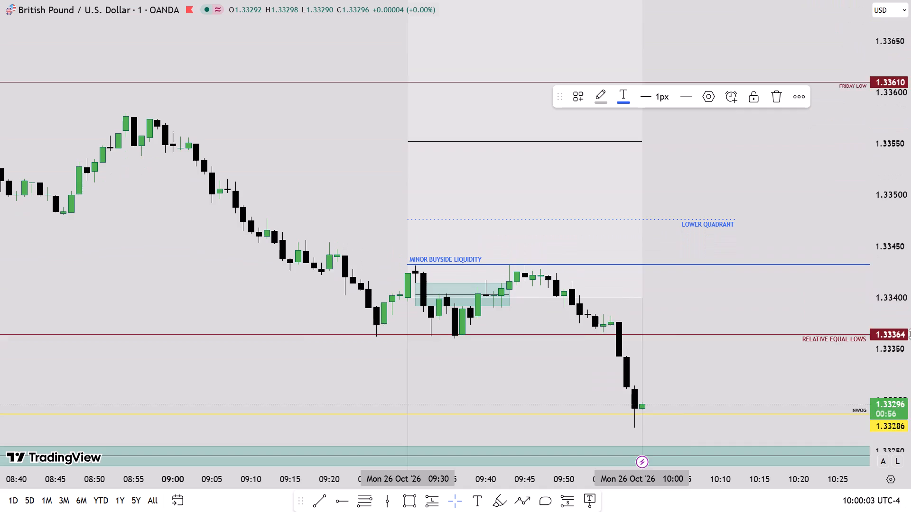
Draw a dark red trendline at the 09:59 candle's low, about 1.33273, spanning from 09:31 to 10:07 on Mon 26 Oct.
scroll(910, 334, up, 2)
drag(713, 426, 652, 225)
scroll(910, 247, up, 5)
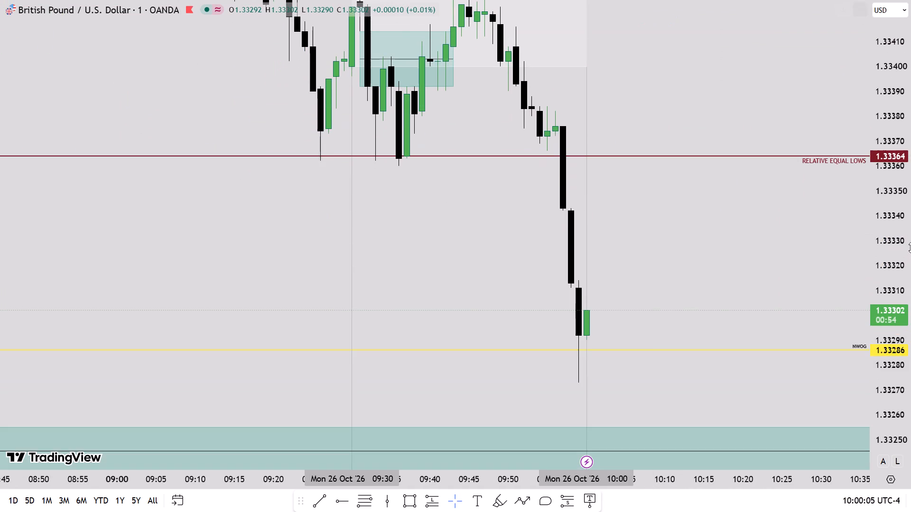
scroll(910, 247, down, 4)
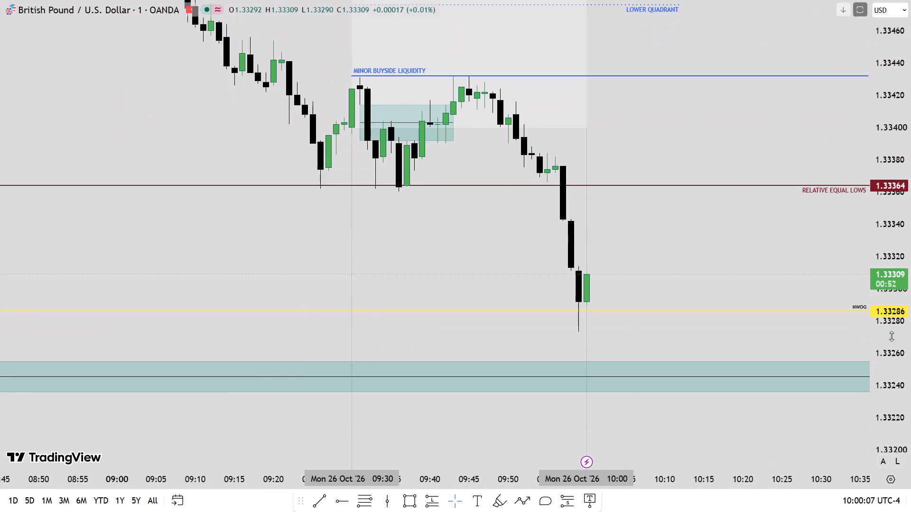
click(319, 496)
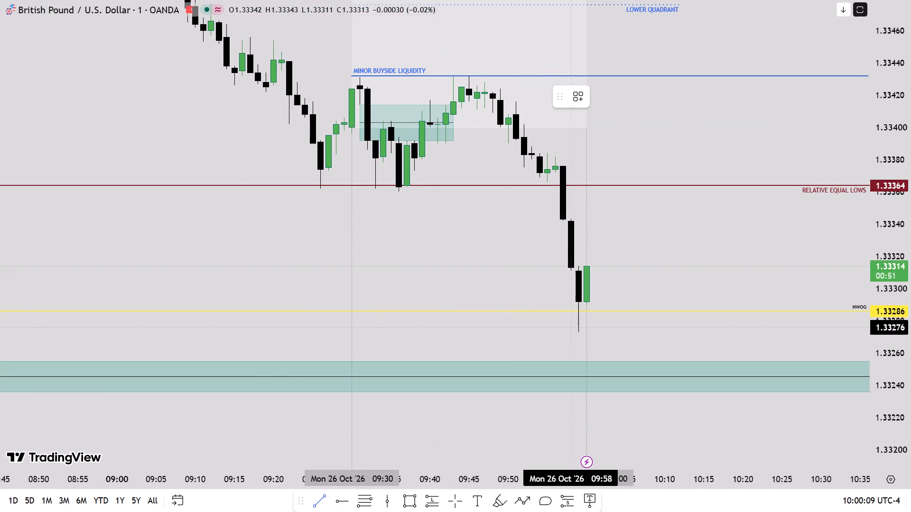
click(576, 332)
shift+click(360, 332)
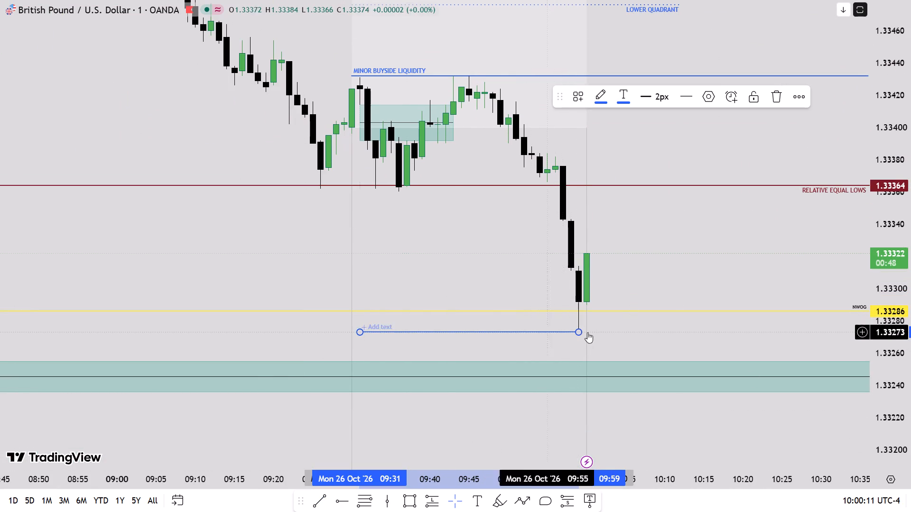
drag(579, 333, 642, 331)
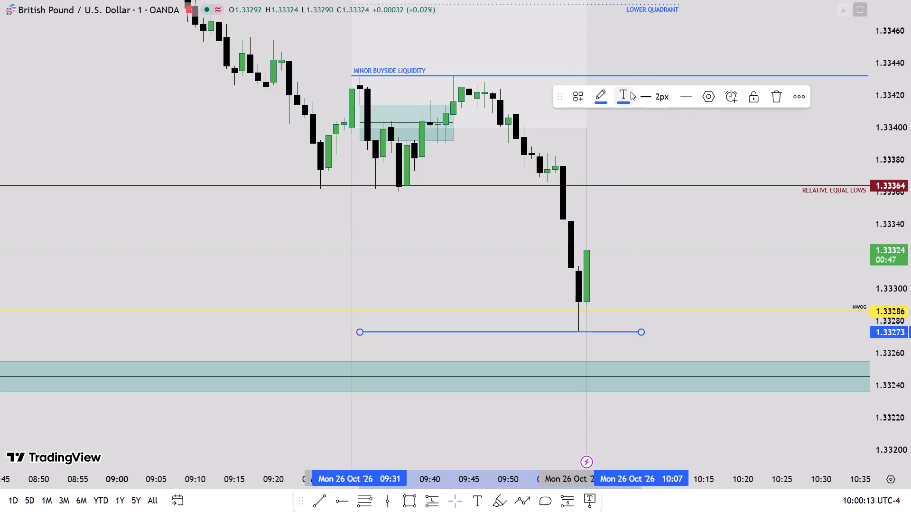
click(598, 90)
click(603, 220)
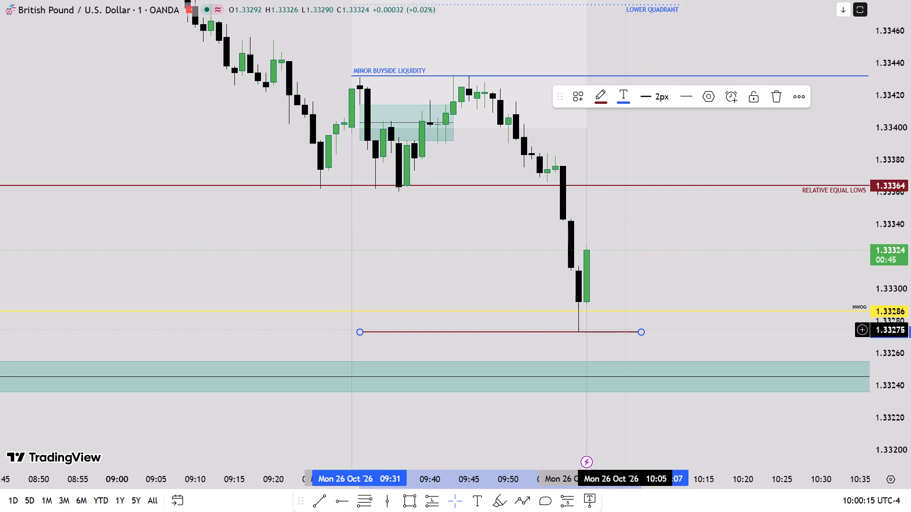
Label the new trendline MINOR SELLSIDE LIQUIDITY in dark red text, aligned below the line.
double_click(626, 332)
click(402, 123)
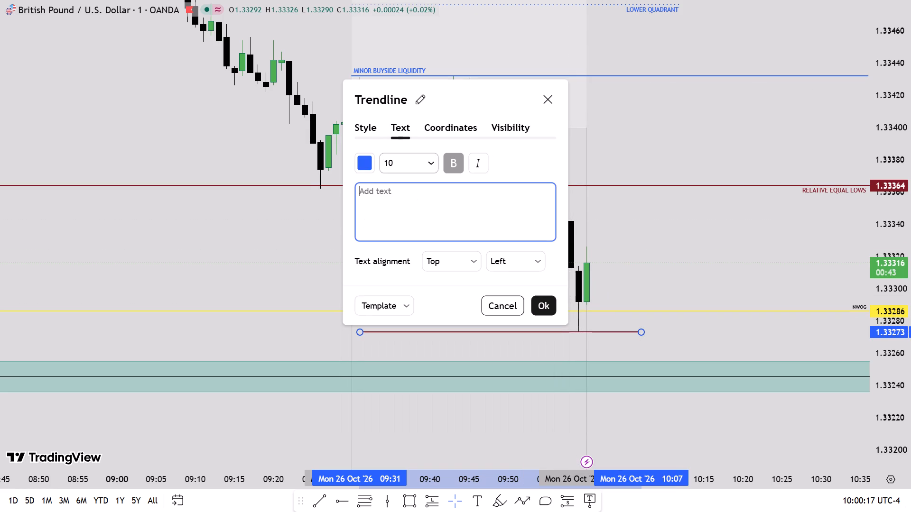
click(425, 214)
text(MINOR SELLSIDE)
key(space)
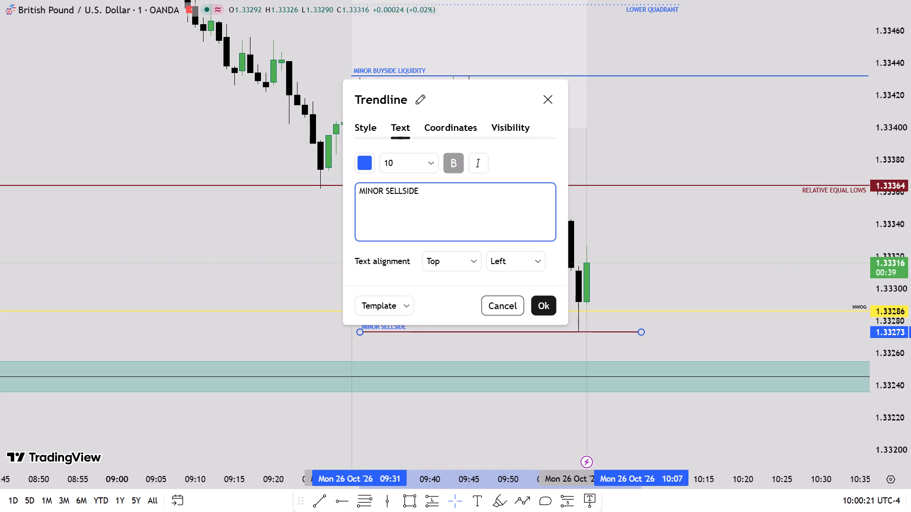
text(LIQ)
text(UI)
text(DITY)
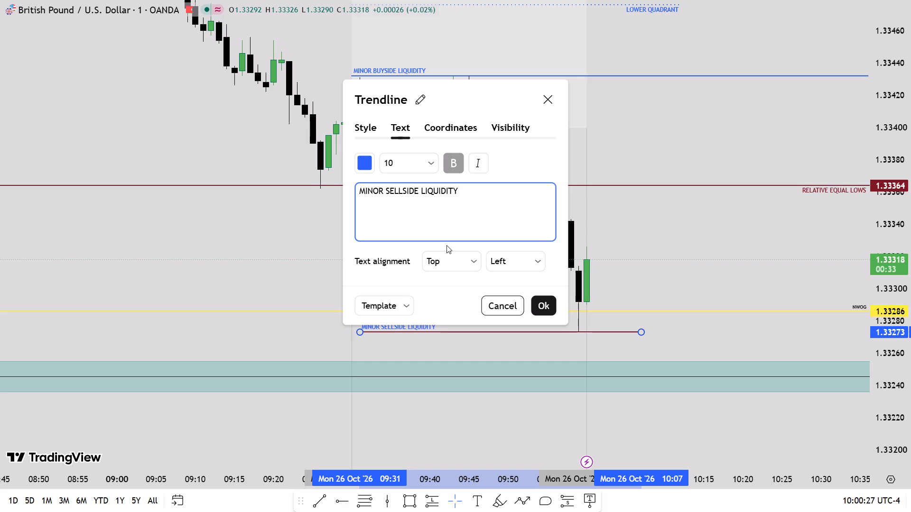
click(449, 263)
click(456, 318)
click(365, 162)
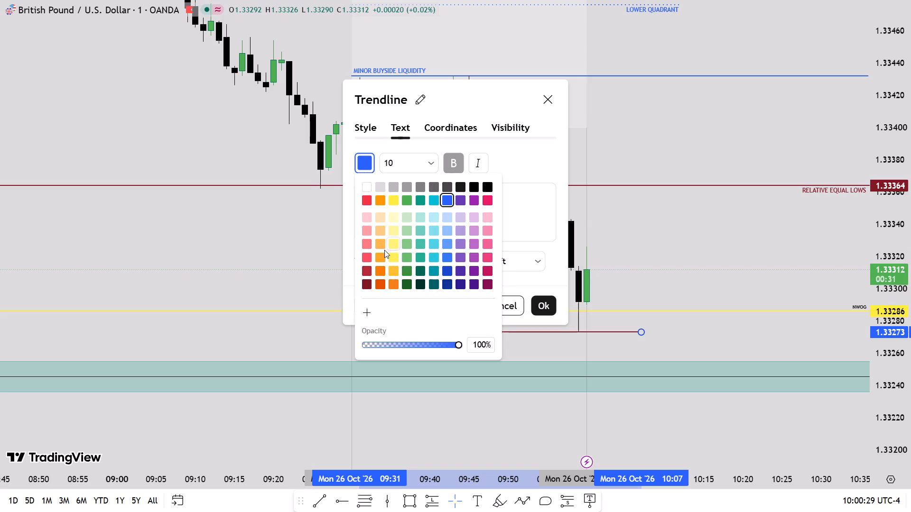
click(363, 282)
click(740, 337)
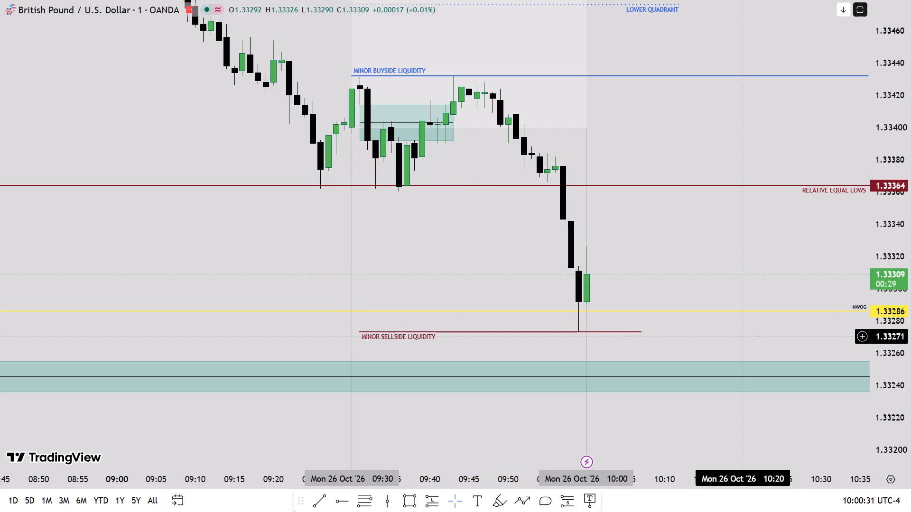
Extend the start of the MINOR SELLSIDE LIQUIDITY line back to the 09:30 vertical line.
scroll(910, 300, up, 3)
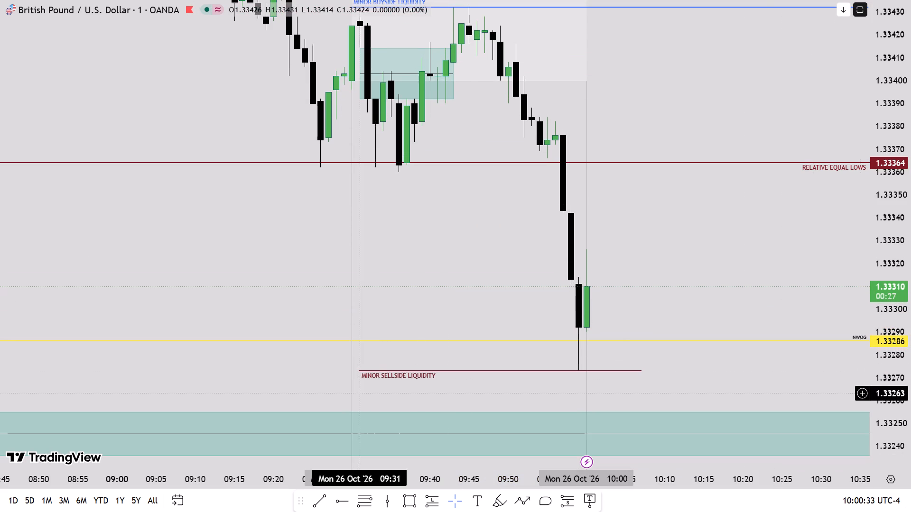
scroll(910, 389, down, 1)
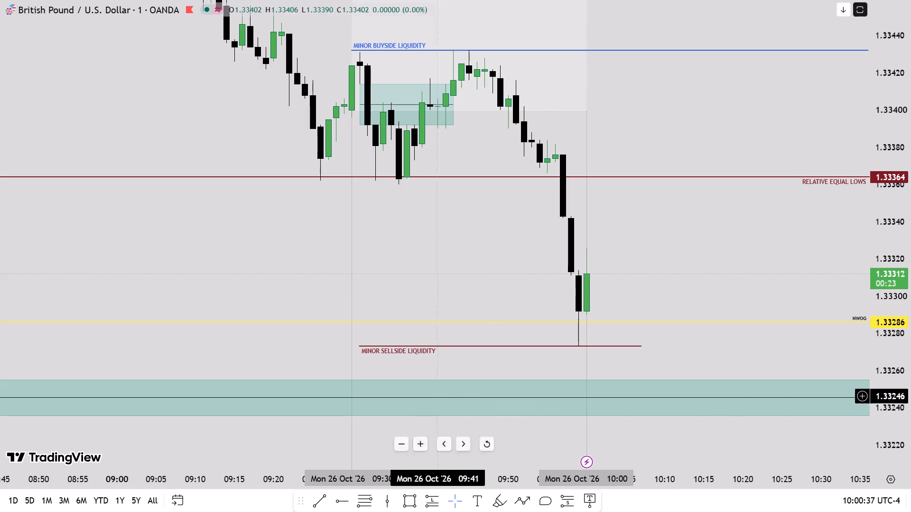
drag(361, 345, 352, 346)
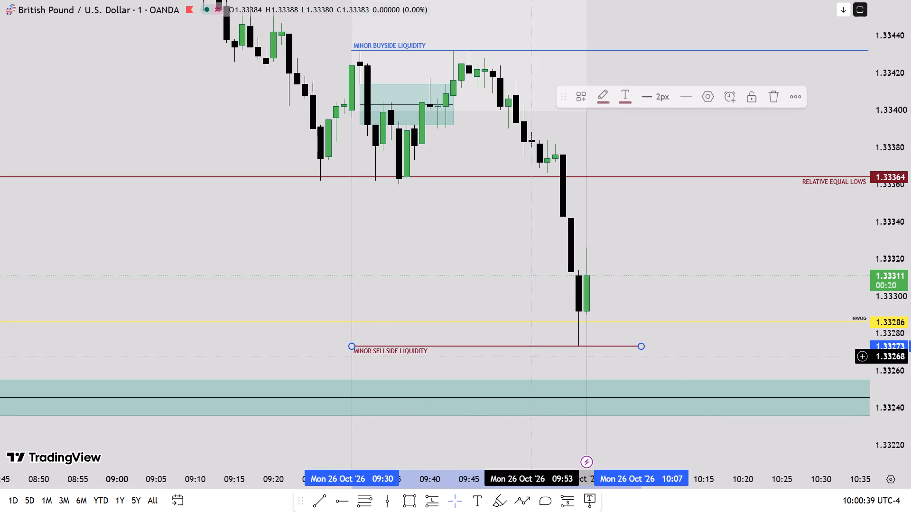
click(730, 367)
Unlock the dashed 15th OCT THUR UPPER QUADRANT line below the week low.
scroll(910, 320, down, 3)
scroll(676, 350, down, 10)
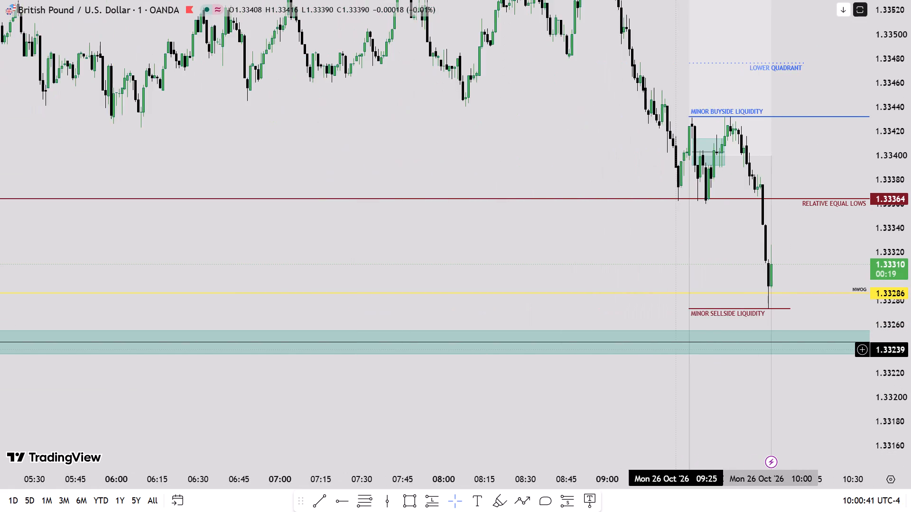
scroll(675, 350, down, 5)
scroll(627, 368, down, 10)
scroll(910, 361, down, 4)
scroll(653, 373, down, 3)
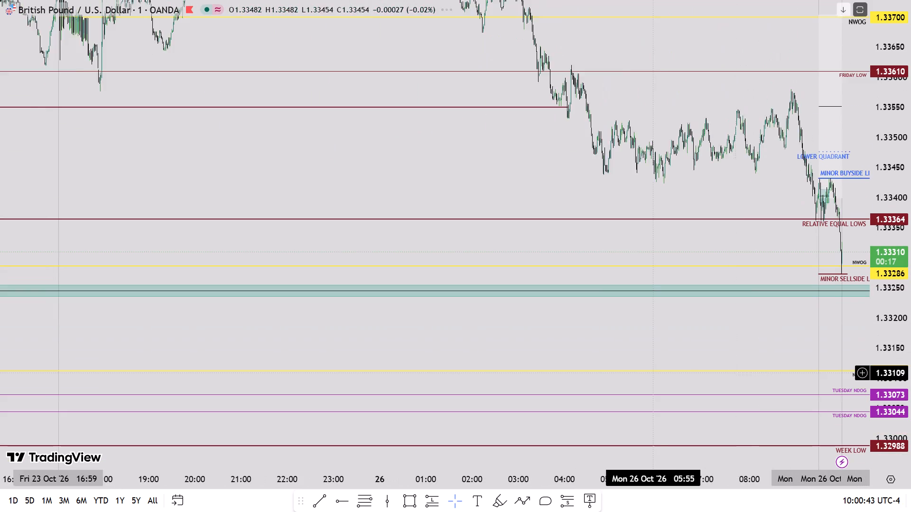
scroll(653, 373, down, 20)
scroll(653, 373, down, 1)
drag(68, 335, 772, 347)
scroll(910, 307, down, 6)
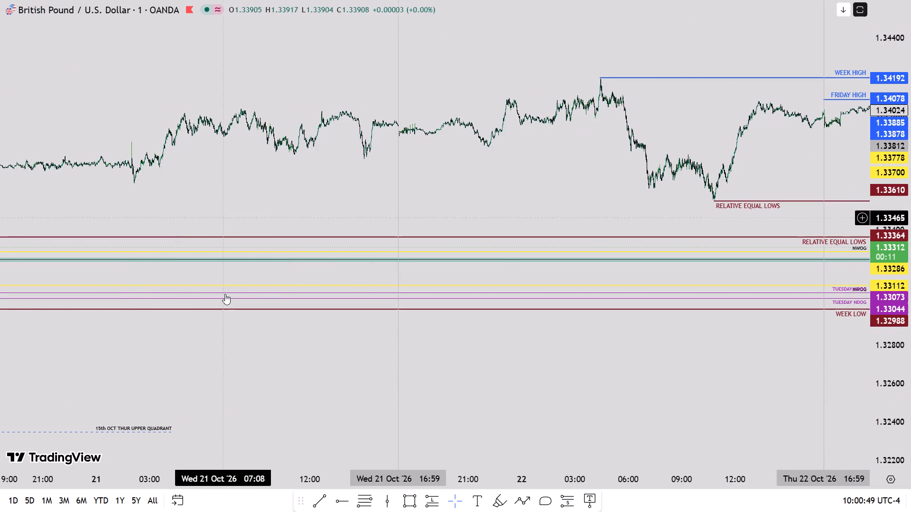
drag(118, 364, 354, 300)
click(398, 369)
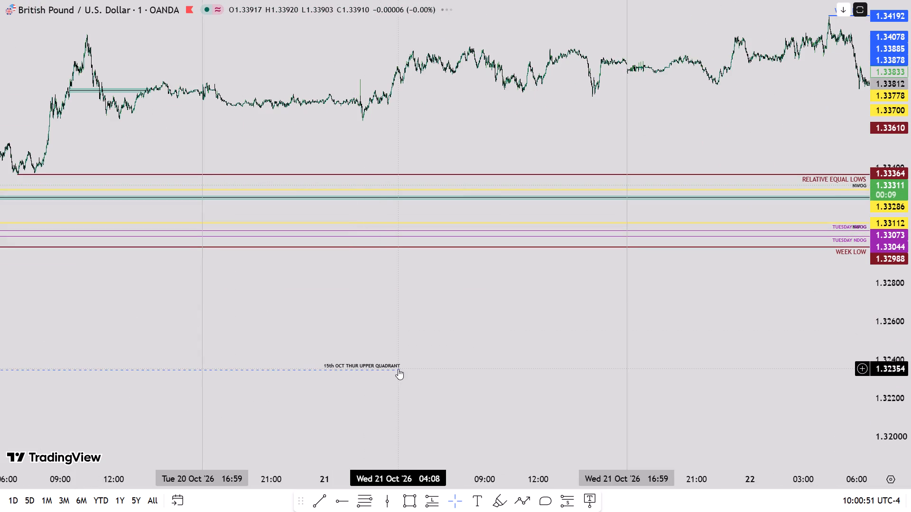
click(757, 95)
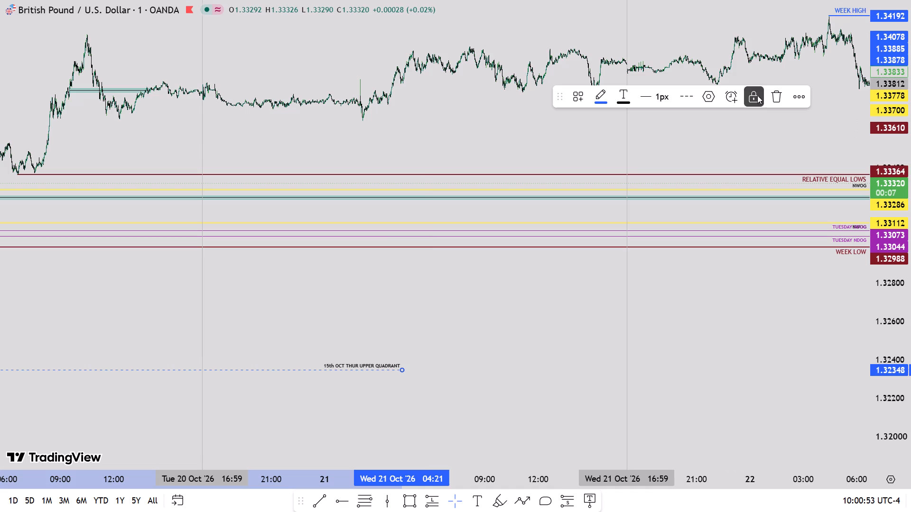
Extend the 15th OCT THUR UPPER QUADRANT line's end forward past 17:00 on Mon 26 Oct, keeping it level at 1.32348.
drag(401, 367, 783, 372)
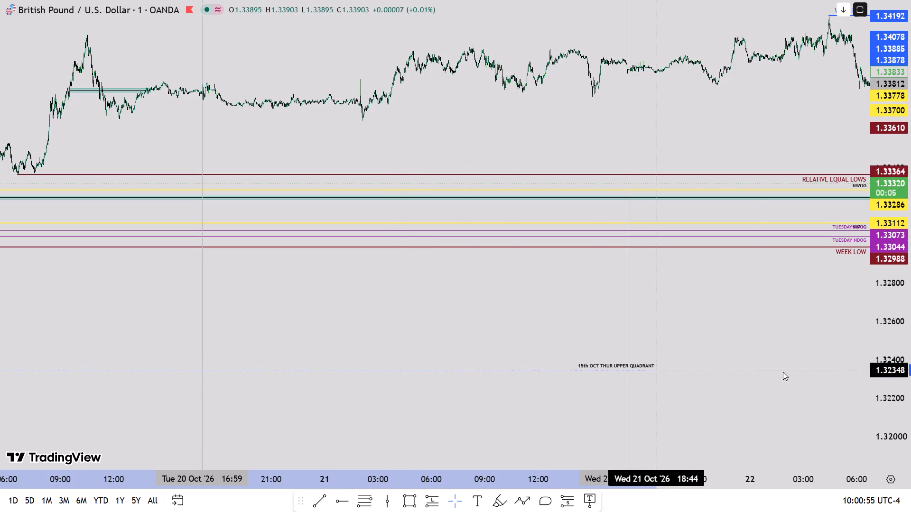
drag(783, 372, 806, 372)
drag(773, 403, 190, 405)
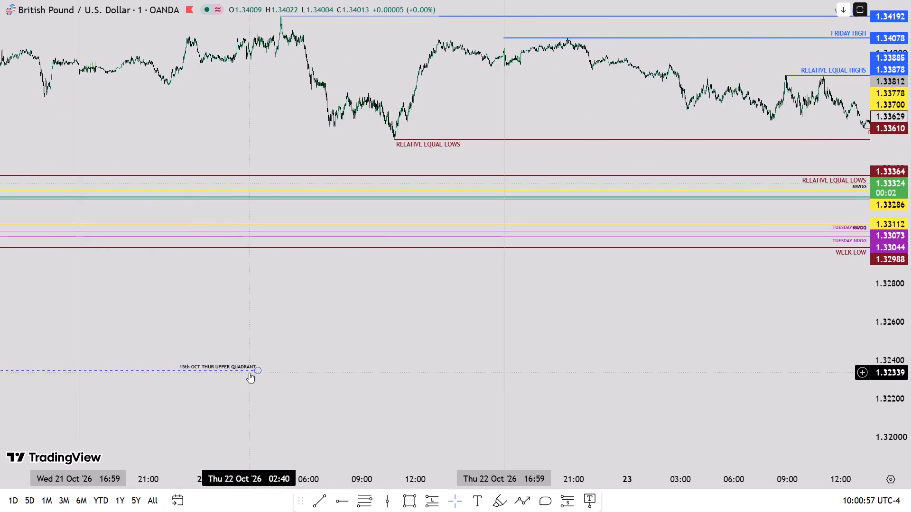
shift+drag(257, 368, 301, 373)
click(316, 341)
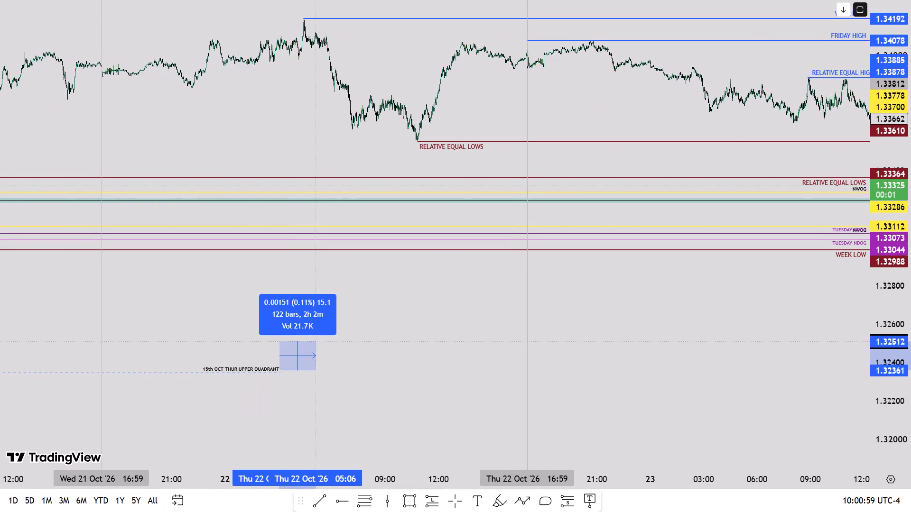
click(314, 384)
drag(279, 373, 481, 392)
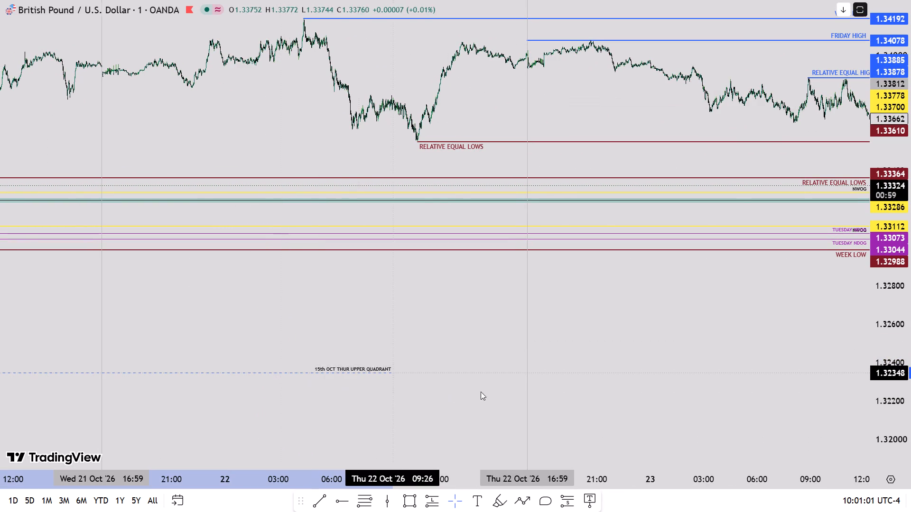
drag(481, 392, 754, 391)
drag(720, 406, 70, 409)
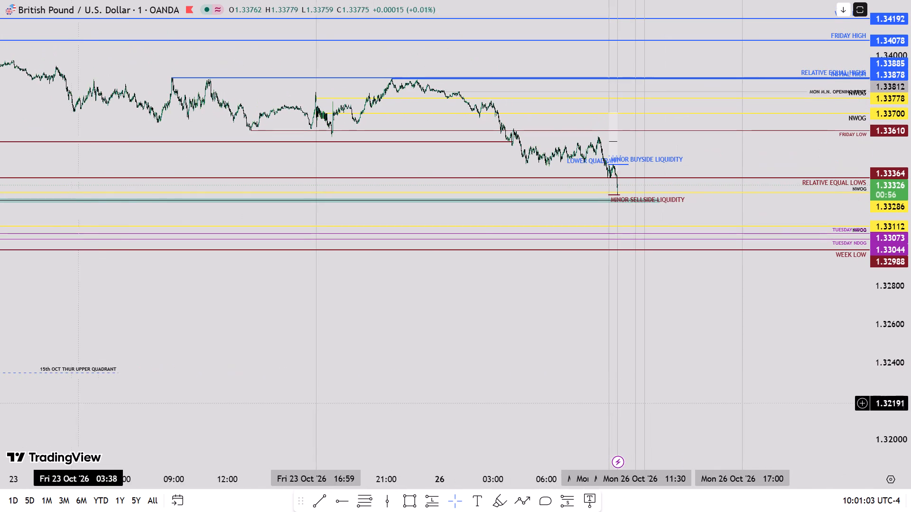
drag(115, 372, 537, 381)
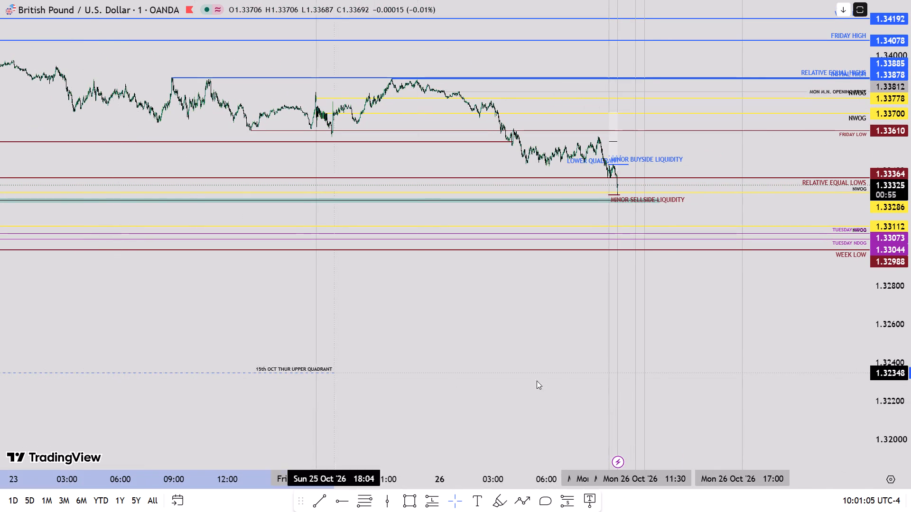
drag(537, 381, 880, 380)
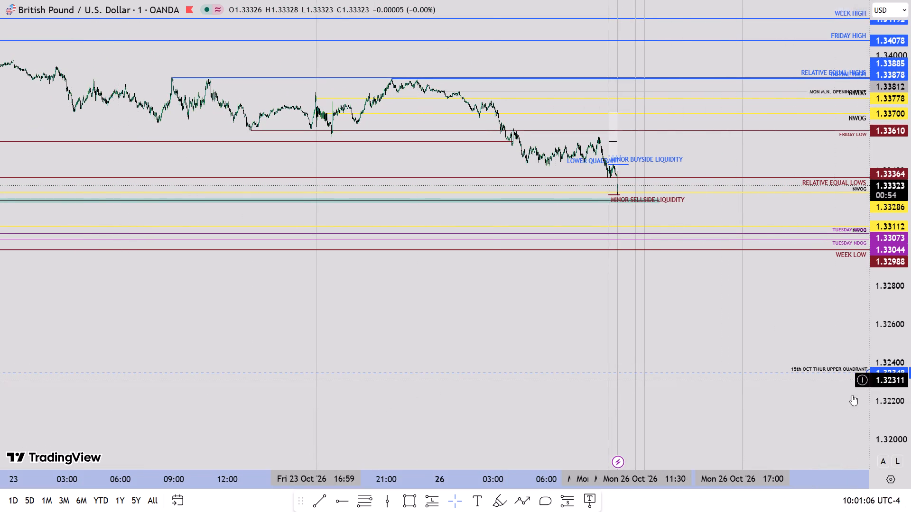
click(493, 408)
Lock the extended 15th OCT THUR UPPER QUADRANT line.
scroll(467, 408, down, 10)
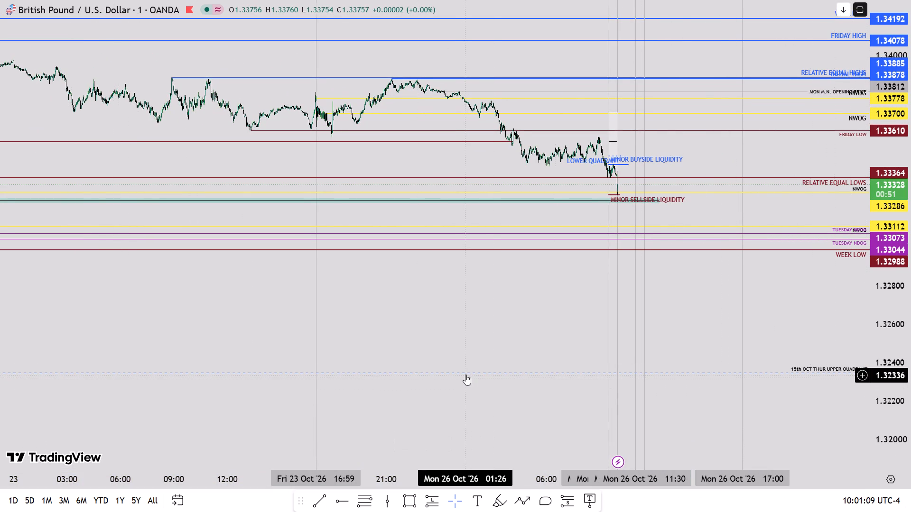
click(465, 375)
click(747, 99)
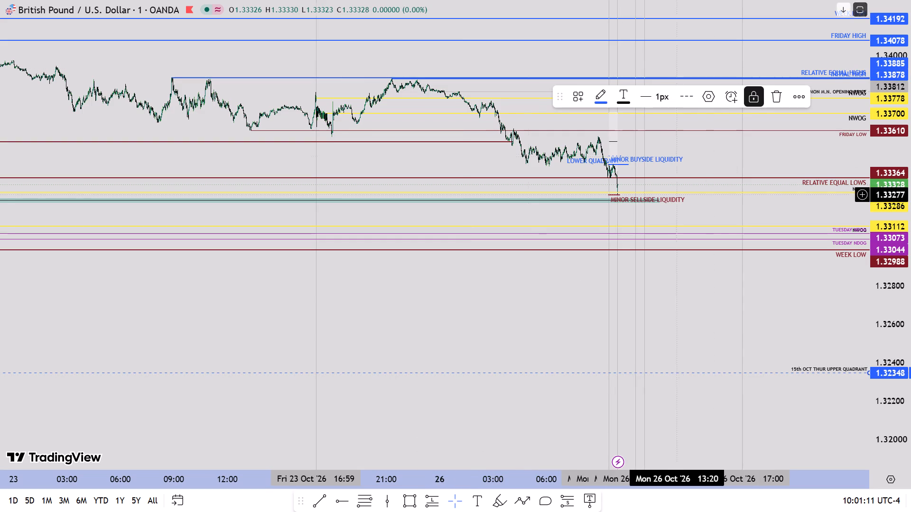
scroll(482, 337, down, 6)
click(483, 321)
Delete the vertical line at 16:59 on Mon 19 Oct.
drag(160, 302, 279, 334)
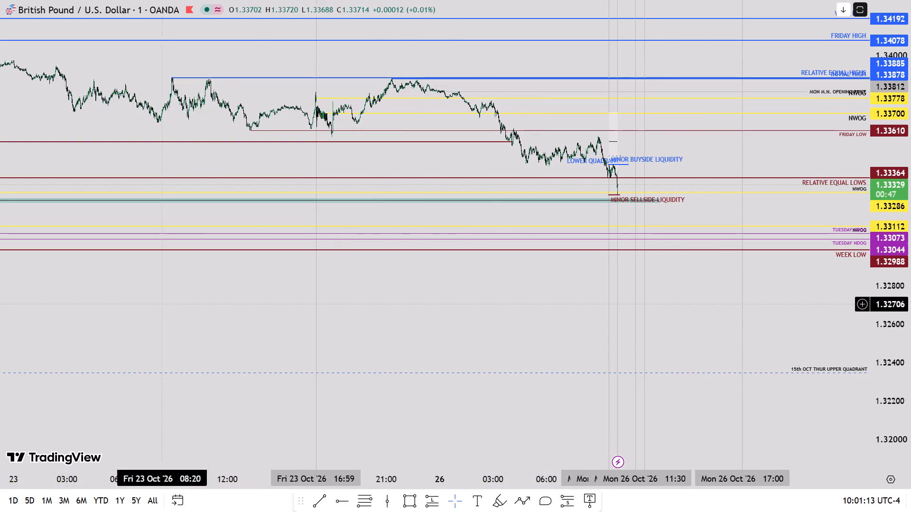
drag(279, 334, 434, 342)
scroll(131, 365, down, 6)
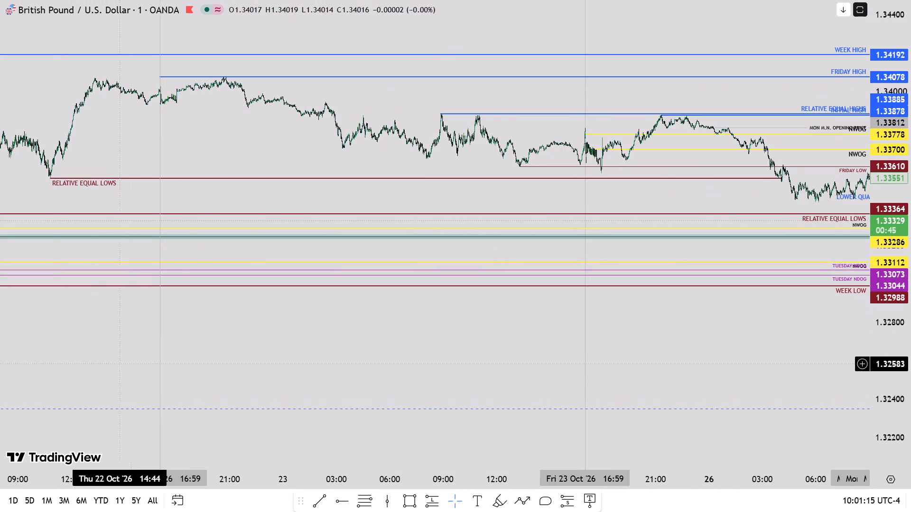
drag(48, 353, 763, 362)
drag(248, 363, 699, 363)
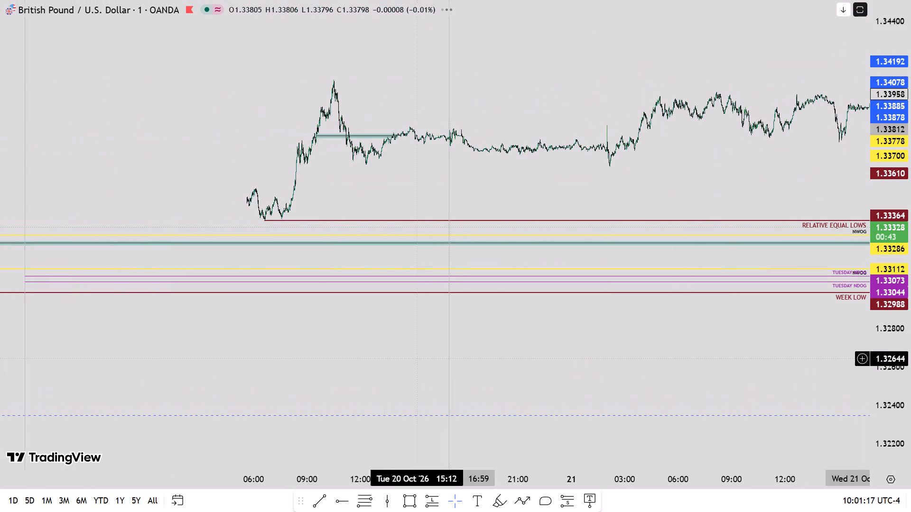
drag(328, 358, 662, 355)
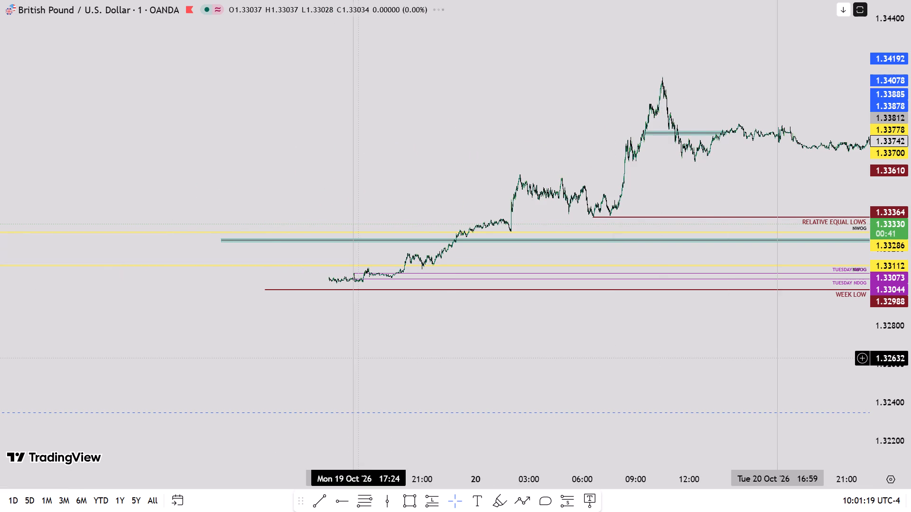
scroll(910, 353, up, 7)
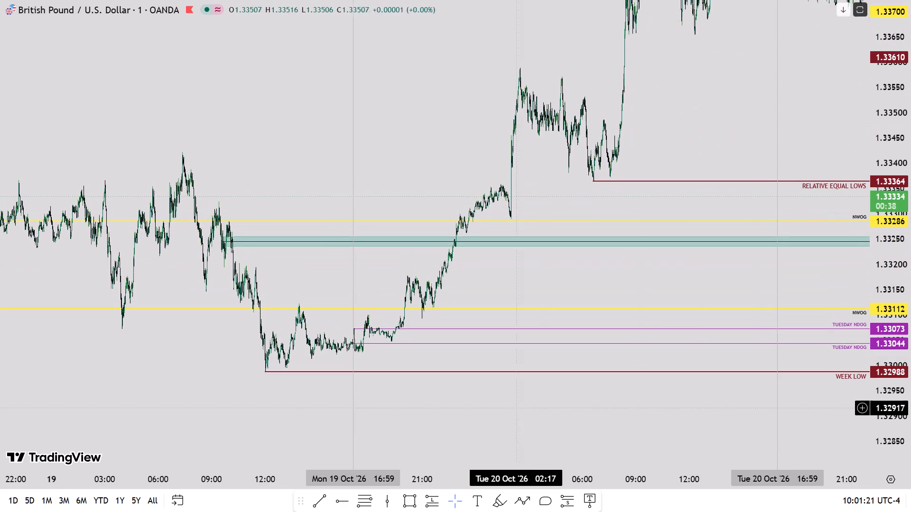
click(354, 415)
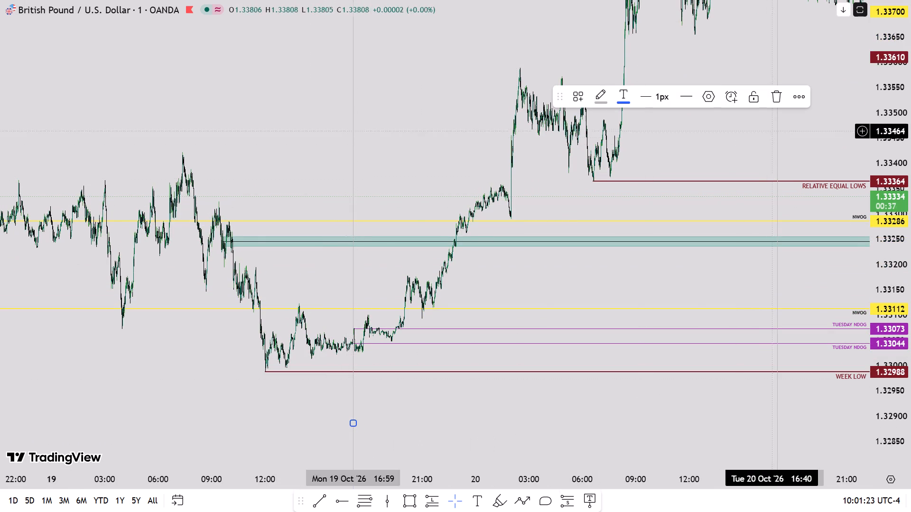
click(779, 104)
drag(696, 260, 473, 277)
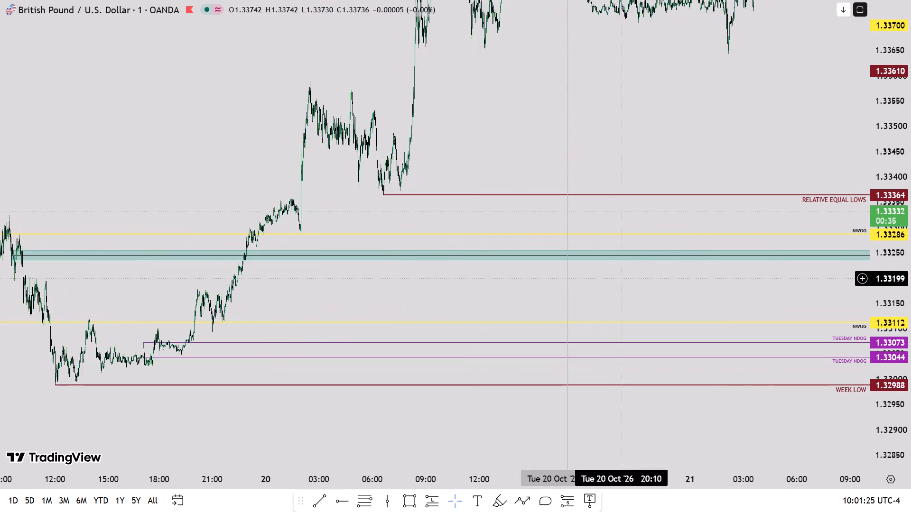
Place a horizontal ray at 1.33788 starting from the 17:04 candle on Tue 20 Oct.
drag(706, 96, 711, 368)
scroll(910, 316, up, 2)
scroll(416, 315, up, 5)
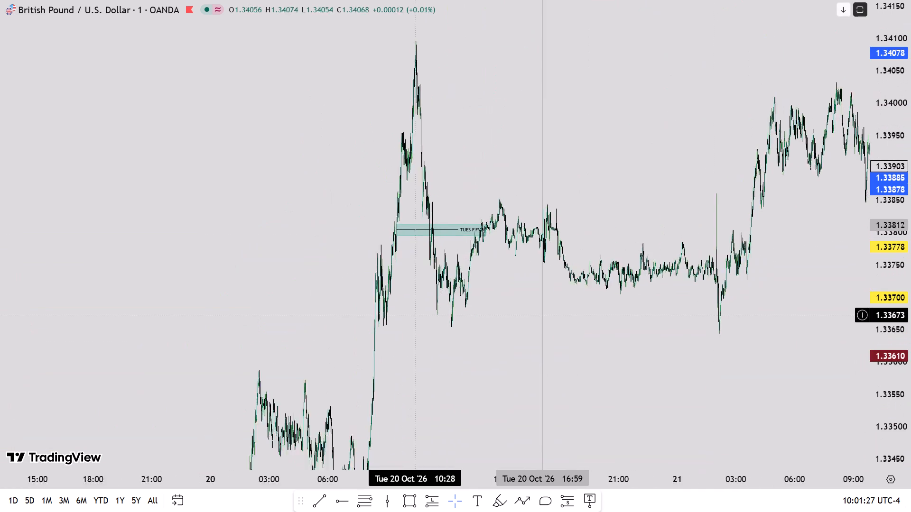
scroll(415, 315, up, 12)
drag(244, 346, 586, 342)
scroll(910, 316, up, 11)
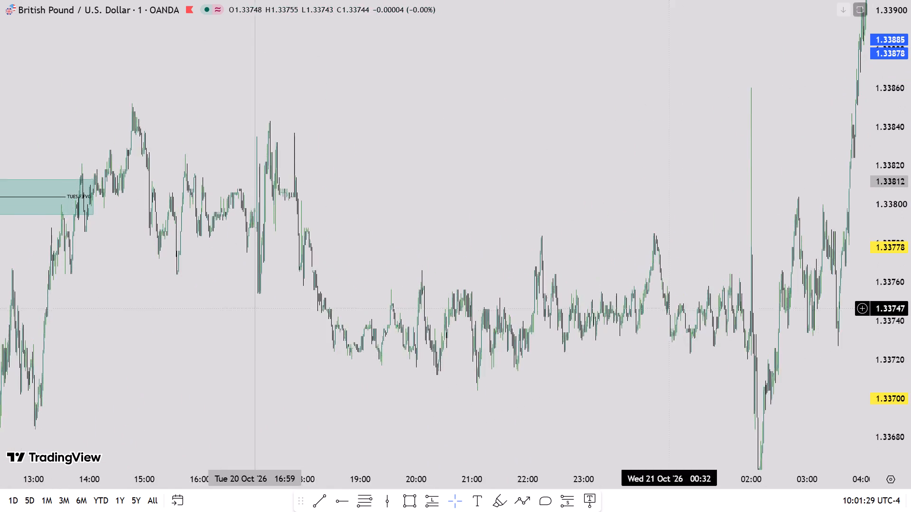
scroll(523, 307, up, 7)
drag(151, 261, 910, 286)
scroll(490, 300, up, 11)
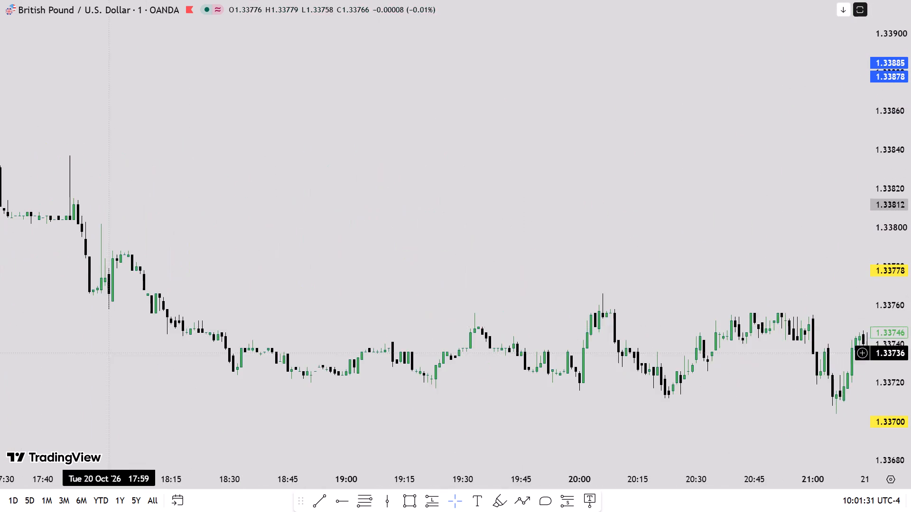
drag(74, 351, 910, 351)
scroll(719, 369, up, 10)
drag(697, 371, 612, 384)
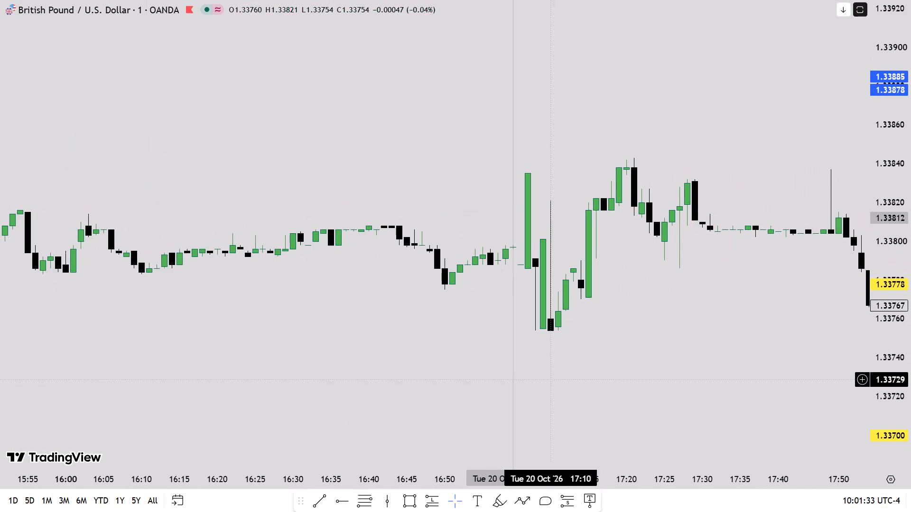
click(347, 497)
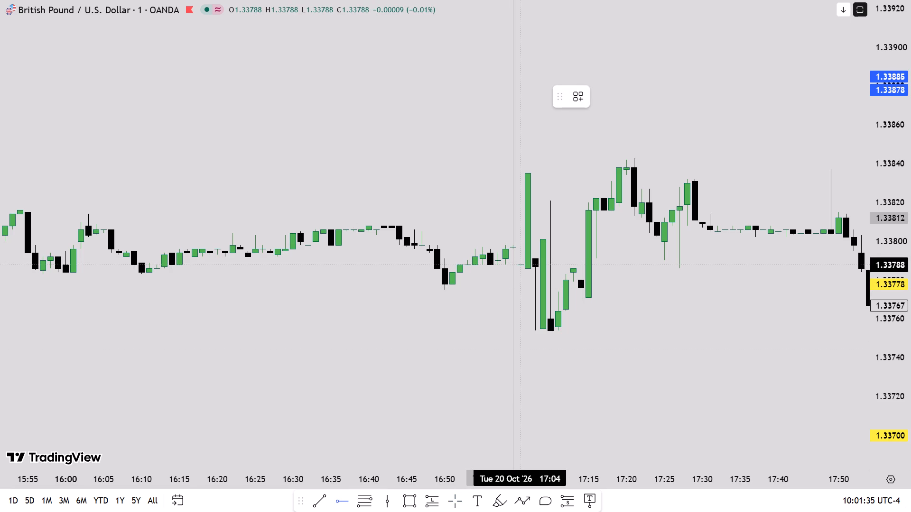
click(523, 266)
Style the 1.33788 ray as a purple line with 1px thickness.
click(606, 96)
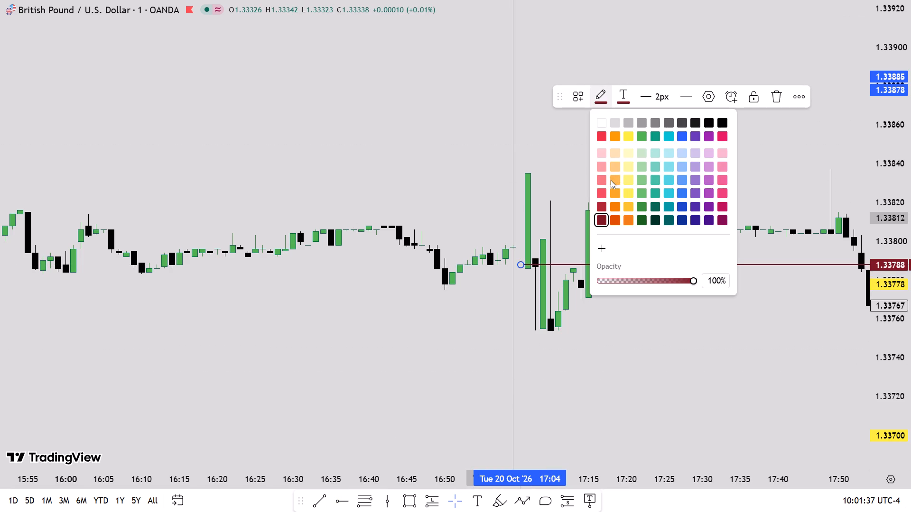
click(709, 131)
click(664, 103)
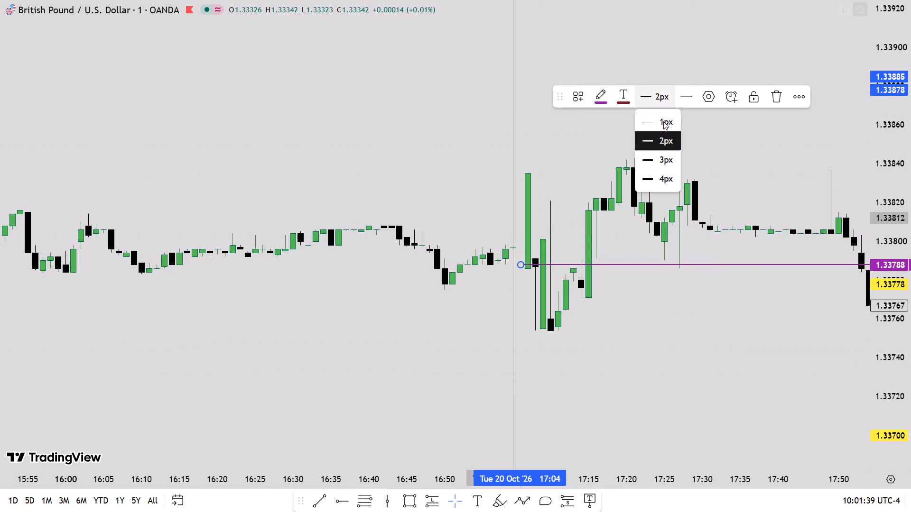
click(664, 120)
click(623, 335)
Place a second horizontal ray at 1.33797 from the 16:59 close on Tue 20 Oct.
click(339, 502)
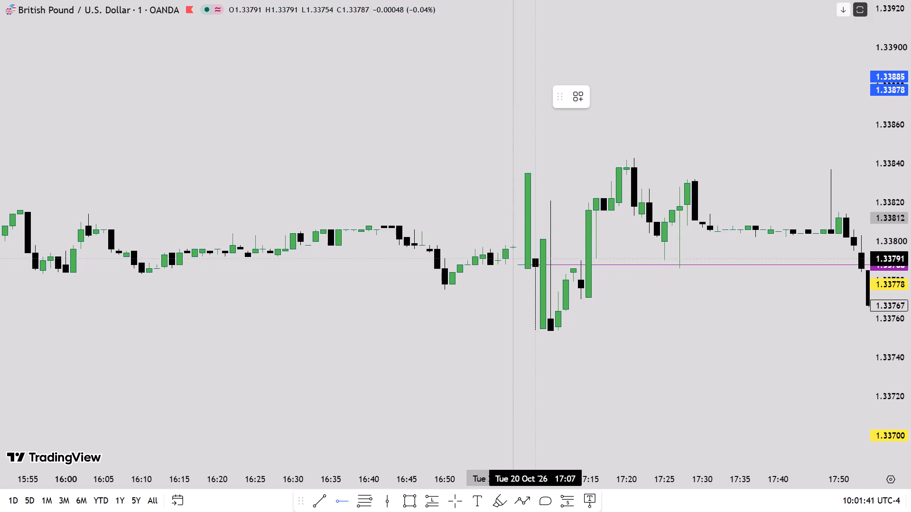
click(516, 247)
click(610, 295)
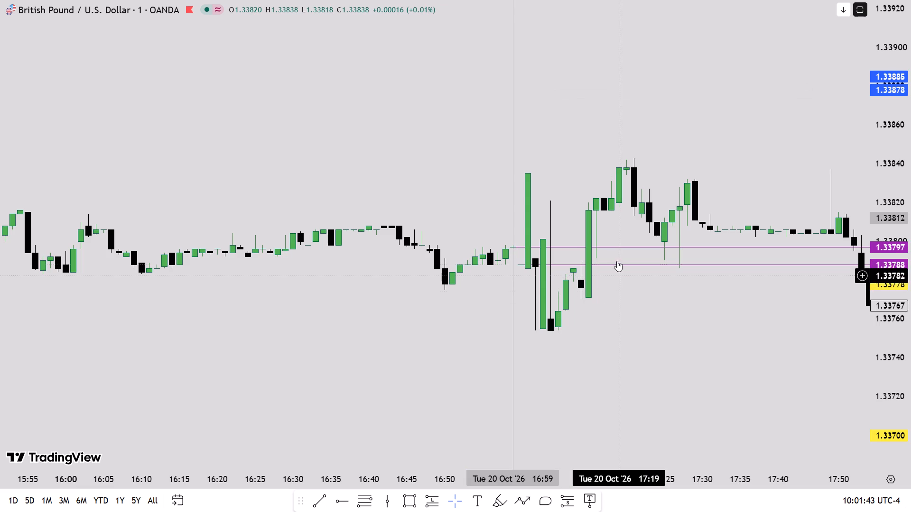
Label the 1.33797 ray WEDNESDAY NDOG in purple text, aligned above the line.
double_click(623, 248)
click(436, 257)
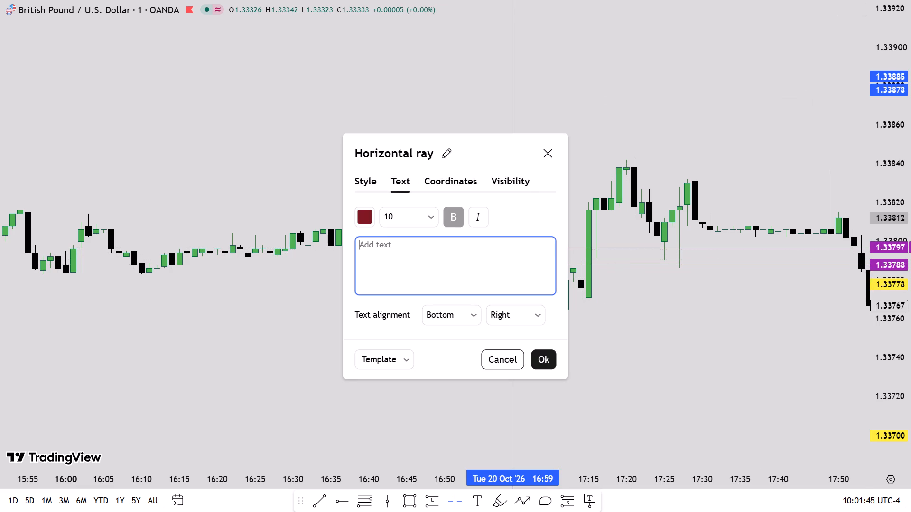
text(WEED)
key(BackSpace)
key(BackSpace)
key(e)
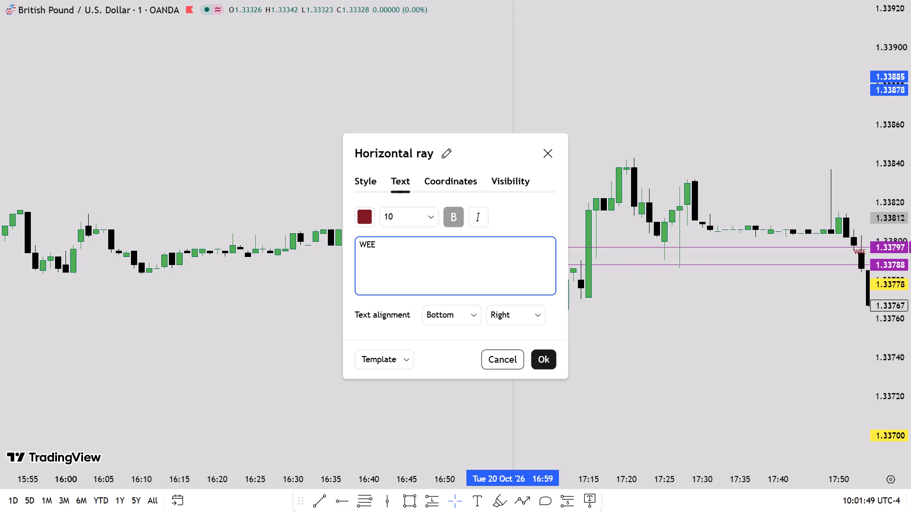
key(BackSpace)
key(d)
text(NESDA)
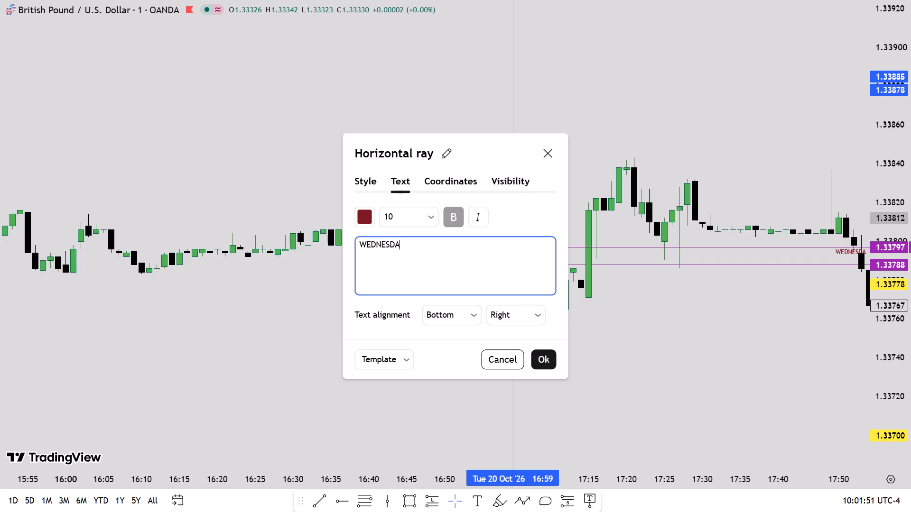
key(space)
key(BackSpace)
text(Y NDOG)
click(446, 311)
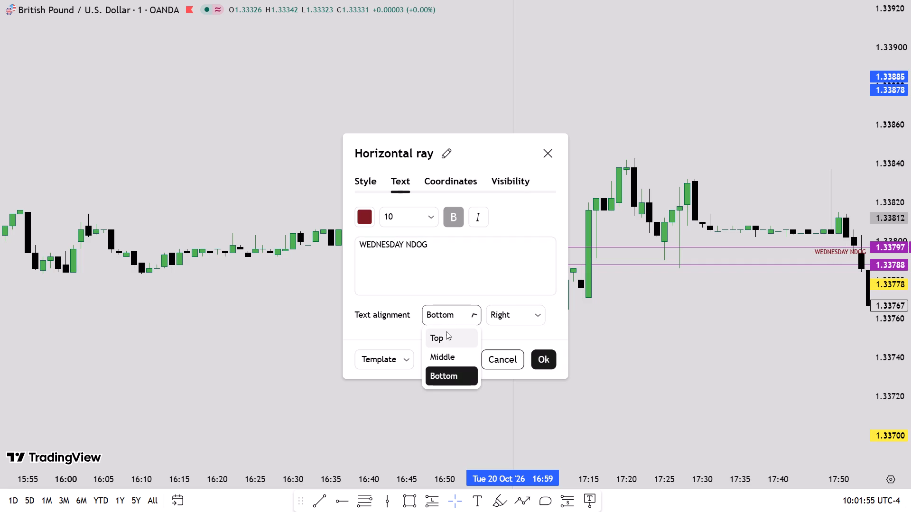
click(446, 336)
click(362, 206)
click(367, 217)
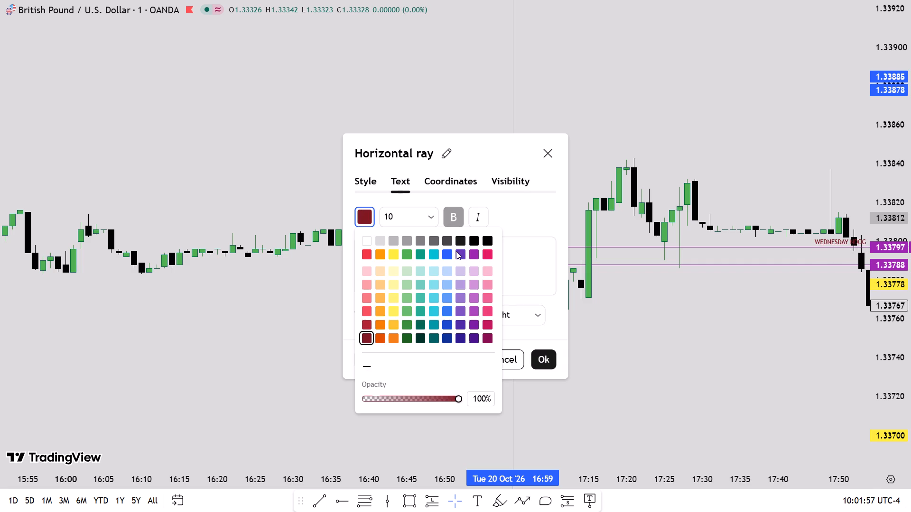
click(468, 255)
click(544, 355)
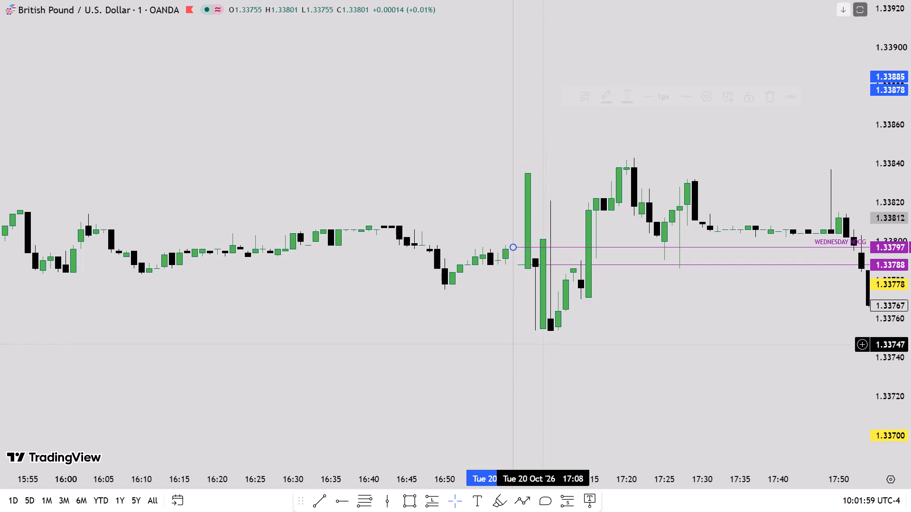
Label the 1.33788 ray WEDNESDAY NDOG in purple text at size 8.
double_click(567, 264)
click(455, 264)
text(WEDNESDAY NDOG)
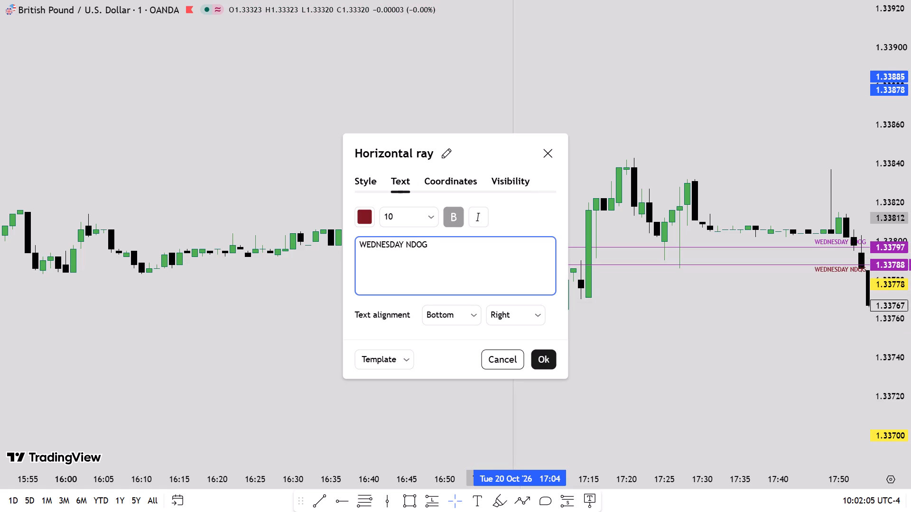
click(372, 210)
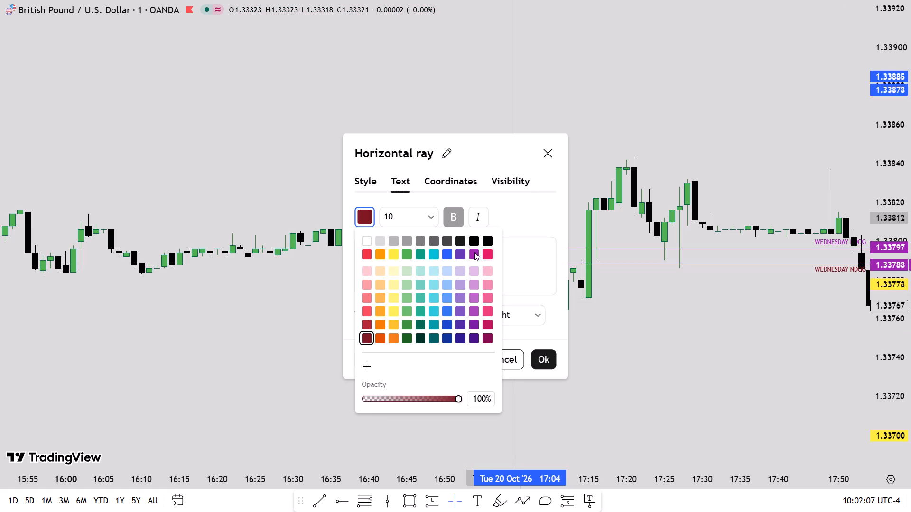
click(473, 252)
click(410, 215)
click(416, 243)
click(556, 359)
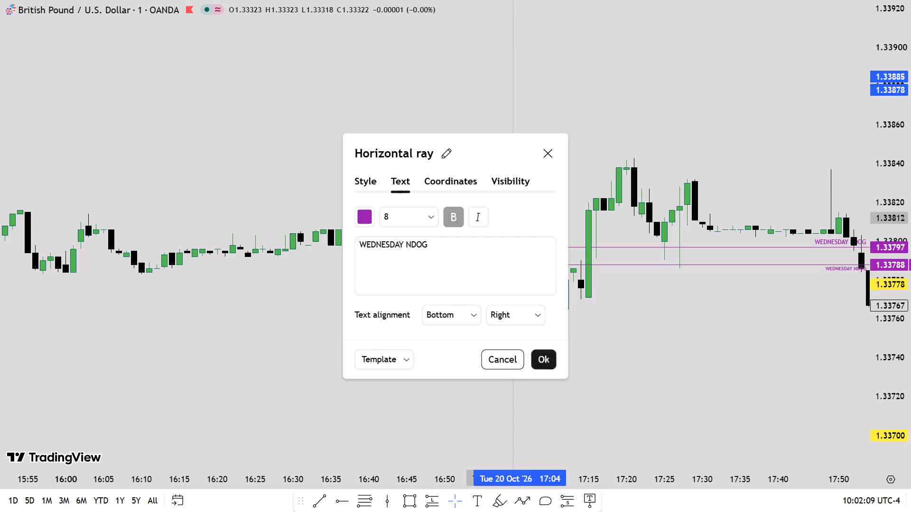
Set the text size of the 1.33797 ray's WEDNESDAY NDOG label to 8.
double_click(567, 248)
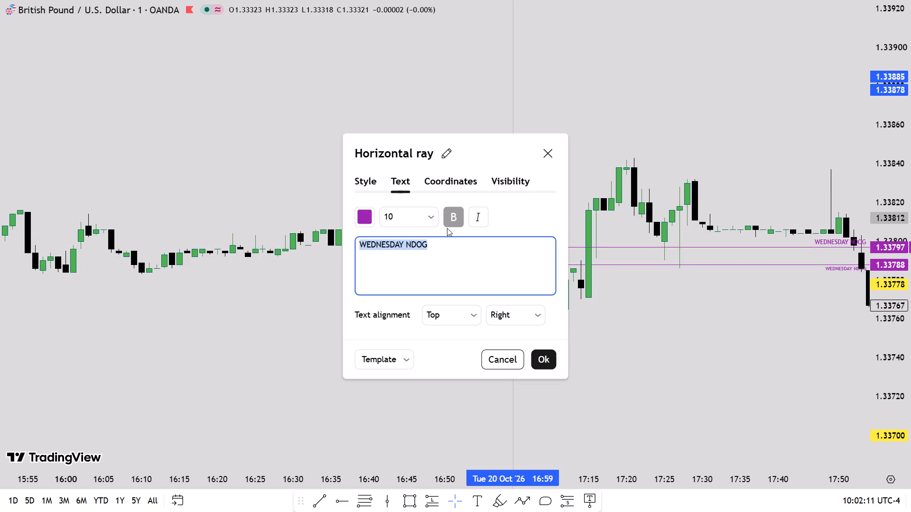
click(435, 226)
click(426, 237)
click(545, 354)
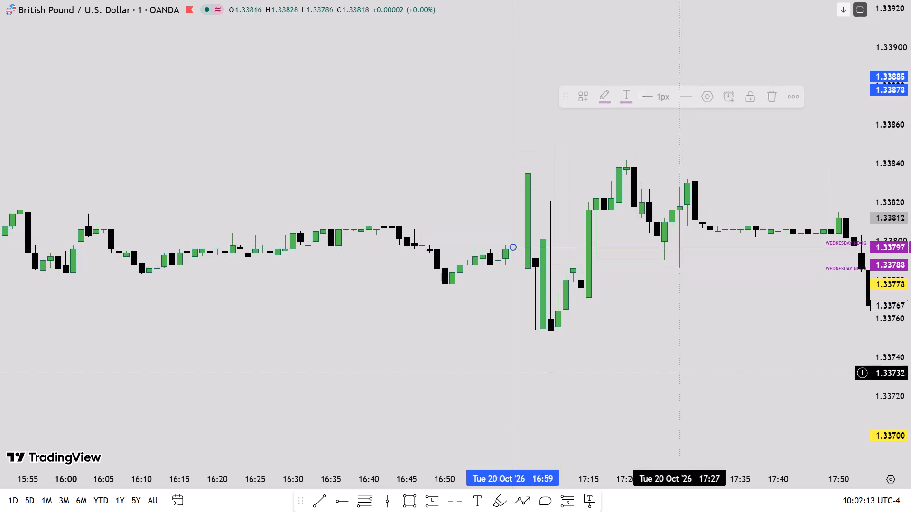
click(698, 373)
Delete the vertical line at 16:59 on Tue 20 Oct.
click(513, 364)
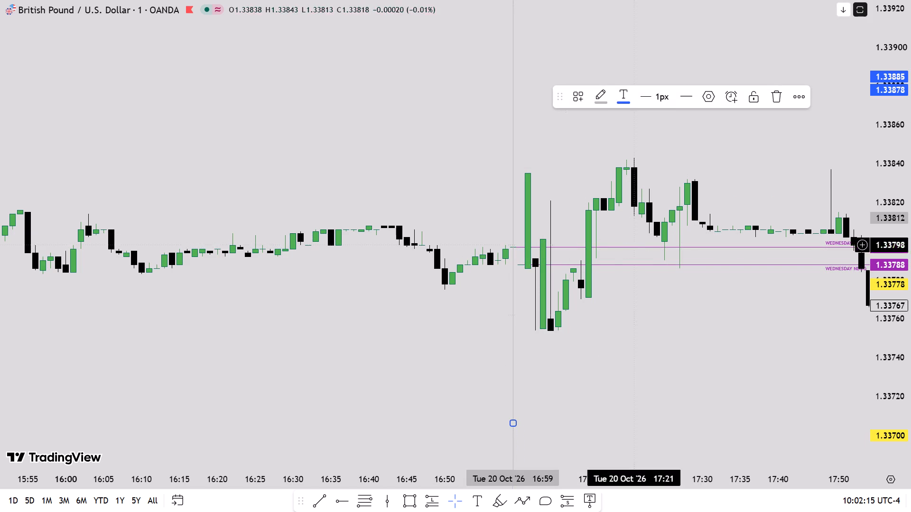
click(777, 95)
Examine price action around the WEDNESDAY NDOG levels from the Tue 20 Oct close through Wed 21 Oct.
drag(738, 329, 644, 320)
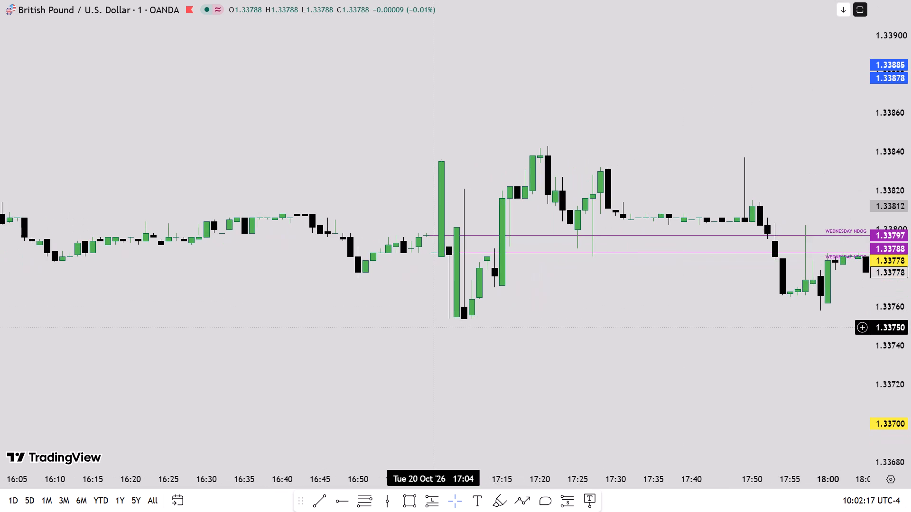
drag(818, 370, 650, 378)
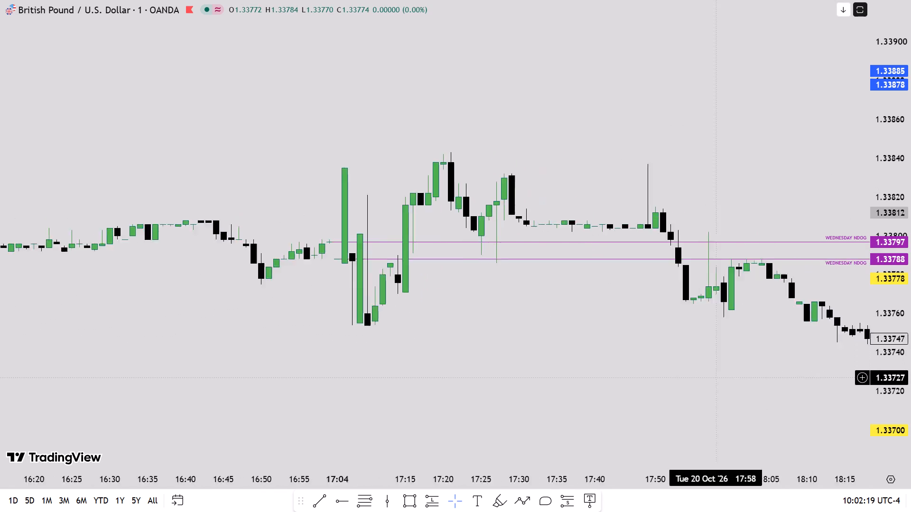
drag(650, 378, 272, 347)
scroll(272, 347, down, 2)
scroll(272, 347, up, 1)
scroll(272, 347, down, 3)
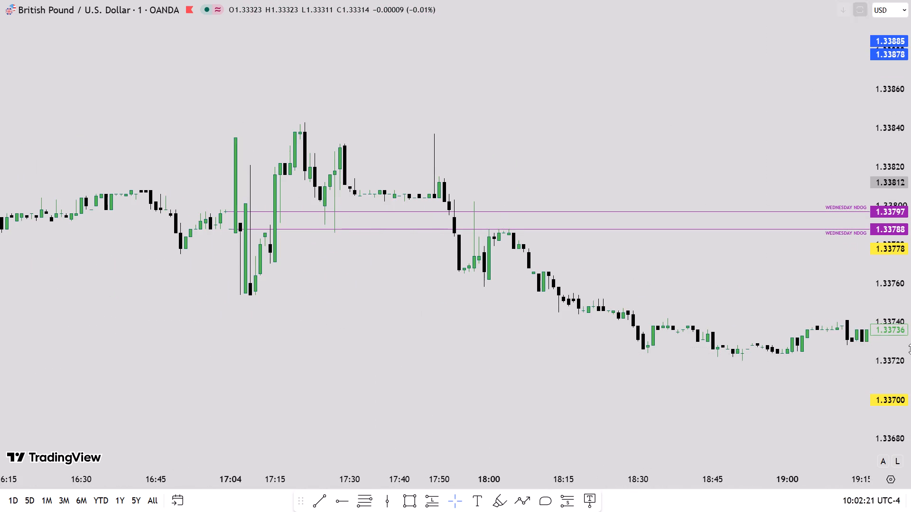
scroll(910, 349, down, 8)
scroll(742, 372, down, 4)
drag(768, 371, 61, 374)
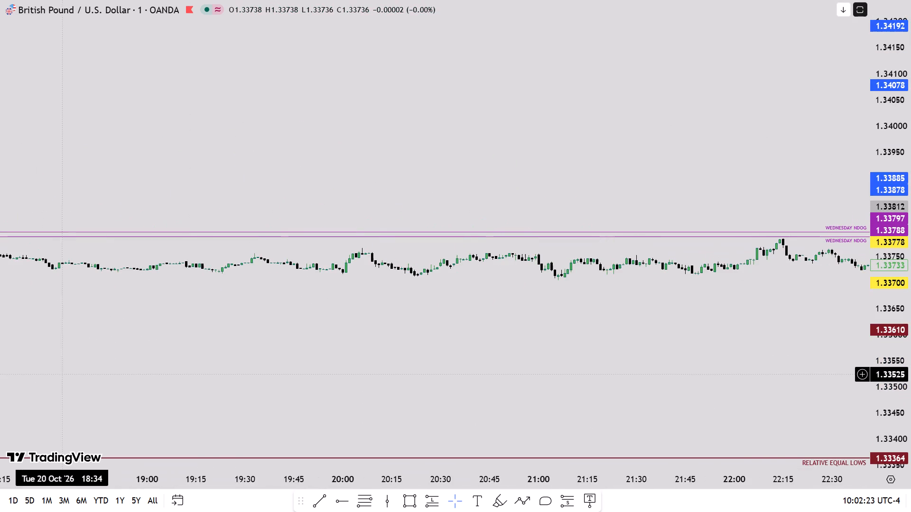
drag(668, 371, 195, 387)
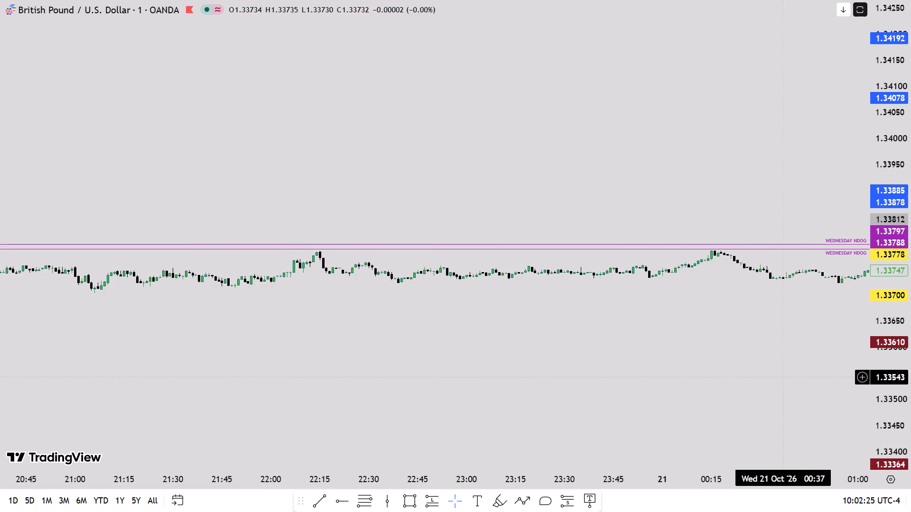
drag(810, 373, 0, 334)
scroll(628, 359, down, 11)
drag(841, 346, 530, 356)
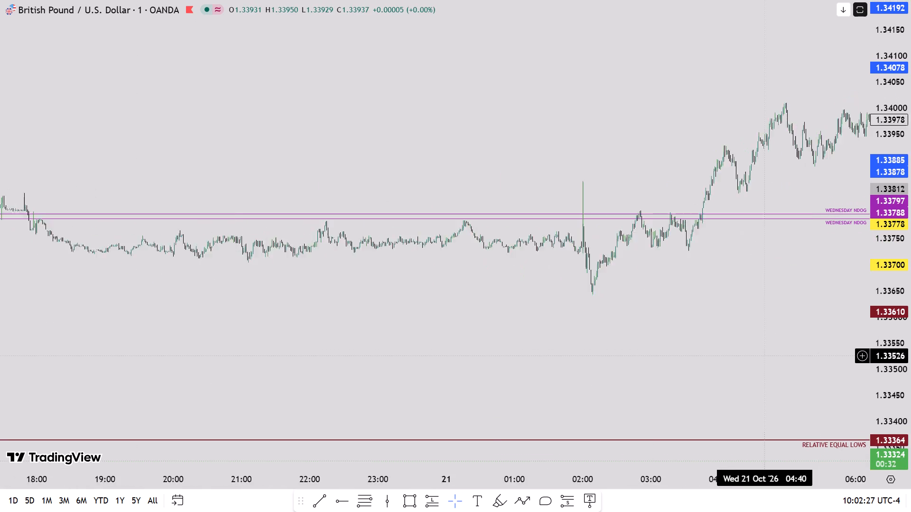
drag(530, 356, 136, 363)
scroll(910, 327, down, 5)
scroll(684, 359, down, 5)
scroll(759, 318, down, 6)
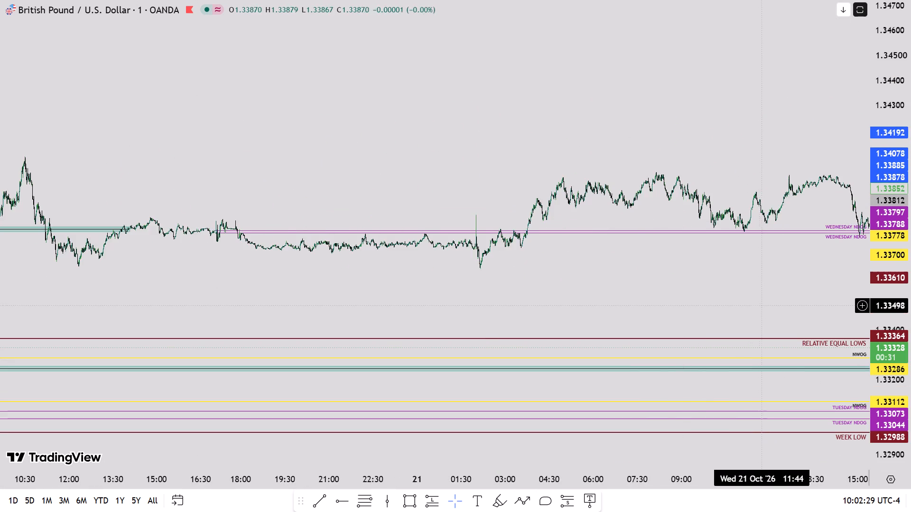
drag(758, 296, 366, 231)
drag(366, 231, 910, 232)
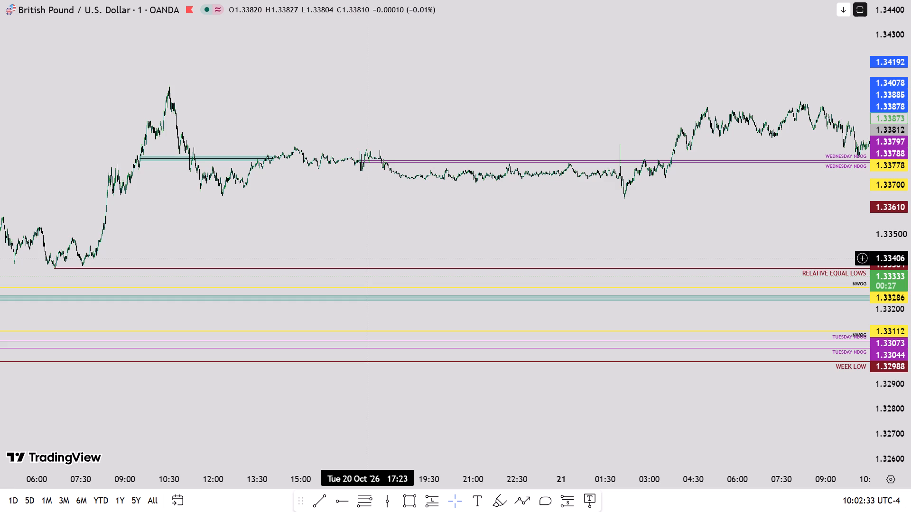
Draw a rectangle zone between 1.33906 and 1.33882 from 09:34 on Wed 21 Oct, extending its end to 10:10.
scroll(910, 231, up, 11)
drag(722, 177, 651, 397)
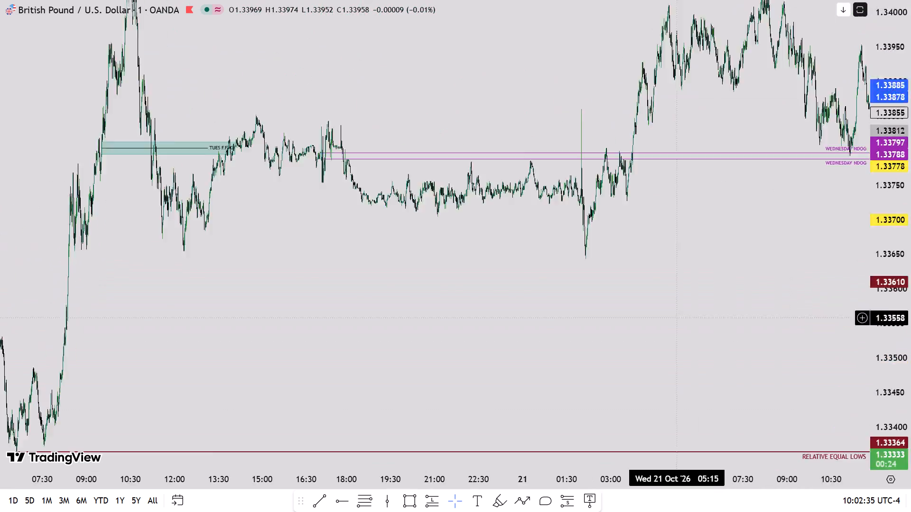
drag(651, 397, 646, 424)
scroll(910, 216, up, 20)
scroll(910, 216, up, 3)
scroll(419, 216, down, 1)
scroll(419, 216, up, 2)
drag(288, 218, 314, 264)
drag(369, 265, 377, 276)
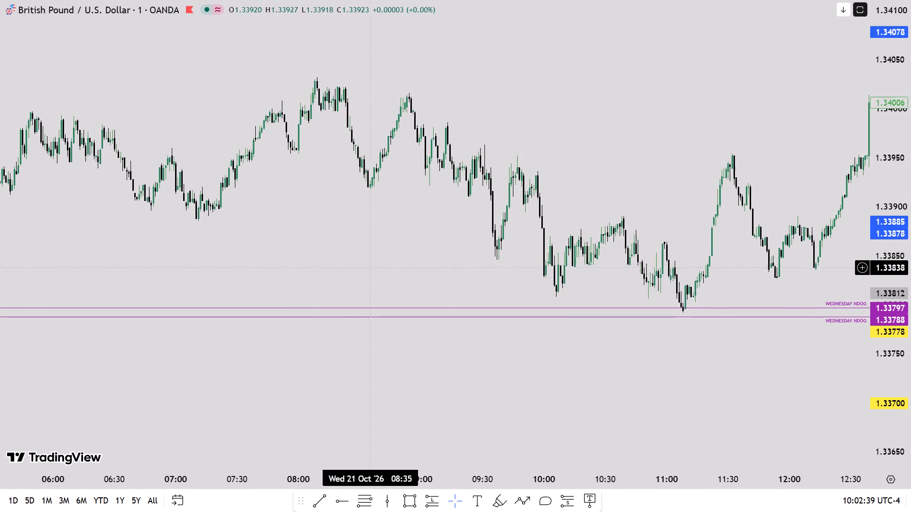
drag(377, 276, 413, 334)
scroll(910, 321, up, 15)
drag(105, 336, 296, 332)
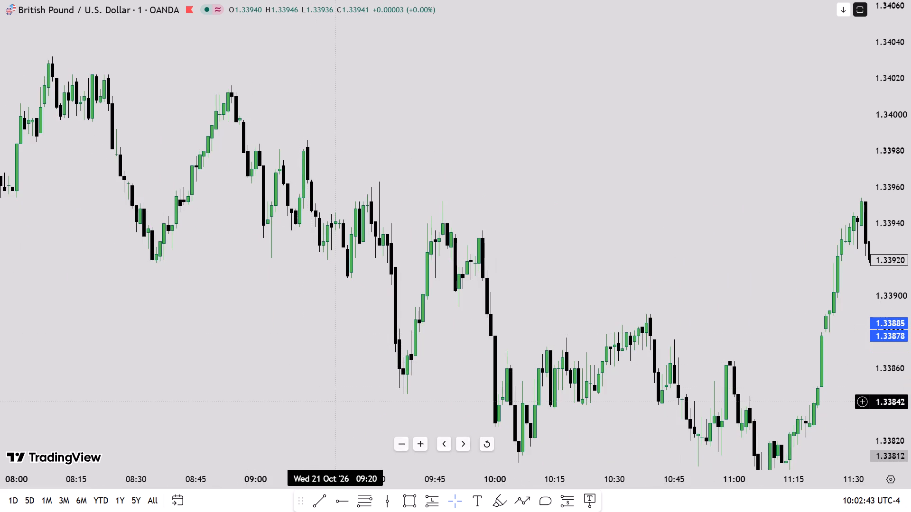
click(408, 502)
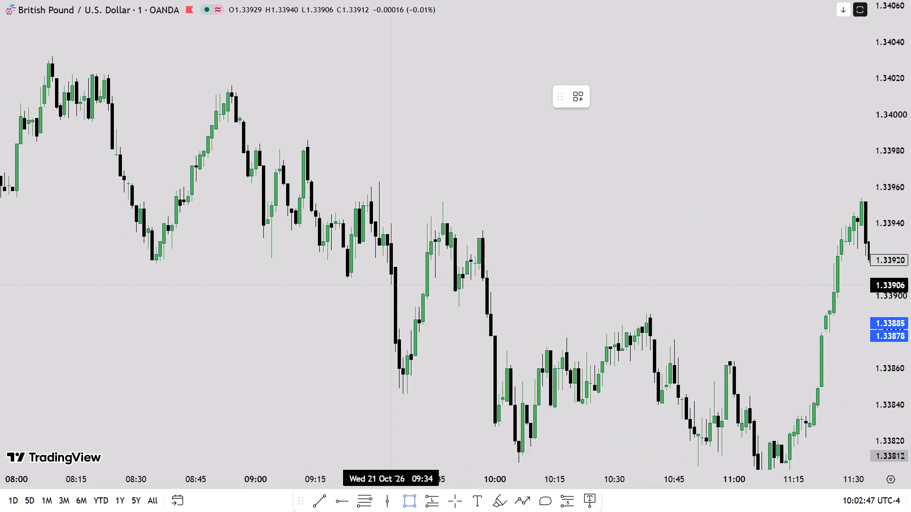
click(392, 288)
click(401, 332)
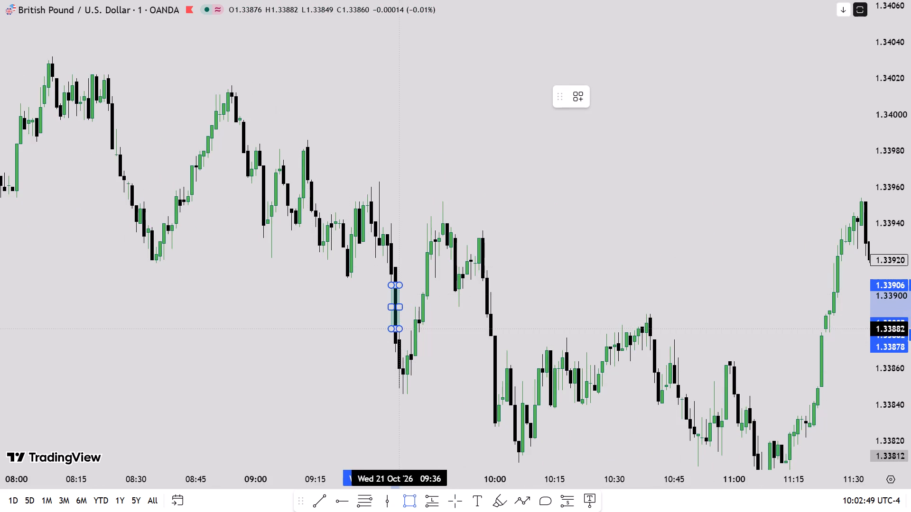
drag(400, 308, 533, 299)
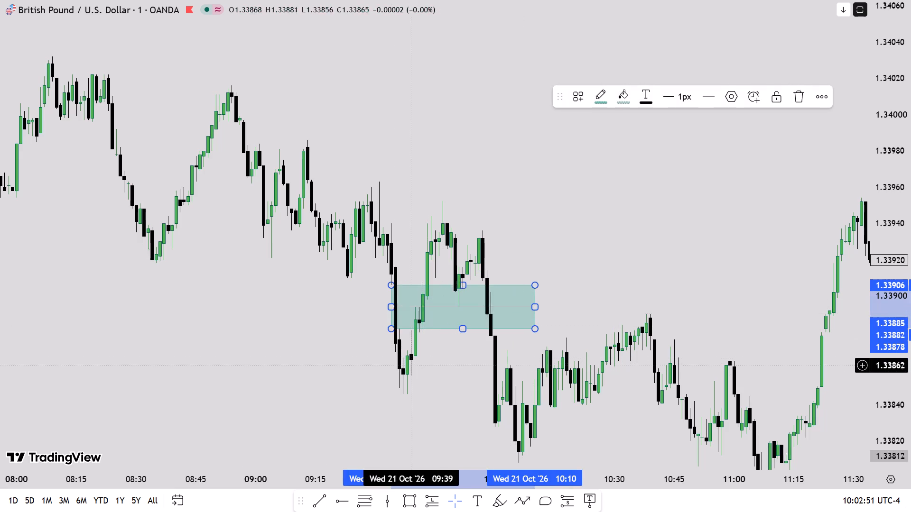
Label the rectangle zone starting at 09:34 on Wed 21 Oct with the text WED F.FVG.
click(389, 370)
click(517, 305)
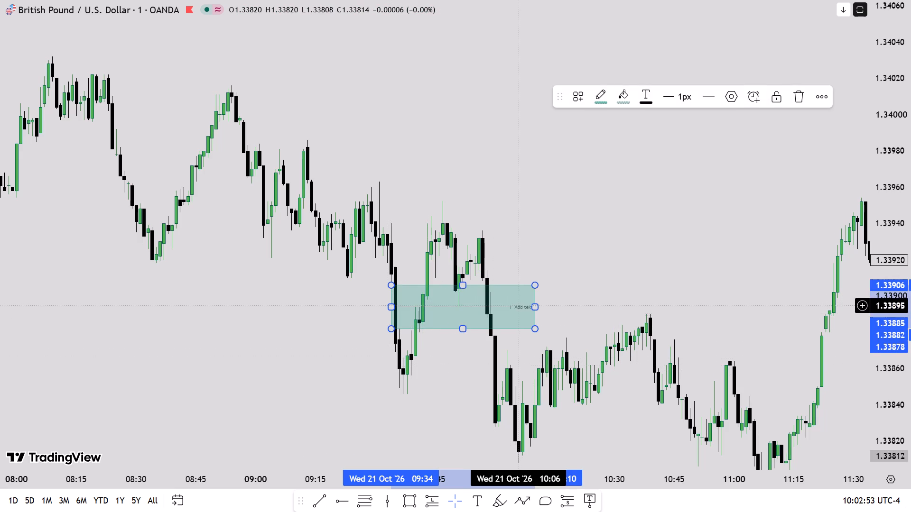
click(512, 305)
text(WE)
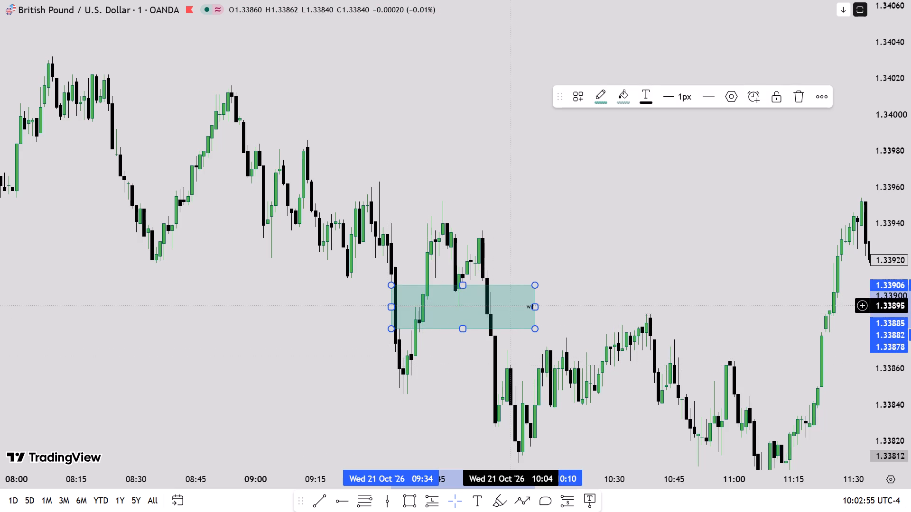
key(space)
key(f)
text(.FVG)
click(520, 302)
click(519, 306)
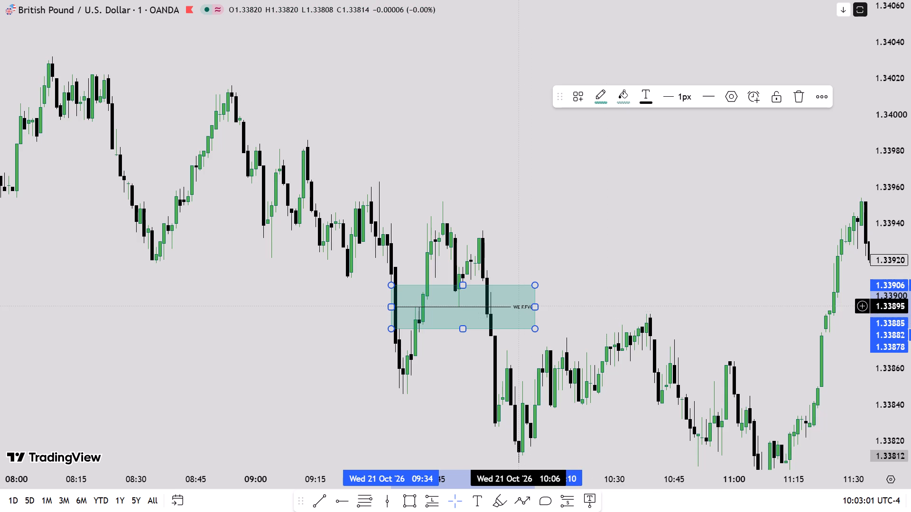
click(521, 308)
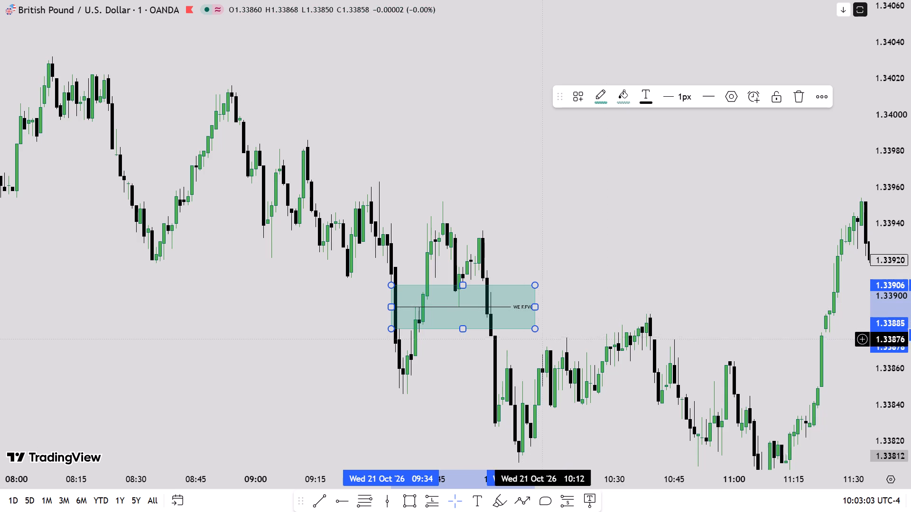
click(729, 97)
click(409, 262)
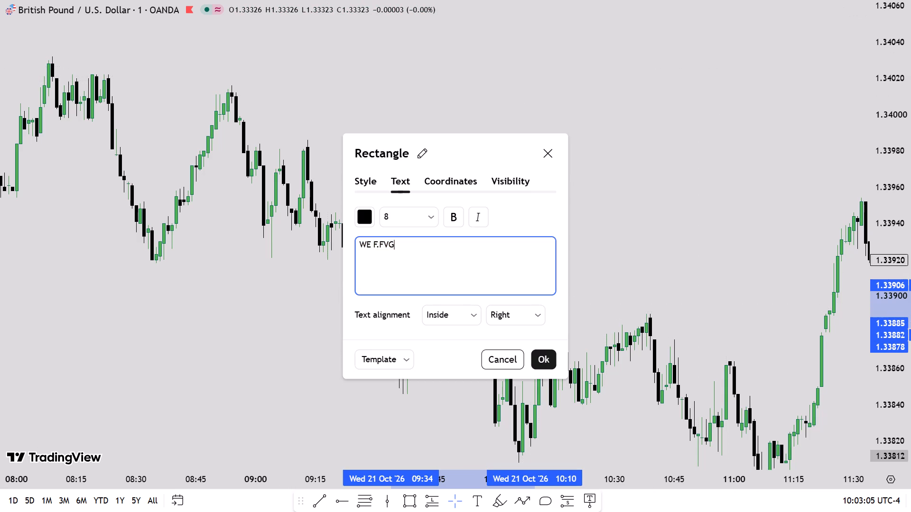
click(371, 245)
key(d)
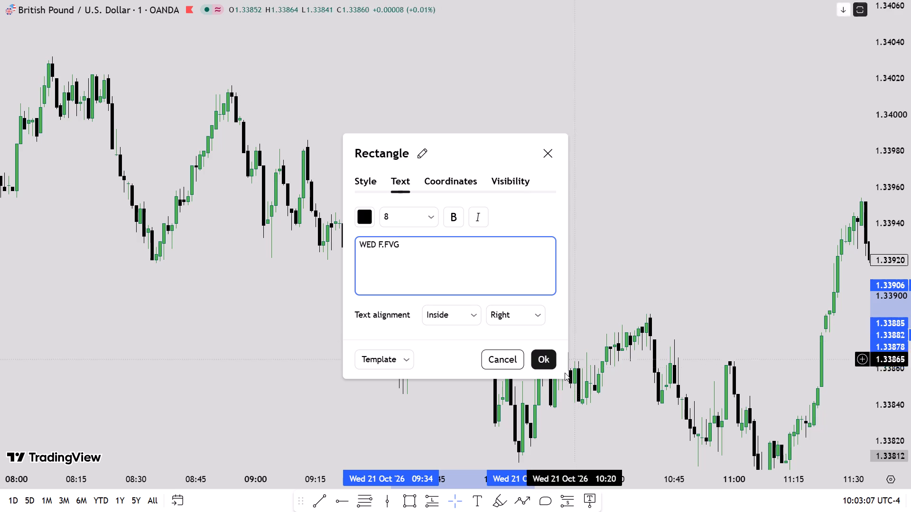
click(536, 362)
Examine price action following the WED F.FVG zone, from Wed 21 Oct into early Thu 22 Oct.
drag(591, 336, 173, 214)
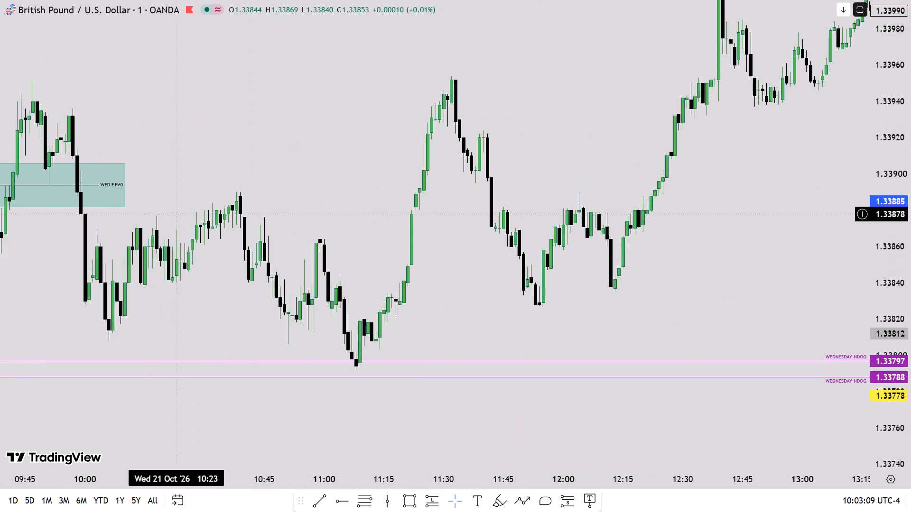
scroll(910, 197, down, 19)
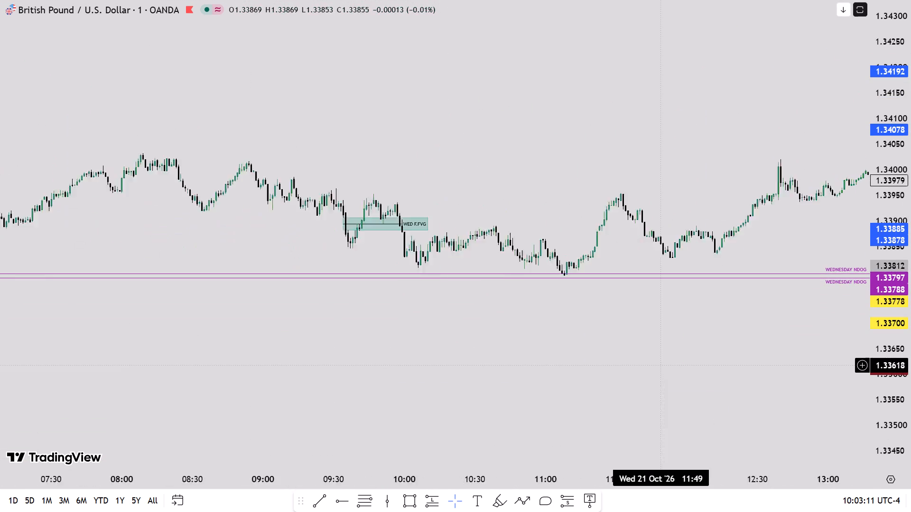
scroll(661, 365, down, 4)
scroll(661, 365, up, 1)
scroll(661, 365, down, 6)
scroll(661, 365, up, 1)
scroll(661, 365, down, 6)
drag(688, 345, 165, 325)
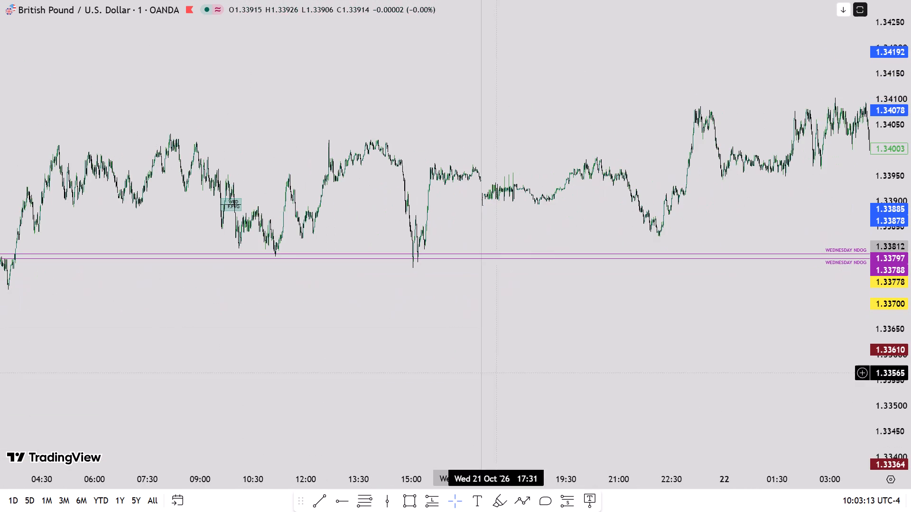
Examine the latest price action on Mon 26 Oct around the minor liquidity lines, RELATIVE EQUAL LOWS and the MON F.FVG zone.
click(858, 443)
click(649, 323)
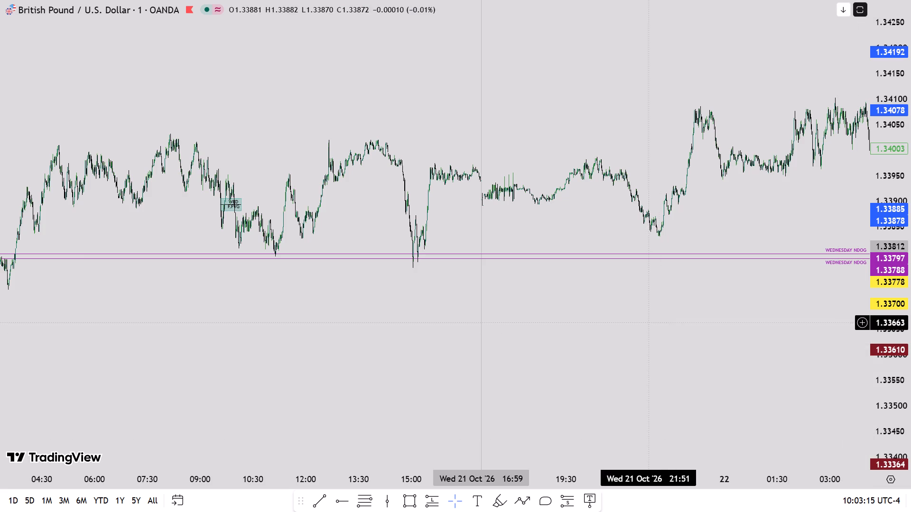
click(854, 447)
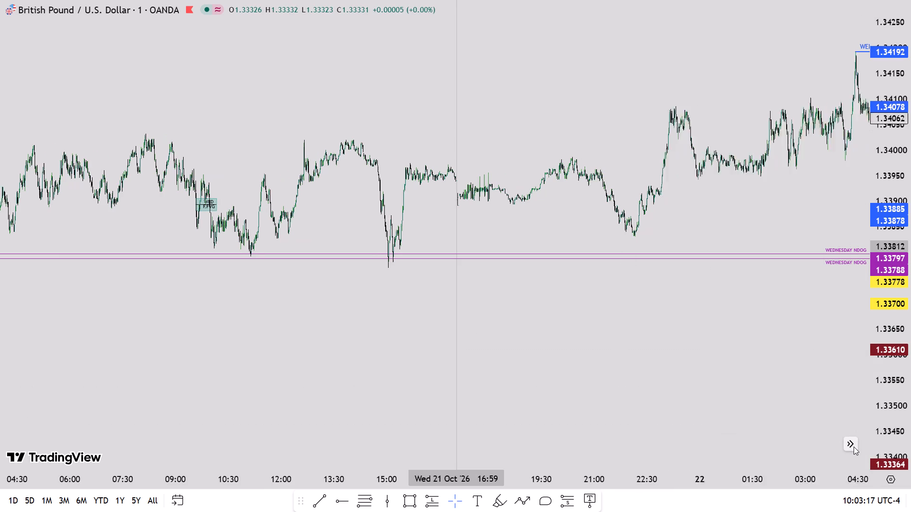
scroll(616, 421, up, 3)
drag(546, 422, 203, 160)
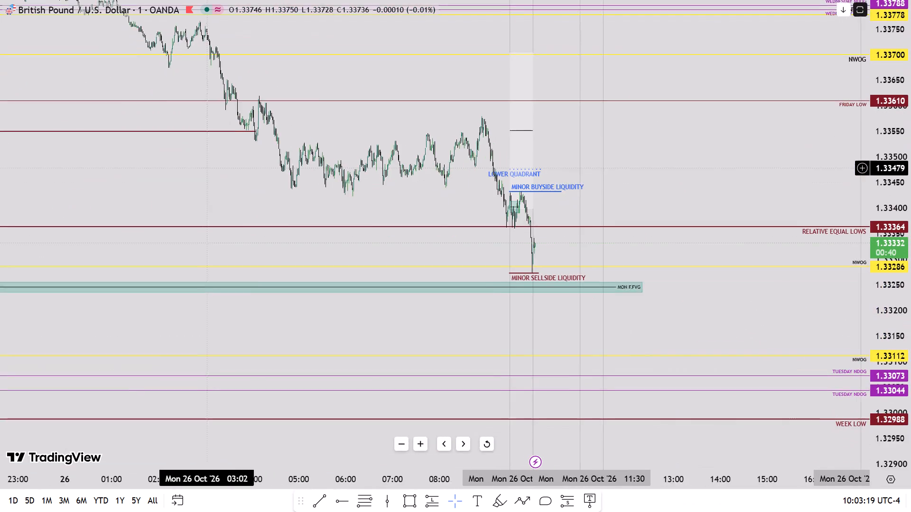
scroll(910, 160, up, 6)
scroll(667, 231, up, 14)
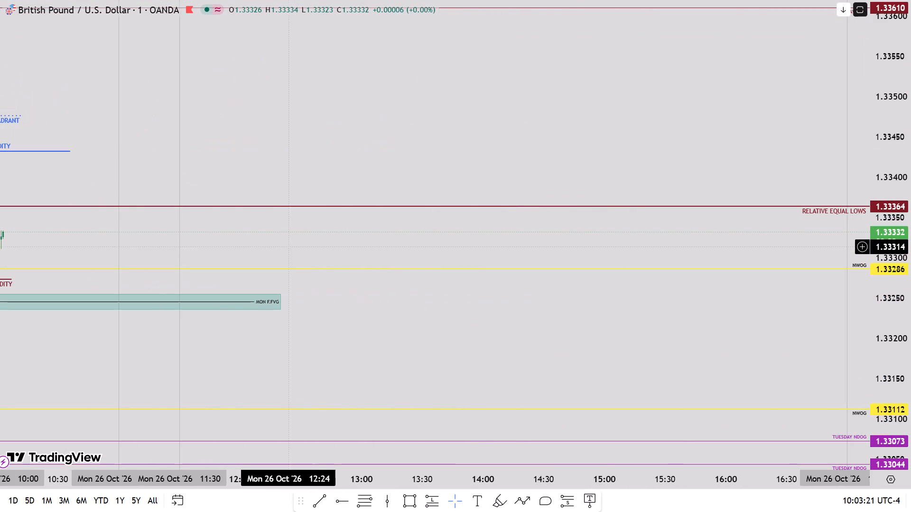
drag(288, 247, 763, 247)
scroll(910, 226, up, 8)
scroll(384, 265, up, 4)
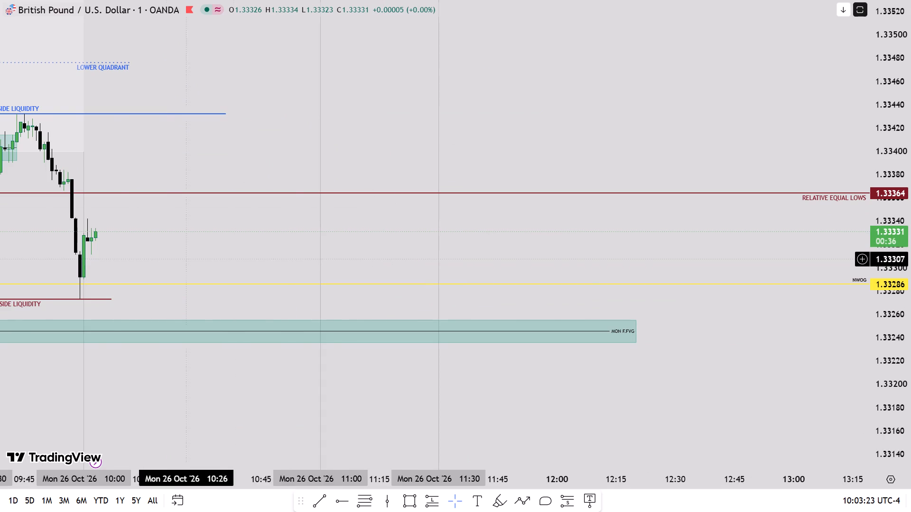
drag(165, 263, 418, 272)
scroll(910, 231, up, 4)
scroll(341, 309, up, 2)
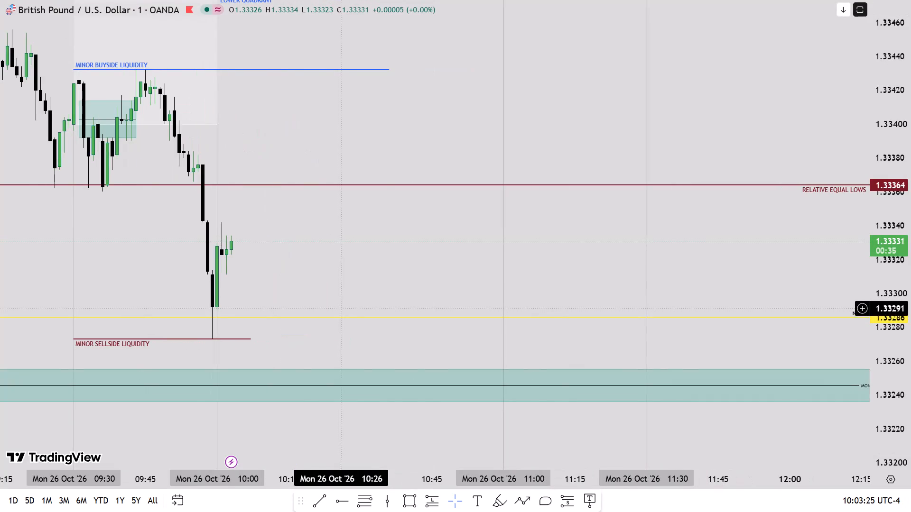
drag(286, 290, 452, 292)
scroll(910, 290, down, 4)
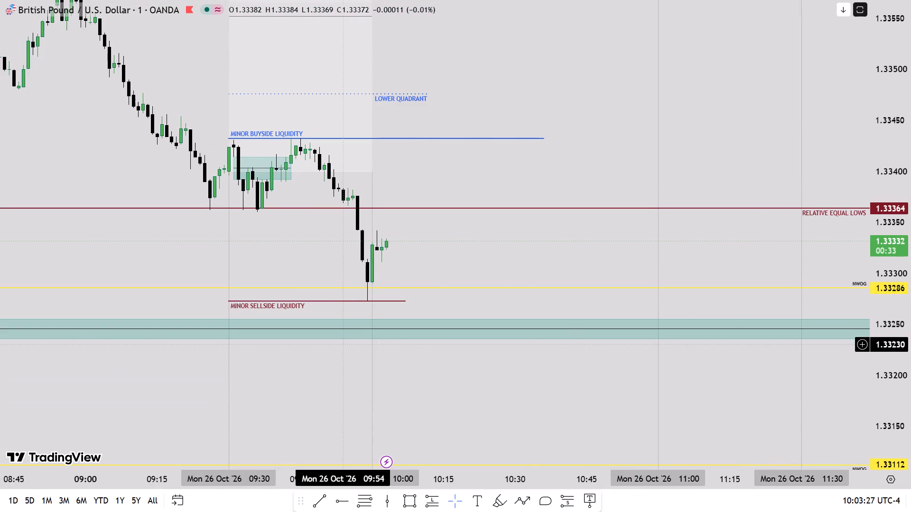
scroll(910, 300, up, 2)
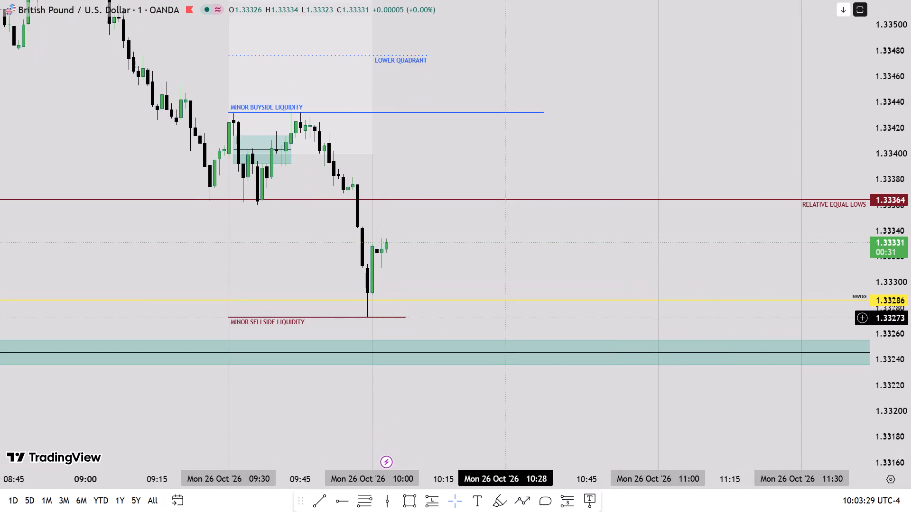
scroll(501, 318, down, 5)
scroll(454, 322, up, 3)
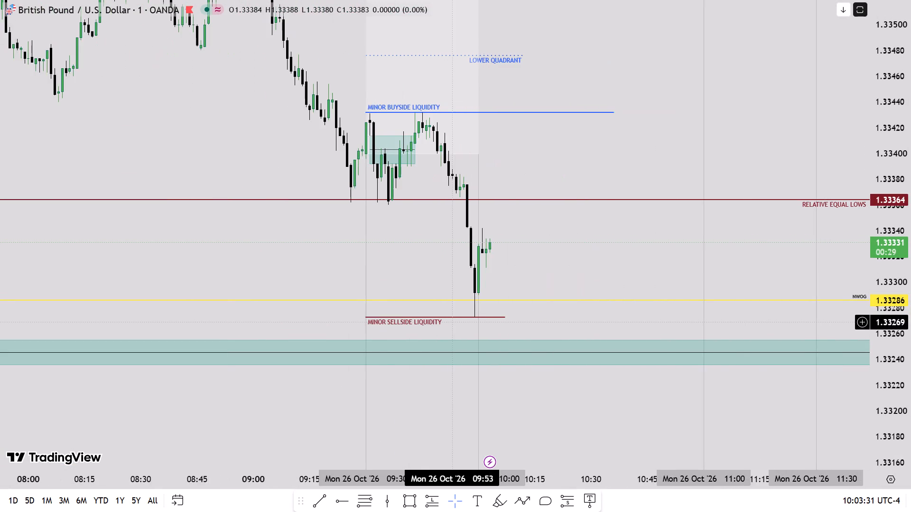
scroll(454, 322, down, 4)
scroll(910, 319, down, 3)
scroll(538, 344, down, 9)
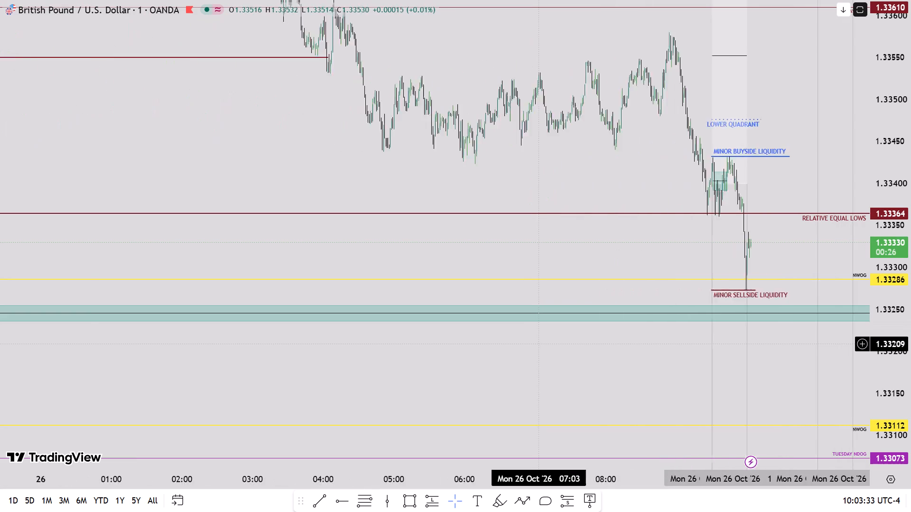
scroll(538, 344, down, 20)
scroll(538, 344, down, 1)
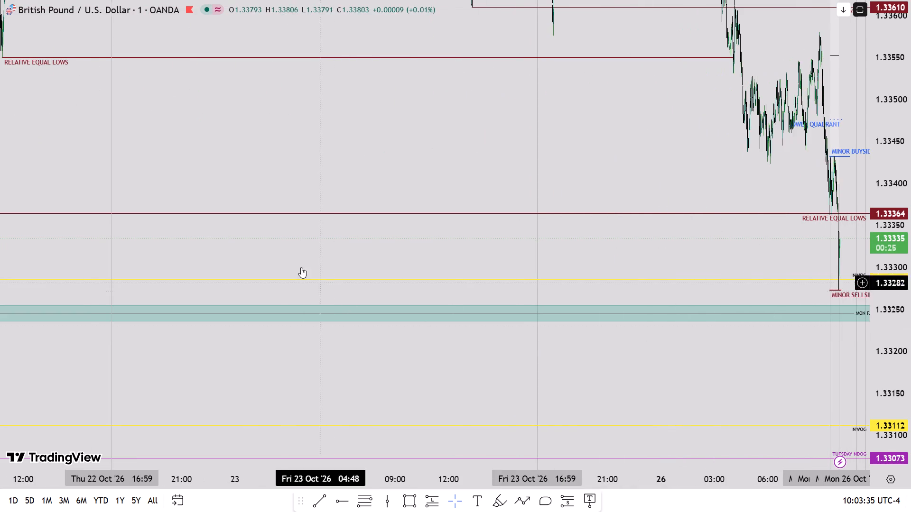
Draw a horizontal ray at 1.33940 from the 16:59 closing candle on Wed 21 Oct.
drag(242, 236, 738, 353)
drag(480, 255, 694, 420)
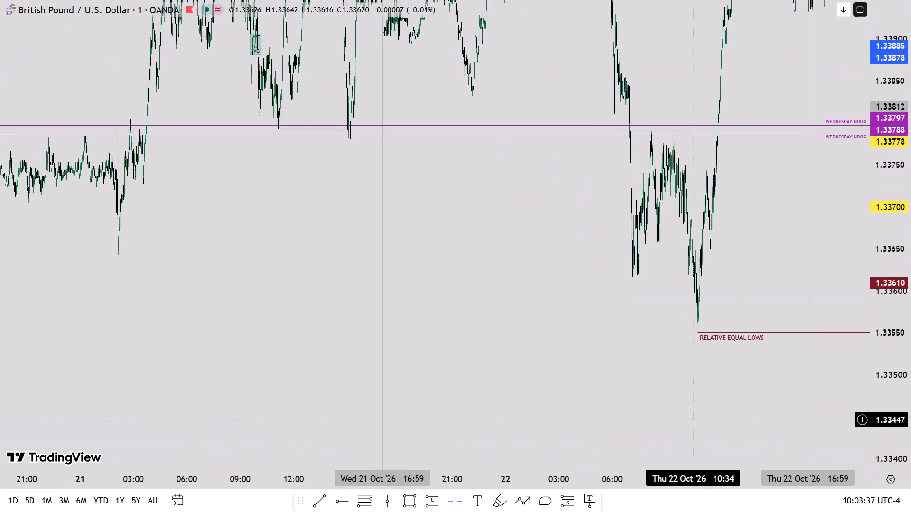
drag(345, 233, 456, 511)
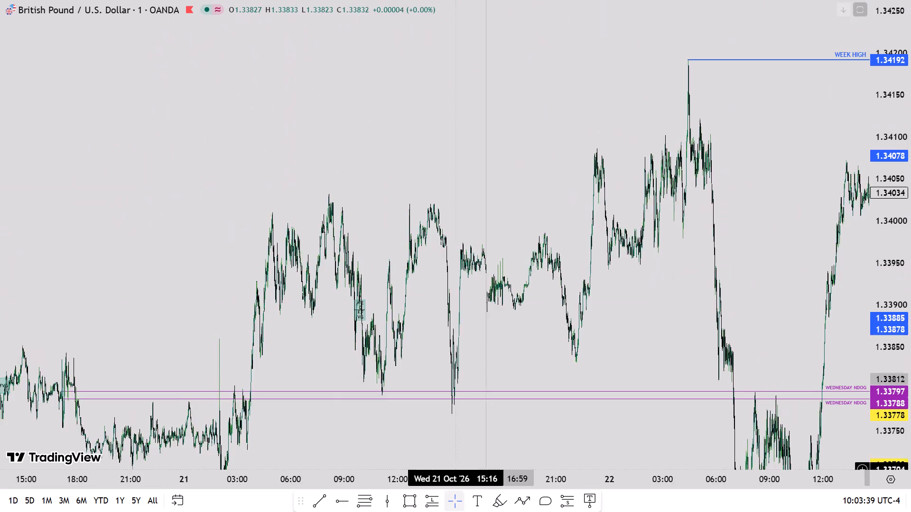
scroll(488, 343, up, 1)
scroll(488, 343, down, 1)
scroll(488, 343, up, 8)
drag(293, 327, 855, 344)
scroll(713, 371, up, 16)
scroll(910, 298, up, 5)
scroll(550, 356, up, 13)
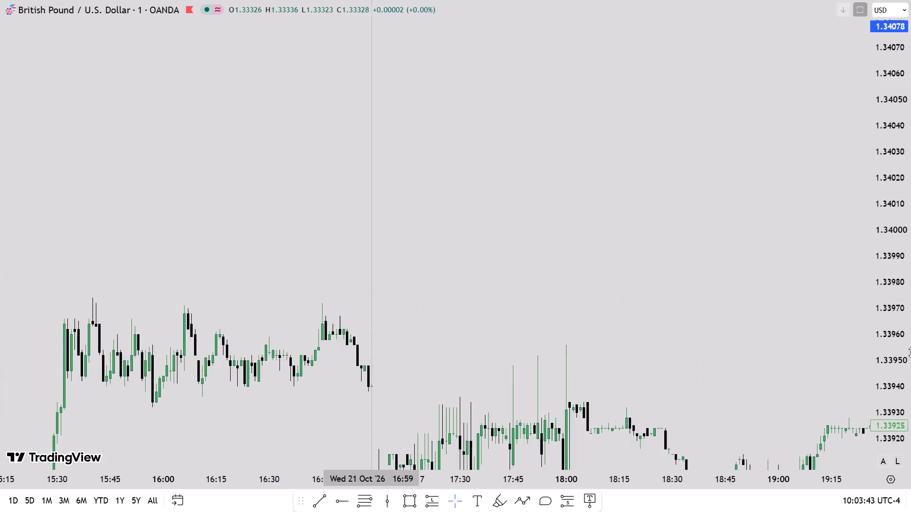
scroll(597, 366, up, 5)
drag(353, 347, 473, 251)
scroll(910, 304, up, 5)
scroll(432, 393, up, 2)
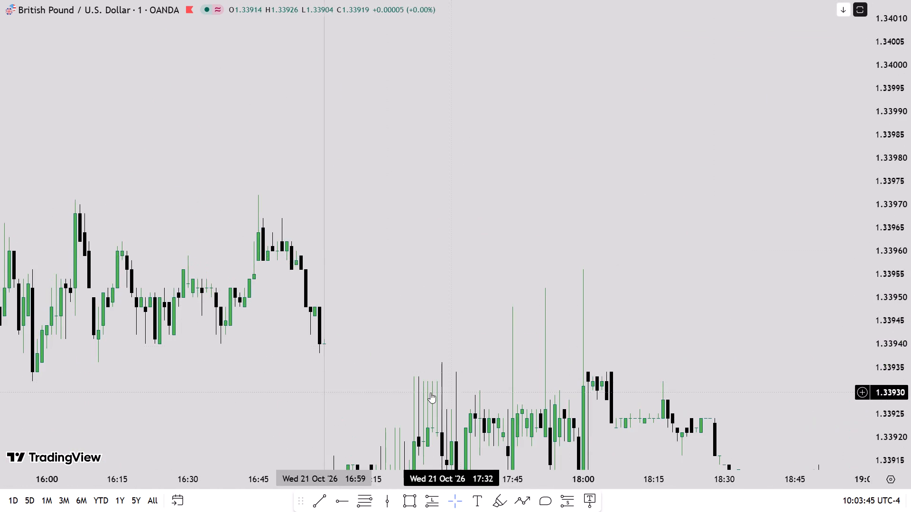
scroll(430, 393, up, 2)
drag(308, 349, 474, 282)
click(335, 499)
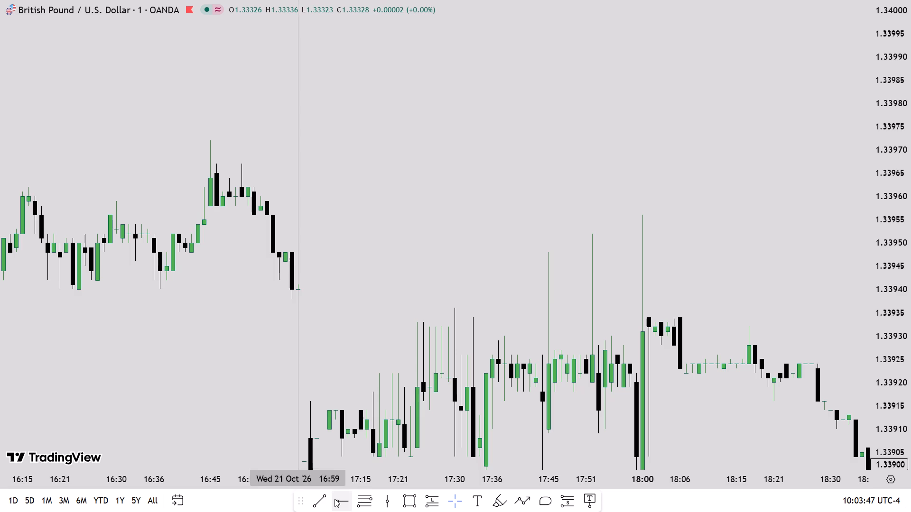
click(297, 289)
Draw a horizontal ray at 1.33903 from the 17:04 opening candle on Wed 21 Oct.
drag(322, 350, 325, 336)
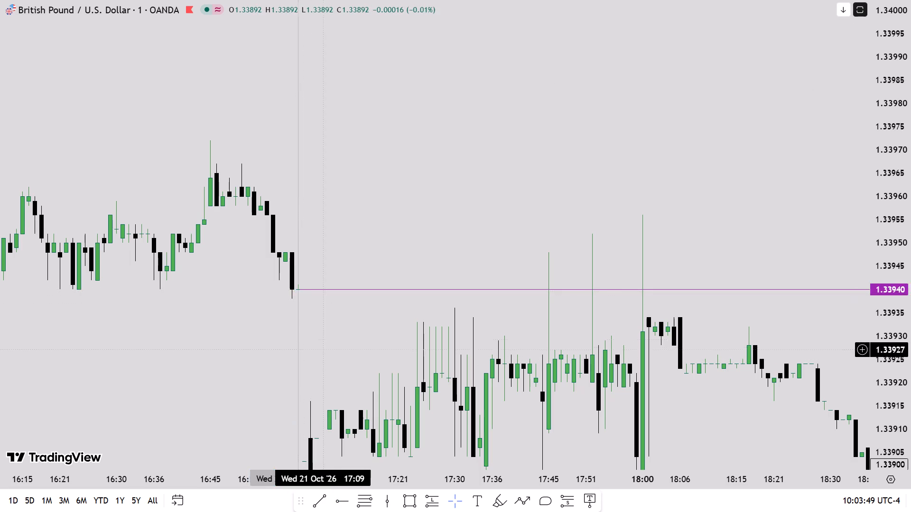
drag(325, 336, 330, 253)
click(337, 497)
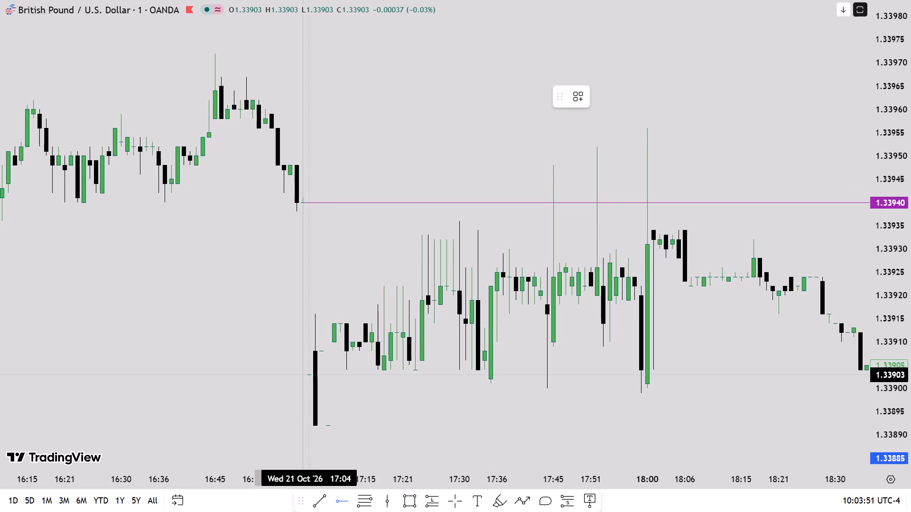
click(309, 375)
click(381, 404)
Label the 1.33940 horizontal ray THURSDAY NDOG.
double_click(376, 203)
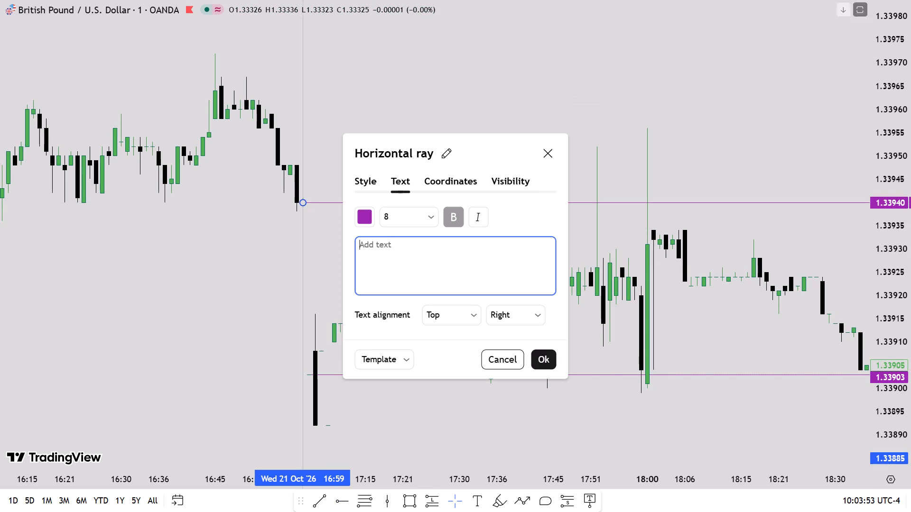
click(380, 273)
text(THI)
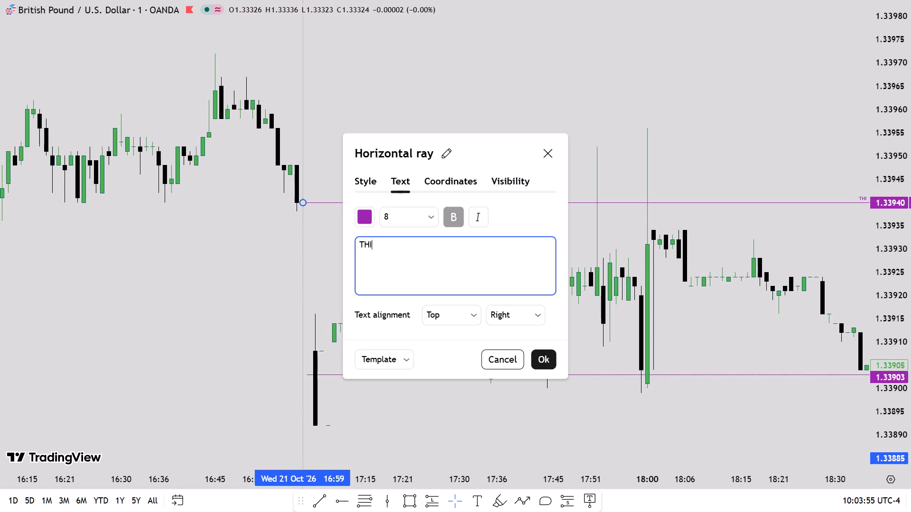
key(BackSpace)
text(UR)
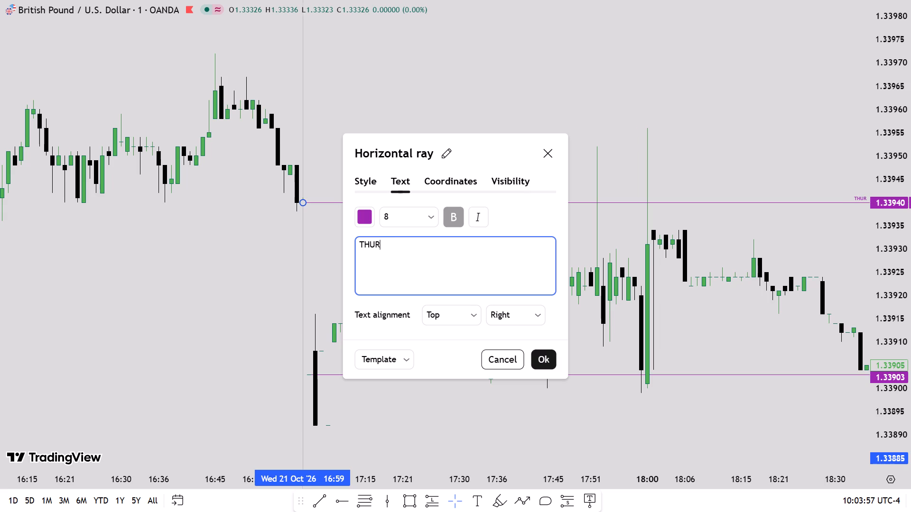
text(DAY NDOG)
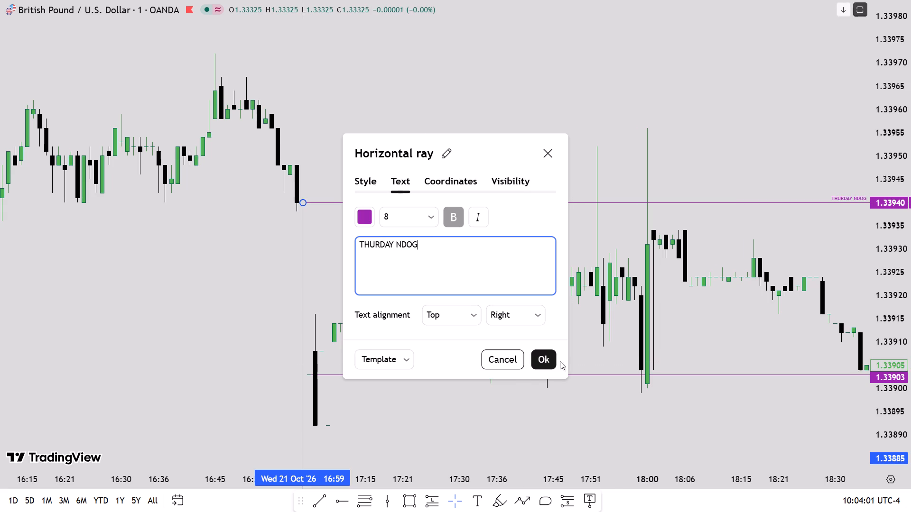
click(548, 358)
double_click(413, 203)
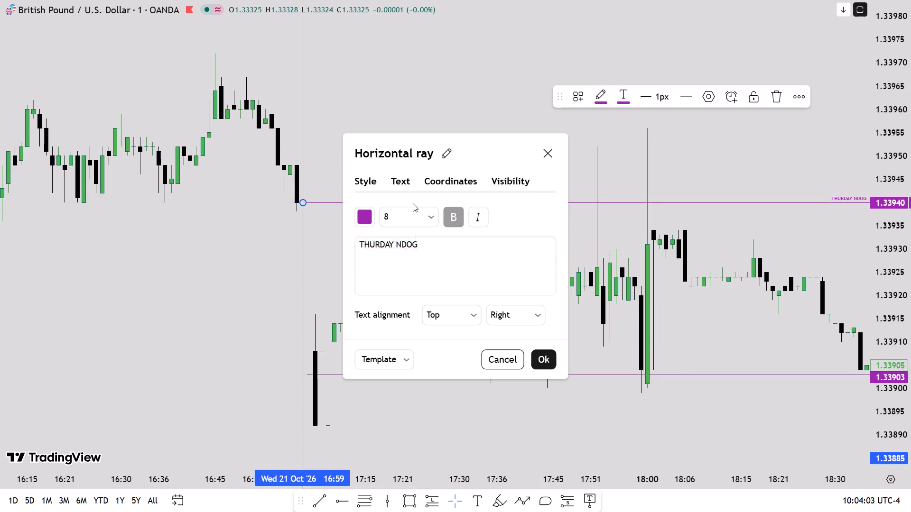
click(367, 259)
click(379, 247)
key(s)
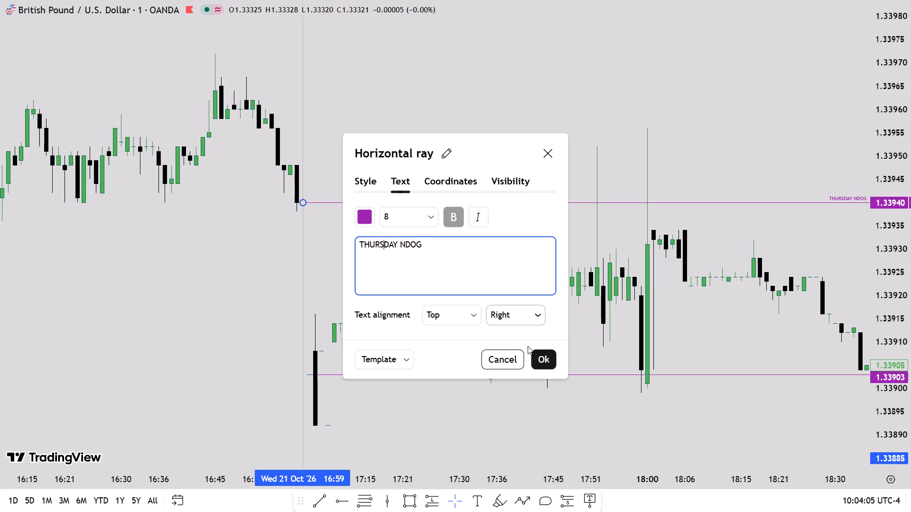
click(544, 354)
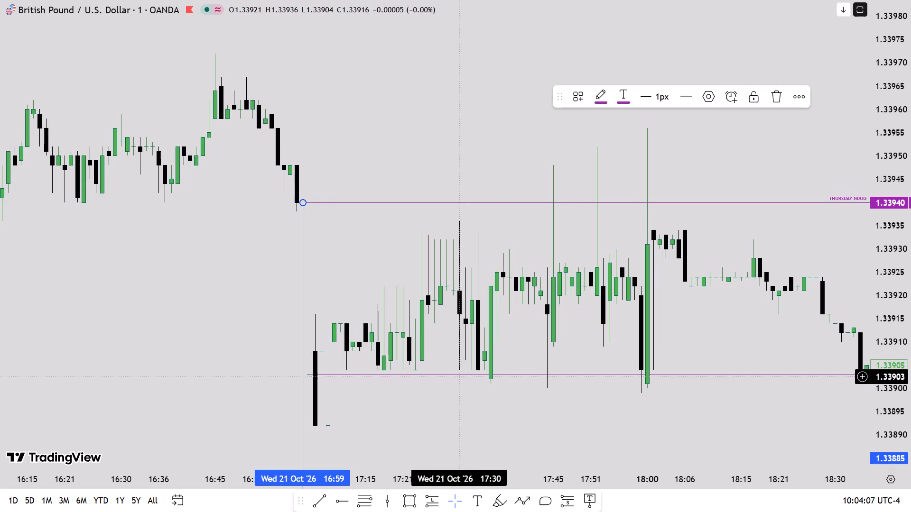
Label the 1.33903 horizontal ray THURSDAY NDOG, with the text aligned to the bottom of the line.
double_click(465, 375)
click(428, 278)
text(THURSDAY NDOG)
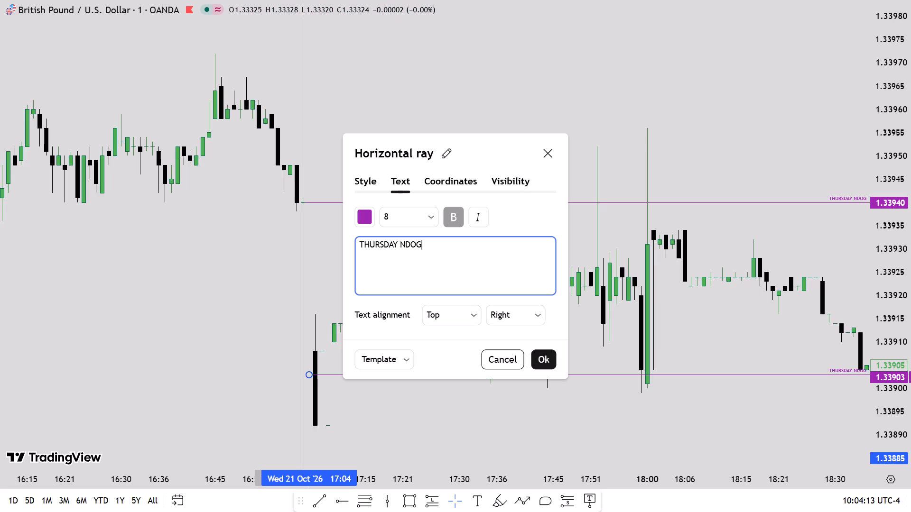
click(454, 308)
click(463, 377)
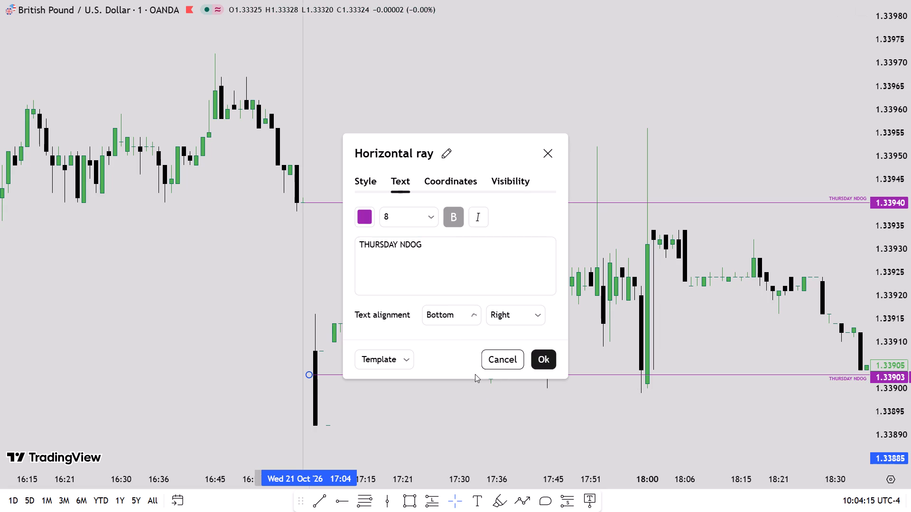
click(539, 360)
Delete the vertical line at 16:59 on Wed 21 Oct.
click(301, 314)
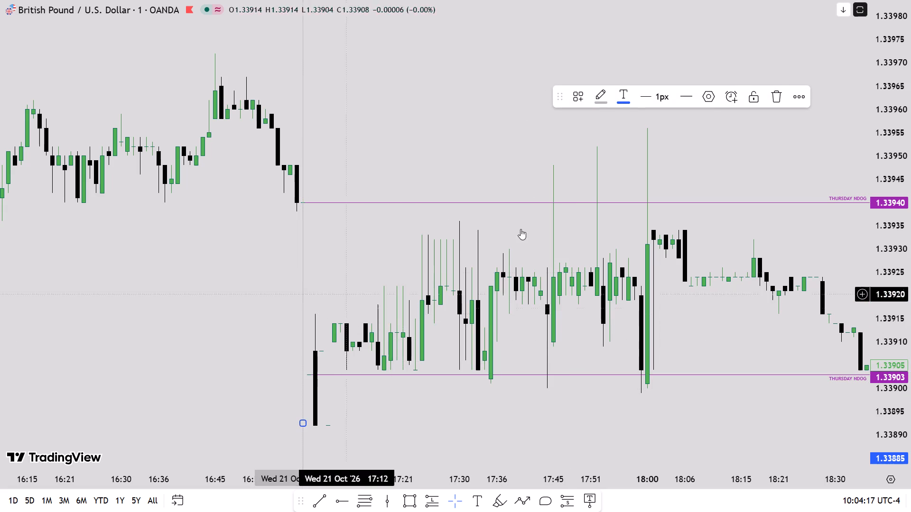
click(772, 94)
Draw a rectangle zone from 1.33752 to 1.33729, starting at 09:30 on Thu 22 Oct and extending to 10:24.
scroll(910, 212, down, 1)
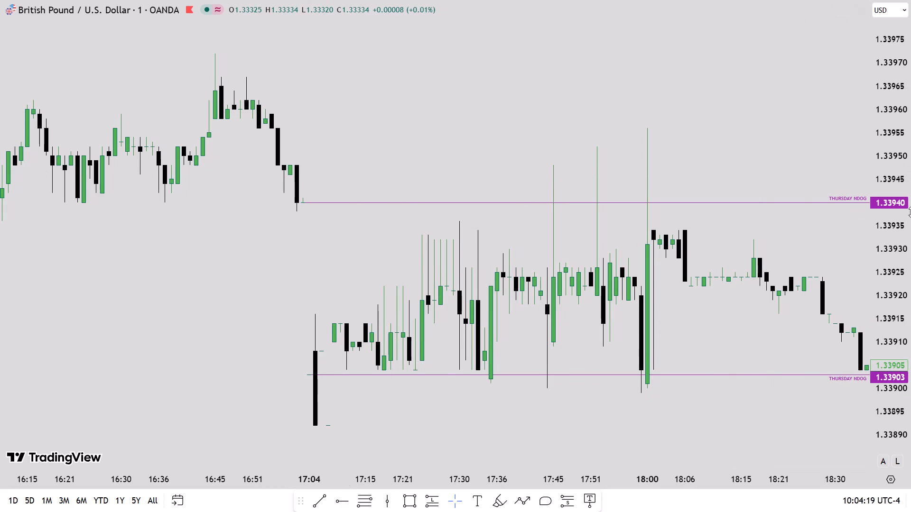
scroll(910, 212, down, 2)
drag(687, 378, 36, 364)
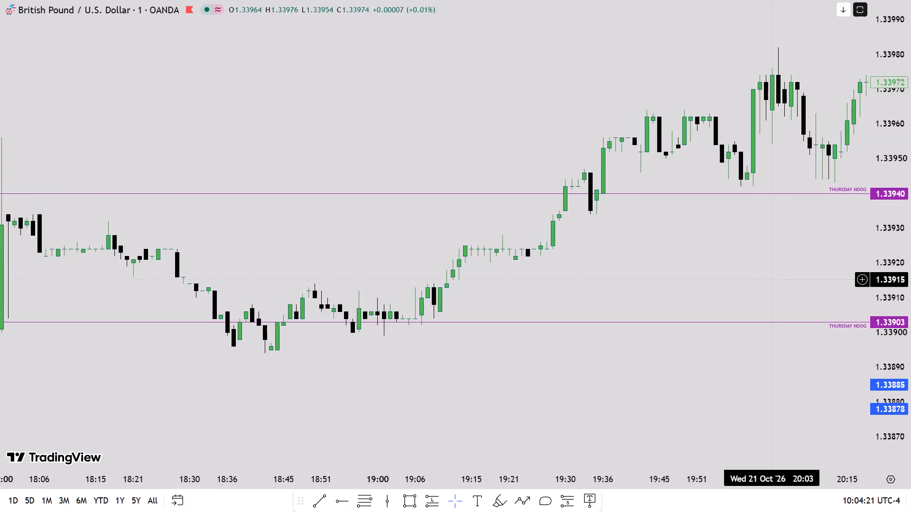
drag(766, 267, 121, 437)
drag(716, 415, 271, 160)
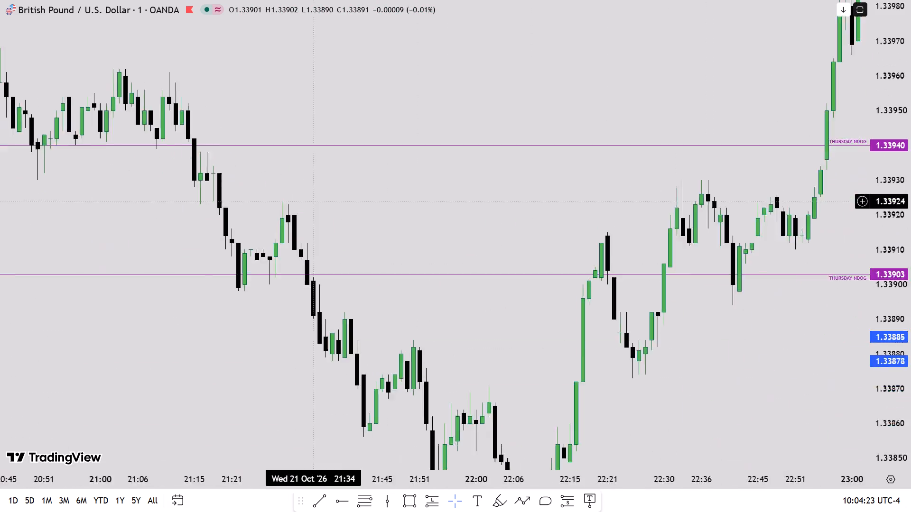
drag(271, 160, 254, 141)
drag(796, 154, 164, 360)
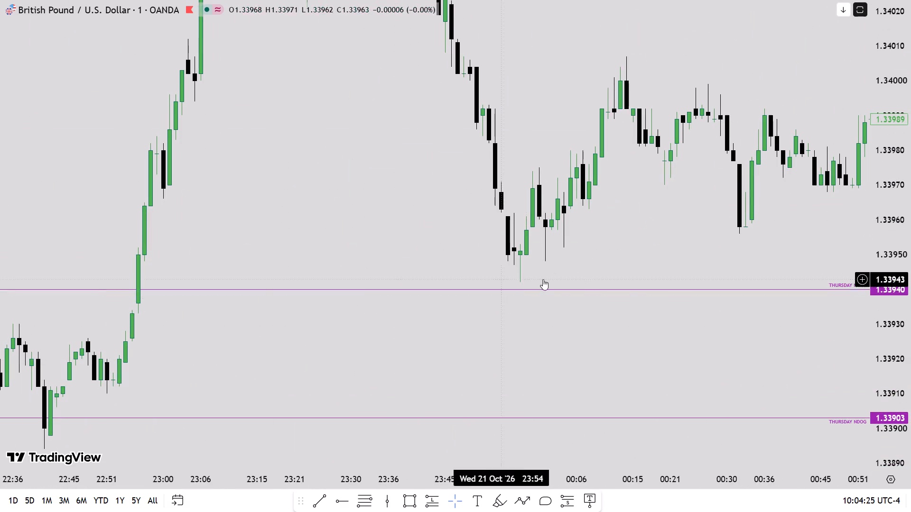
drag(744, 270, 0, 298)
scroll(910, 293, down, 4)
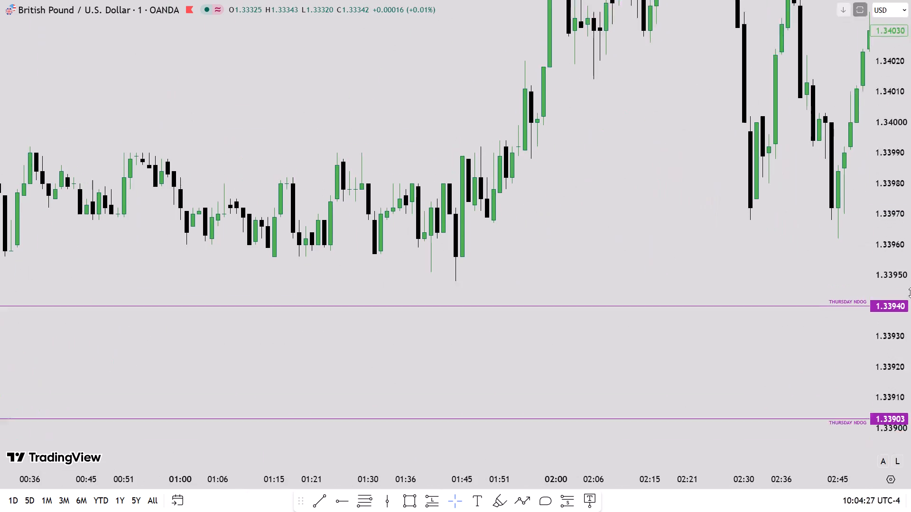
scroll(910, 293, down, 4)
scroll(597, 377, down, 11)
drag(750, 364, 172, 380)
drag(577, 370, 174, 375)
drag(548, 378, 527, 351)
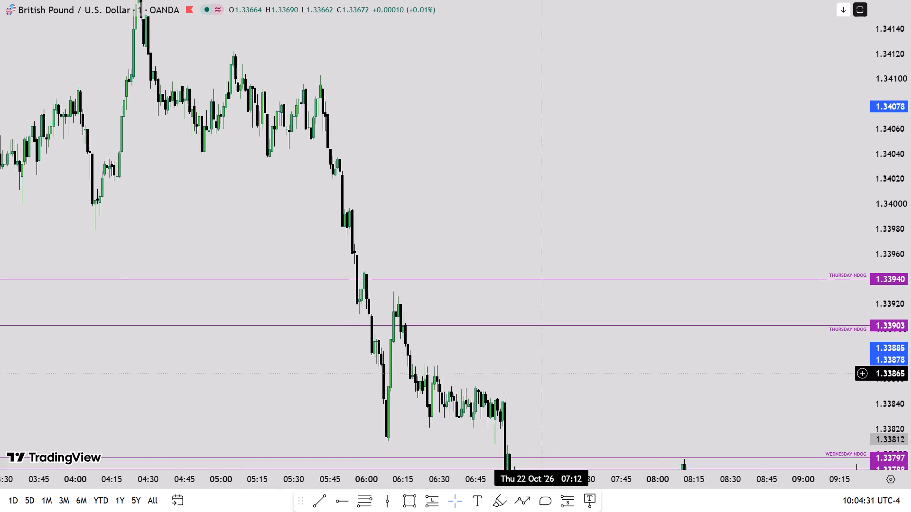
drag(527, 351, 403, 146)
drag(681, 370, 556, 279)
scroll(910, 302, up, 2)
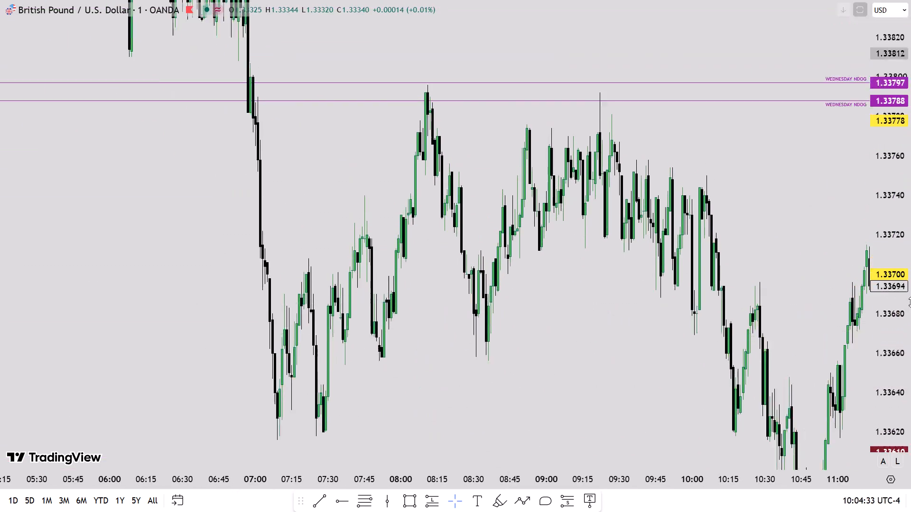
scroll(910, 302, up, 14)
scroll(415, 410, up, 4)
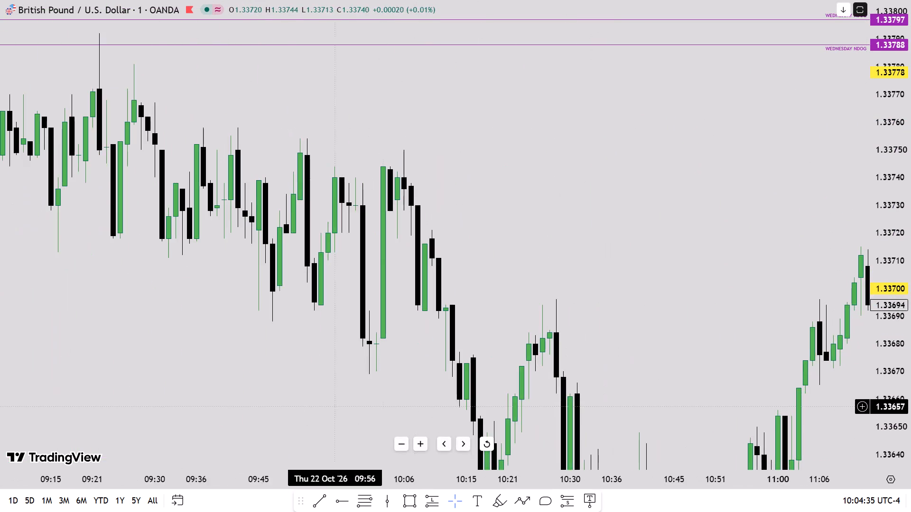
drag(201, 407, 332, 423)
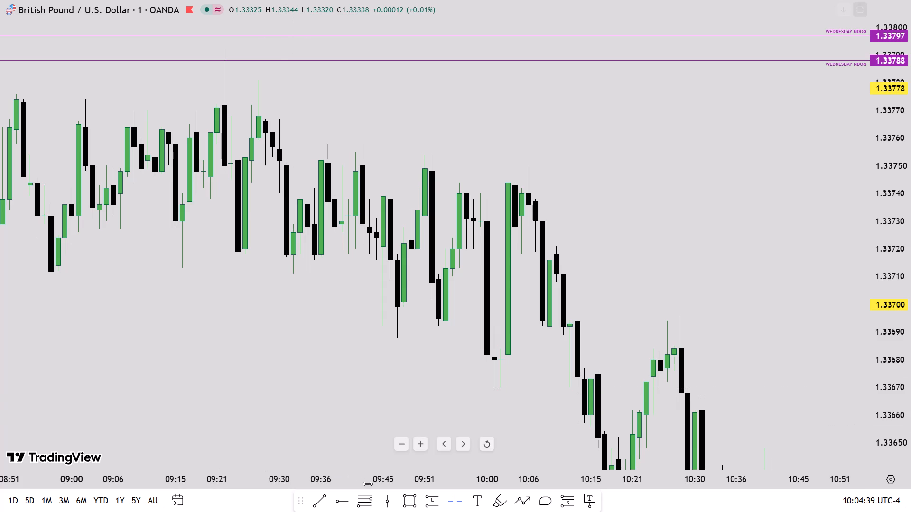
click(408, 504)
click(279, 164)
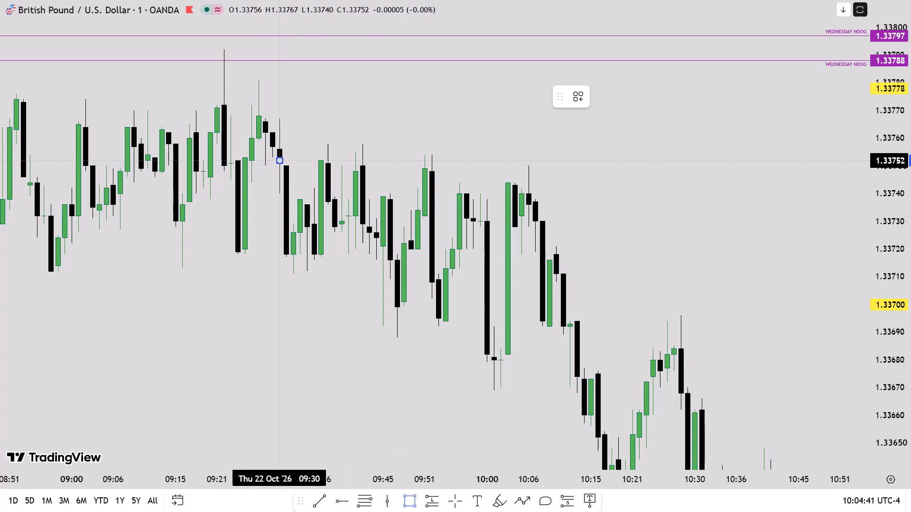
click(296, 221)
drag(297, 192, 656, 192)
Label the 09:30 Thu 22 Oct zone THUR F.FVG.
click(632, 192)
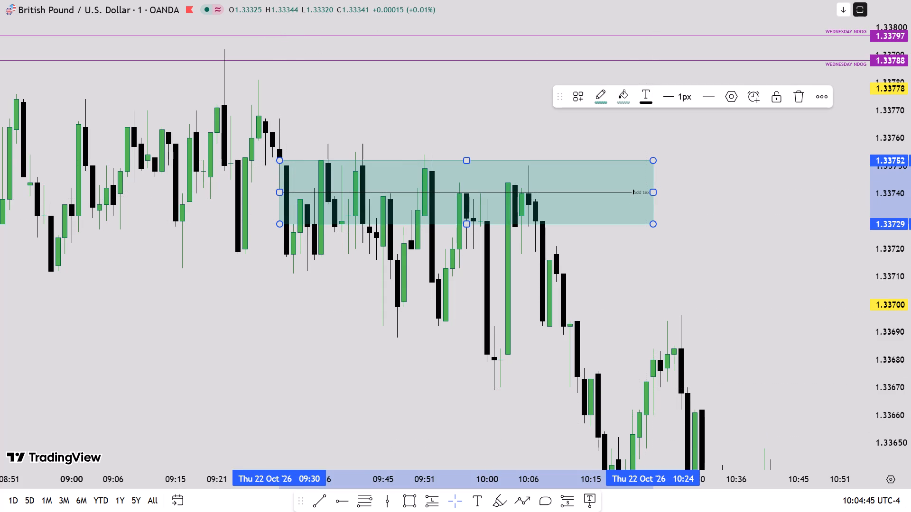
text(THUR F)
text(.FVH)
key(BackSpace)
key(g)
click(662, 279)
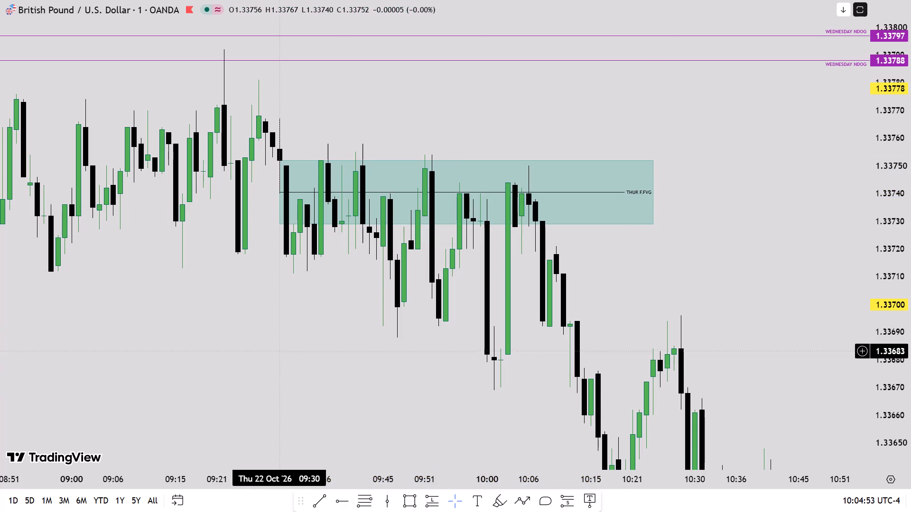
Draw a horizontal ray at 1.34002 from the 16:59 closing candle on Thu 22 Oct.
scroll(910, 272, down, 5)
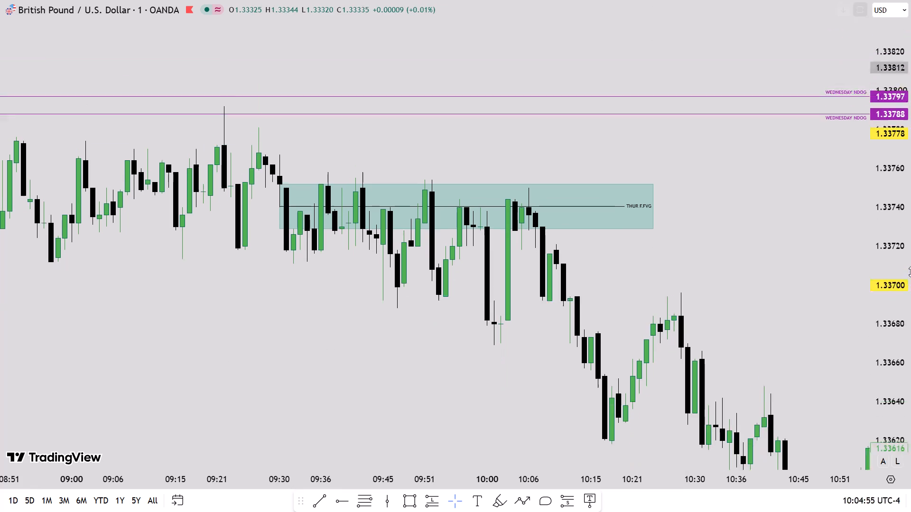
scroll(477, 373, down, 5)
drag(592, 341, 0, 368)
scroll(910, 312, down, 7)
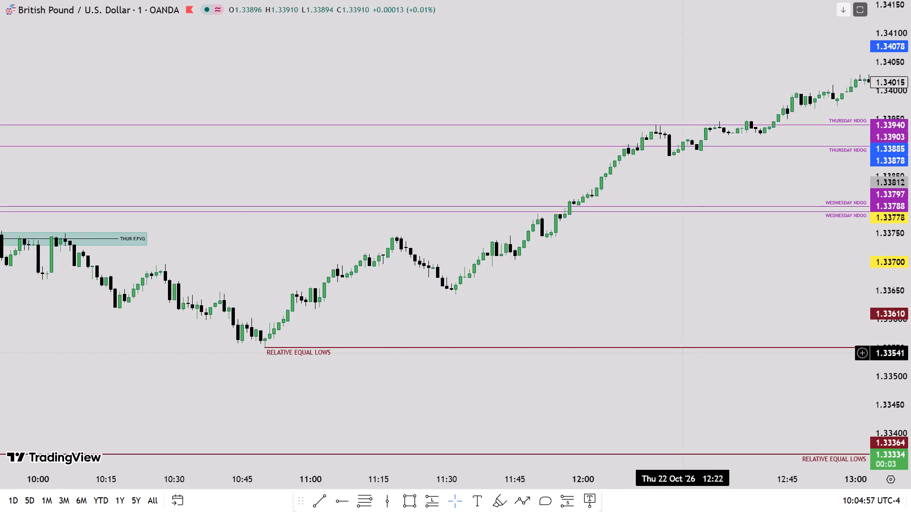
drag(687, 290, 232, 400)
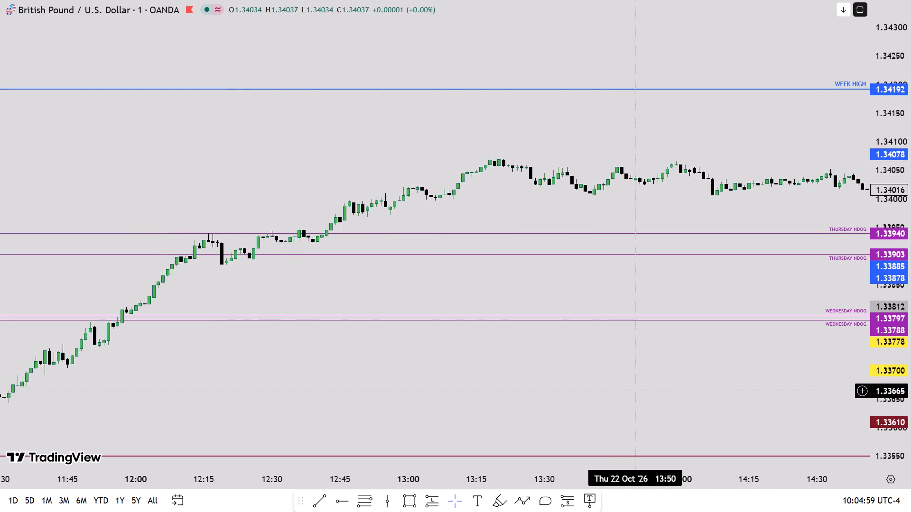
drag(770, 405, 344, 412)
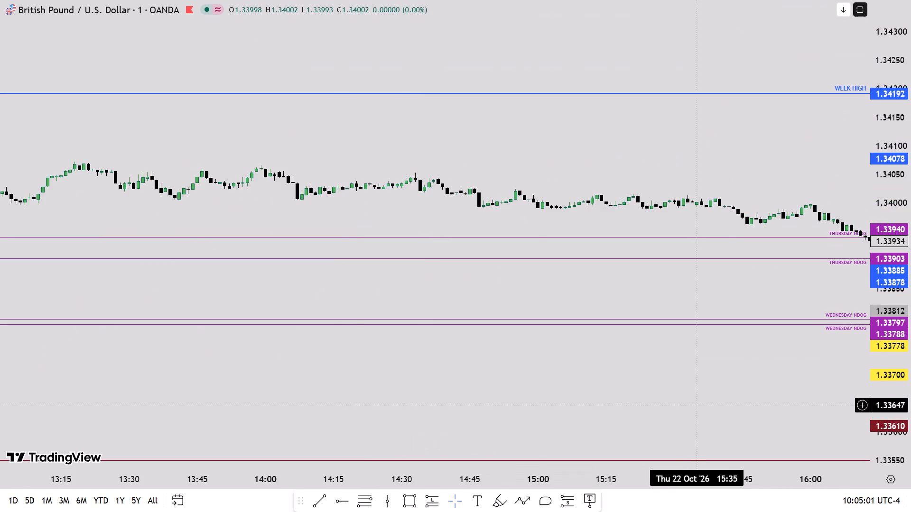
drag(708, 405, 23, 406)
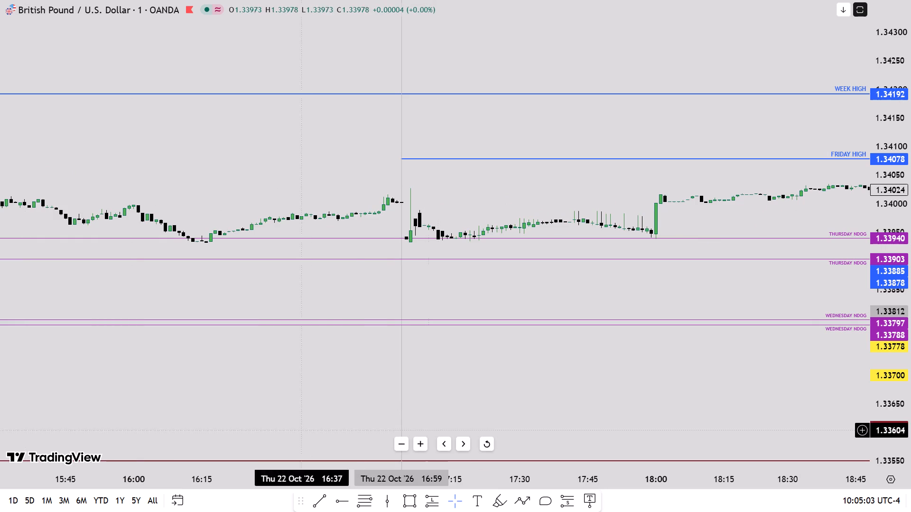
scroll(910, 175, up, 17)
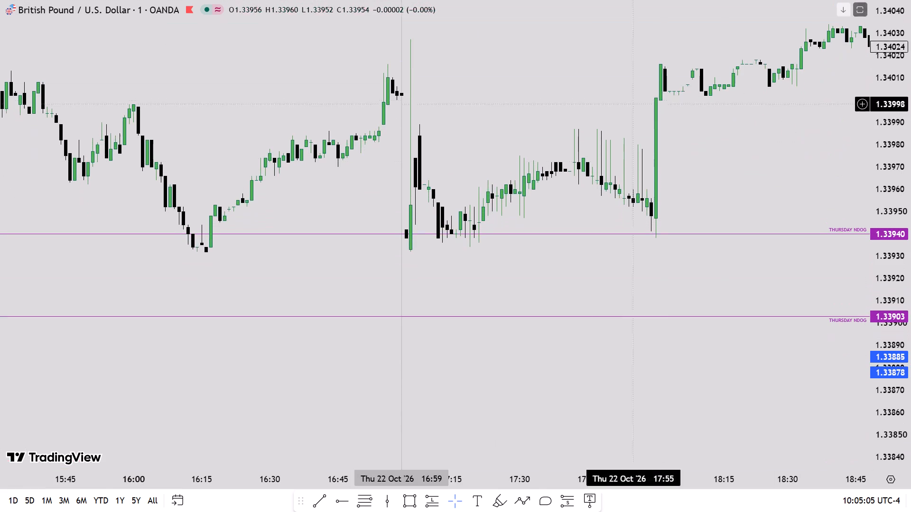
scroll(551, 85, up, 4)
drag(405, 108, 529, 205)
scroll(429, 250, up, 3)
drag(390, 218, 398, 221)
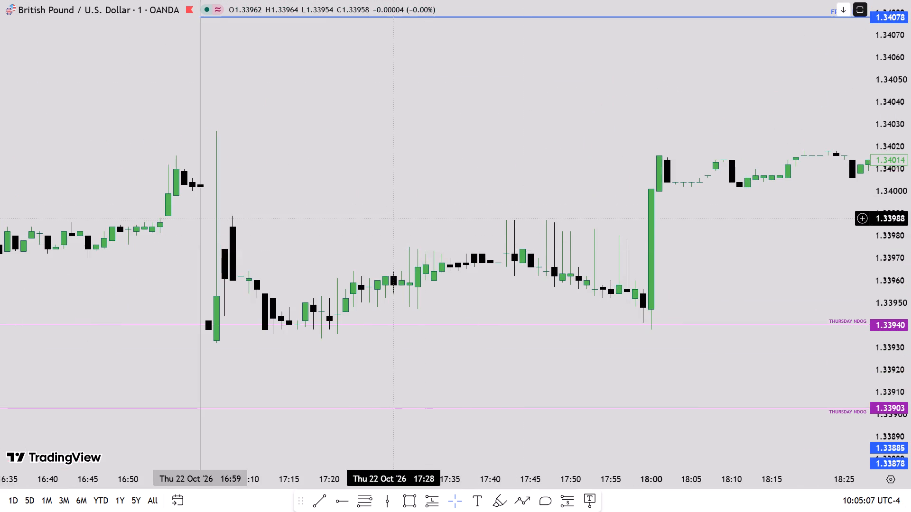
drag(398, 221, 512, 226)
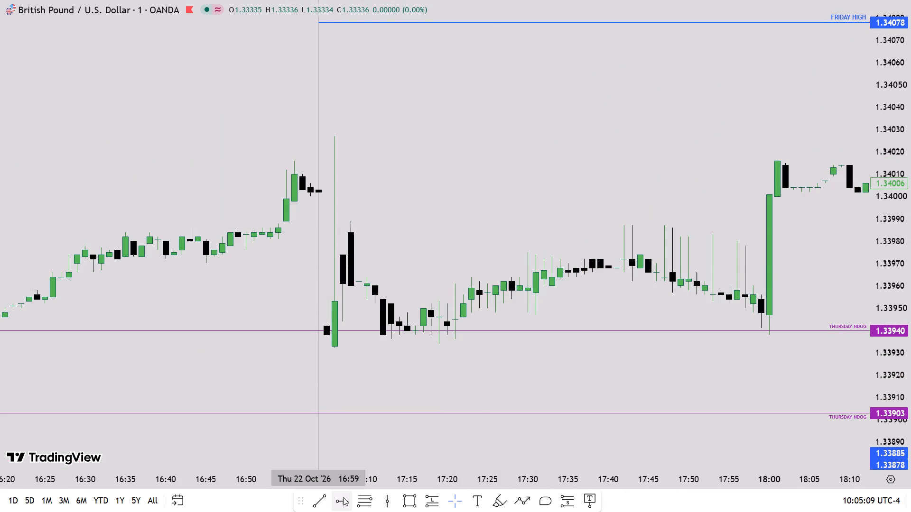
click(343, 497)
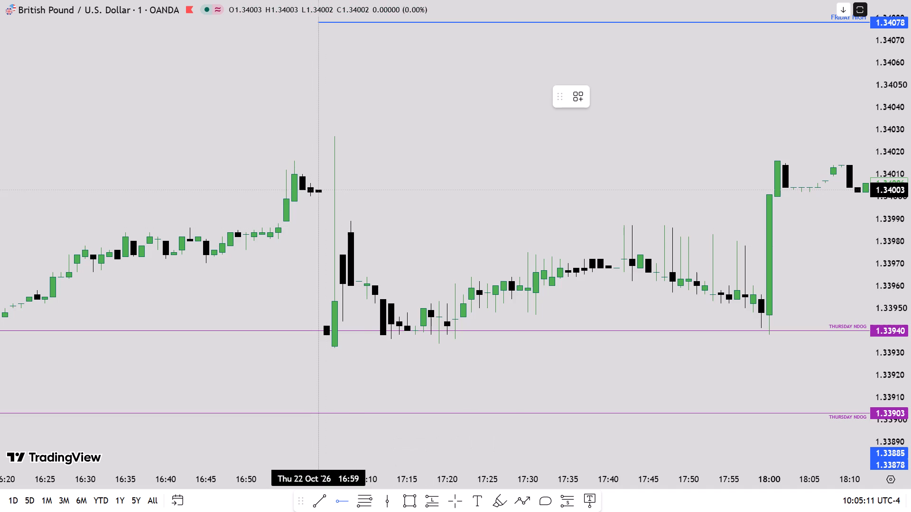
click(319, 192)
click(350, 219)
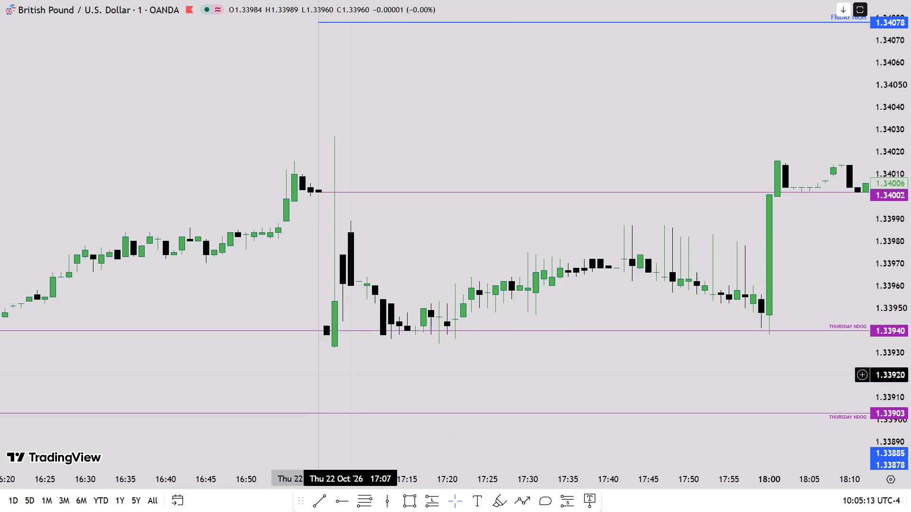
Draw a horizontal ray at 1.33942 from the 17:04 opening candle on Thu 22 Oct.
click(341, 500)
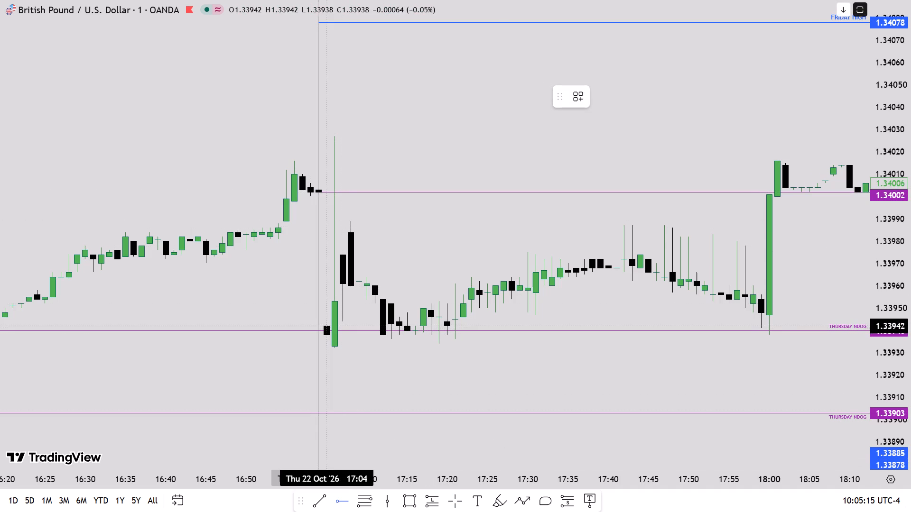
click(327, 328)
Label the horizontal ray at 1.33942 FRIDAY NDOG.
double_click(586, 324)
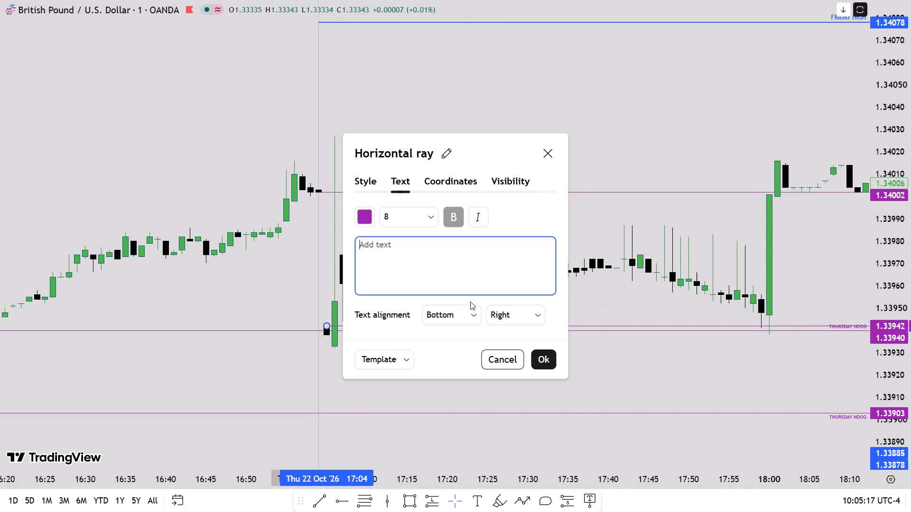
click(428, 273)
text(FRIDAY NDOG)
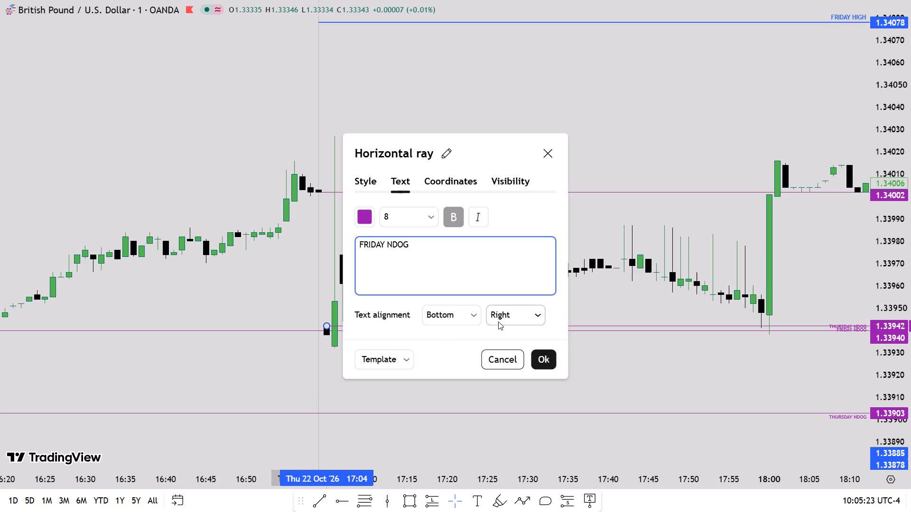
click(548, 360)
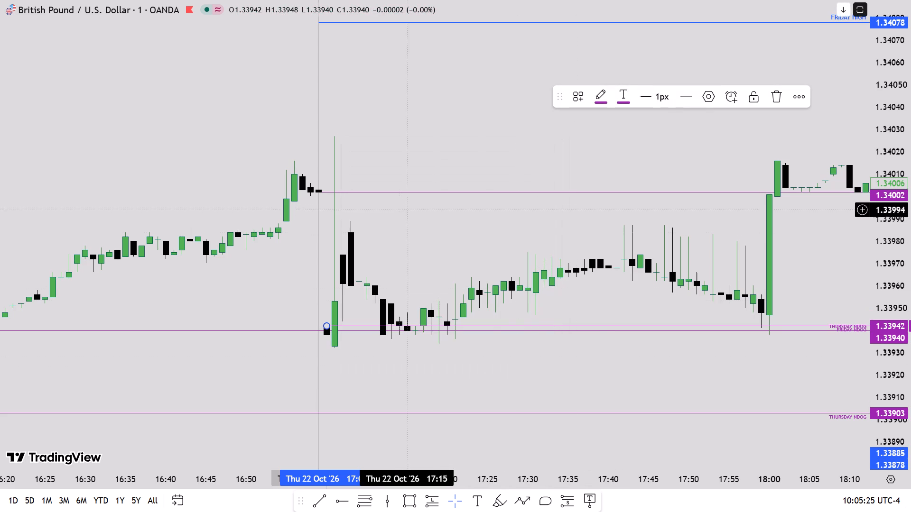
Label the horizontal ray at 1.34002 FRIDAY NDOG and align its text to the top.
double_click(401, 192)
click(414, 268)
text(FRIDAY NDOG)
click(436, 311)
click(455, 336)
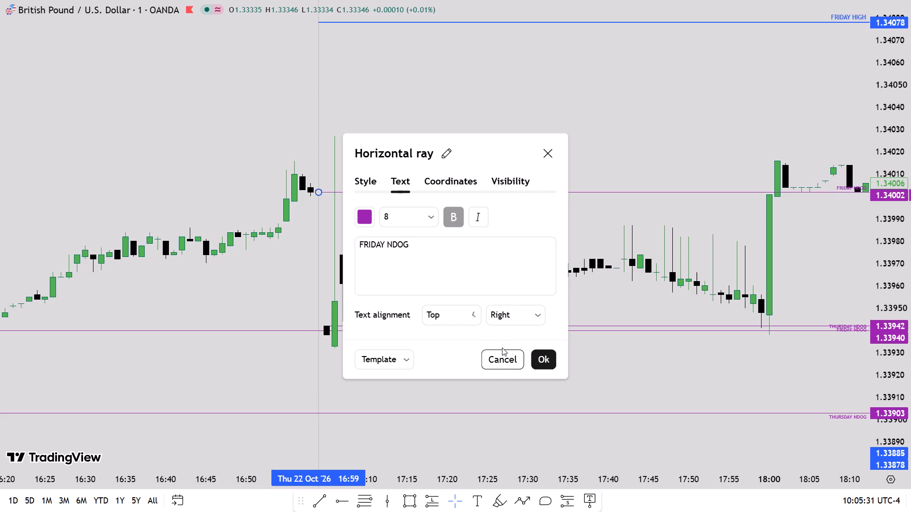
click(552, 362)
click(535, 380)
Delete the vertical line at 16:59 on Thu 22 Oct.
click(318, 370)
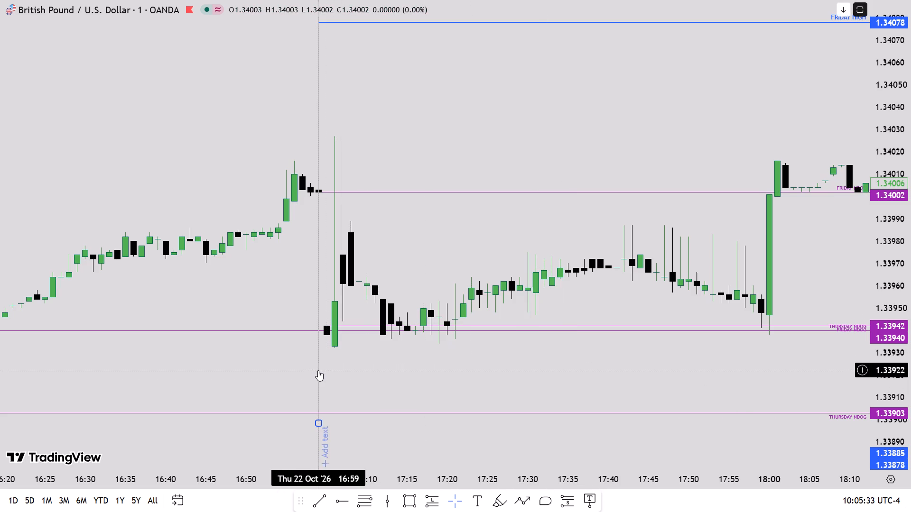
click(771, 92)
Draw a rectangle zone from 1.33744 to 1.33730, starting at 09:32 on Fri 23 Oct and extending to 10:28.
scroll(910, 220, up, 5)
scroll(790, 219, up, 3)
drag(795, 228, 722, 199)
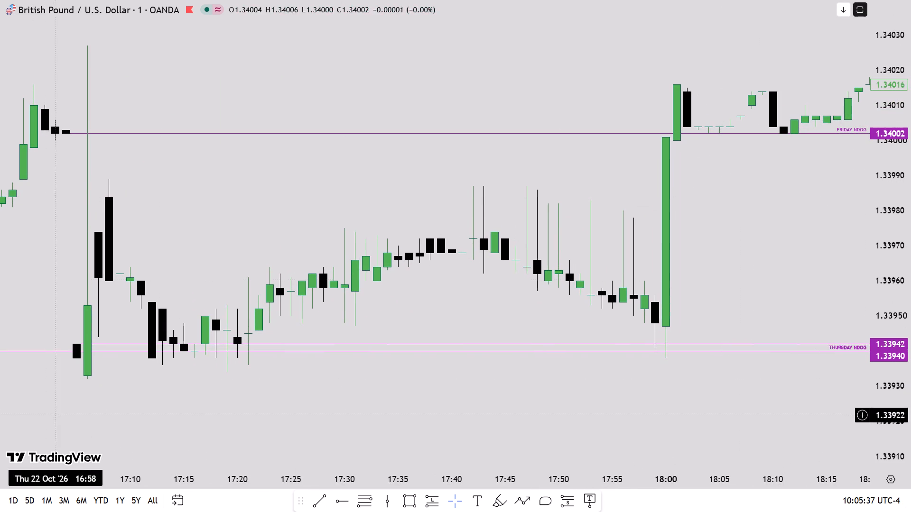
drag(590, 395, 0, 399)
scroll(910, 285, down, 4)
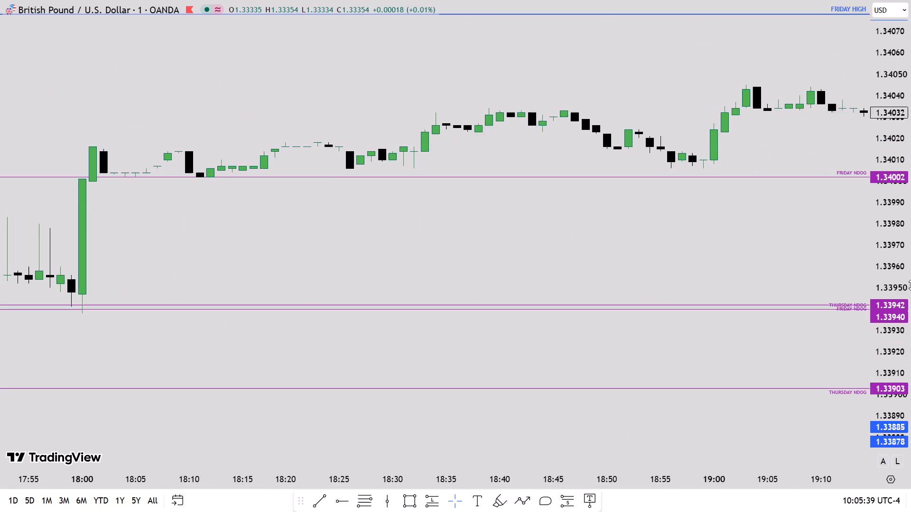
scroll(910, 285, down, 2)
scroll(757, 268, down, 3)
drag(761, 261, 279, 377)
drag(715, 367, 0, 370)
scroll(511, 367, down, 8)
scroll(595, 378, up, 1)
drag(745, 373, 0, 338)
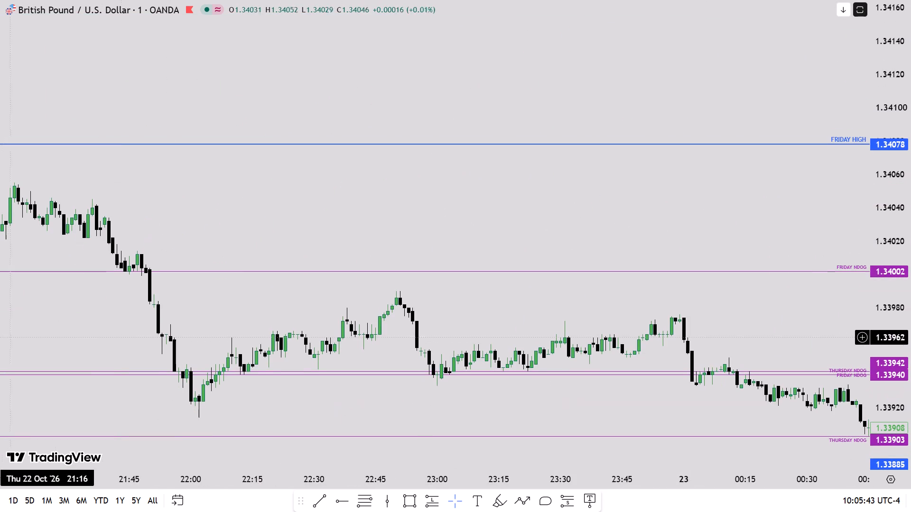
drag(773, 311, 0, 229)
scroll(595, 310, down, 4)
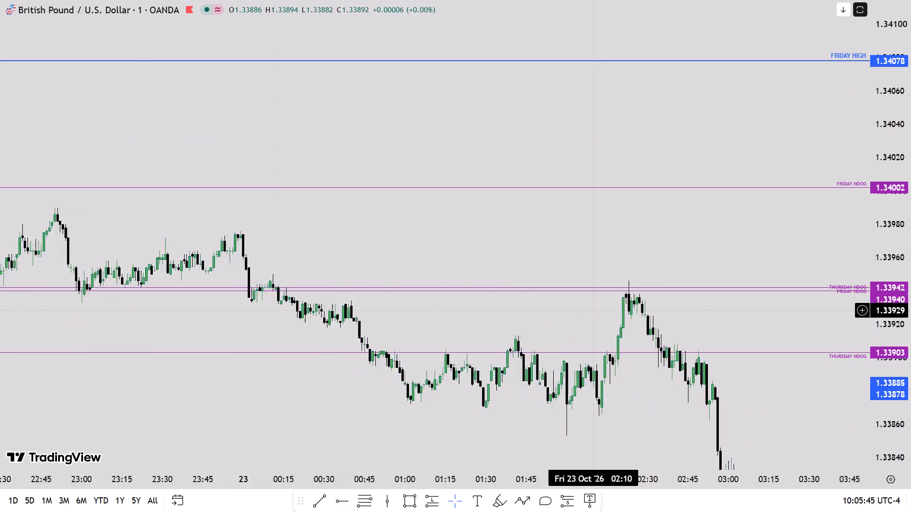
scroll(595, 310, down, 11)
drag(712, 324, 0, 232)
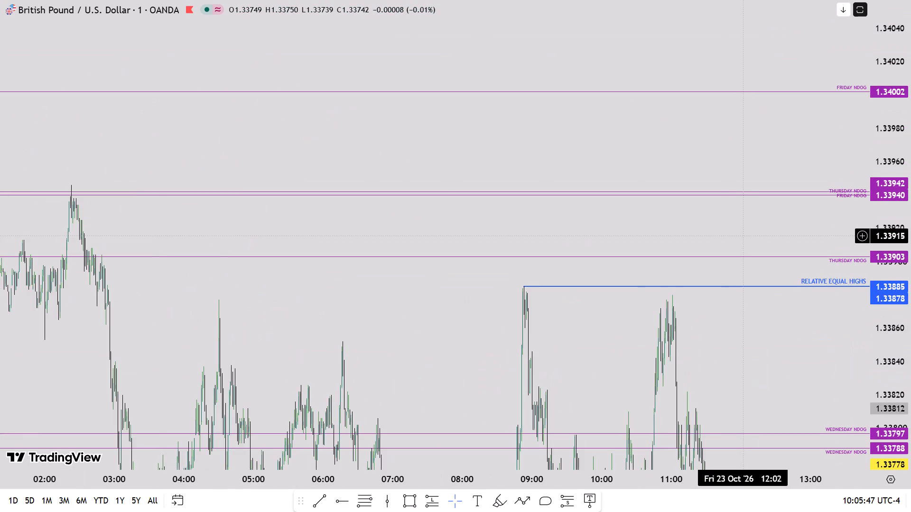
drag(743, 236, 306, 262)
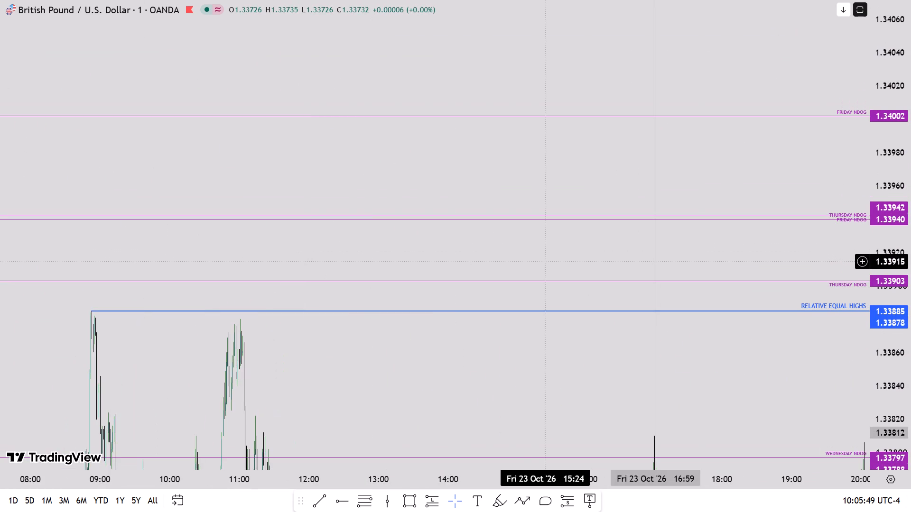
drag(361, 411, 803, 192)
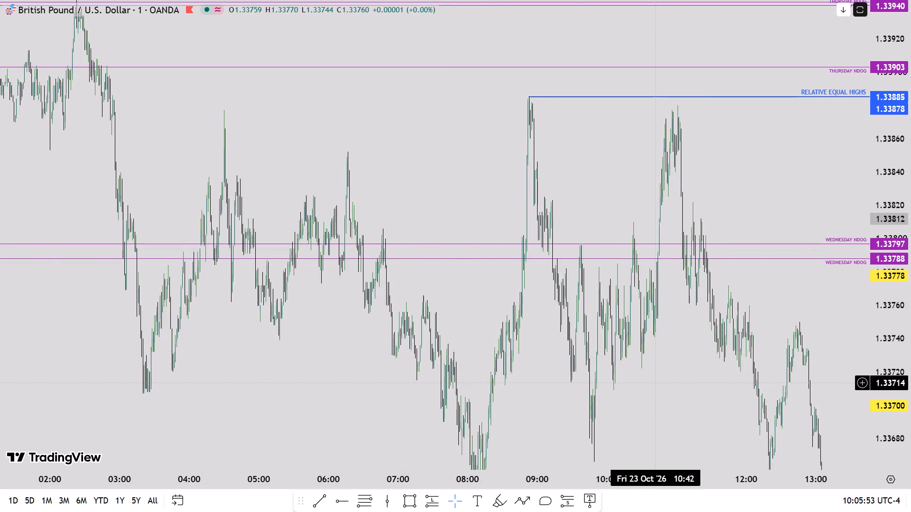
scroll(655, 383, up, 15)
drag(328, 389, 762, 380)
scroll(381, 390, up, 3)
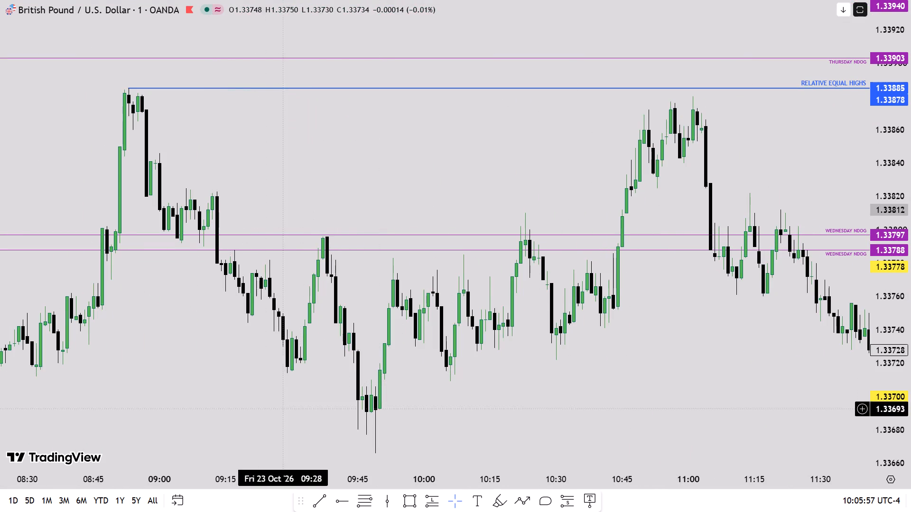
click(407, 502)
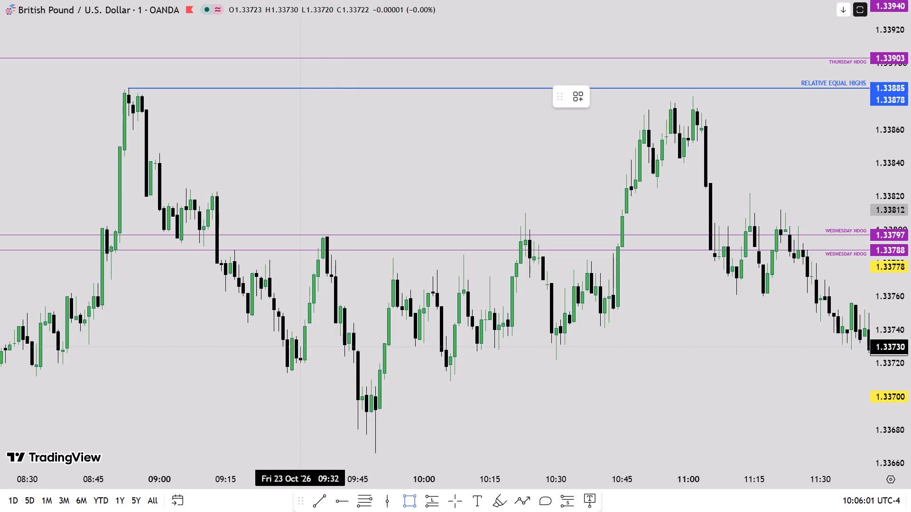
click(300, 351)
click(306, 329)
drag(307, 338, 324, 338)
drag(313, 328, 298, 330)
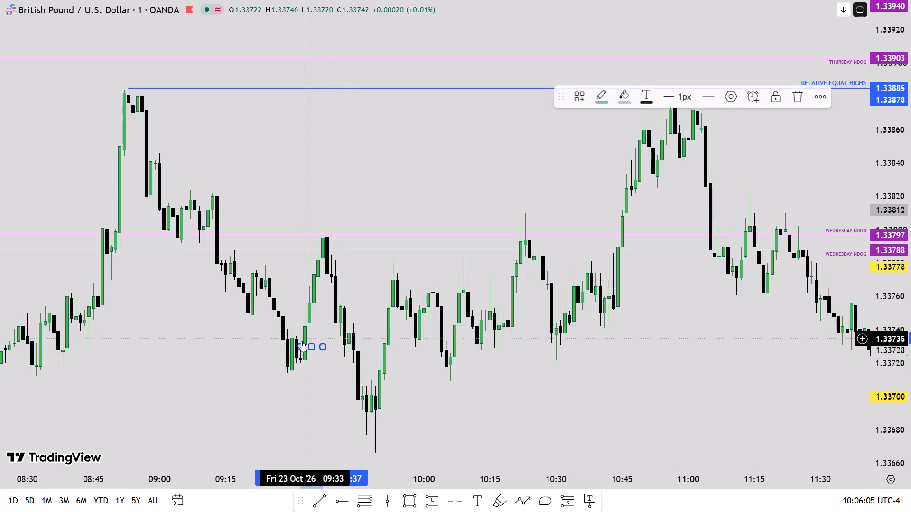
drag(300, 341, 300, 331)
key(ctrl+z)
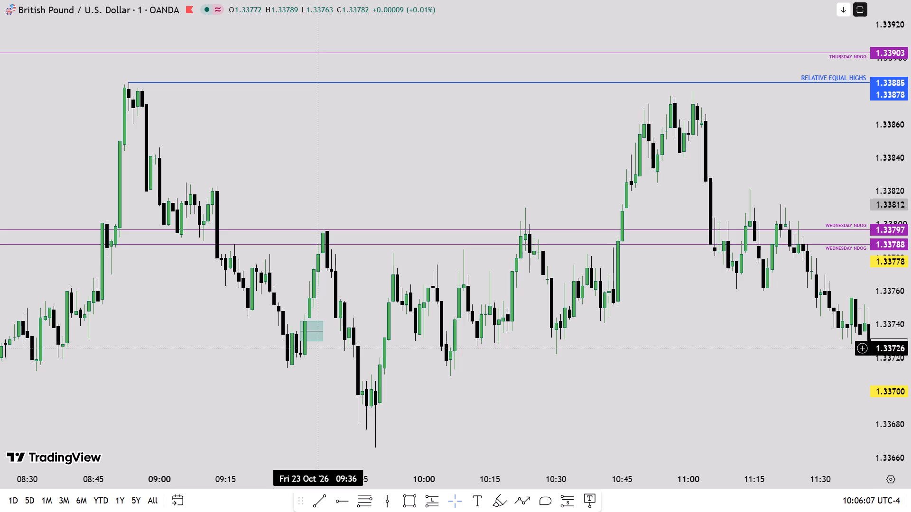
drag(322, 322, 311, 320)
drag(312, 330, 551, 350)
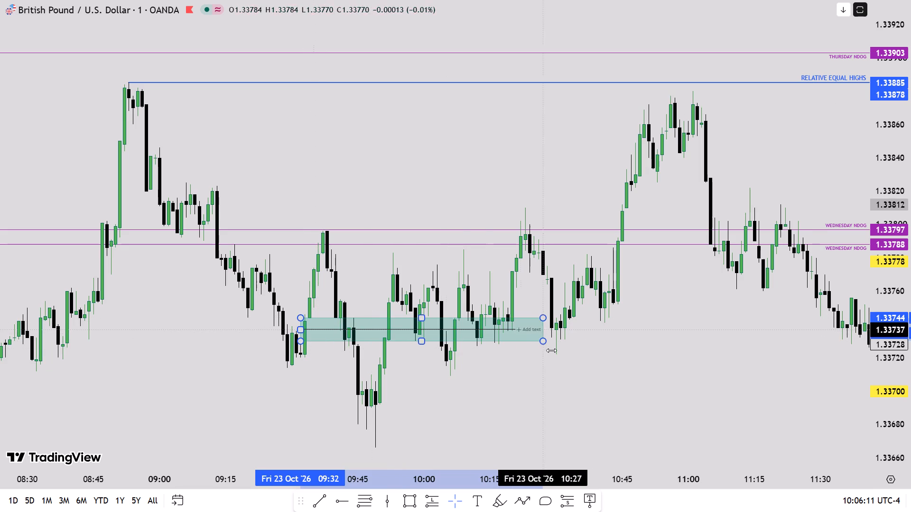
drag(551, 350, 549, 350)
click(535, 372)
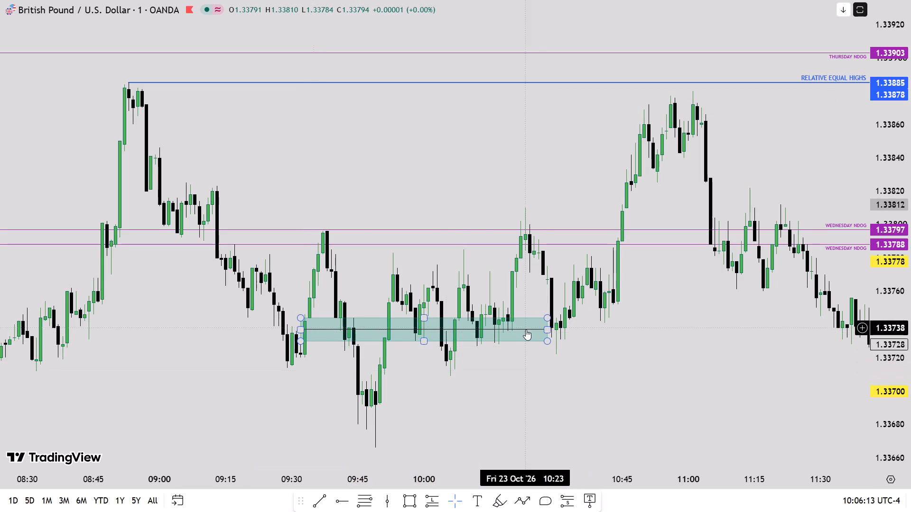
Label the 09:32 Fri 23 Oct zone FRI F.FVG.
click(527, 329)
click(523, 329)
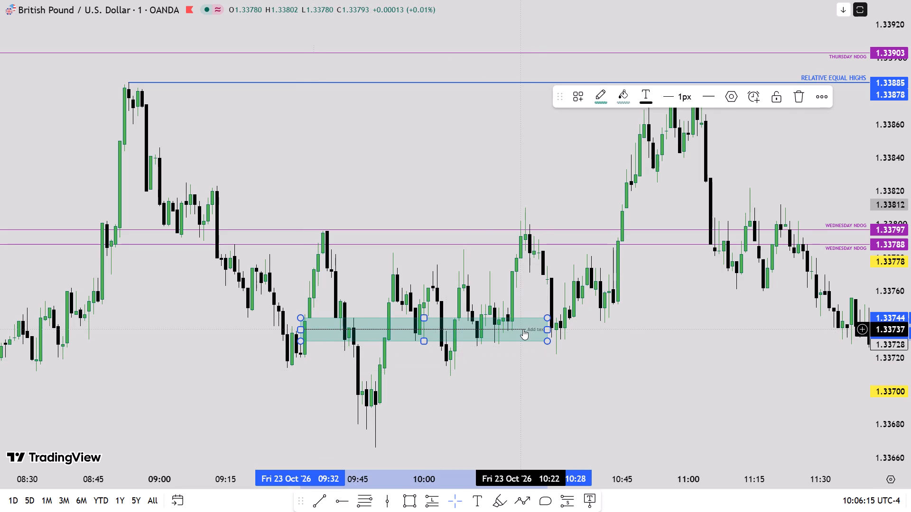
text(FRI)
key(space)
text(F.FVG)
click(558, 373)
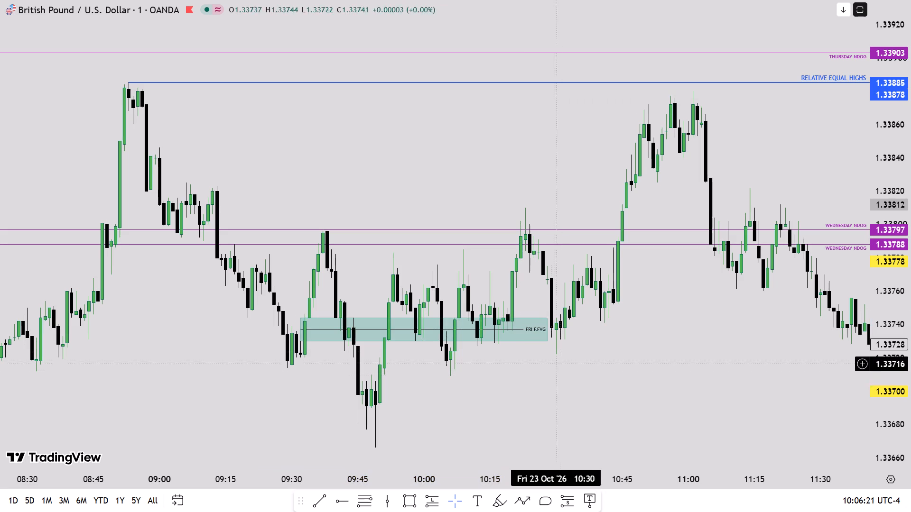
Extend the FRI F.FVG zone's end to about 11:02.
drag(547, 330, 697, 330)
Review Friday's and Sunday's price action against the marked NDOG, NWOG, relative equal highs and initial high levels.
drag(719, 382, 222, 384)
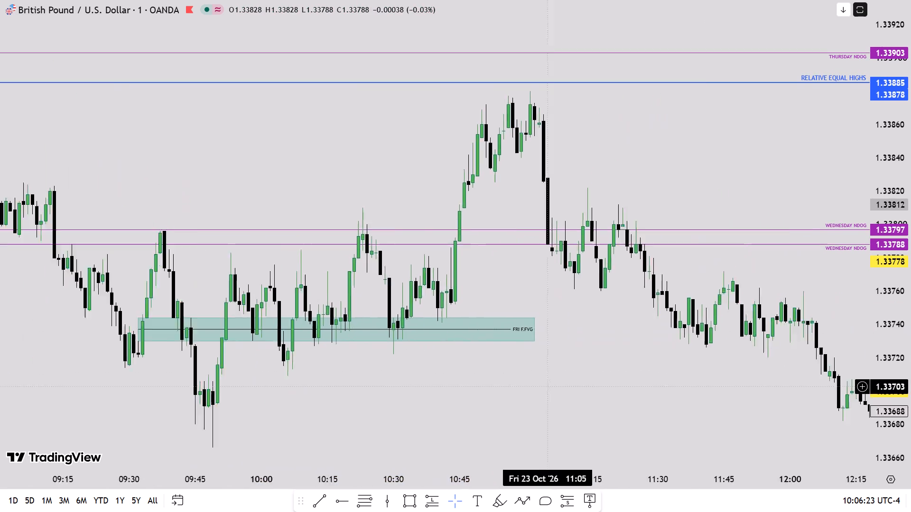
drag(222, 384, 46, 382)
scroll(910, 325, down, 4)
scroll(349, 465, down, 10)
drag(529, 378, 512, 381)
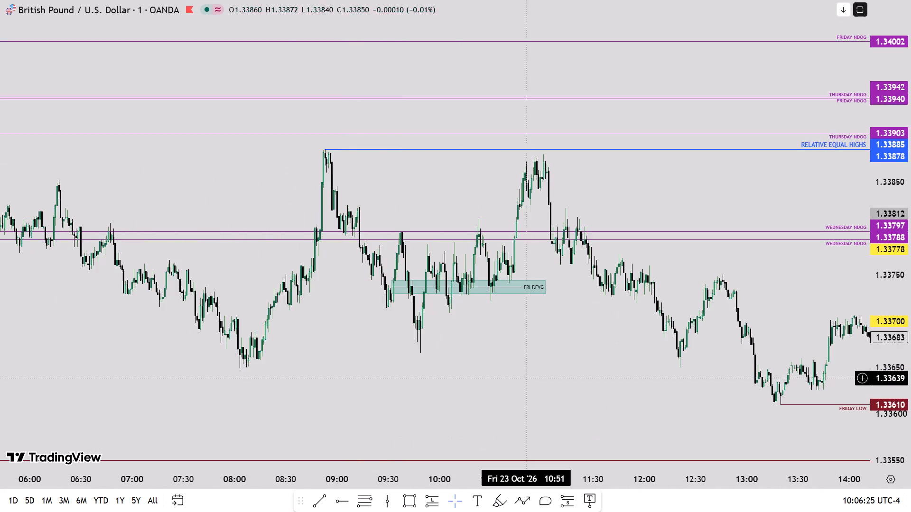
drag(512, 381, 202, 331)
scroll(910, 345, down, 5)
scroll(424, 428, down, 8)
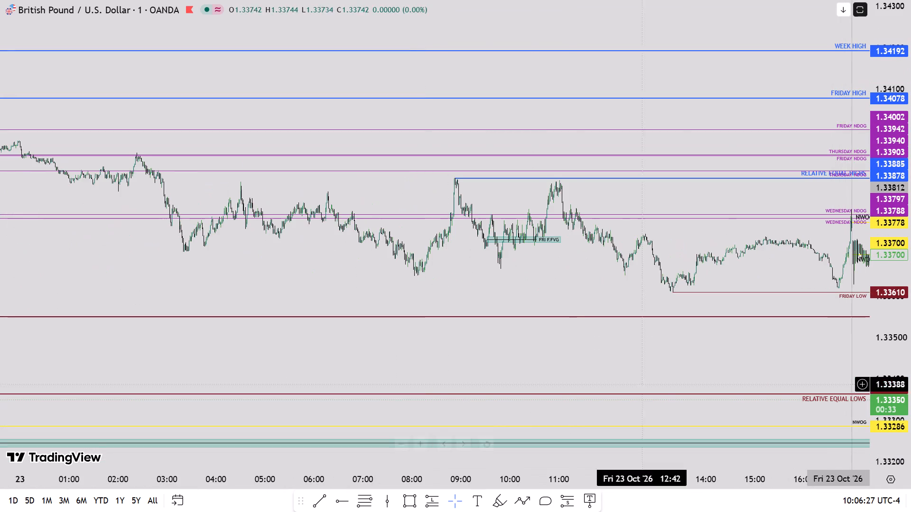
drag(684, 354, 388, 383)
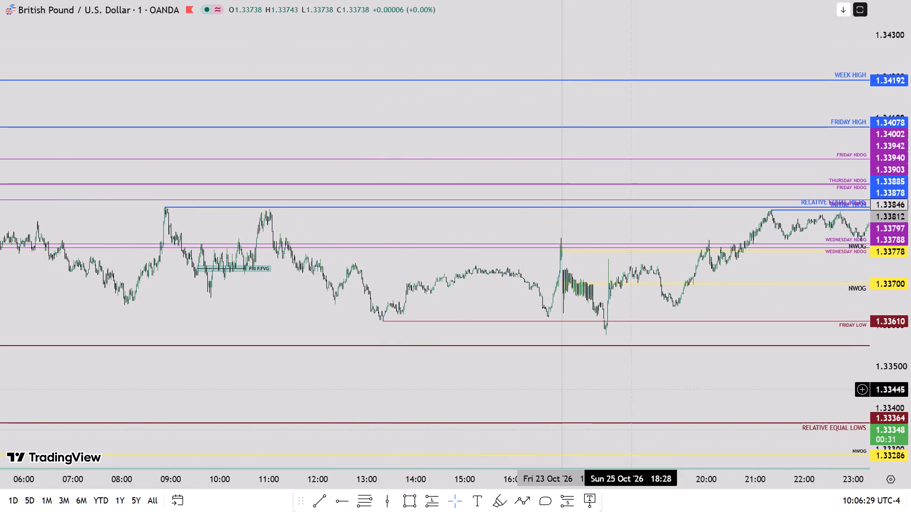
drag(653, 390, 196, 386)
scroll(910, 386, down, 1)
scroll(910, 386, up, 9)
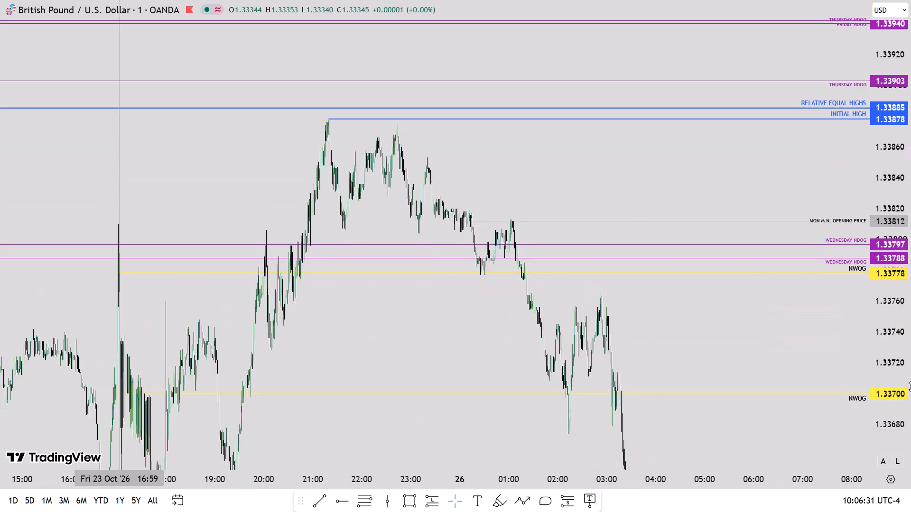
scroll(910, 386, down, 3)
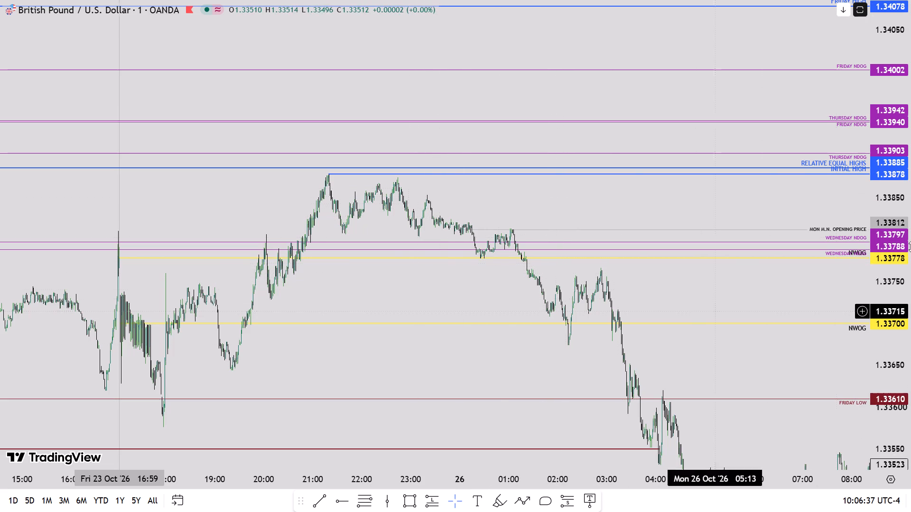
scroll(910, 227, down, 5)
scroll(686, 294, down, 7)
scroll(910, 251, down, 1)
scroll(910, 251, up, 8)
click(778, 164)
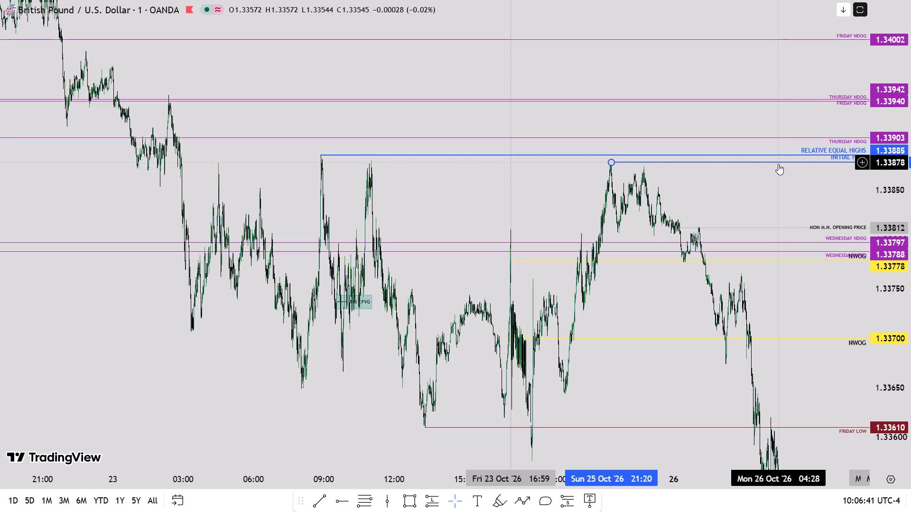
drag(767, 194, 731, 206)
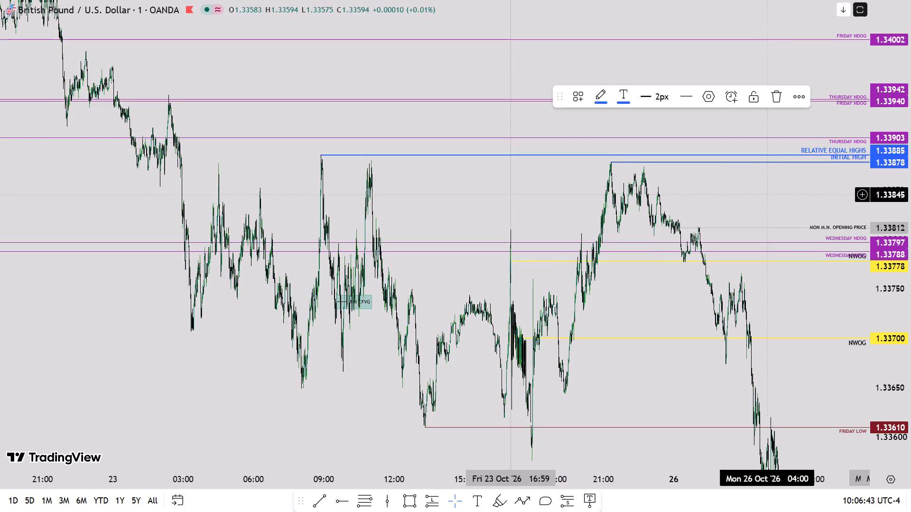
Examine Monday 26 Oct price action around 10:00 against the minor liquidity lines, relative equal lows and MON F.FVG zone.
drag(731, 206, 184, 239)
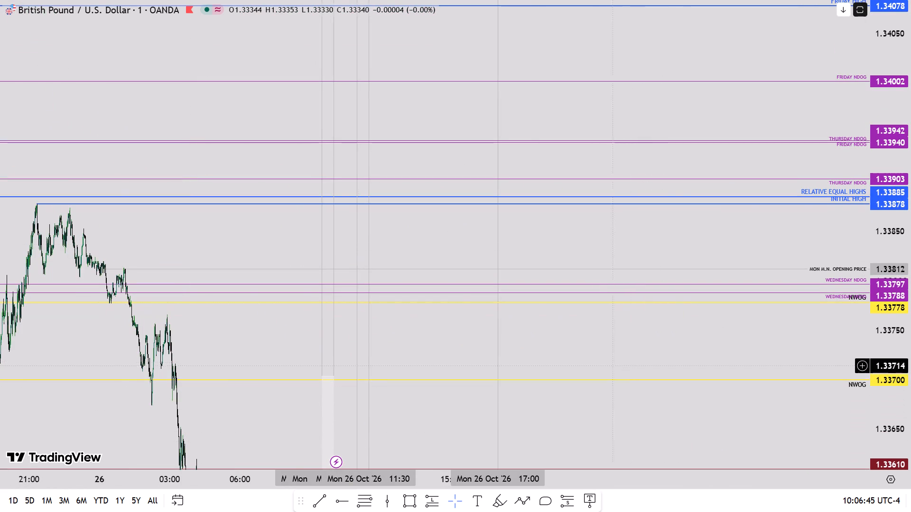
drag(606, 361, 734, 142)
scroll(494, 392, up, 9)
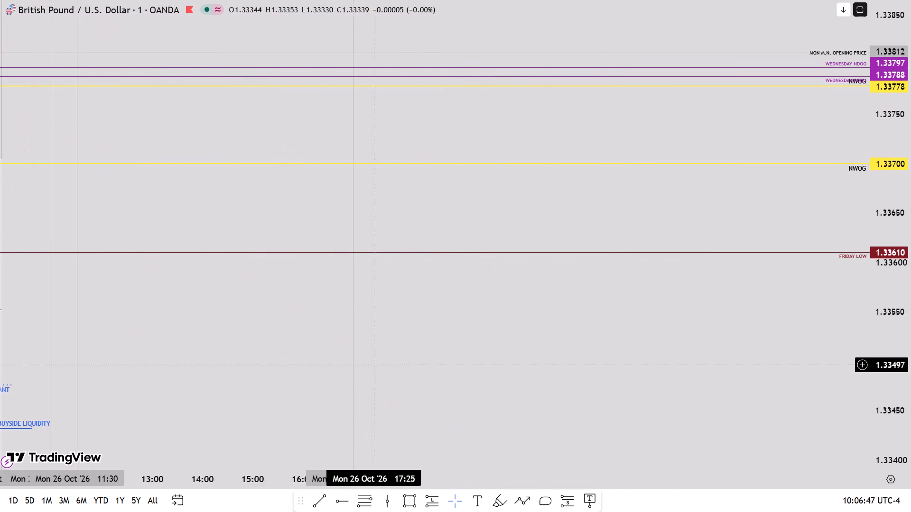
drag(213, 360, 757, 144)
scroll(639, 306, up, 4)
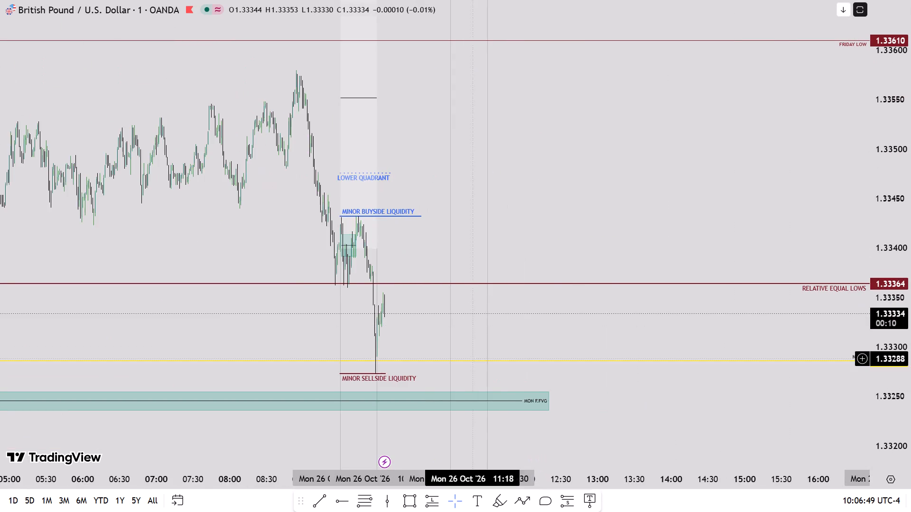
scroll(416, 371, up, 6)
drag(310, 324, 910, 234)
scroll(558, 360, up, 4)
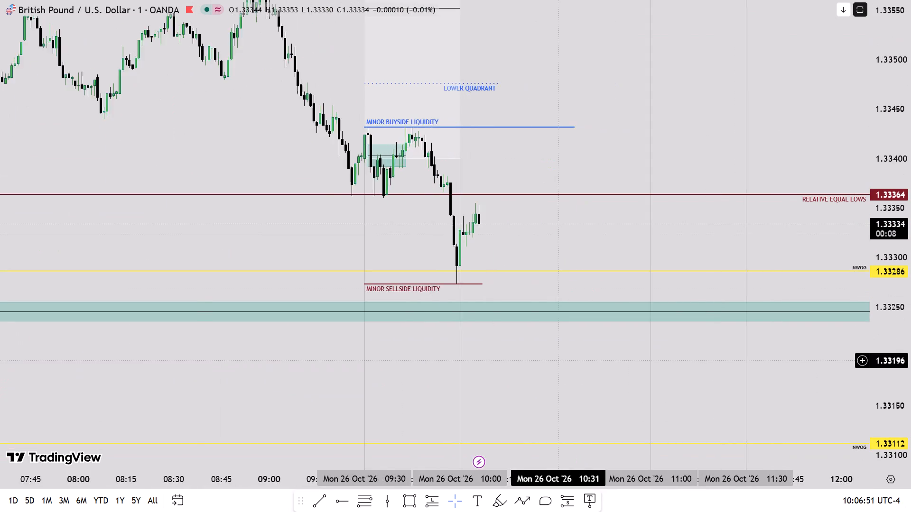
scroll(558, 360, up, 3)
drag(398, 251, 493, 280)
scroll(483, 388, down, 4)
scroll(910, 260, down, 4)
scroll(664, 360, down, 4)
drag(710, 338, 629, 322)
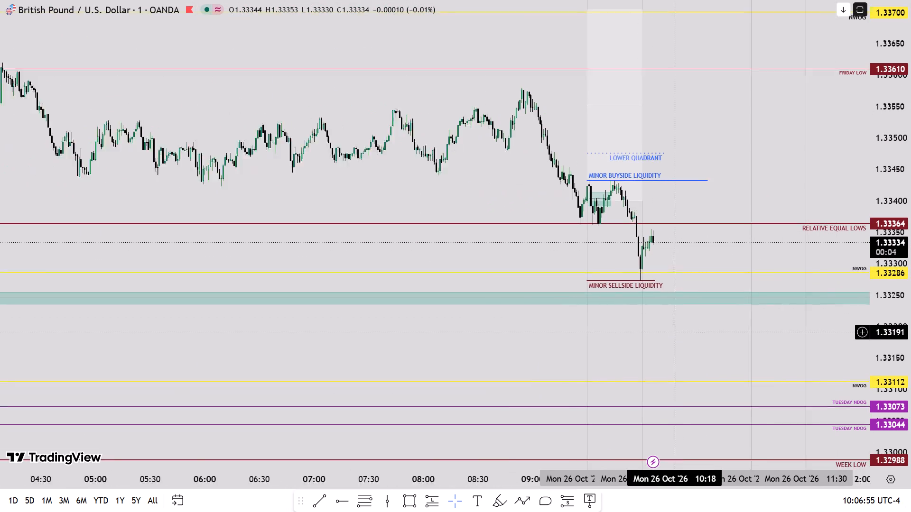
drag(629, 322, 536, 272)
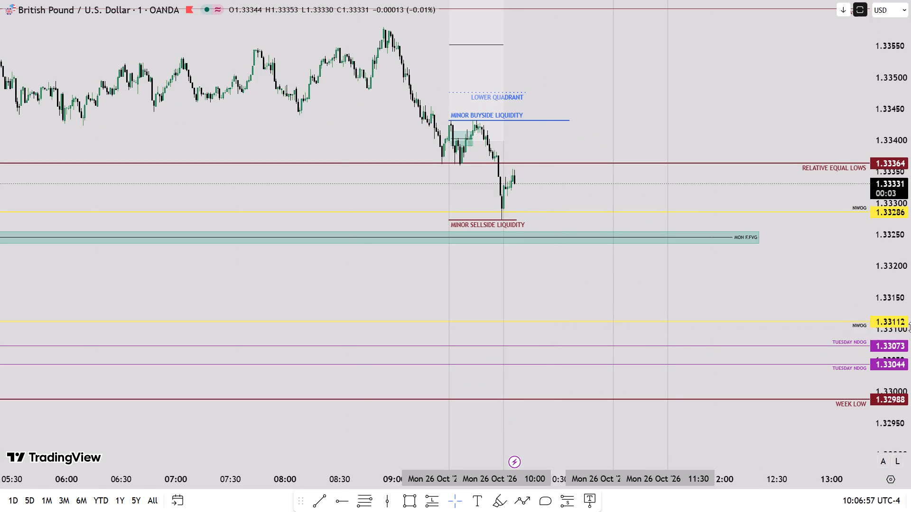
Review GBPUSD price action from Fri 23 Oct to Mon 26 Oct against the relative equal lows, Friday low and NWOG levels.
scroll(777, 326, down, 10)
scroll(486, 325, down, 9)
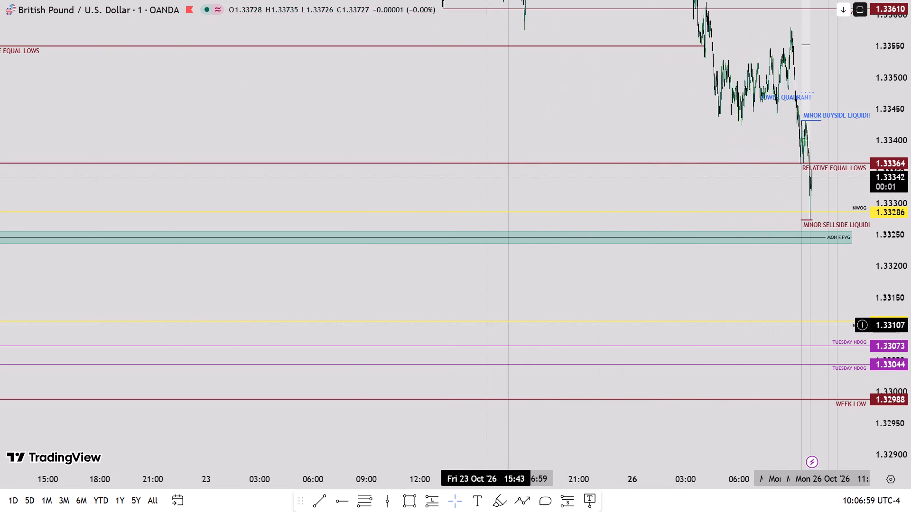
drag(248, 293, 363, 428)
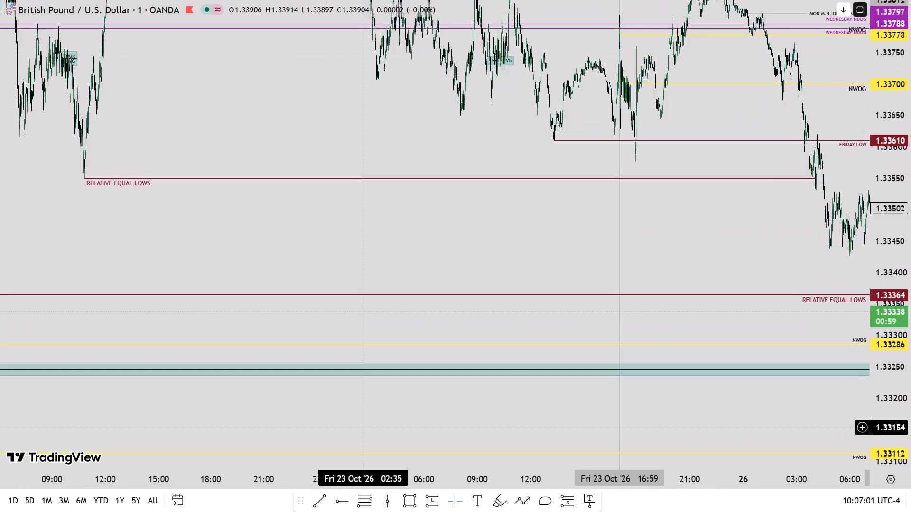
drag(476, 232, 168, 317)
scroll(325, 368, down, 4)
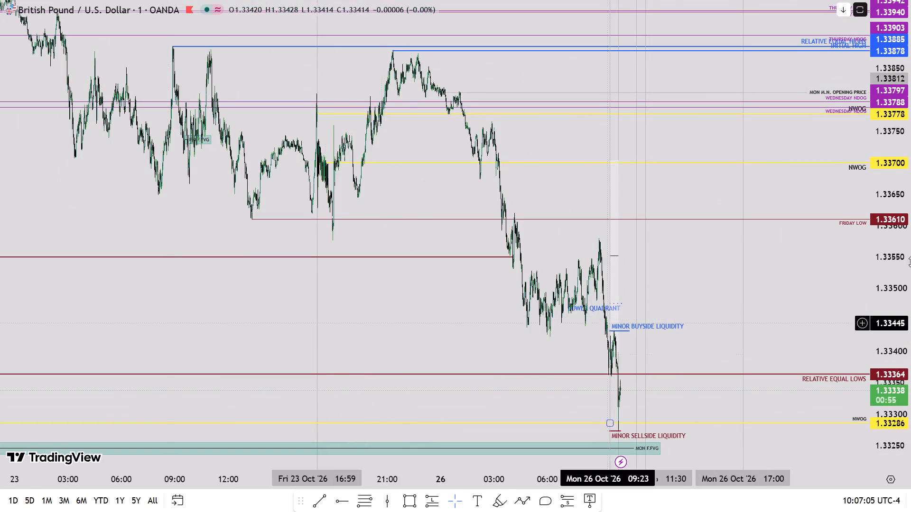
scroll(910, 261, down, 3)
scroll(565, 325, up, 12)
scroll(465, 316, up, 4)
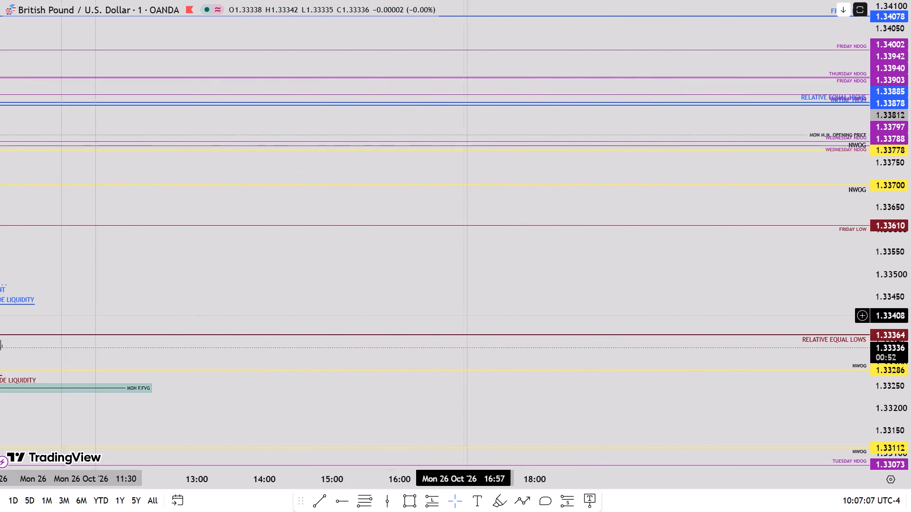
drag(292, 303, 507, 275)
Switch GBPUSD to the 1-day interval, reset the chart view and examine the late-October daily candles against the marked levels.
text(1D)
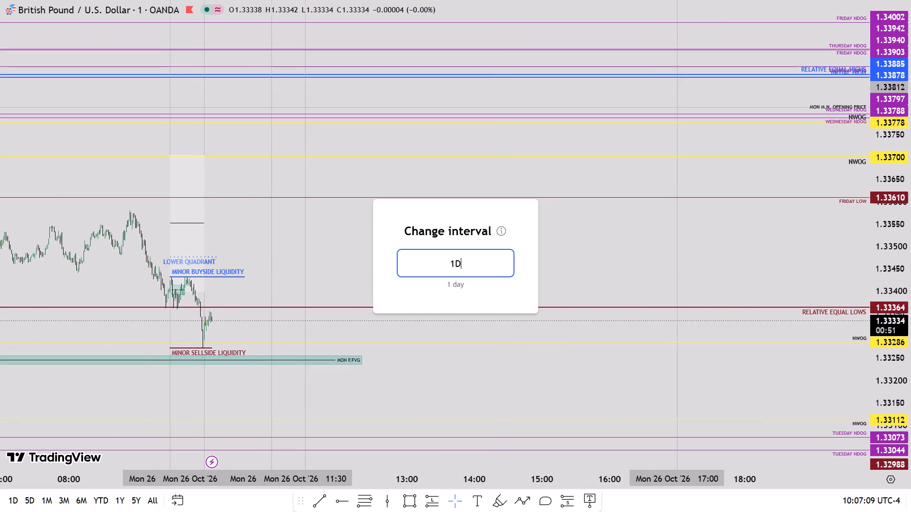
key(Return)
right_click(500, 241)
click(539, 208)
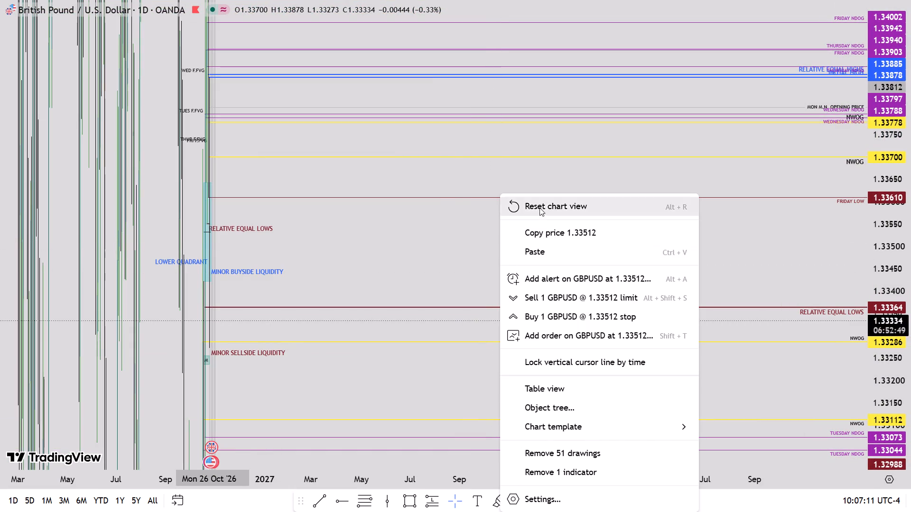
scroll(442, 334, up, 12)
scroll(910, 306, up, 9)
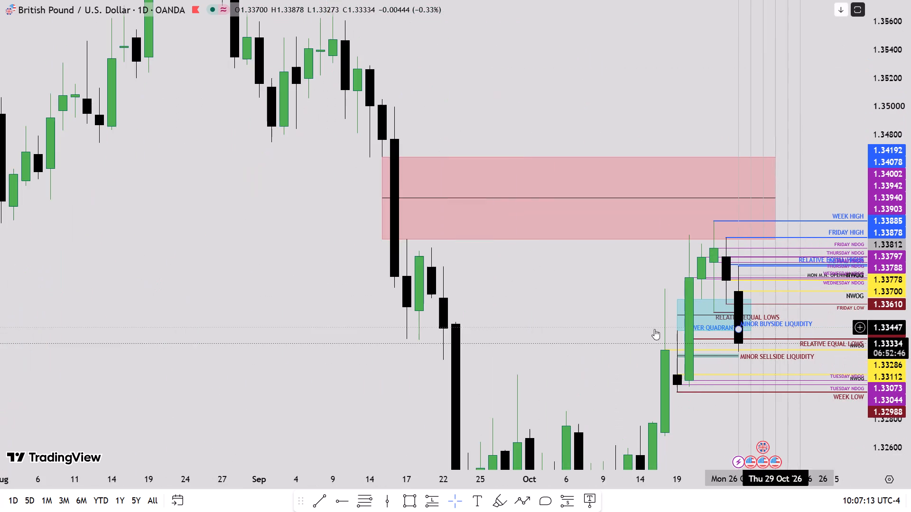
drag(527, 317, 312, 277)
scroll(910, 205, up, 4)
scroll(670, 272, up, 1)
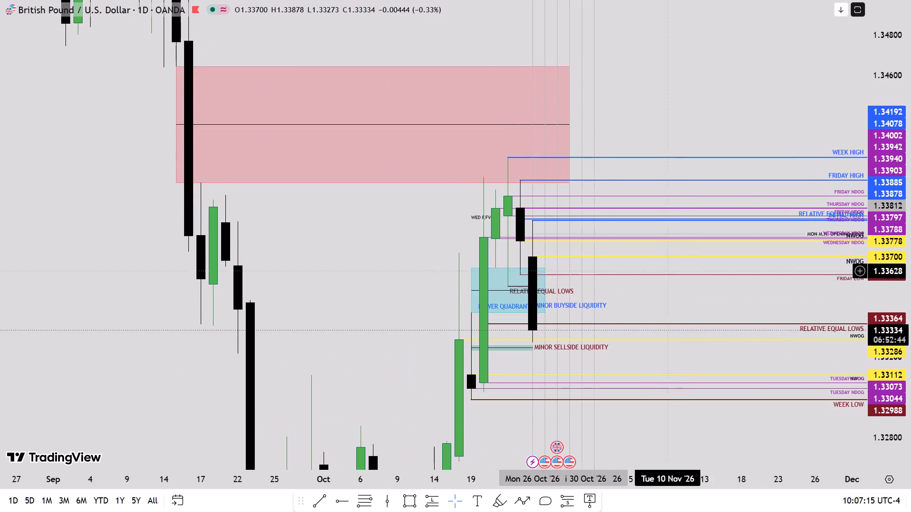
scroll(670, 272, up, 2)
scroll(910, 276, up, 3)
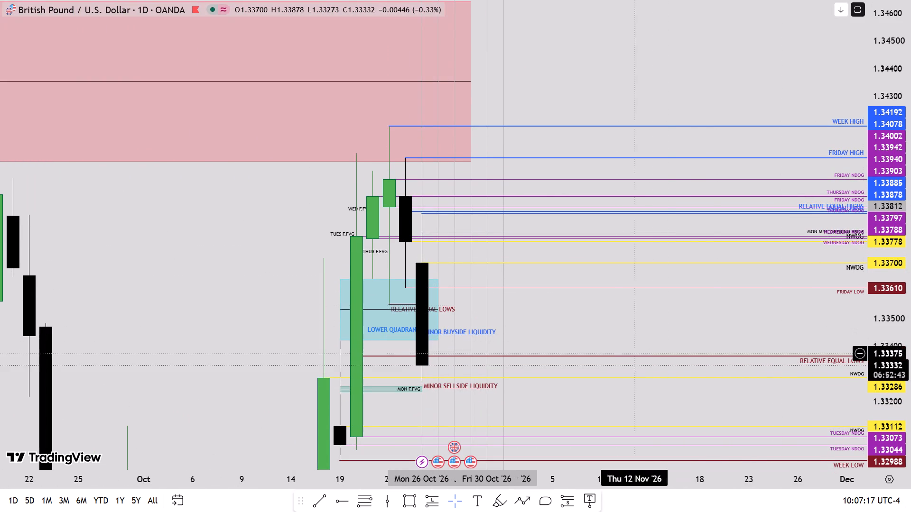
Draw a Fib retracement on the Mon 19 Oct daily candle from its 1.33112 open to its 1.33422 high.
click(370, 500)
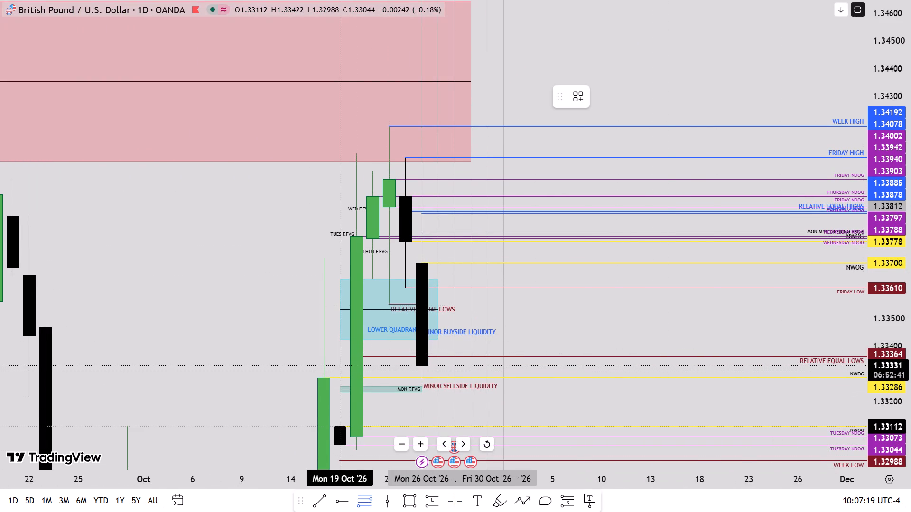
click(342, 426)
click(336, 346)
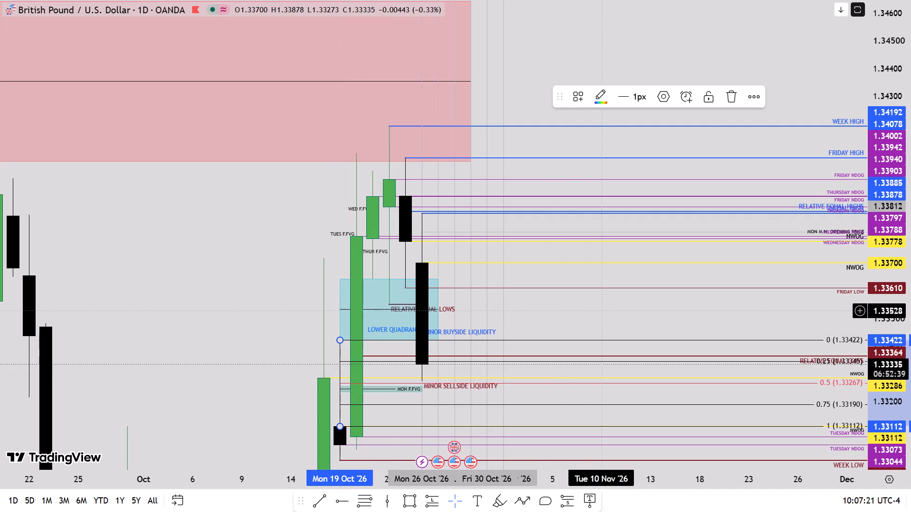
Return to the 1-minute interval and examine Monday's 10:00 price action against the retracement levels, NWOG and minor sellside liquidity.
key(1)
key(Return)
scroll(910, 321, up, 3)
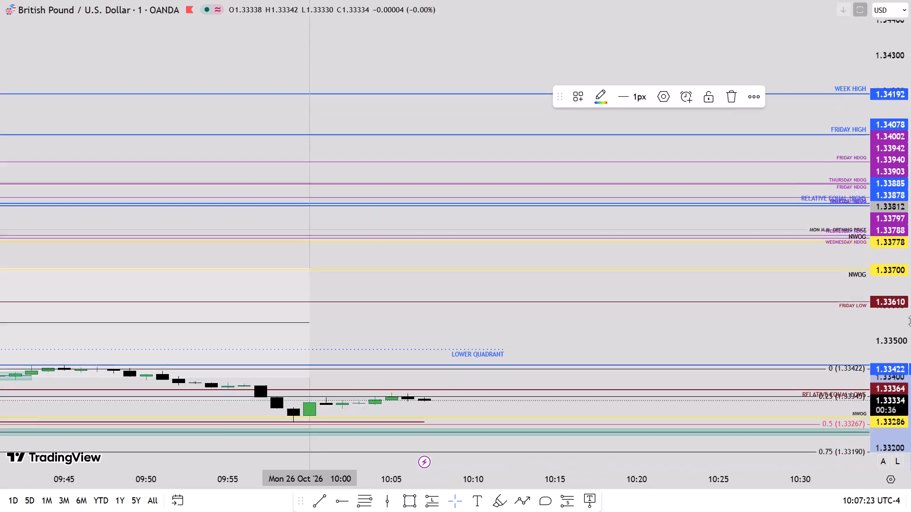
scroll(910, 321, up, 6)
drag(512, 433, 521, 97)
scroll(910, 309, up, 4)
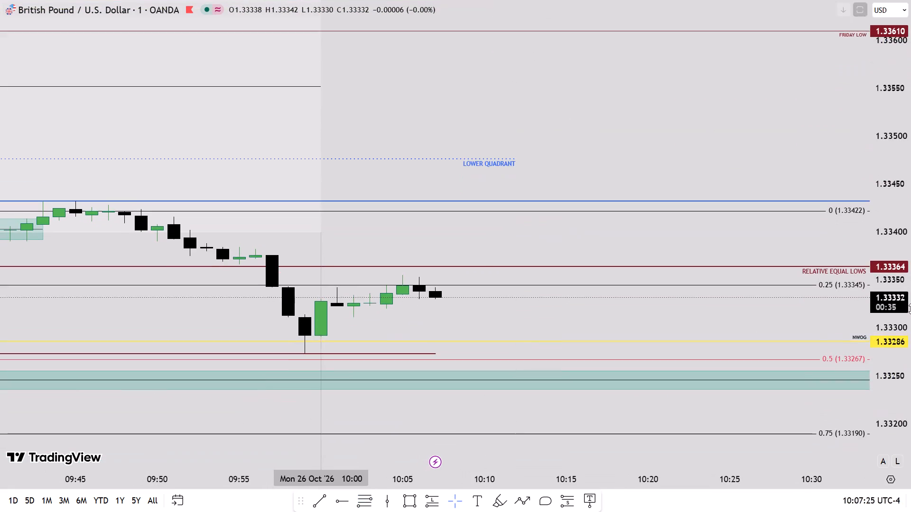
scroll(910, 309, up, 5)
drag(520, 437, 511, 229)
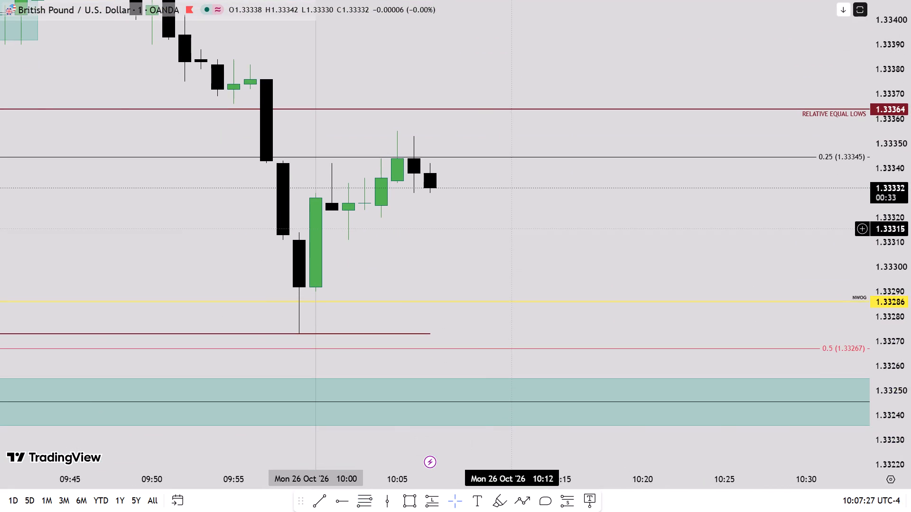
scroll(451, 314, down, 4)
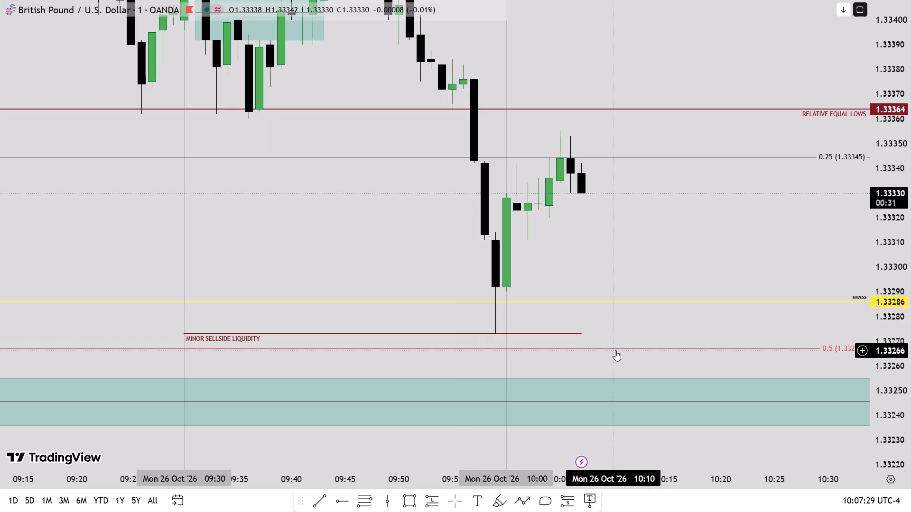
click(615, 350)
drag(702, 260, 567, 284)
drag(561, 290, 557, 329)
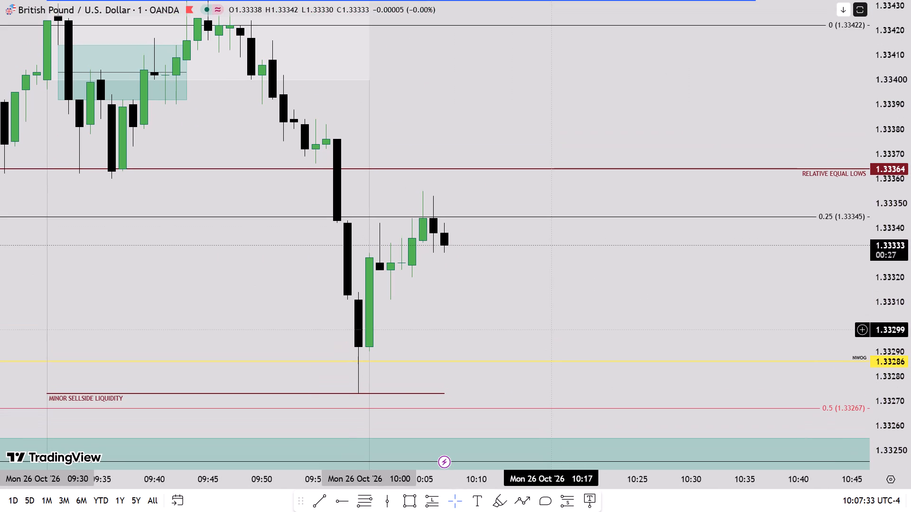
scroll(532, 339, down, 5)
scroll(524, 339, up, 2)
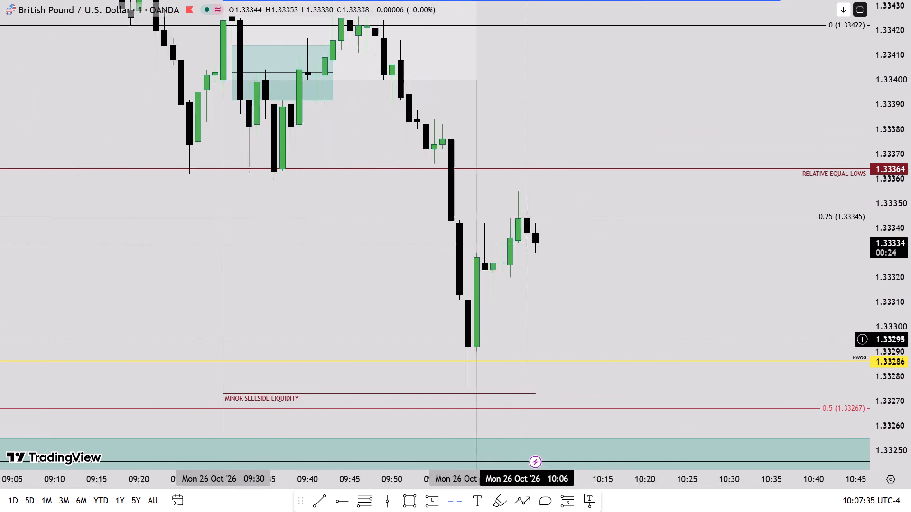
scroll(524, 339, up, 2)
drag(597, 297, 591, 355)
drag(567, 380, 529, 309)
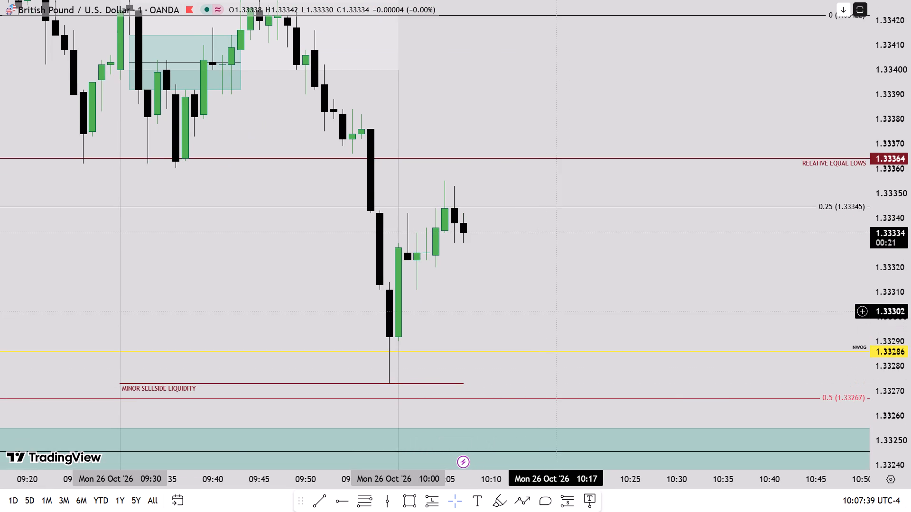
drag(545, 314, 507, 310)
scroll(910, 402, down, 2)
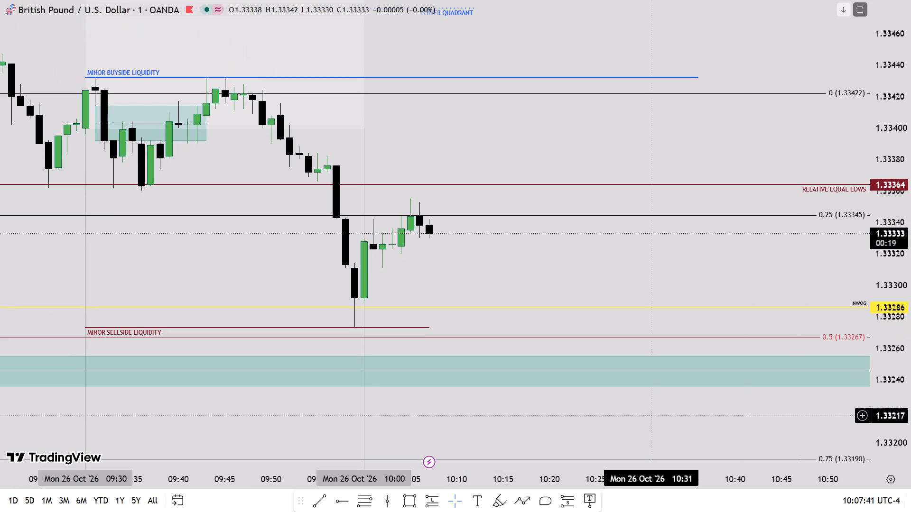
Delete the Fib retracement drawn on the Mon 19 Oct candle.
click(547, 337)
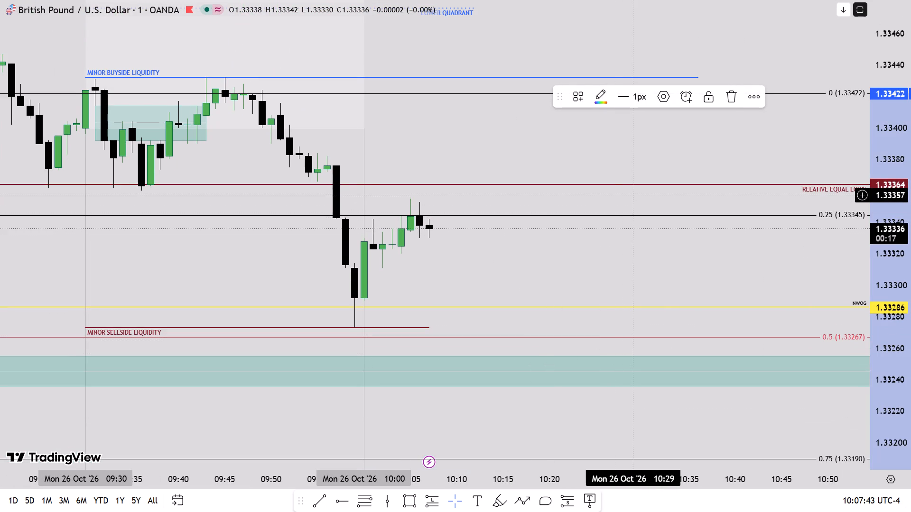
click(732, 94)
Draw a Fib retracement from the 09:45 high at 1.33432 to the 09:59 low at 1.33273 on Mon 26 Oct.
drag(580, 257, 597, 320)
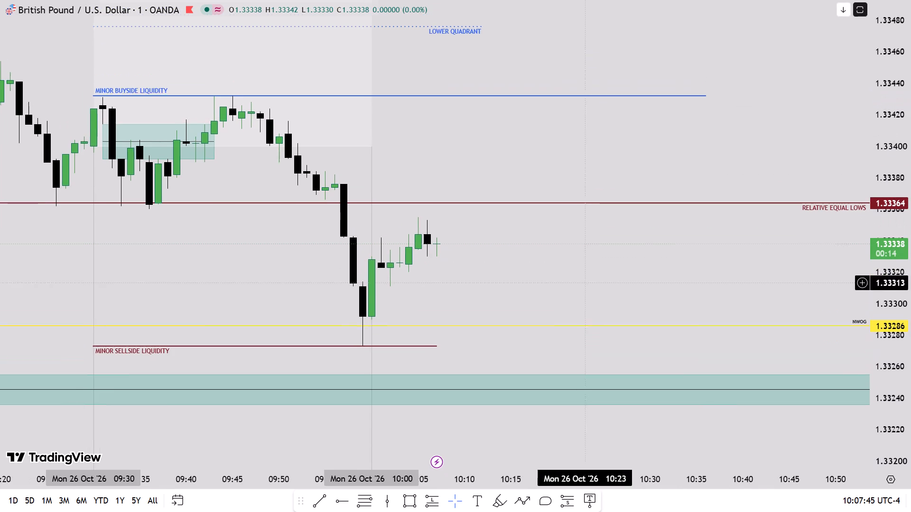
drag(597, 320, 597, 322)
click(367, 500)
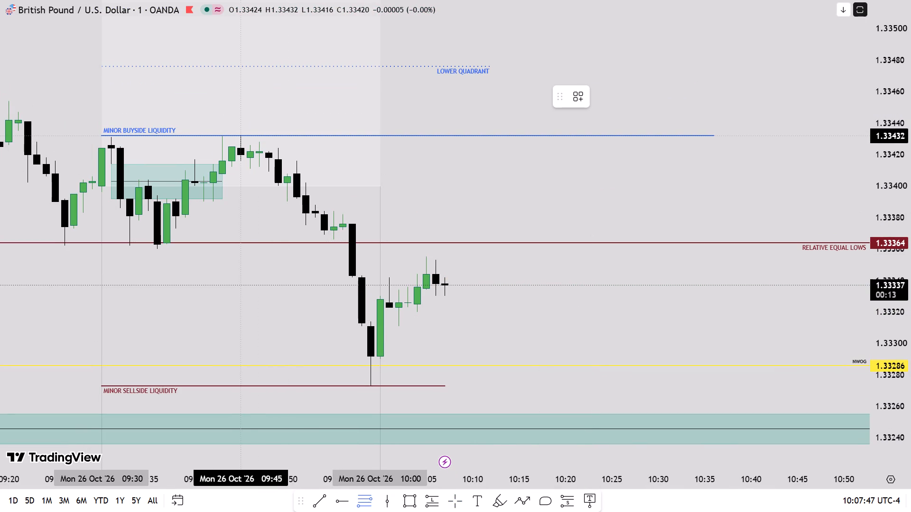
click(241, 135)
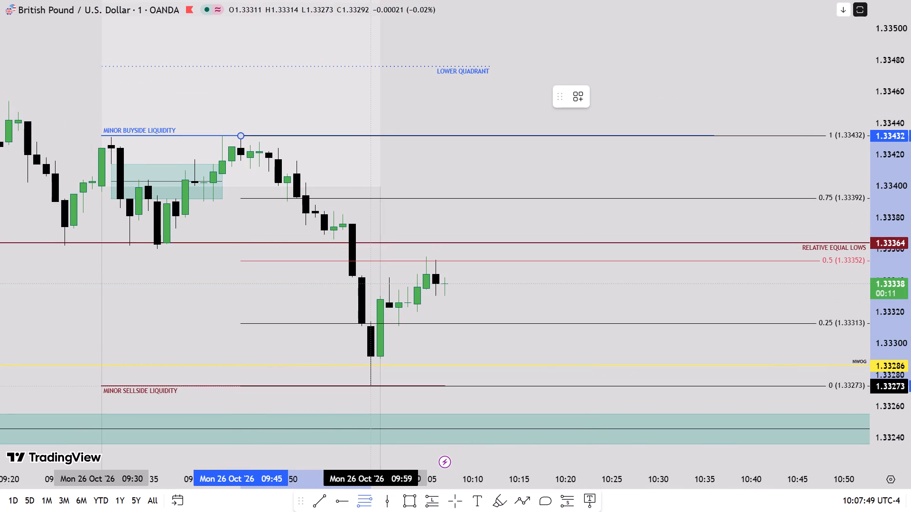
click(367, 386)
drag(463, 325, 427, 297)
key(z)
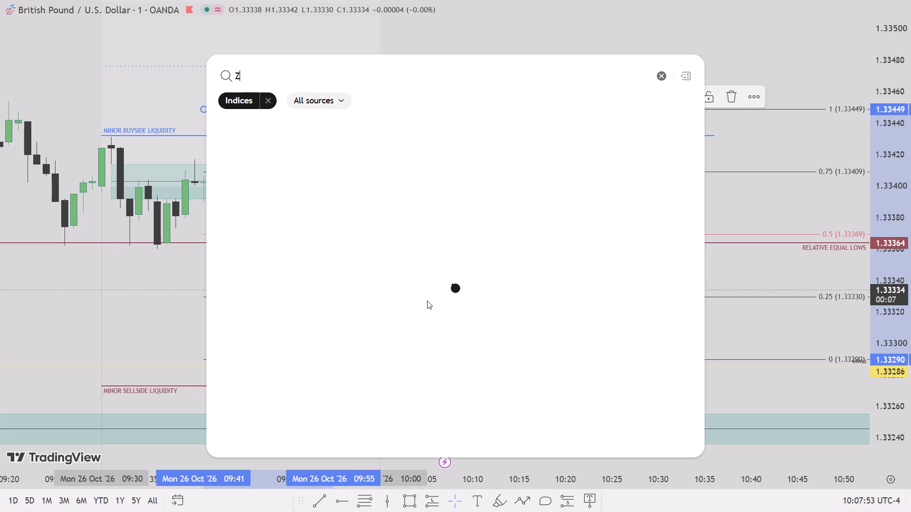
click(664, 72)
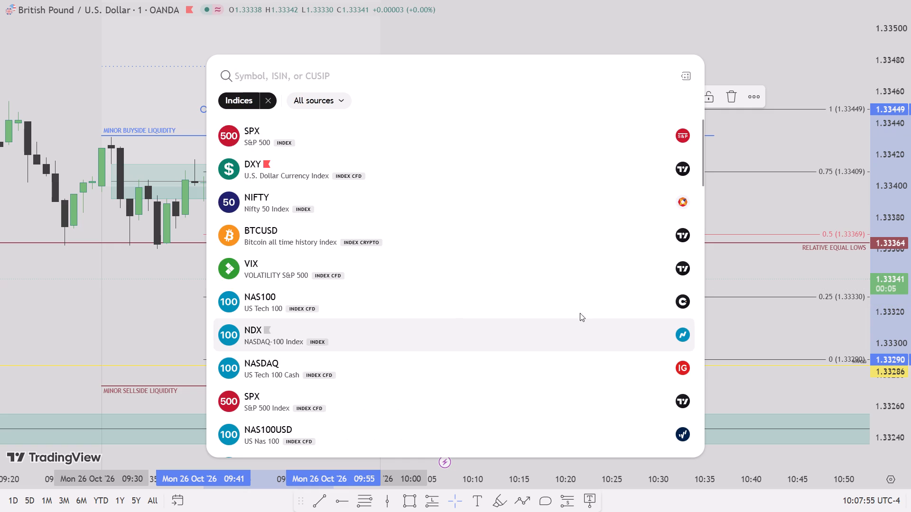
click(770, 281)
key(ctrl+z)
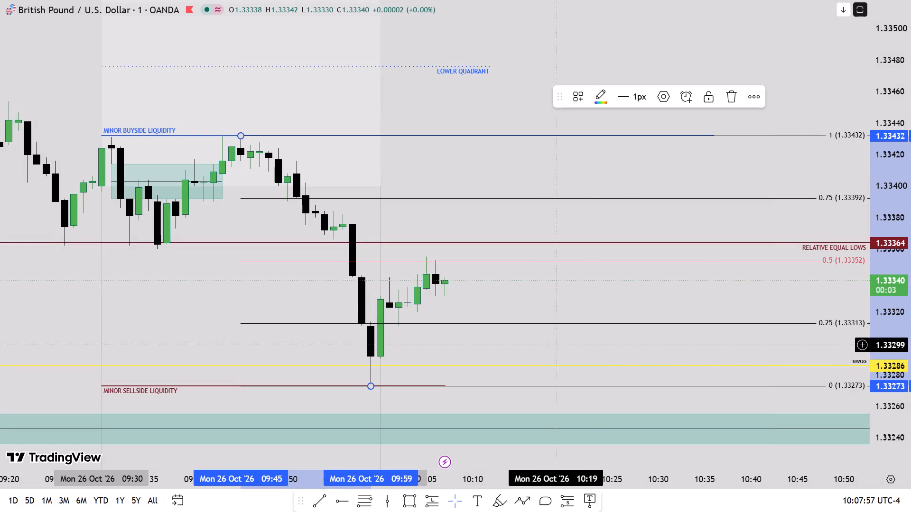
Examine Monday's price action after 10:00 against the 09:45–09:59 retracement levels, relative equal lows and MON F.FVG zone.
drag(473, 347, 448, 308)
scroll(448, 308, down, 5)
scroll(910, 300, up, 4)
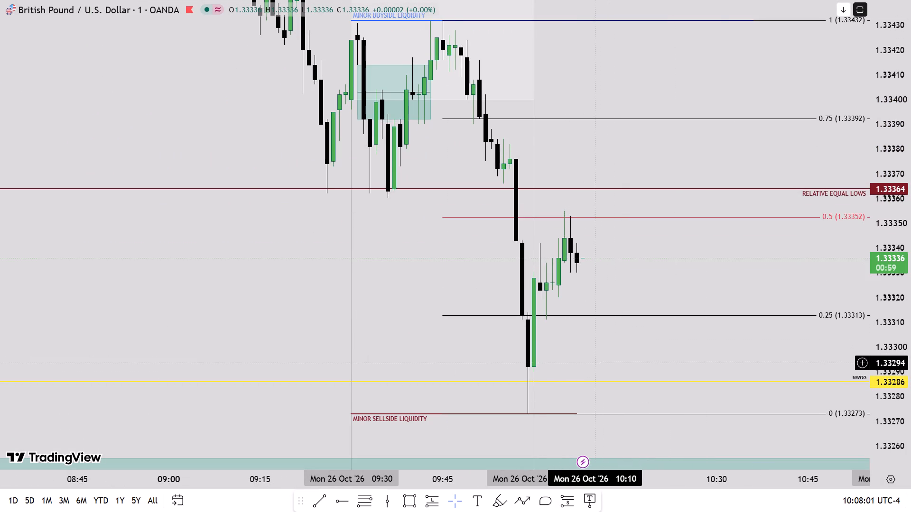
scroll(597, 364, up, 3)
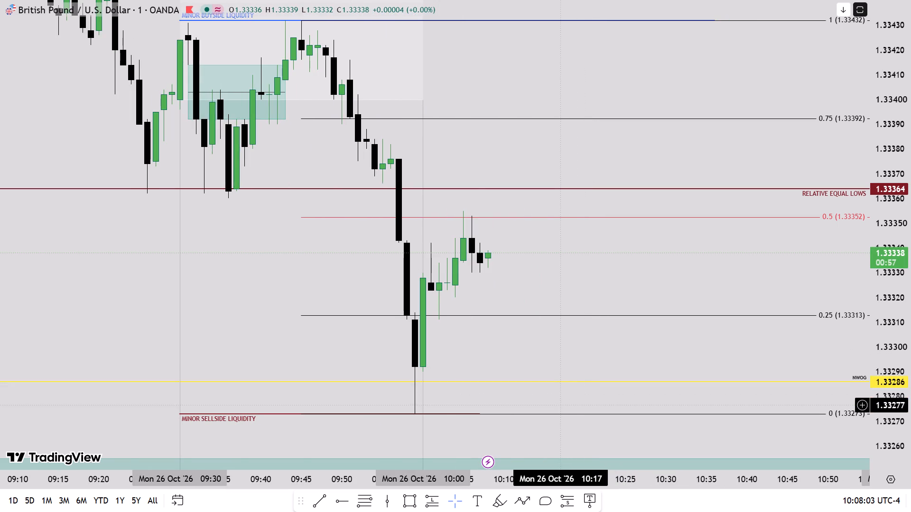
drag(563, 352, 474, 349)
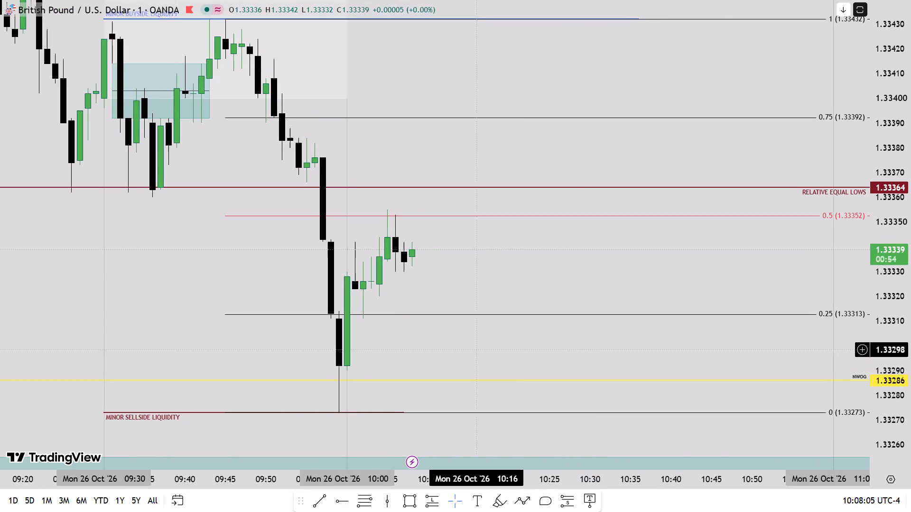
drag(474, 349, 473, 349)
scroll(457, 355, down, 8)
scroll(385, 355, down, 3)
drag(411, 336, 174, 388)
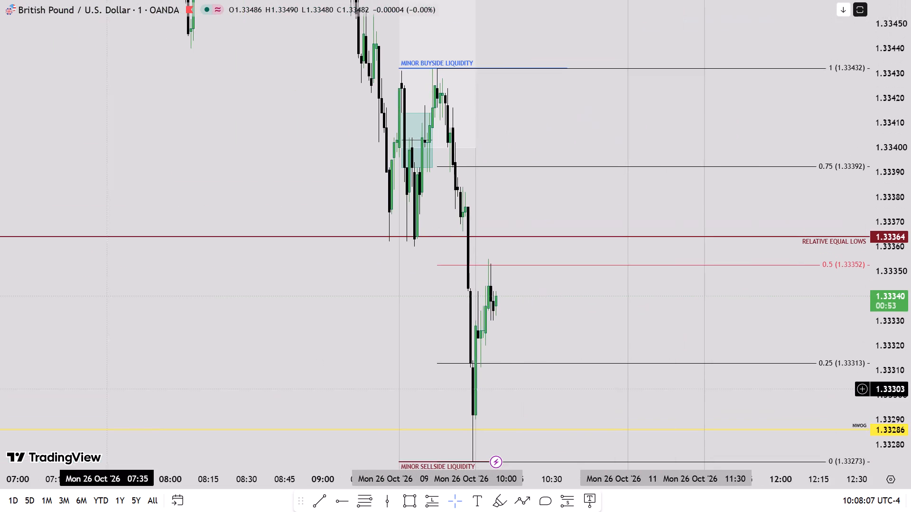
scroll(910, 339, down, 3)
drag(579, 286, 506, 275)
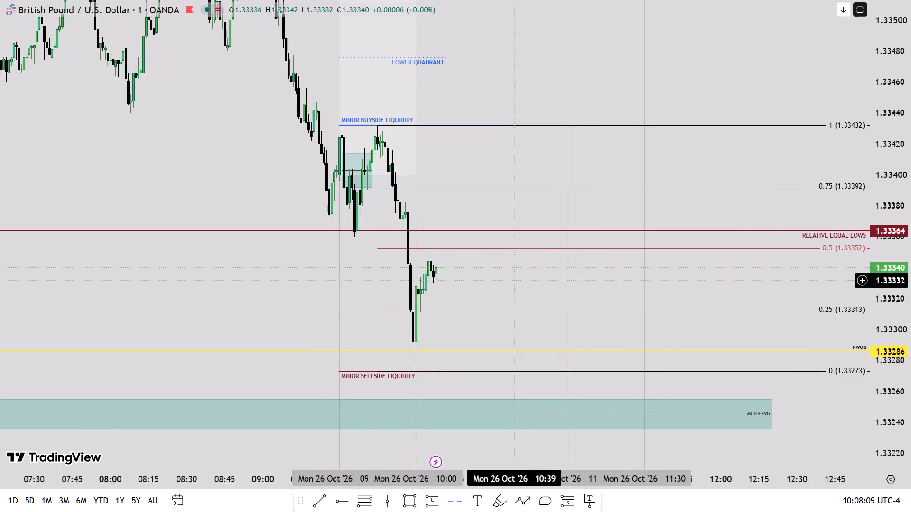
drag(506, 275, 504, 274)
scroll(910, 357, down, 4)
scroll(498, 424, down, 4)
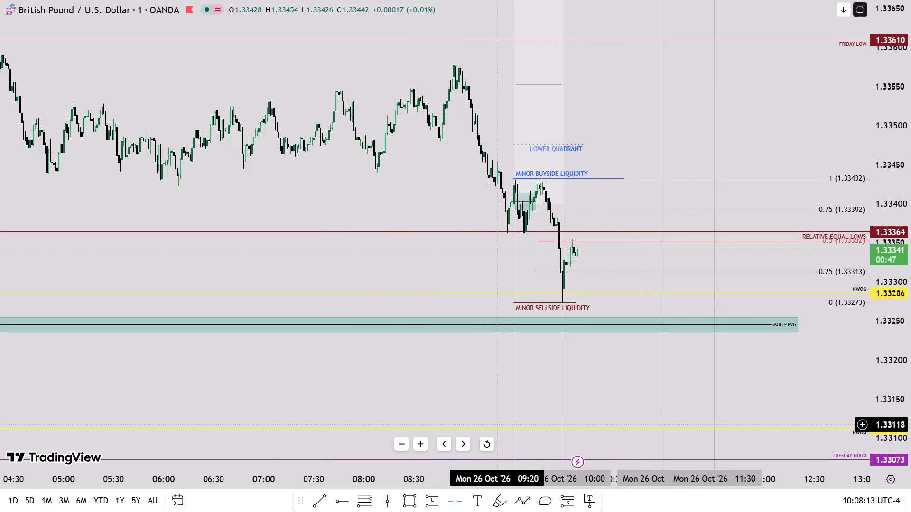
Show the EURUSD pane alongside GBPUSD, compare their Monday price action around 10:00, and return to GBPUSD alone.
double_click(624, 396)
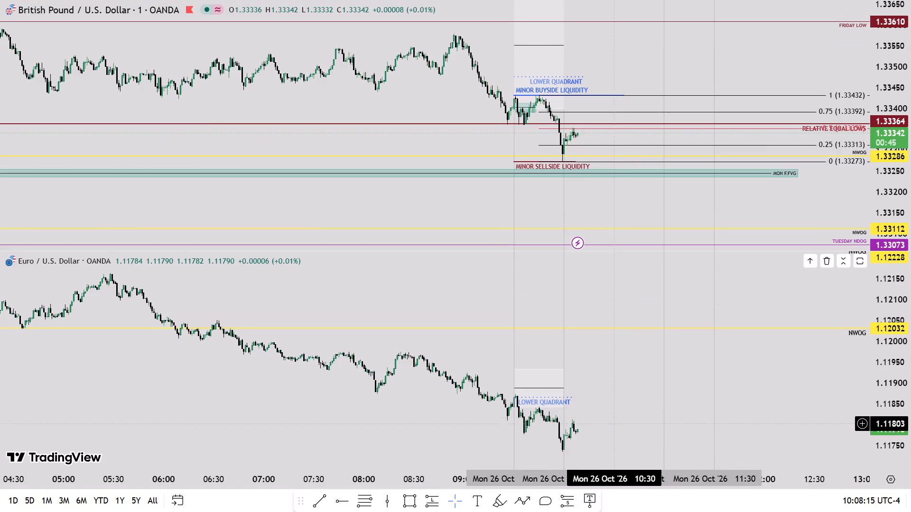
drag(607, 441, 569, 366)
scroll(910, 398, up, 3)
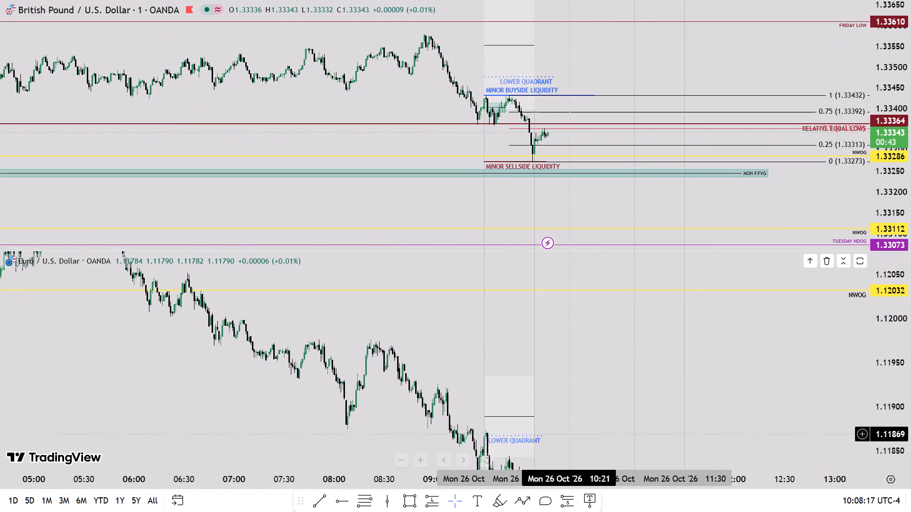
drag(570, 434, 534, 320)
scroll(520, 402, up, 3)
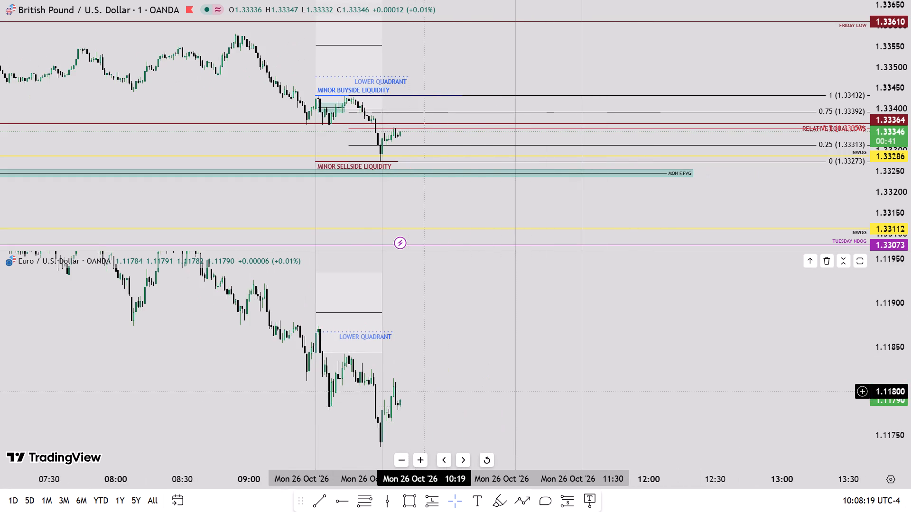
drag(432, 420, 430, 386)
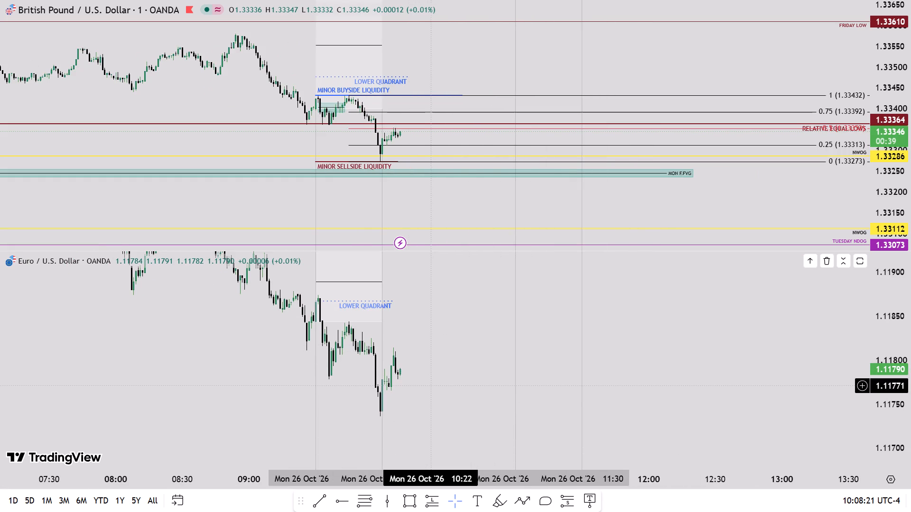
drag(430, 386, 445, 412)
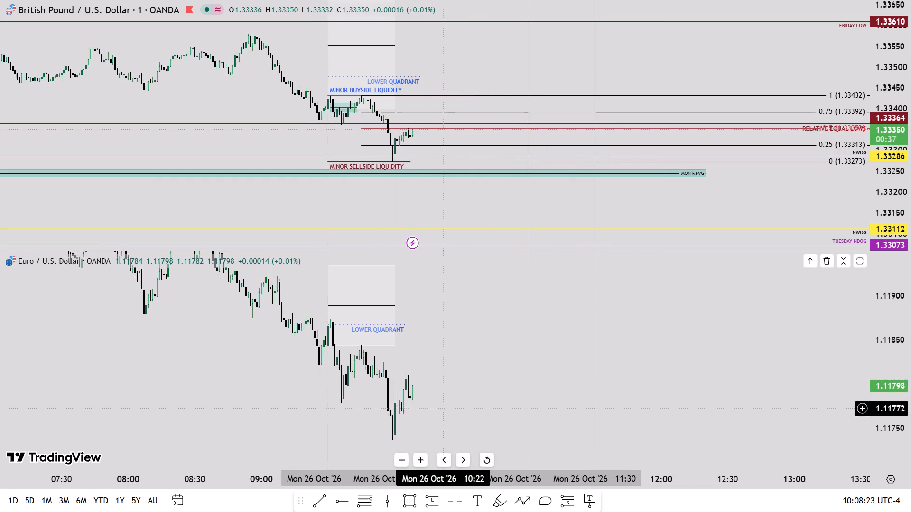
double_click(464, 210)
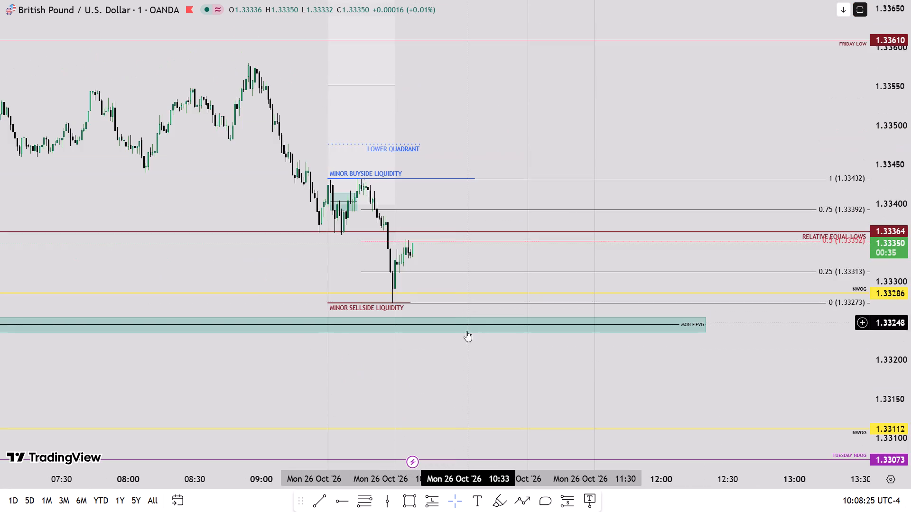
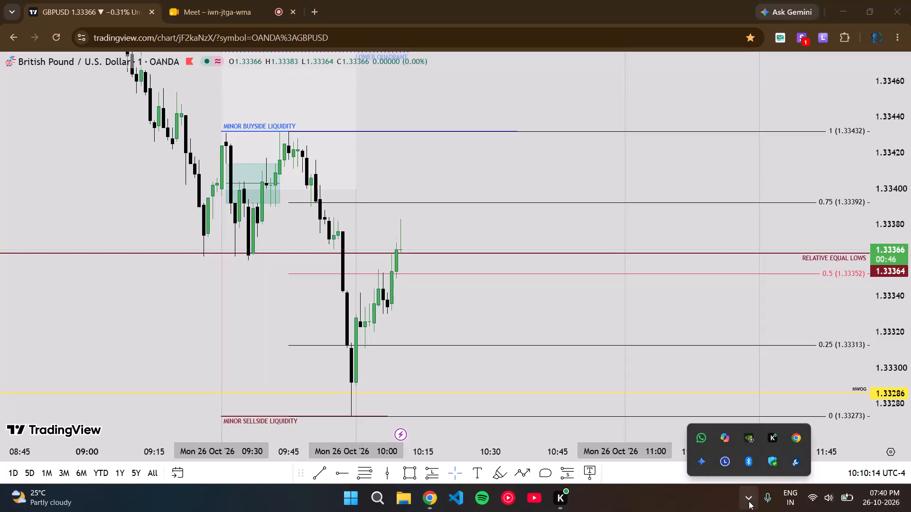
click(749, 501)
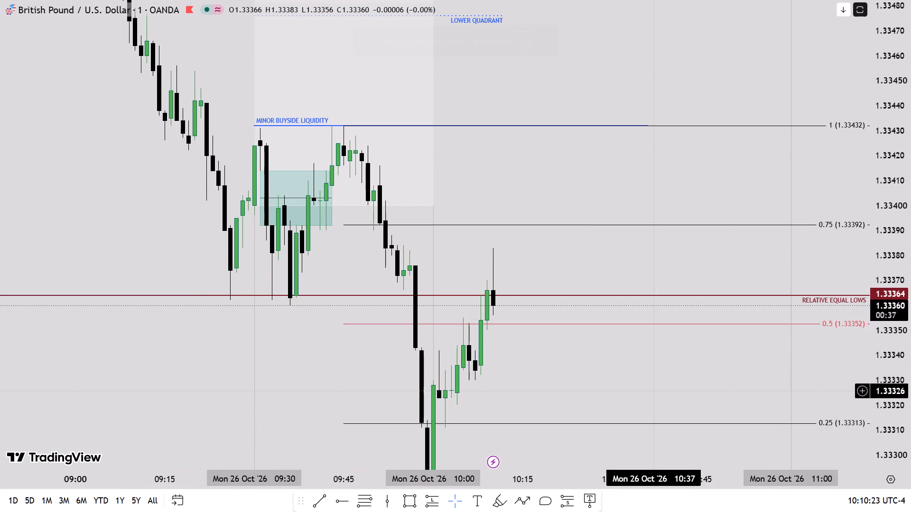
scroll(524, 387, up, 2)
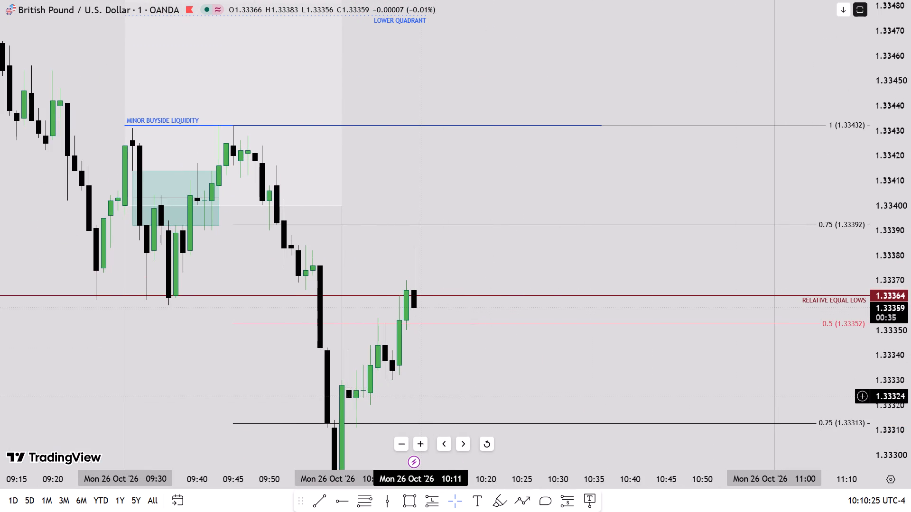
drag(418, 396, 440, 384)
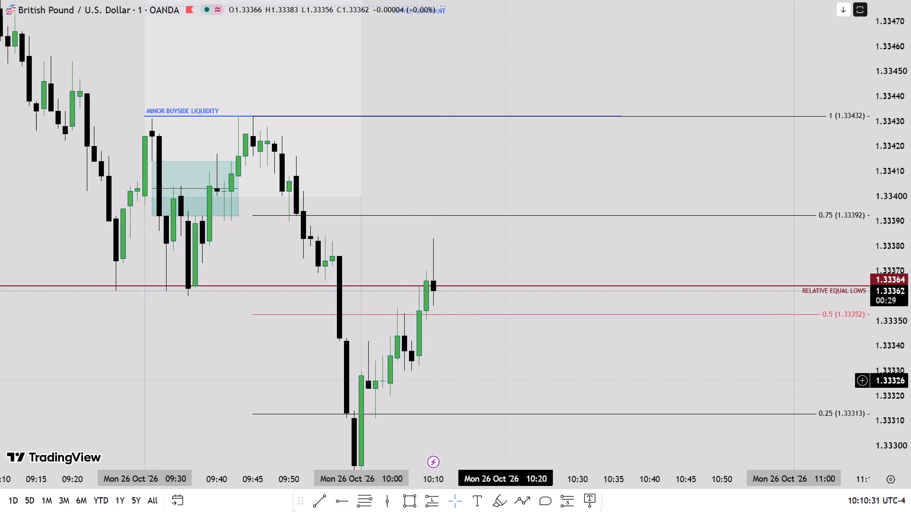
drag(540, 381, 485, 375)
scroll(910, 342, up, 3)
scroll(910, 342, down, 1)
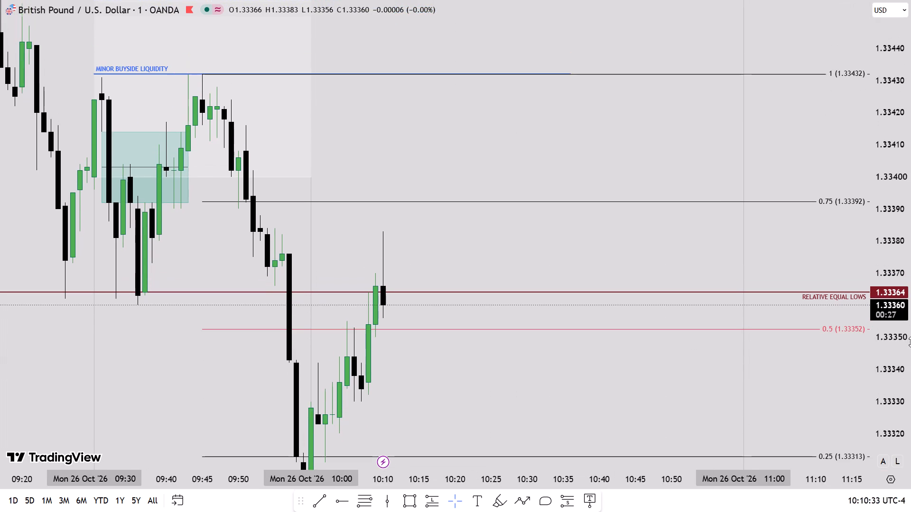
scroll(910, 387, down, 2)
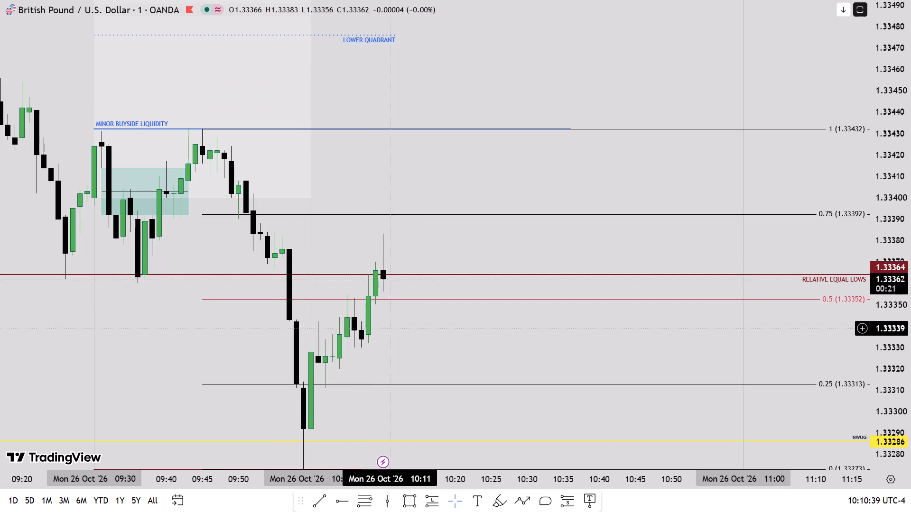
drag(383, 329, 375, 298)
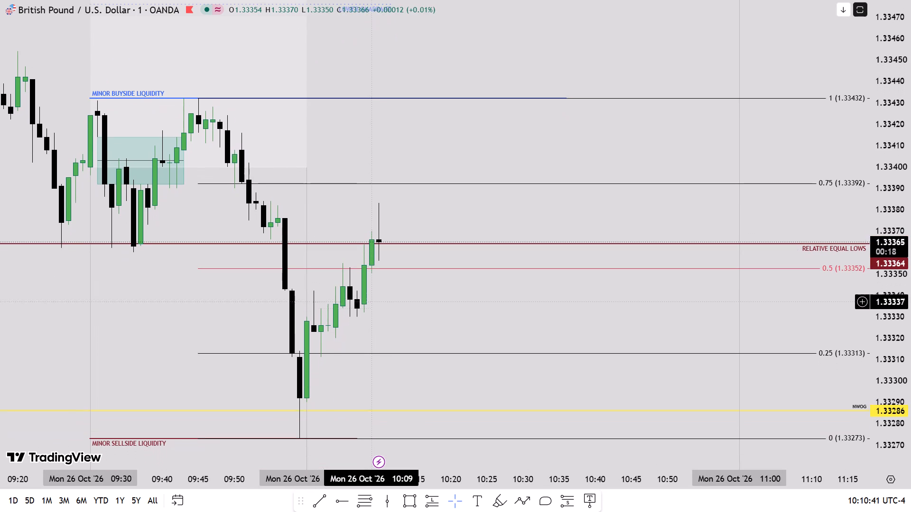
scroll(463, 324, down, 3)
scroll(463, 324, up, 2)
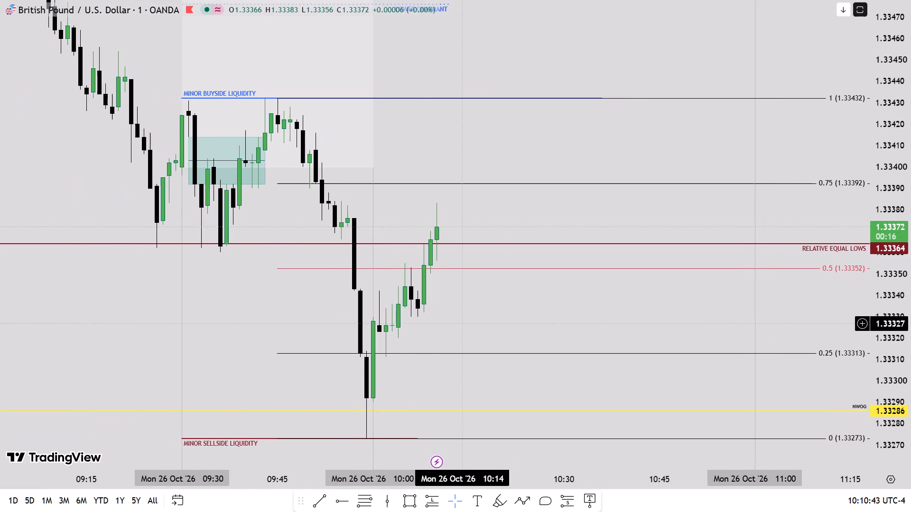
Draw a rectangle over the 09:56–09:58 down-move, from 1.33372 to 1.33342, and extend it to 10:16.
click(409, 503)
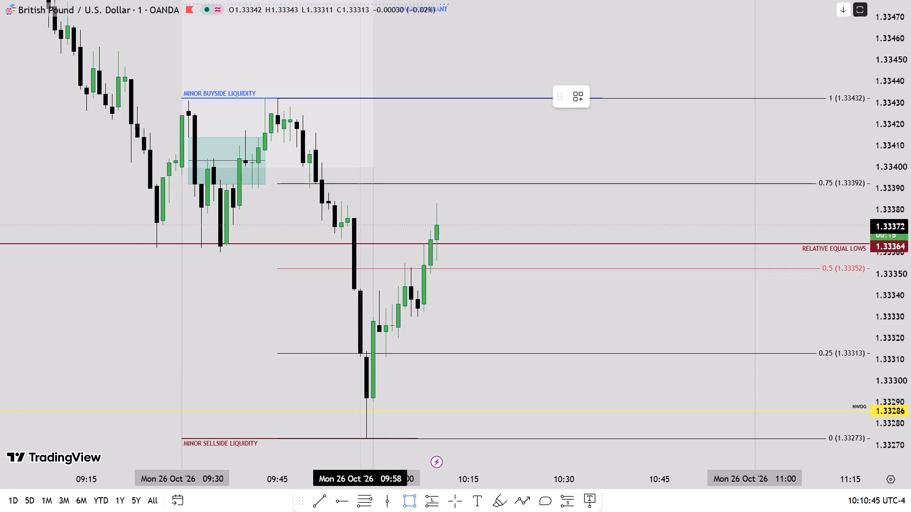
click(350, 227)
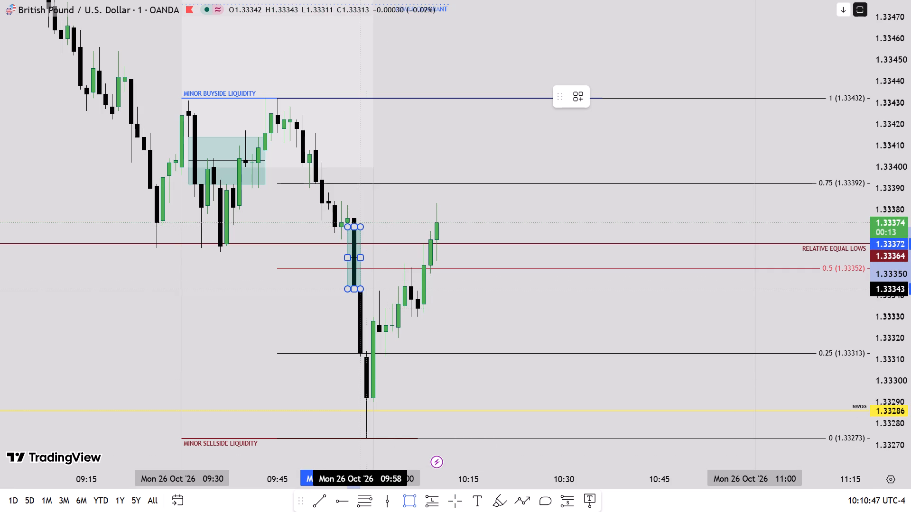
click(363, 292)
drag(360, 259, 477, 259)
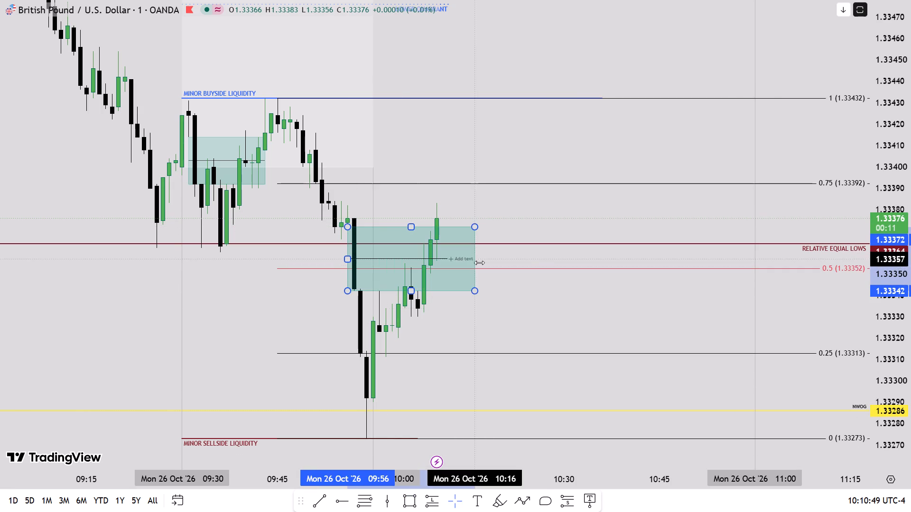
click(502, 309)
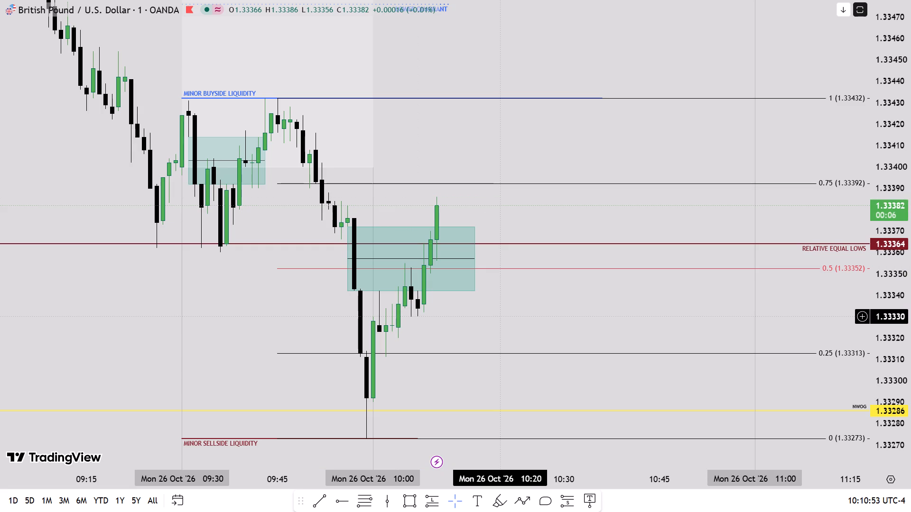
Set both the border and the fill of the new 1.33372–1.33342 rectangle to white.
click(472, 230)
click(603, 101)
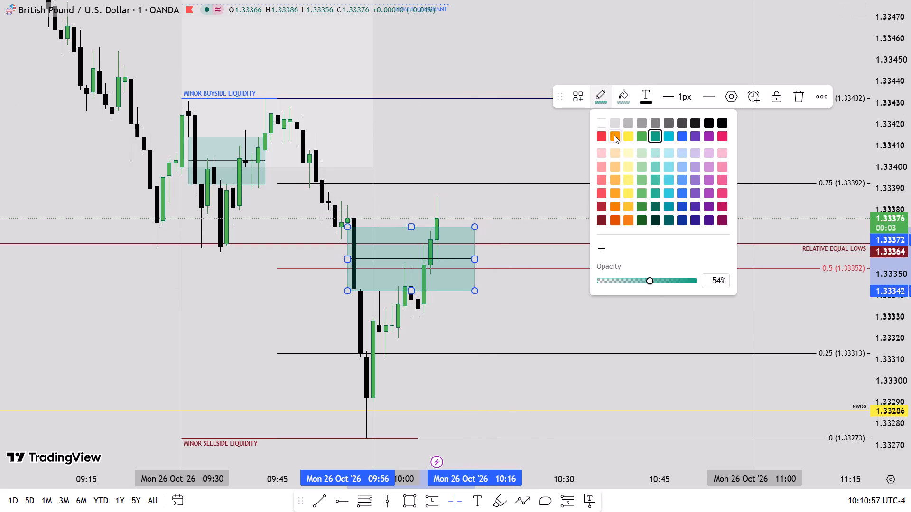
click(603, 125)
click(615, 101)
click(620, 121)
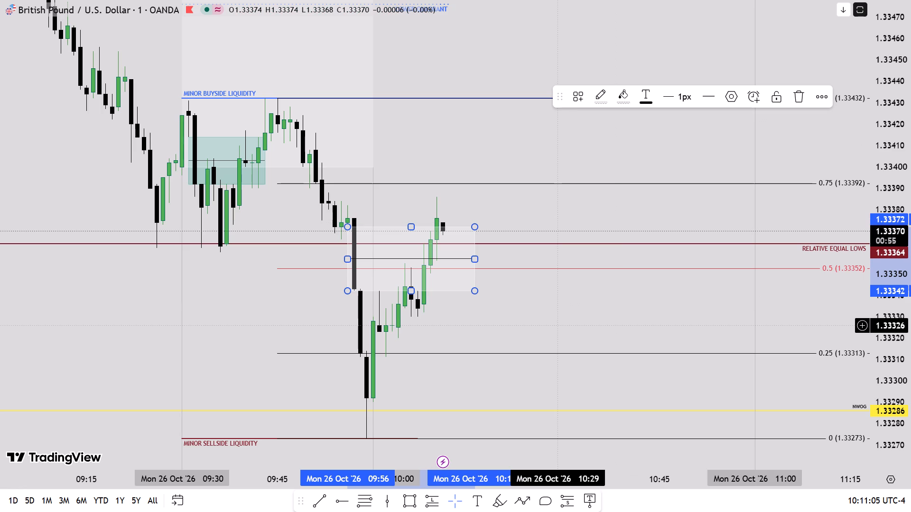
Examine the candles around the white rectangle and the relative equal lows line against the surrounding liquidity levels.
drag(533, 314, 545, 283)
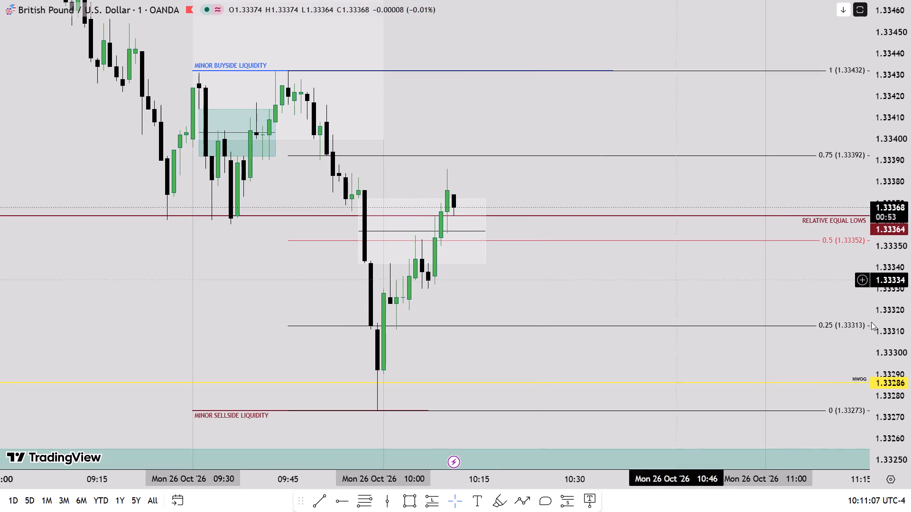
scroll(910, 355, up, 4)
scroll(458, 366, up, 2)
scroll(910, 322, down, 3)
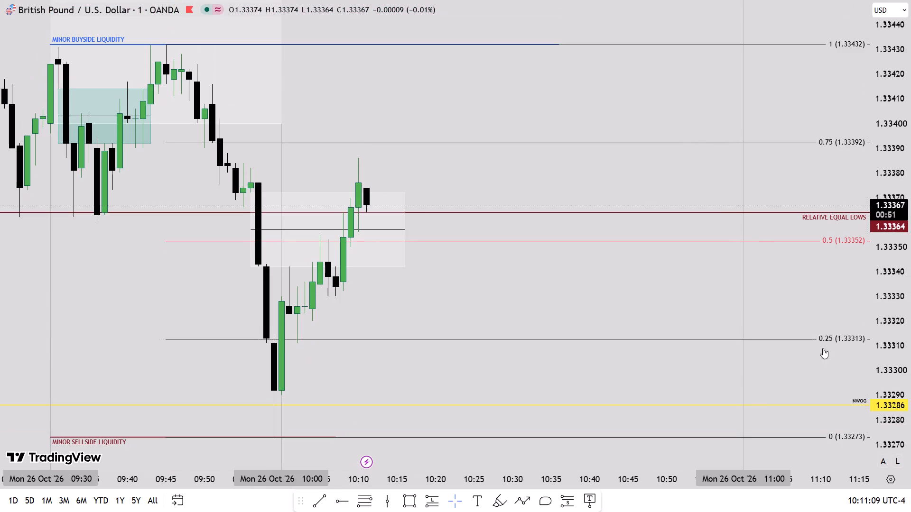
drag(496, 313, 511, 349)
drag(446, 325, 449, 352)
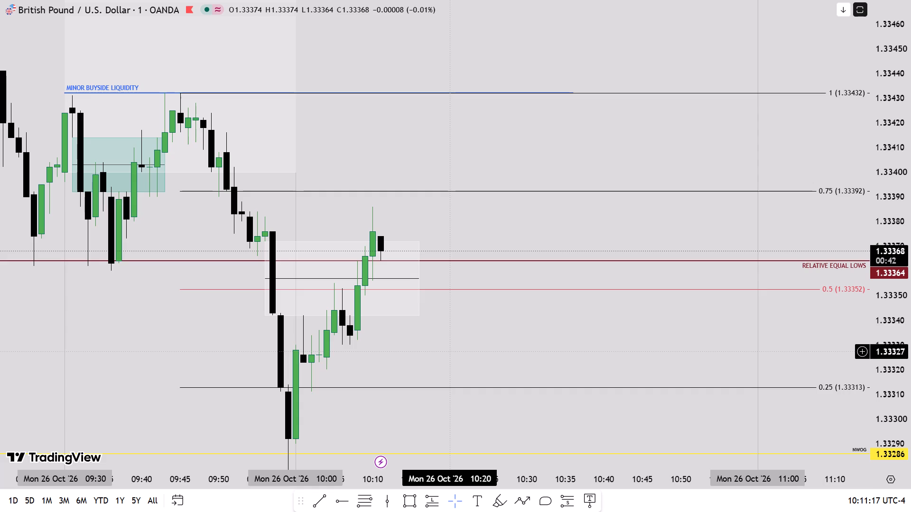
scroll(910, 278, down, 4)
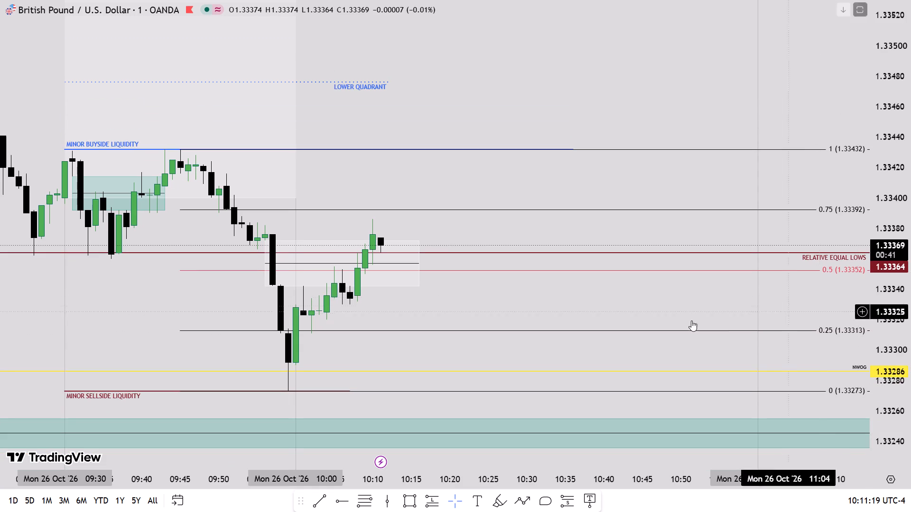
scroll(910, 305, up, 4)
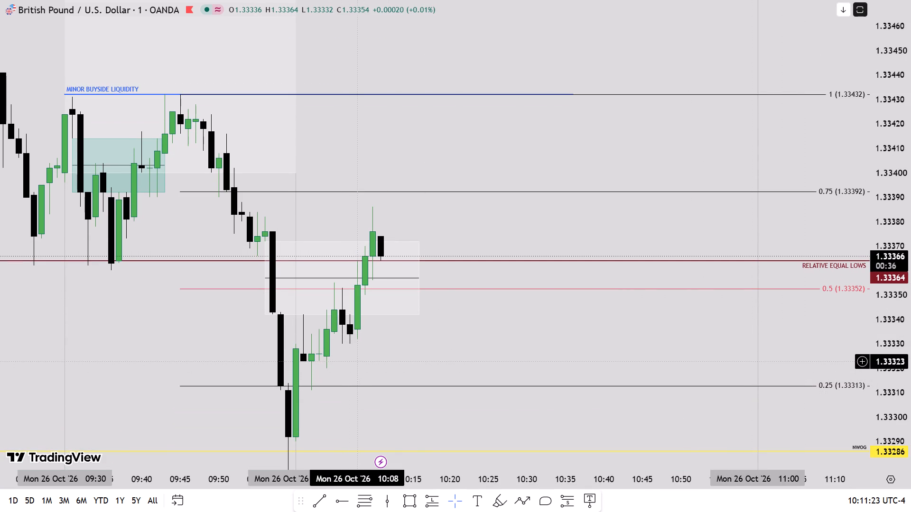
Measure the price range from 1.33332 at 10:08 up to 1.33429 at 10:15.
shift+click(356, 362)
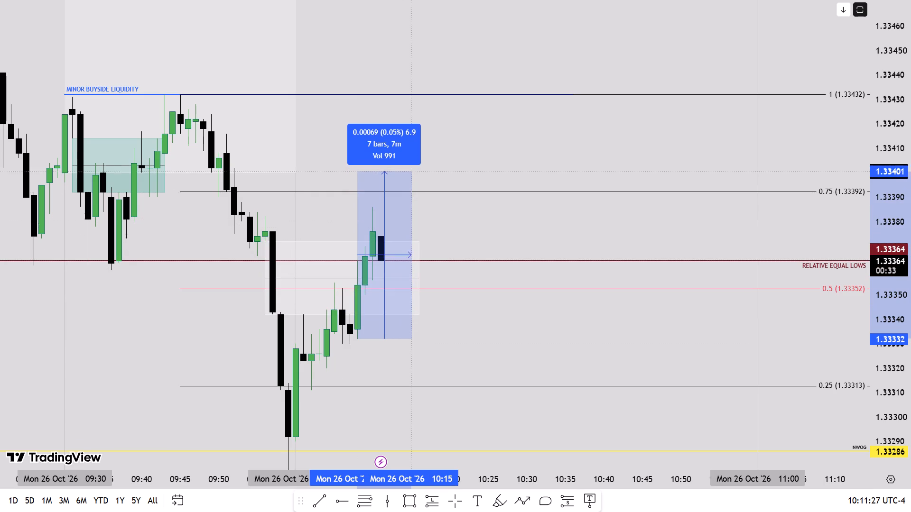
shift+click(409, 101)
drag(445, 129, 430, 29)
Draw a rectangle from the 09:59 candle between about 1.33314 and 1.33323, and extend it to about 10:09.
scroll(910, 288, up, 8)
scroll(910, 288, down, 4)
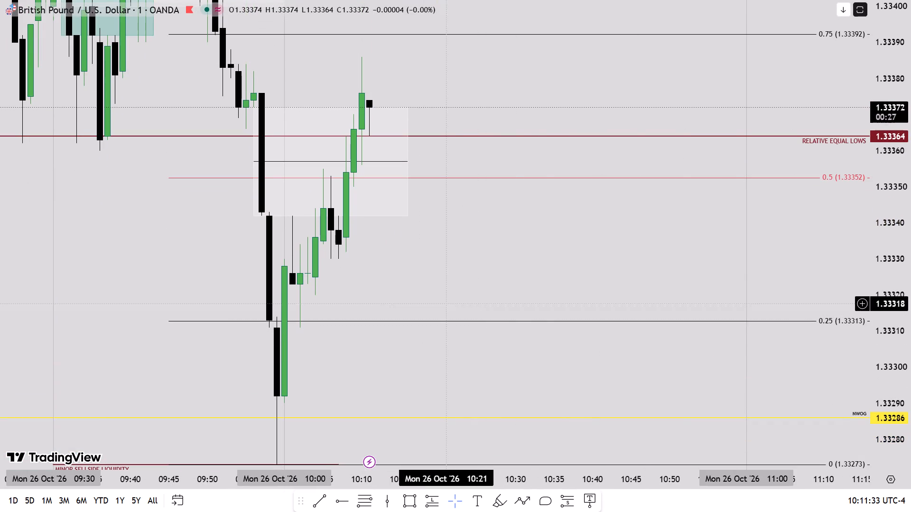
drag(418, 279, 421, 307)
scroll(910, 291, down, 1)
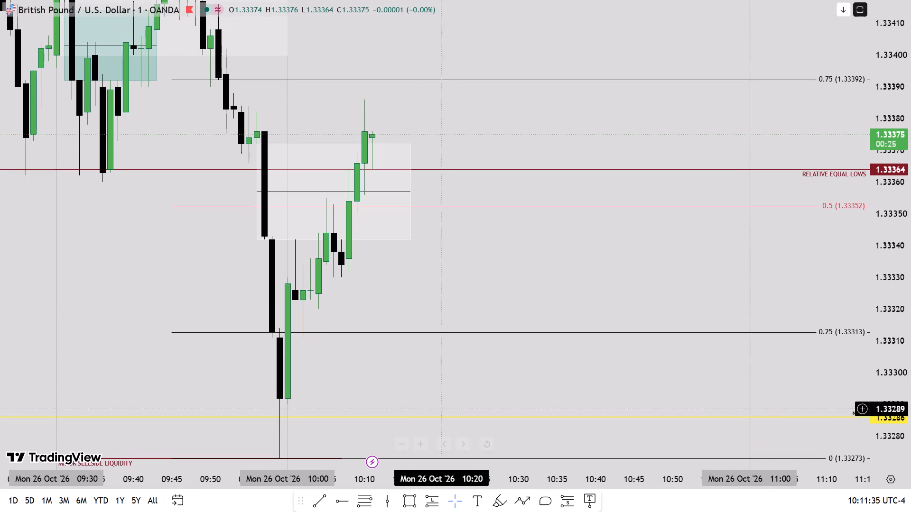
click(413, 500)
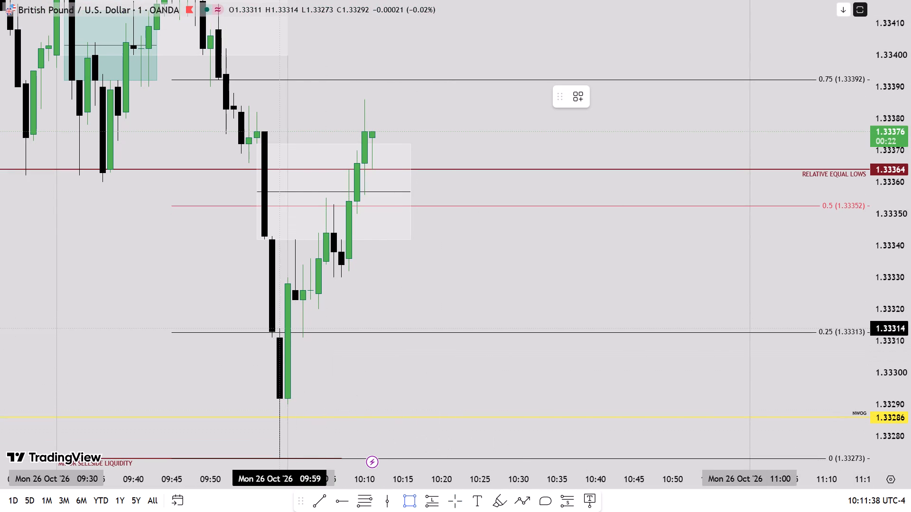
click(279, 331)
click(296, 309)
drag(294, 315, 353, 316)
drag(486, 315, 487, 320)
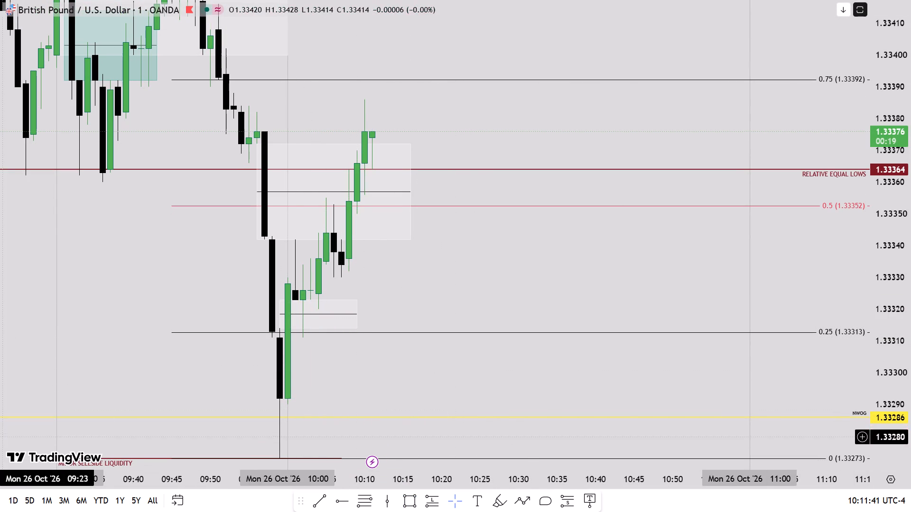
Delete the white rectangle spanning 1.33372 to 1.33342 from the GBP/USD chart.
drag(446, 305, 448, 347)
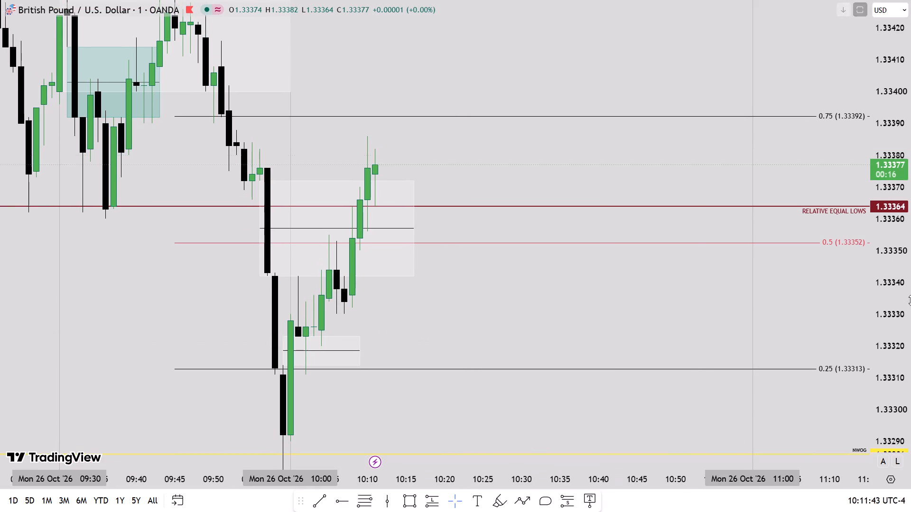
scroll(910, 300, down, 2)
drag(476, 312, 481, 360)
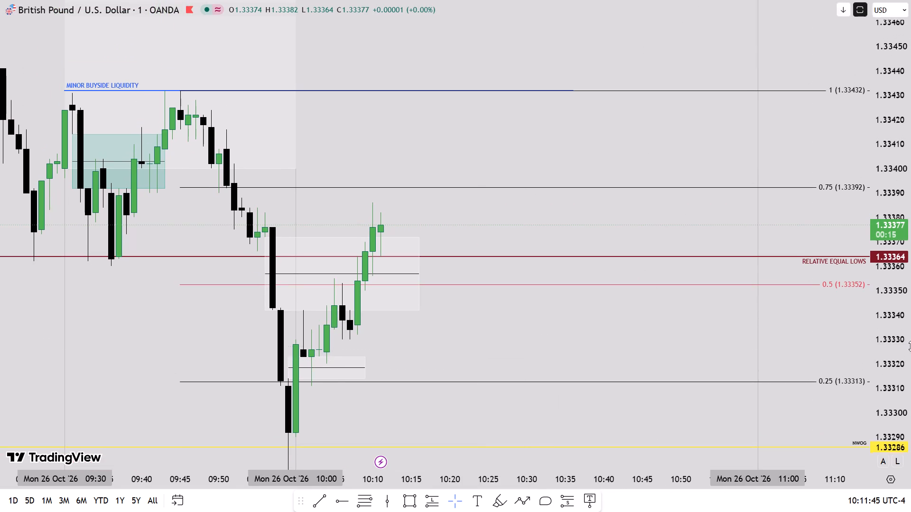
scroll(910, 346, up, 2)
scroll(910, 346, down, 2)
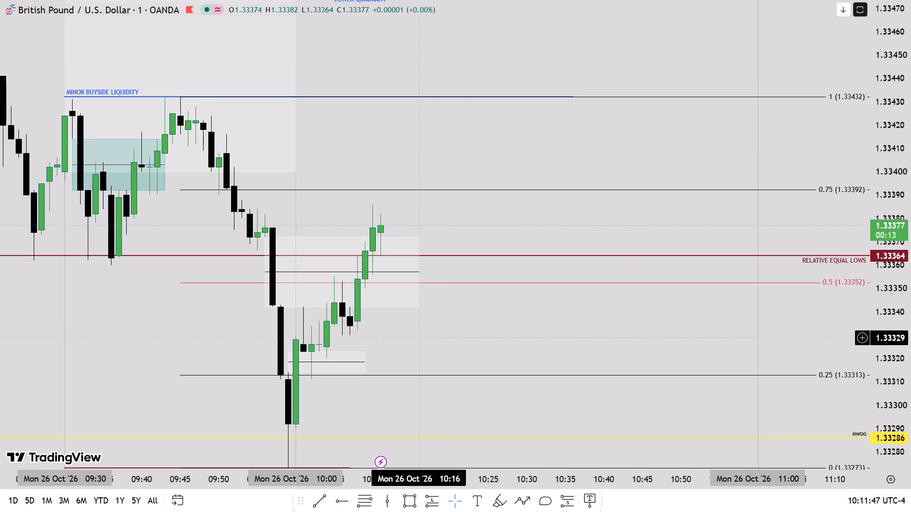
drag(413, 338, 433, 339)
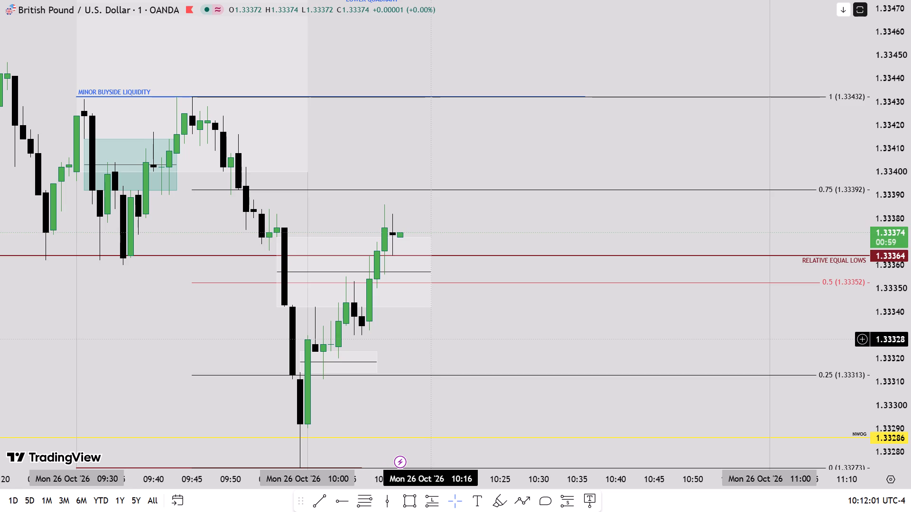
click(431, 270)
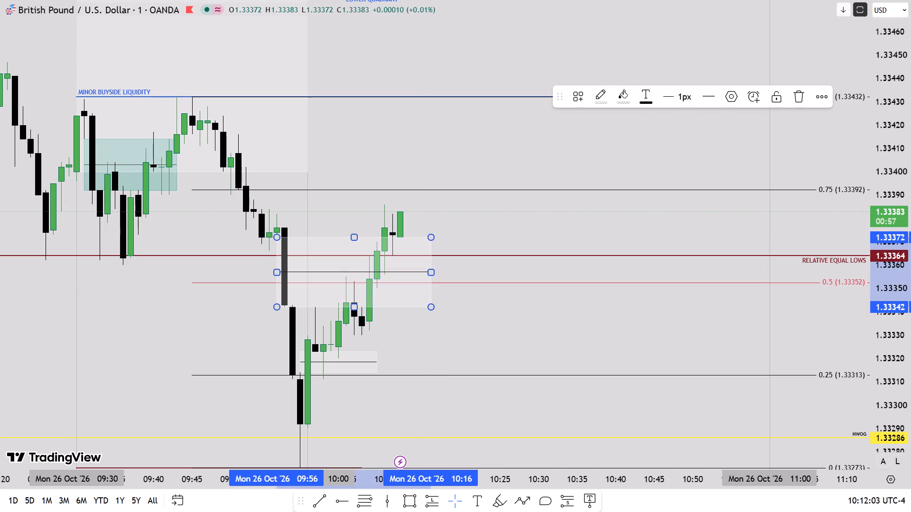
click(796, 98)
Bring back the EUR/USD pane to compare its price action with GBP/USD, and return to the maximized GBP/USD pane.
double_click(418, 243)
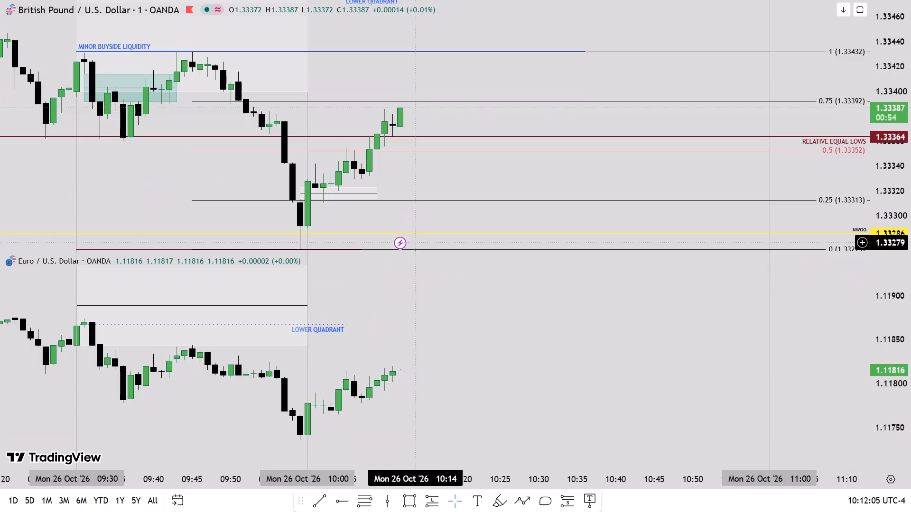
scroll(910, 356, up, 5)
drag(463, 375, 456, 344)
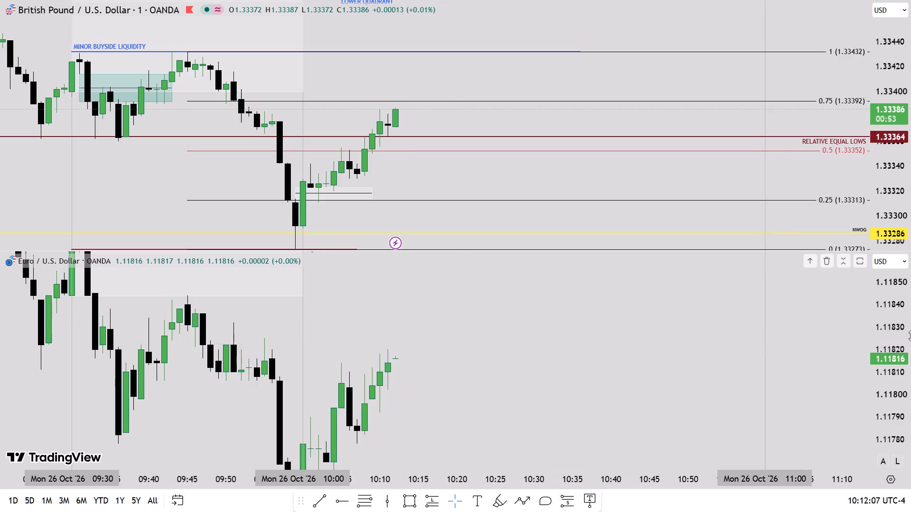
scroll(910, 336, down, 2)
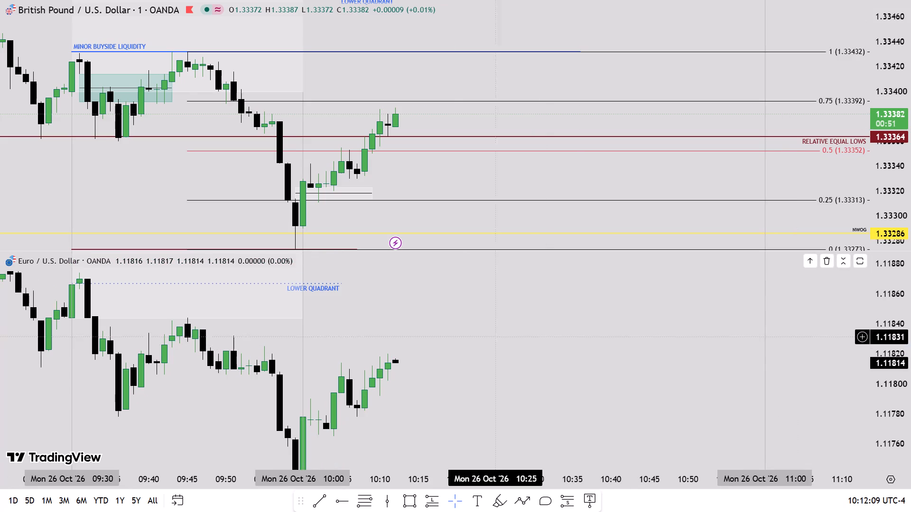
drag(447, 304, 466, 366)
double_click(486, 183)
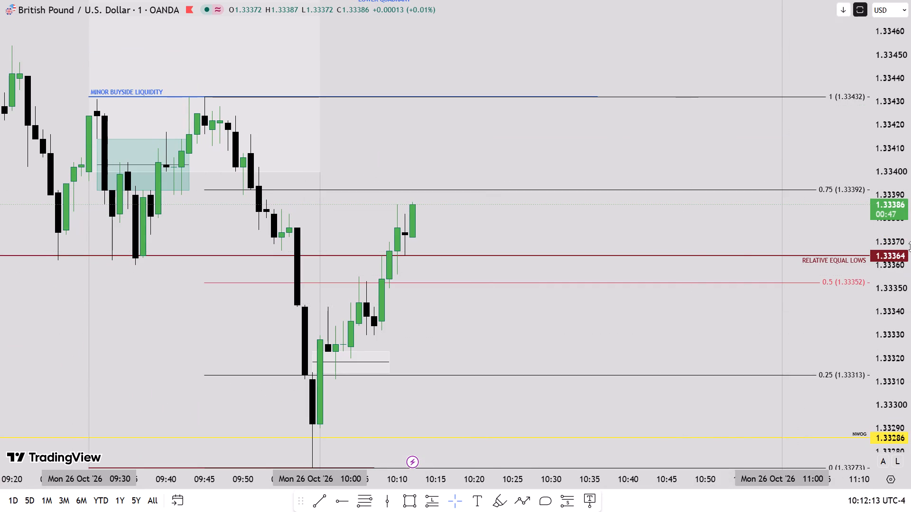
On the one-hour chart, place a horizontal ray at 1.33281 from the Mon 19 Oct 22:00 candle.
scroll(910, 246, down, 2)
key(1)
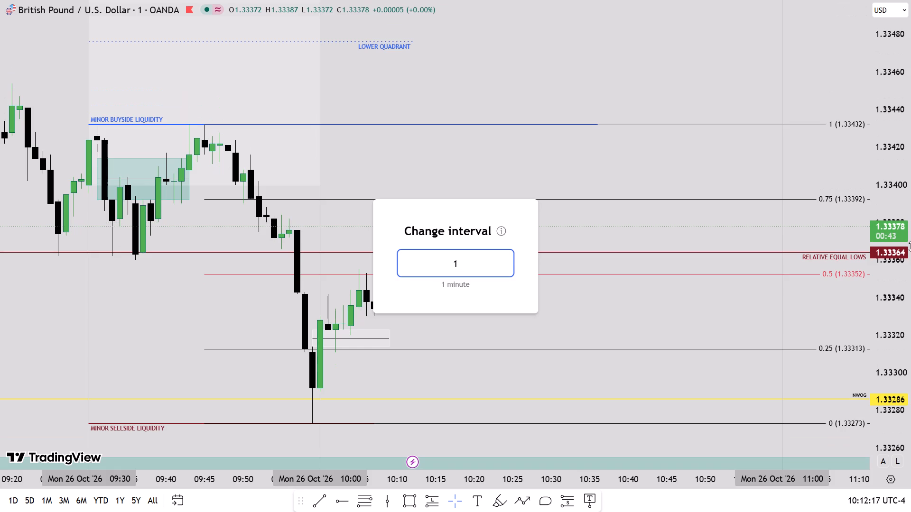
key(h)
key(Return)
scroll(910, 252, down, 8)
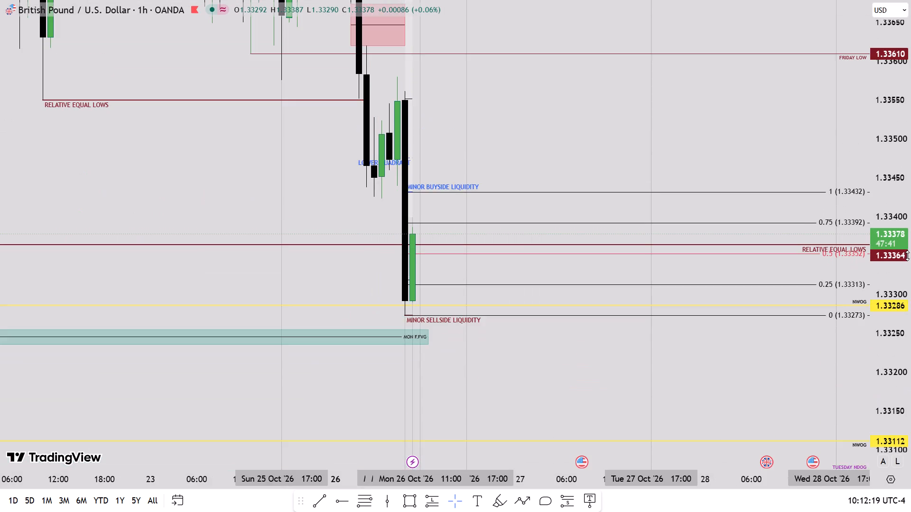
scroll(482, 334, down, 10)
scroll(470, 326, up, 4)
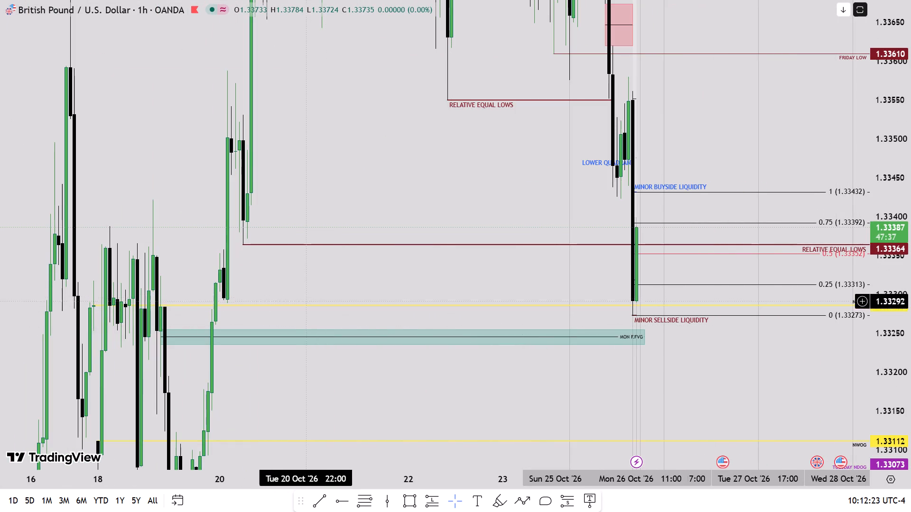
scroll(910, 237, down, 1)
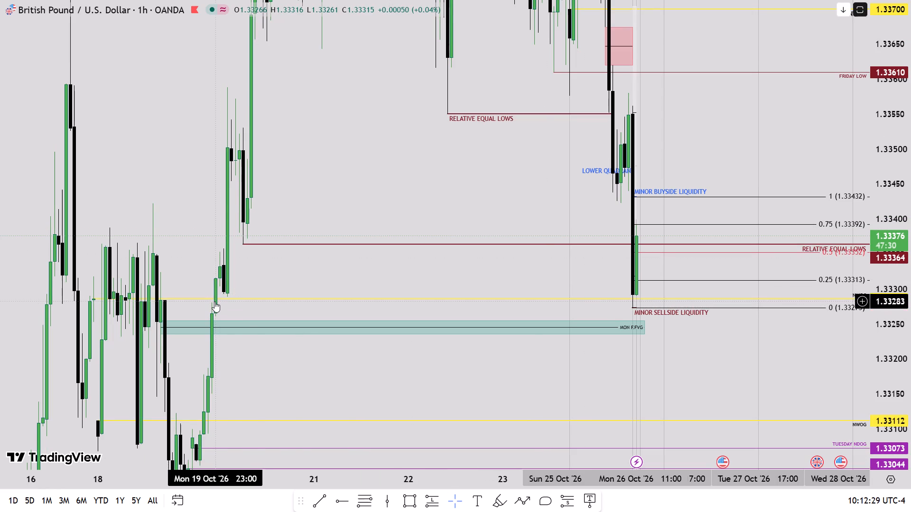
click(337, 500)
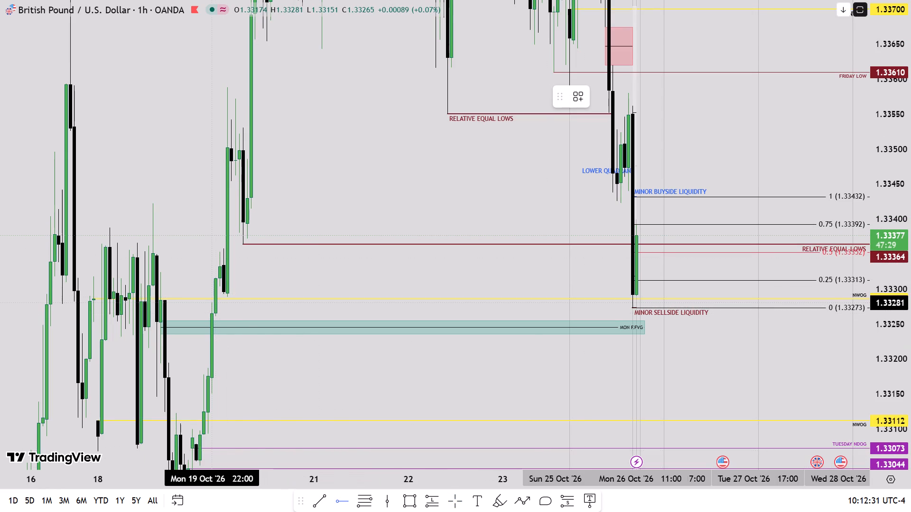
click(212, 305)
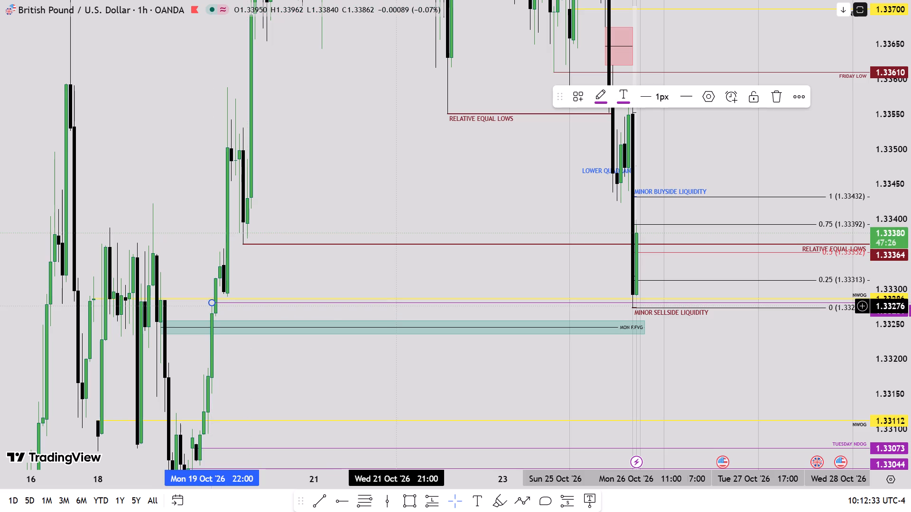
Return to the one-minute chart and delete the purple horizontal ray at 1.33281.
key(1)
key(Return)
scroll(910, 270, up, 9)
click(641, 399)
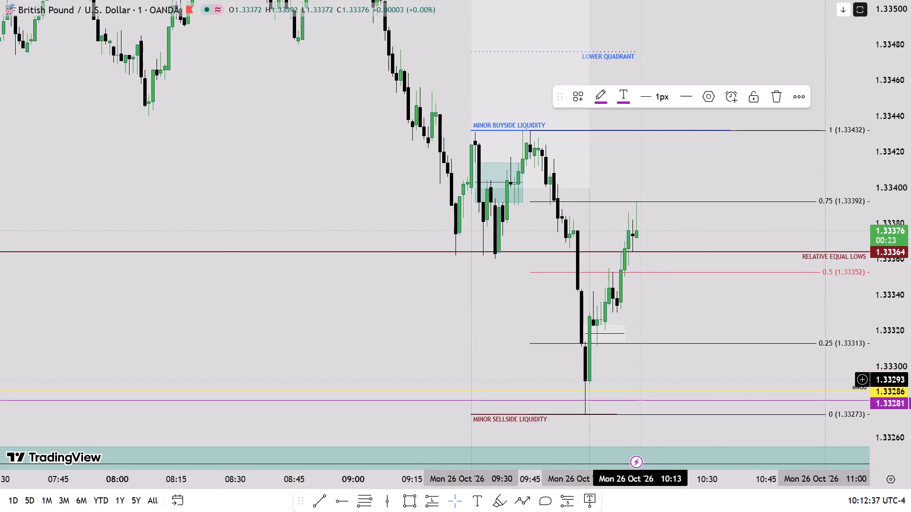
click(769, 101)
Extend the teal rectangle between 1.33414 and 1.33392 forward in time to about 10:19.
scroll(719, 355, up, 4)
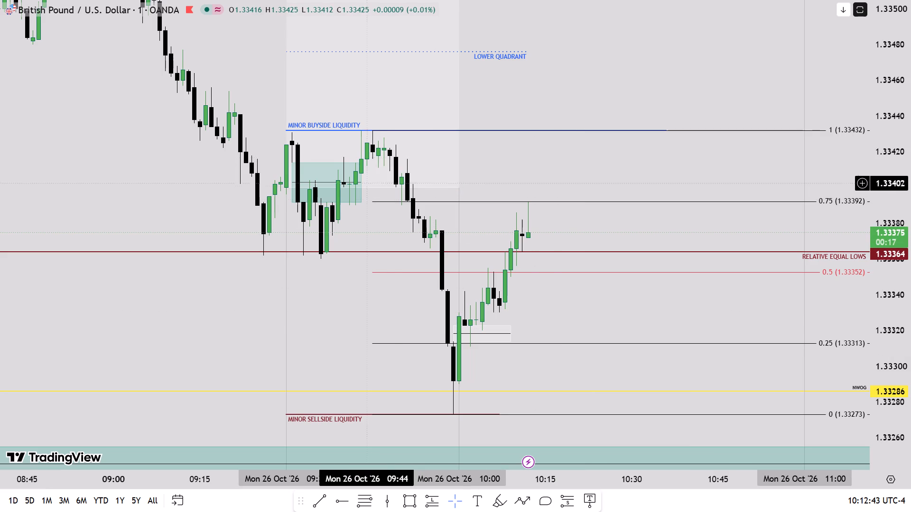
drag(360, 181, 567, 184)
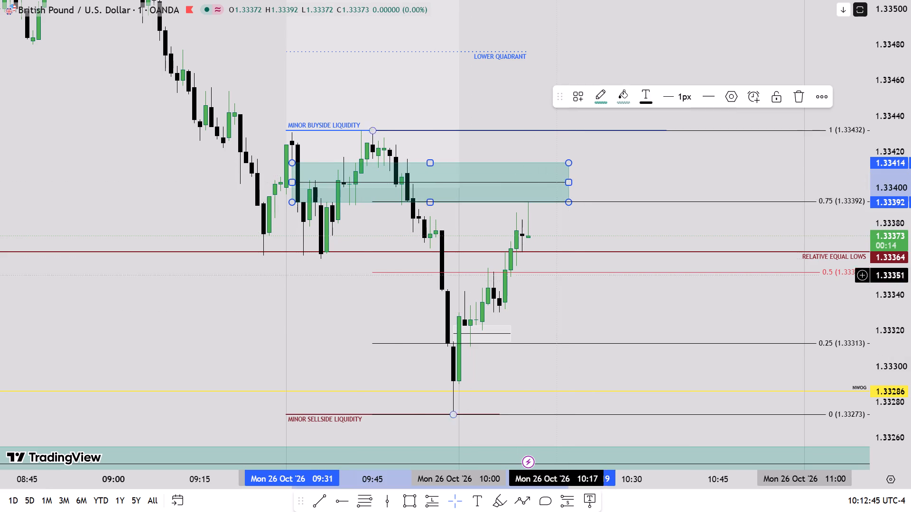
Extend the dotted LOWER QUADRANT line forward to about 10:59, keeping it horizontal at 1.33476.
drag(555, 300, 438, 282)
scroll(910, 260, up, 4)
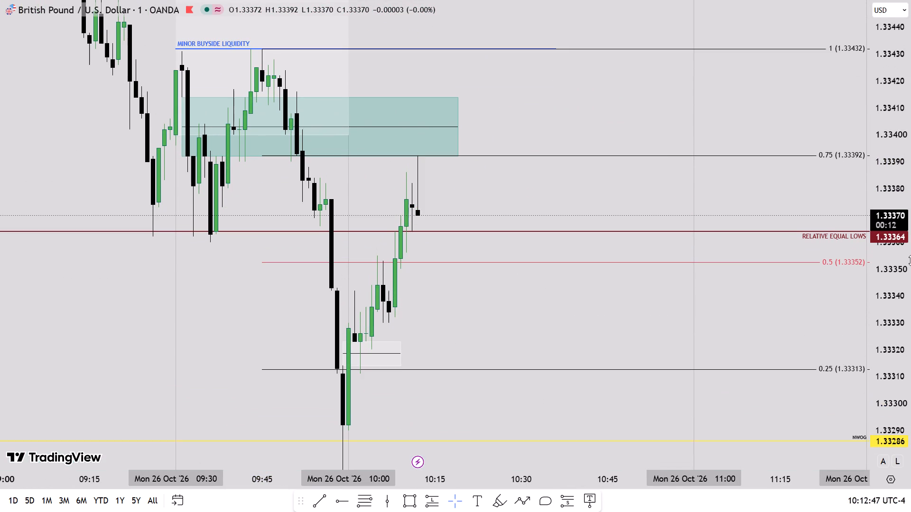
scroll(910, 260, down, 3)
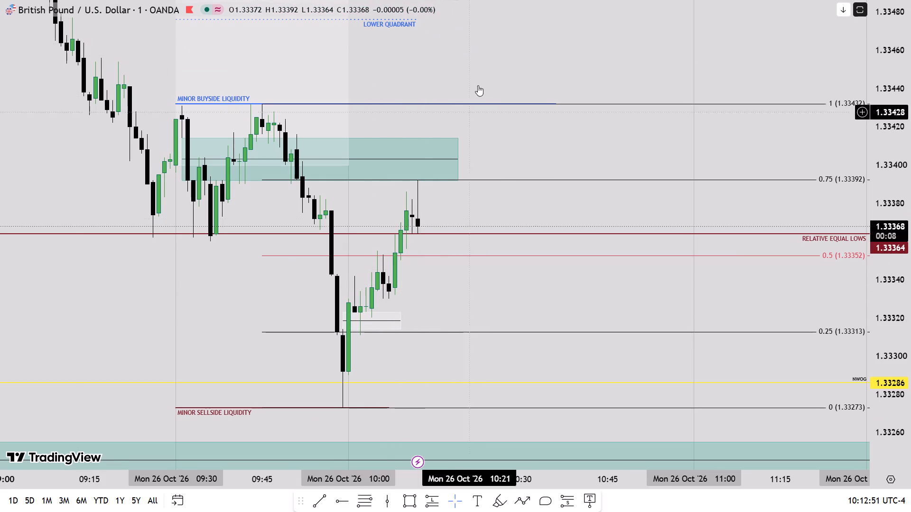
drag(493, 58, 497, 134)
drag(420, 91, 435, 97)
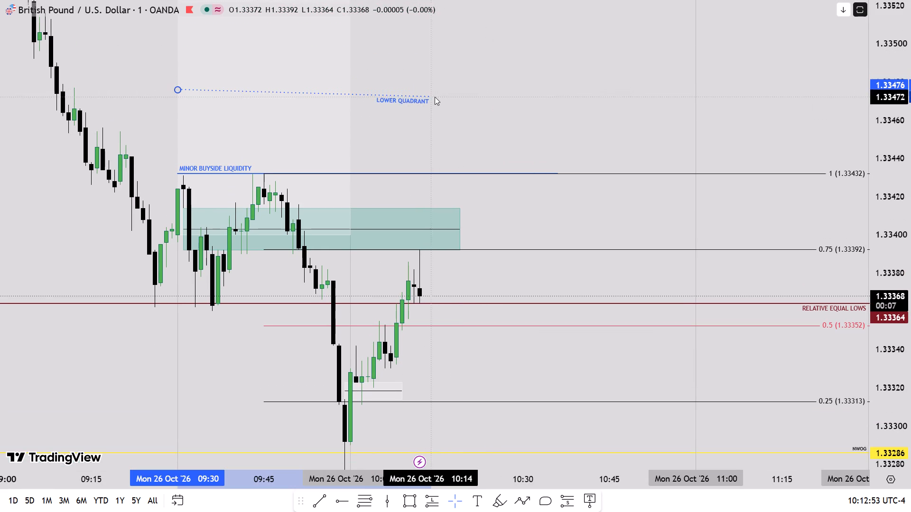
drag(435, 97, 684, 126)
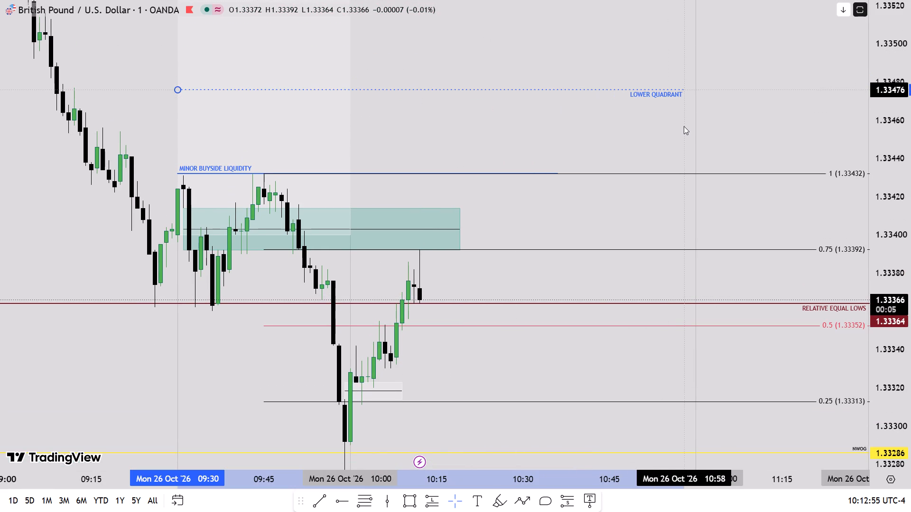
drag(684, 126, 691, 128)
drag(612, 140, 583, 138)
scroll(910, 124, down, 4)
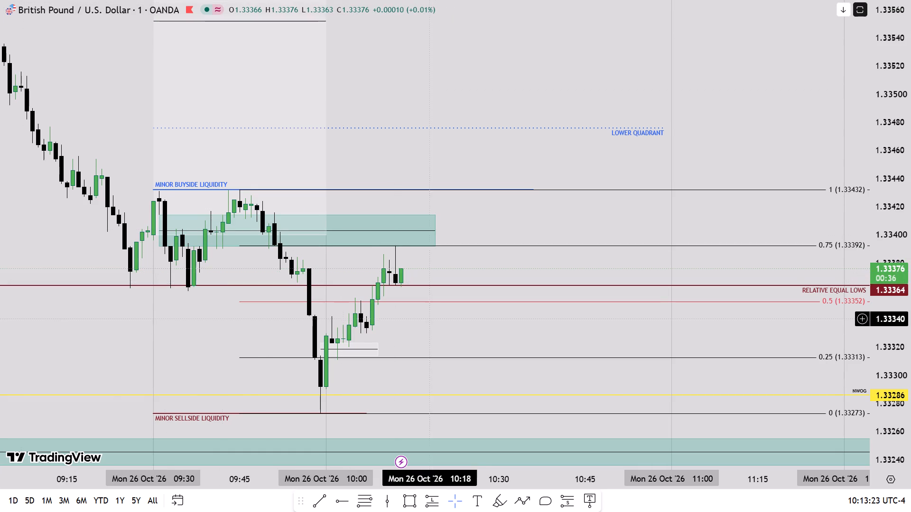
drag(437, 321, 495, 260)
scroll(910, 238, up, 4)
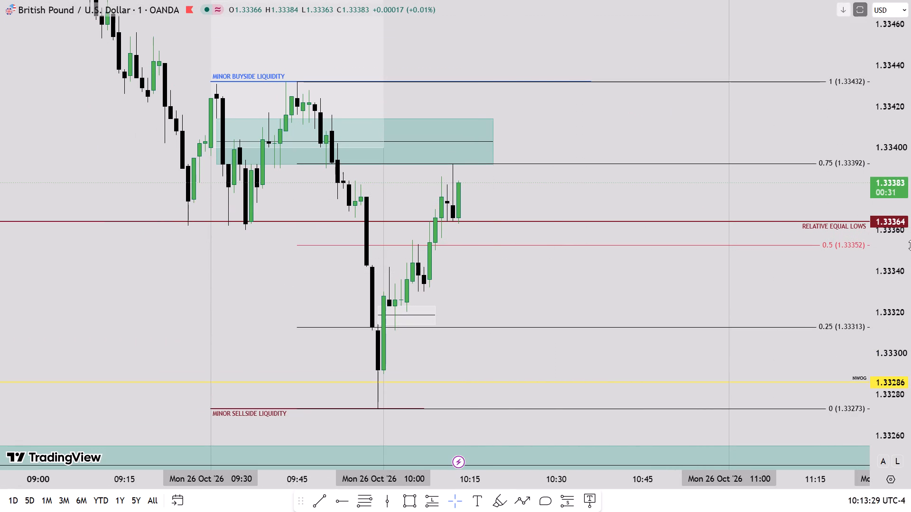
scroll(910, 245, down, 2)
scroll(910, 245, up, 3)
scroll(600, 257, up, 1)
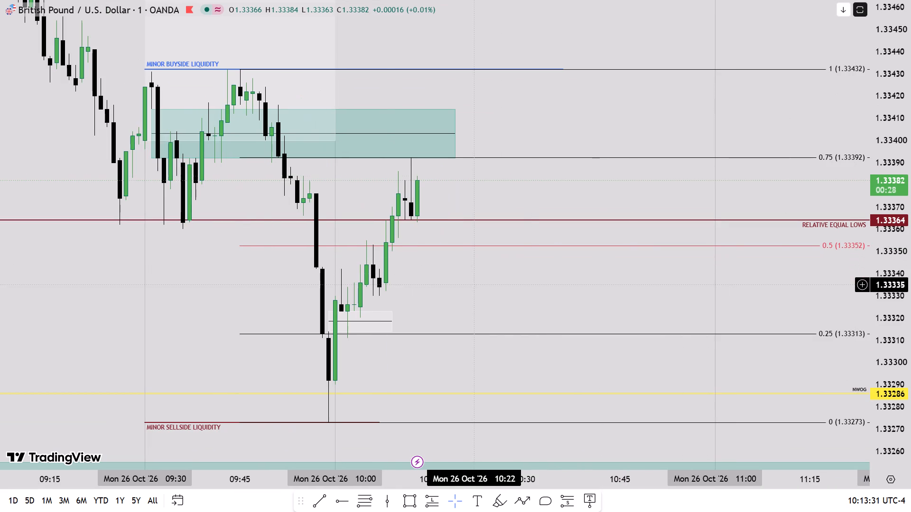
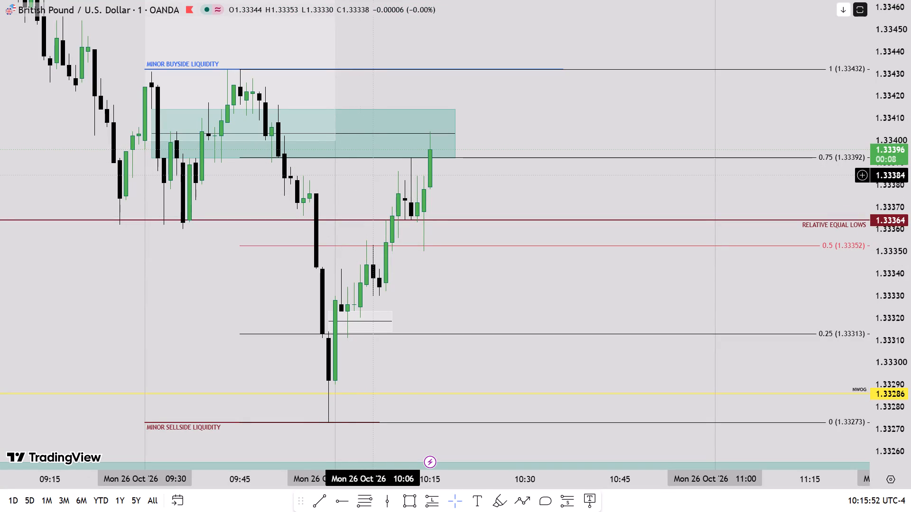
Draw a rectangle over the imbalance between 1.33350 and 1.33342 from the 10:07 candle, extending it forward to about 10:20.
drag(402, 294, 383, 300)
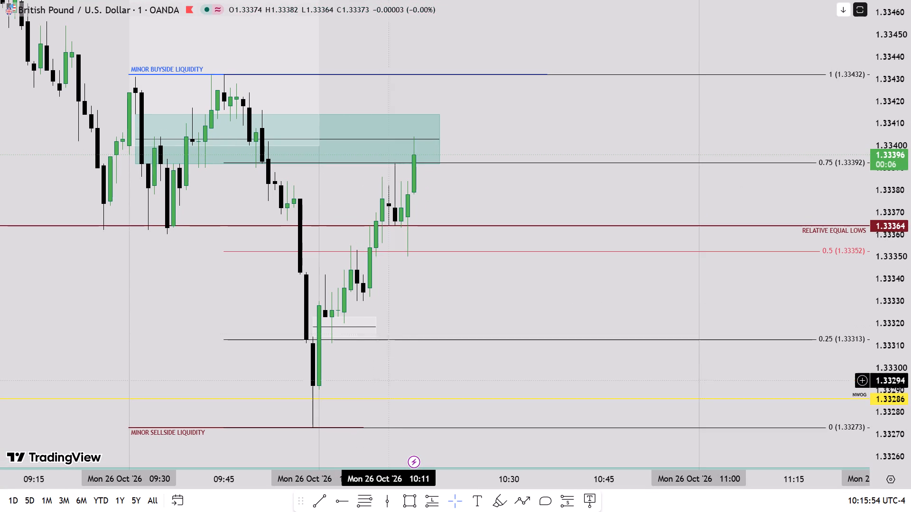
click(410, 501)
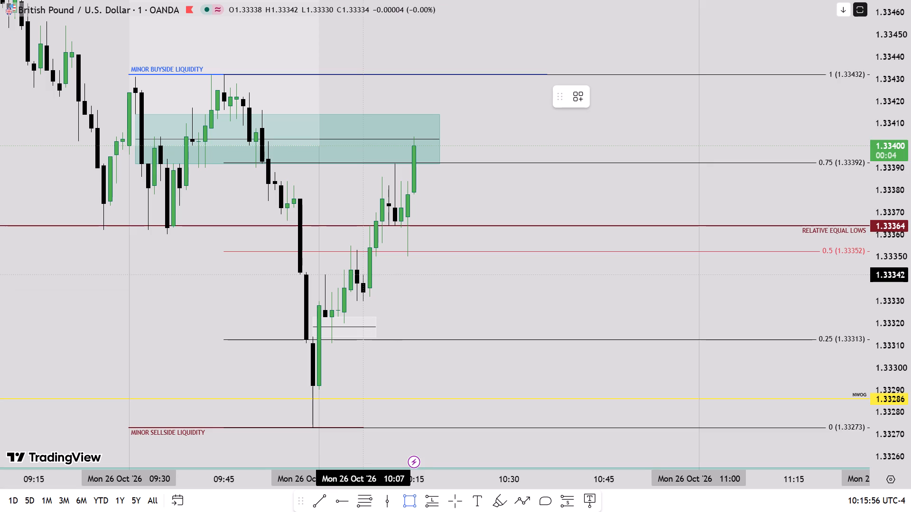
click(364, 276)
click(376, 263)
drag(377, 267, 474, 267)
drag(479, 298, 460, 301)
scroll(910, 302, up, 9)
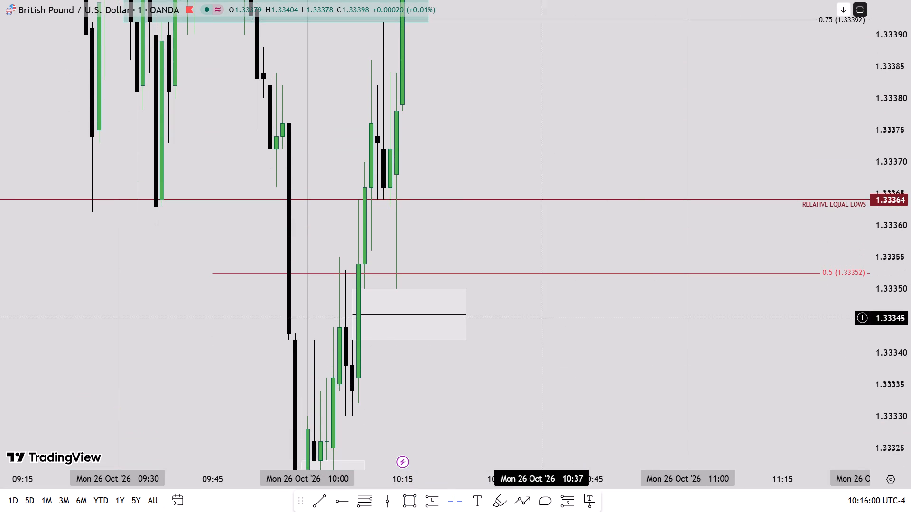
drag(468, 311, 441, 313)
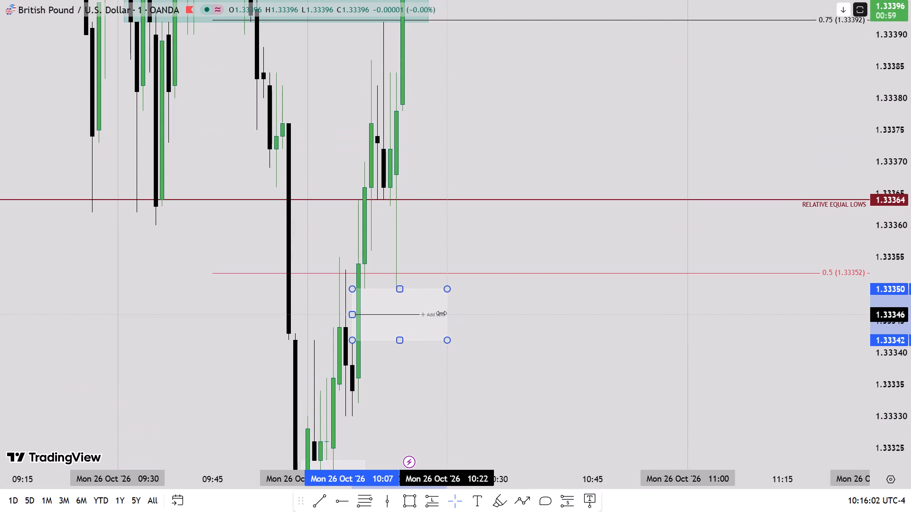
drag(441, 313, 434, 313)
Measure the price distance from the new rectangle's upper edge at 1.33350 up to about 1.33431, near the MINOR BUYSIDE LIQUIDITY line.
scroll(910, 310, down, 4)
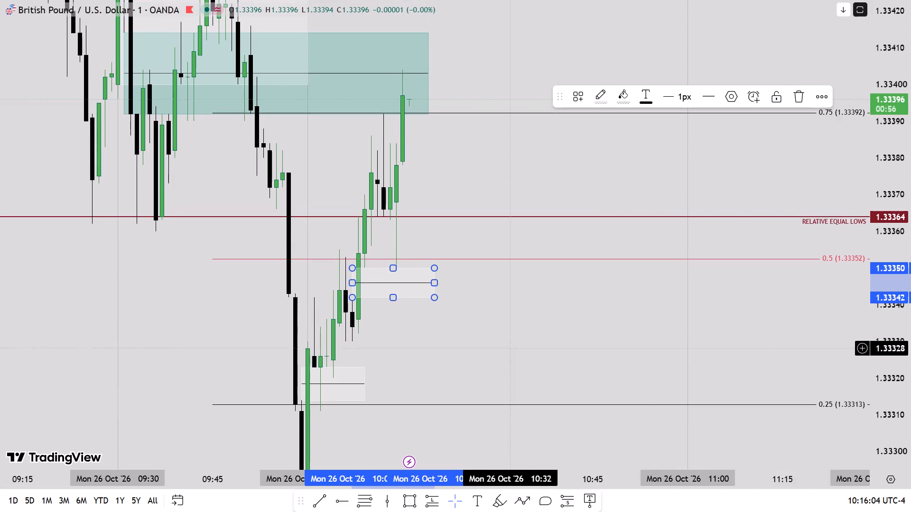
drag(511, 340, 503, 382)
scroll(910, 224, down, 3)
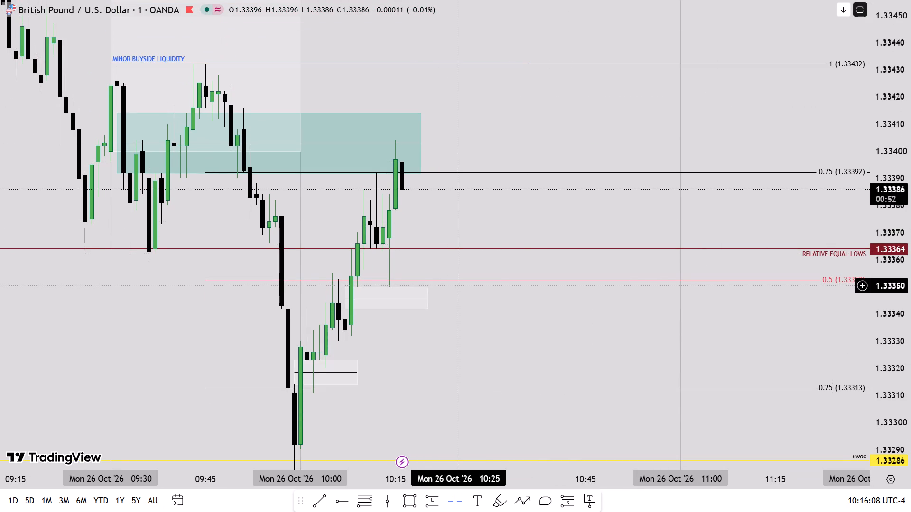
click(456, 286)
shift+click(456, 286)
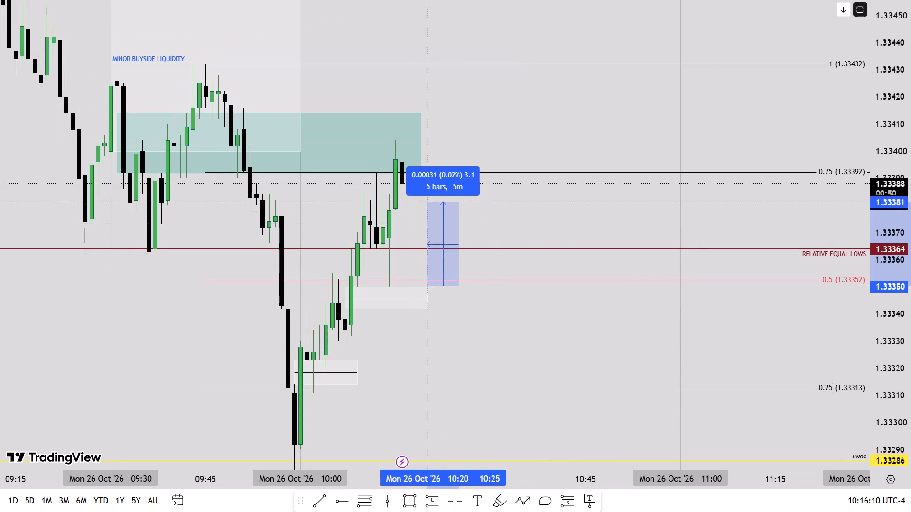
shift+click(385, 67)
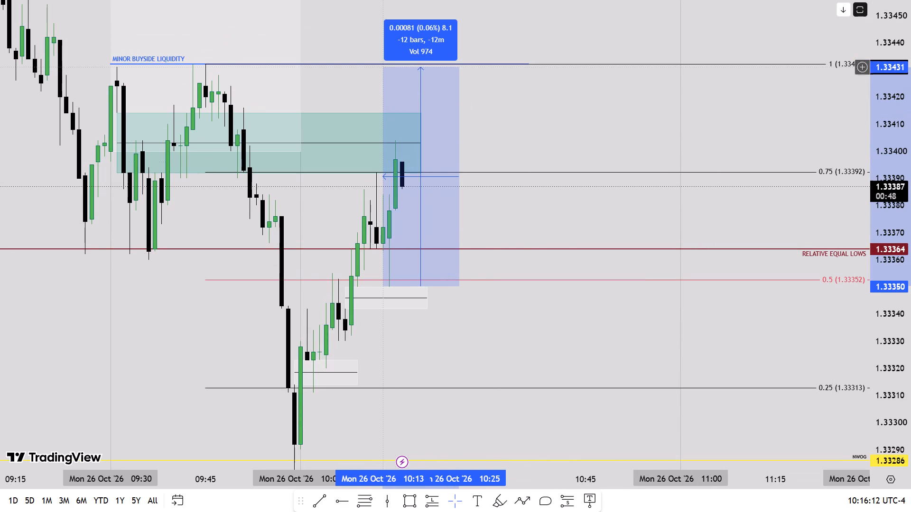
Measure the price distance from the lower white rectangle's top at 1.33323 up to about 1.33425.
drag(493, 317, 492, 338)
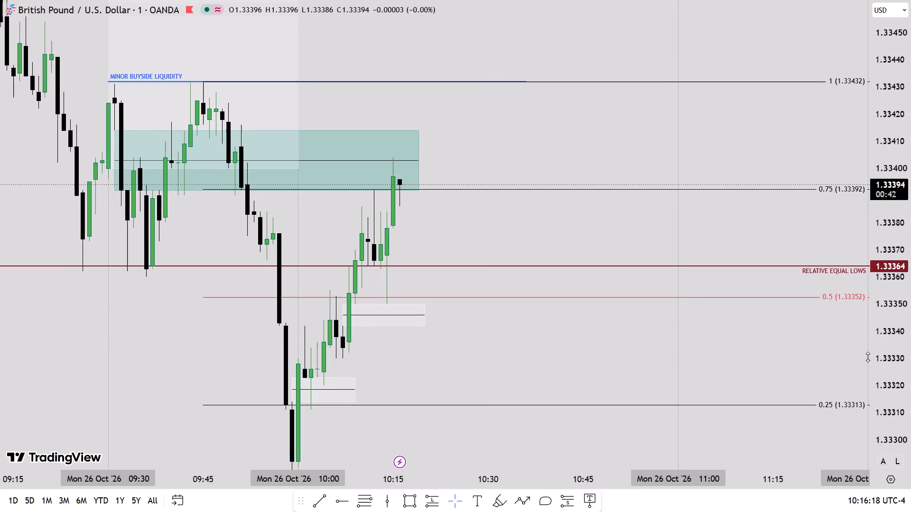
scroll(910, 212, down, 1)
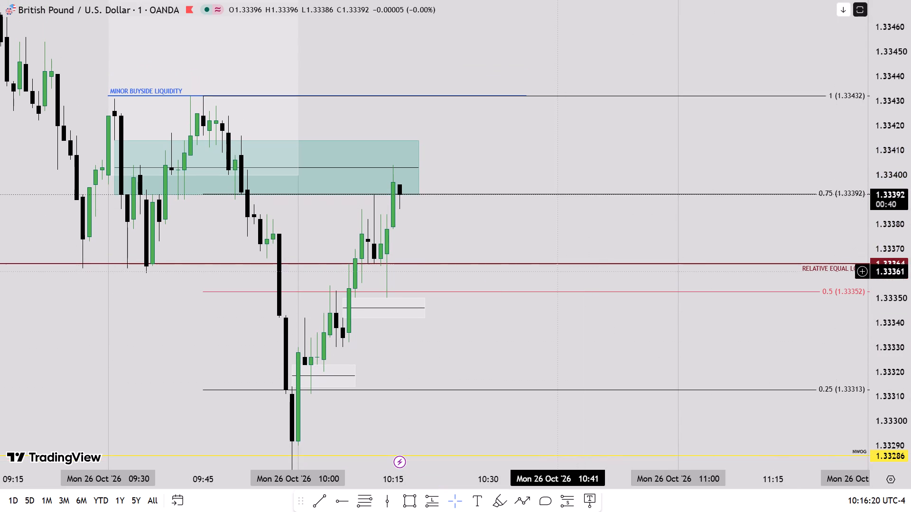
drag(431, 353, 428, 329)
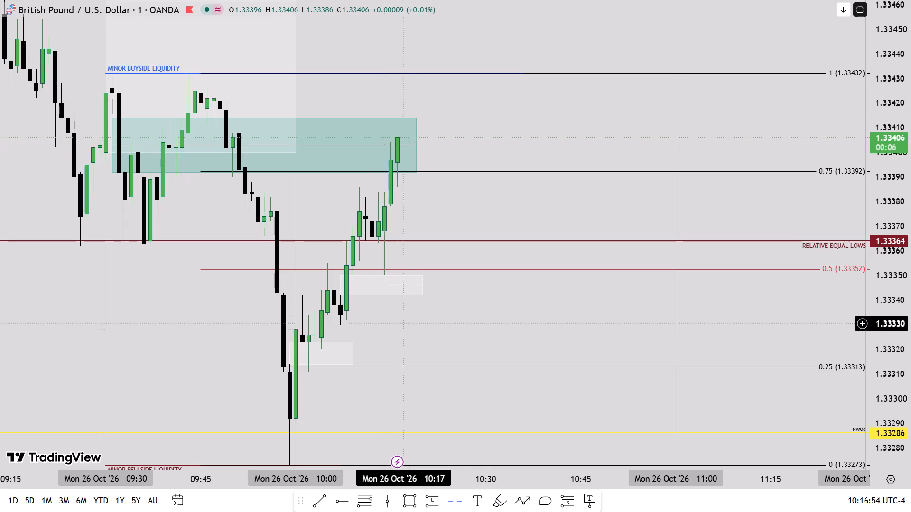
shift+click(449, 341)
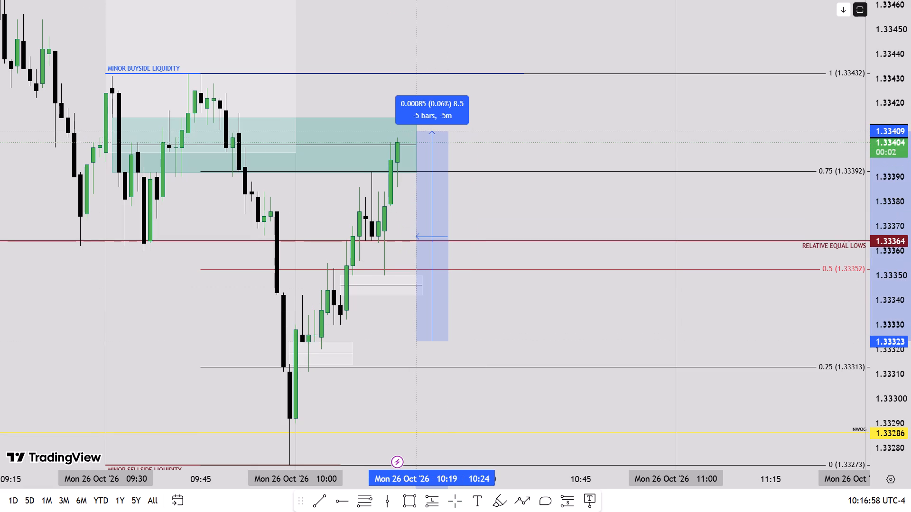
shift+click(416, 92)
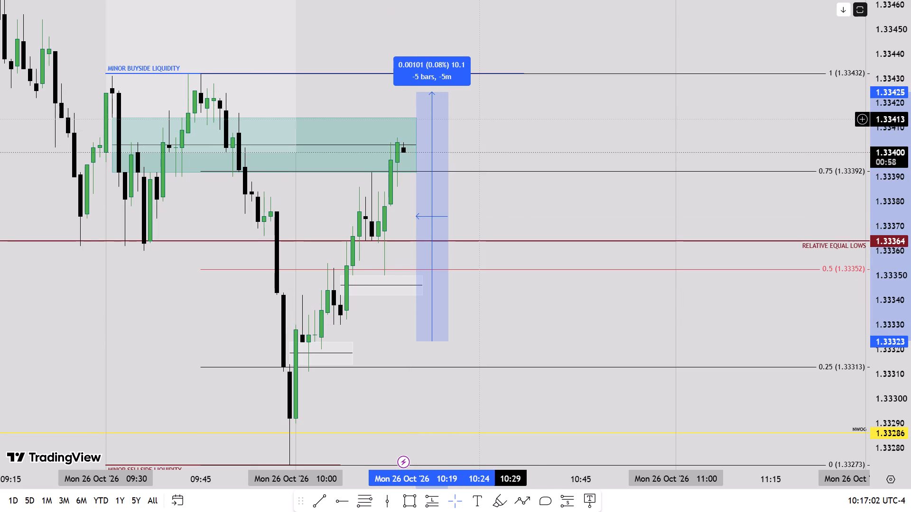
drag(518, 311, 528, 305)
Switch to the five-minute chart and examine price against the teal rectangle, the liquidity levels, LOWER QUADRANT and MON F.FVG.
scroll(527, 313, down, 4)
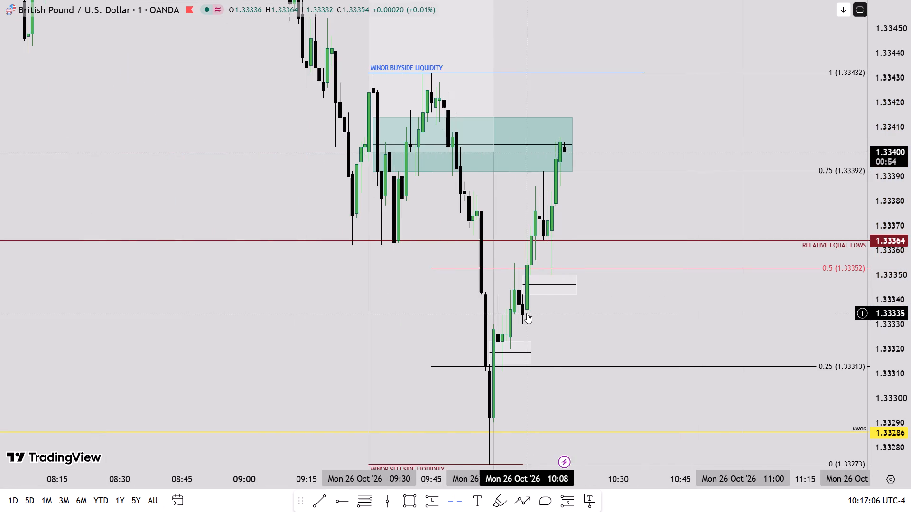
key(5)
key(Return)
scroll(508, 338, up, 3)
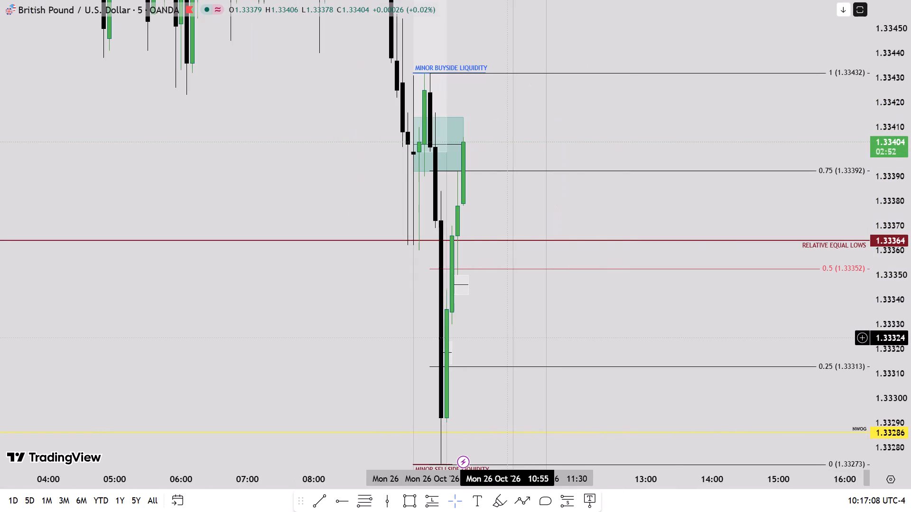
scroll(910, 243, down, 1)
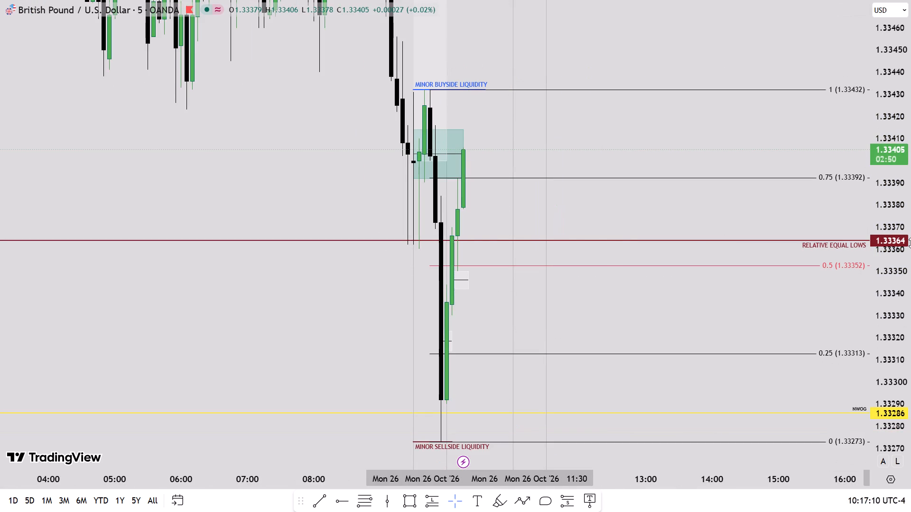
scroll(910, 243, down, 7)
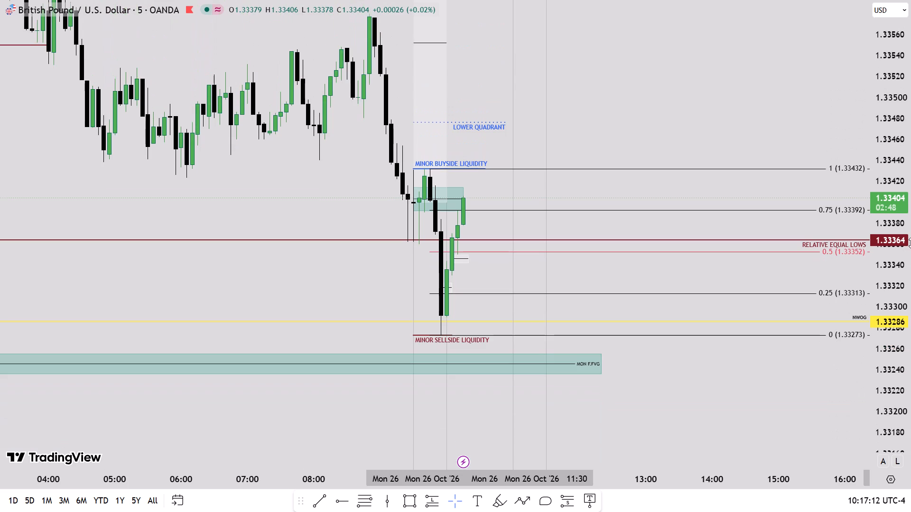
scroll(910, 243, down, 2)
scroll(910, 243, up, 2)
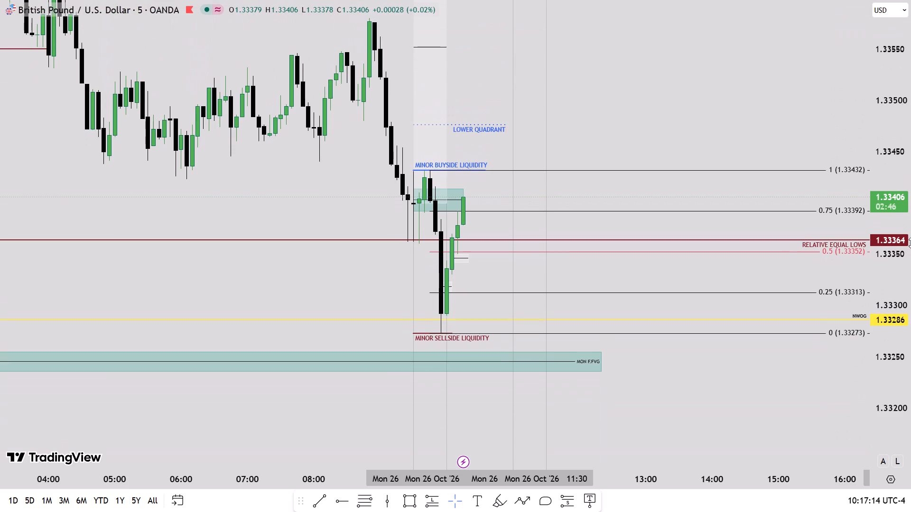
scroll(910, 243, up, 3)
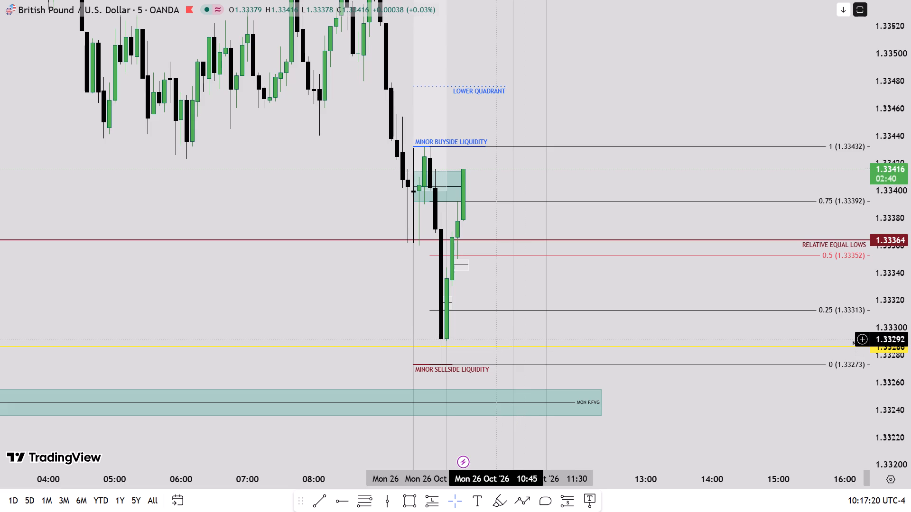
Return to the one-minute chart and examine how price trades around the teal rectangle and the MINOR BUYSIDE LIQUIDITY level.
text(1')
key(BackSpace)
key(Return)
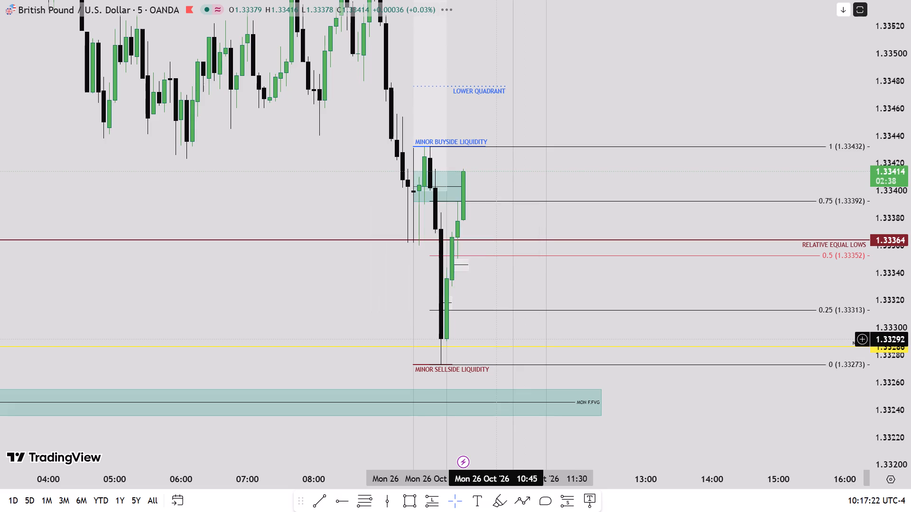
scroll(910, 323, up, 5)
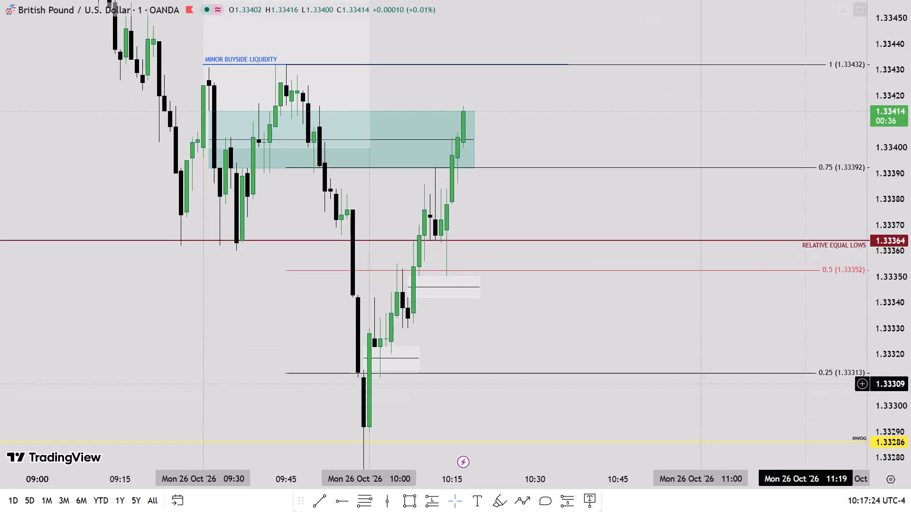
scroll(553, 440, up, 3)
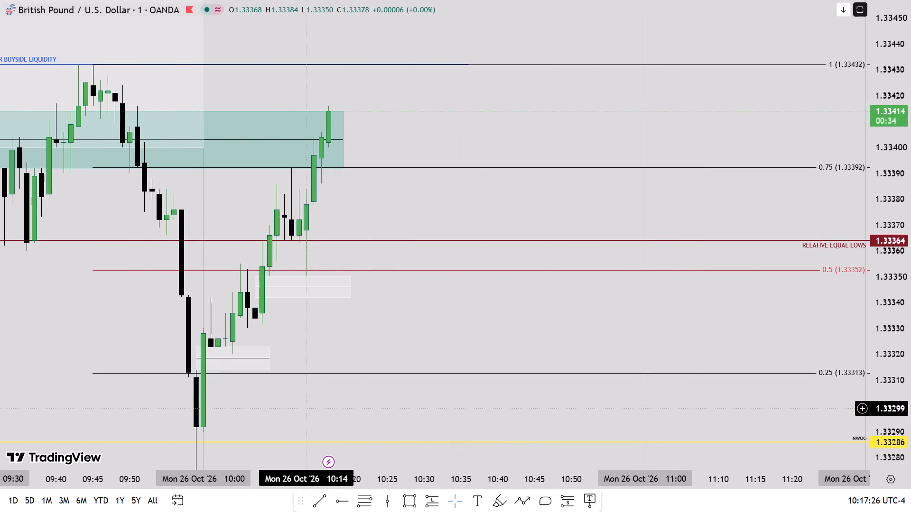
drag(306, 409, 384, 415)
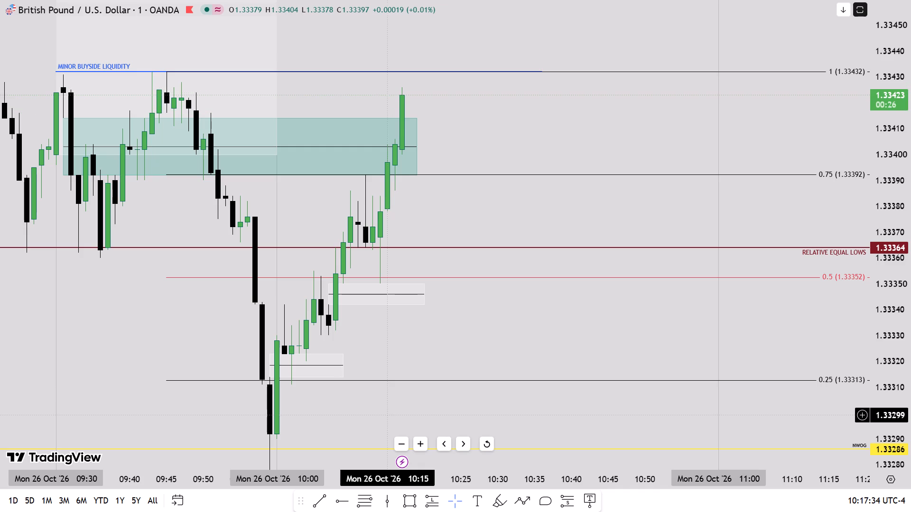
drag(384, 415, 388, 413)
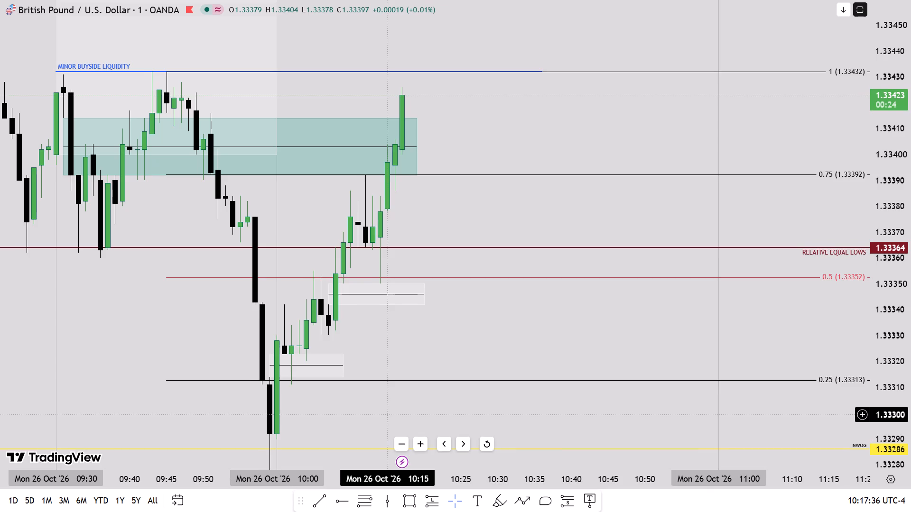
drag(388, 413, 438, 356)
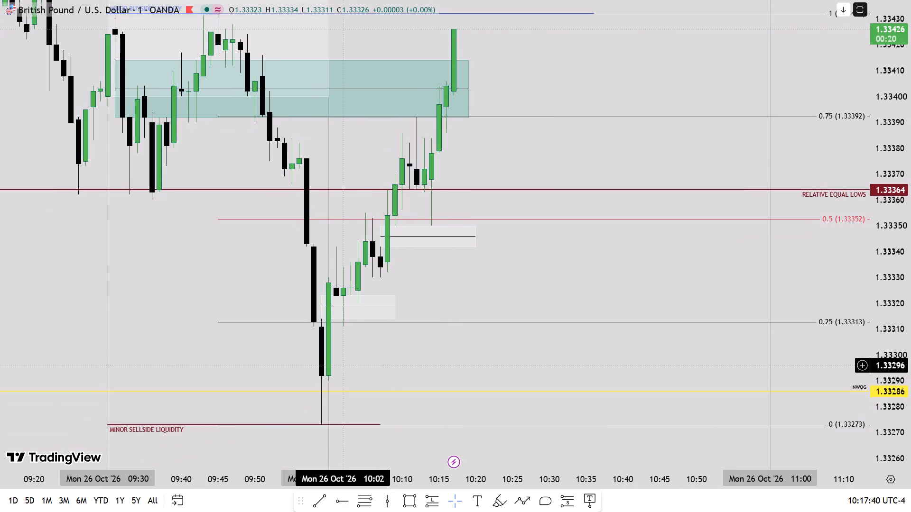
drag(344, 366, 373, 382)
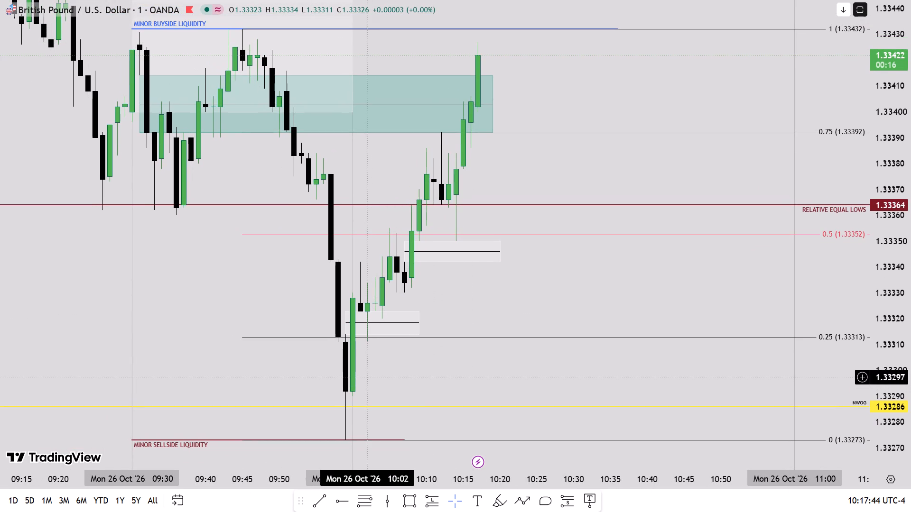
drag(365, 377, 369, 338)
scroll(910, 306, down, 3)
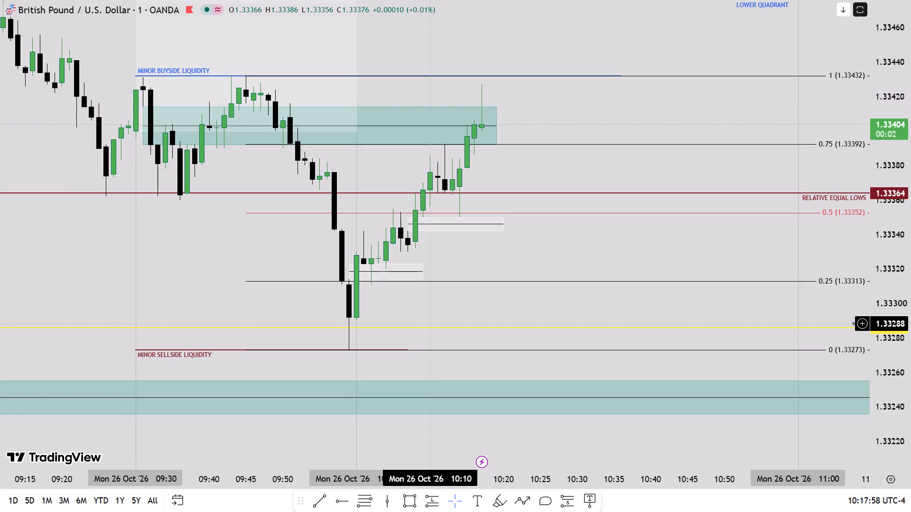
drag(427, 324, 407, 346)
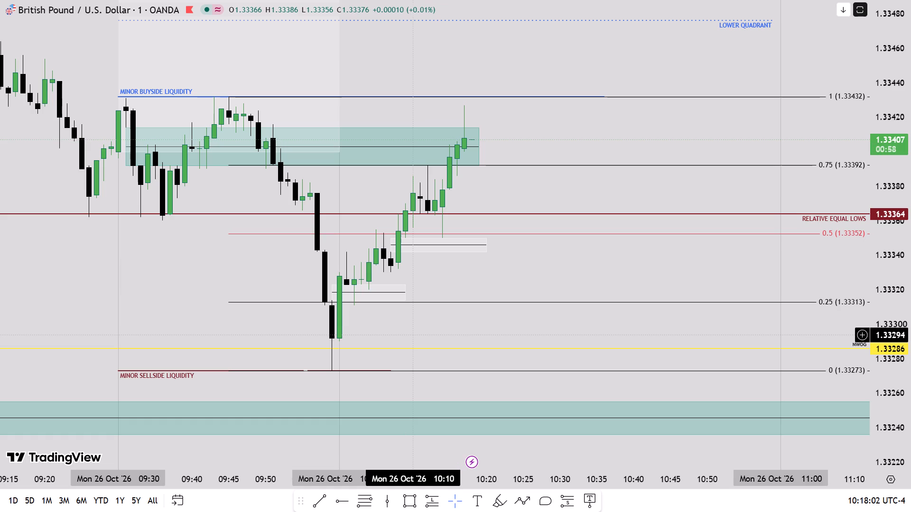
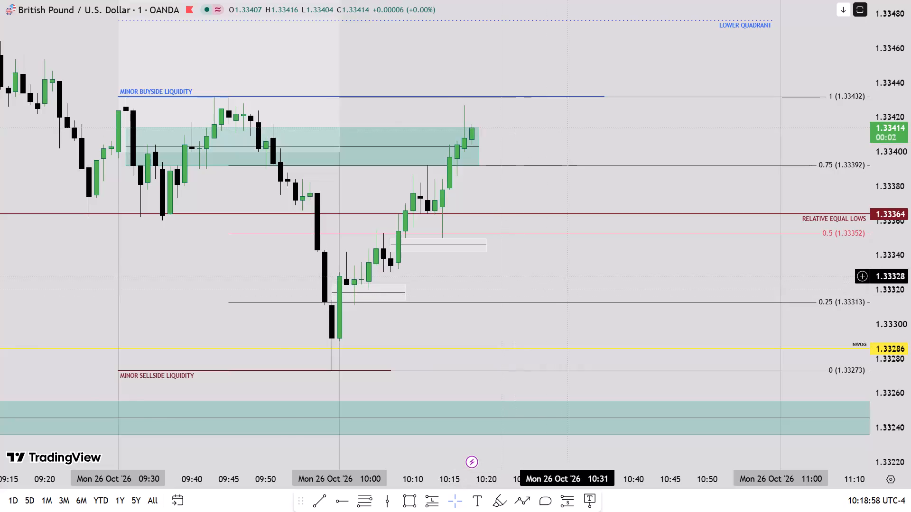
Compare recent EUR/USD one-minute price action with GBP/USD in the two-pane view, and restore the GBP/USD chart to full size.
drag(546, 383, 513, 342)
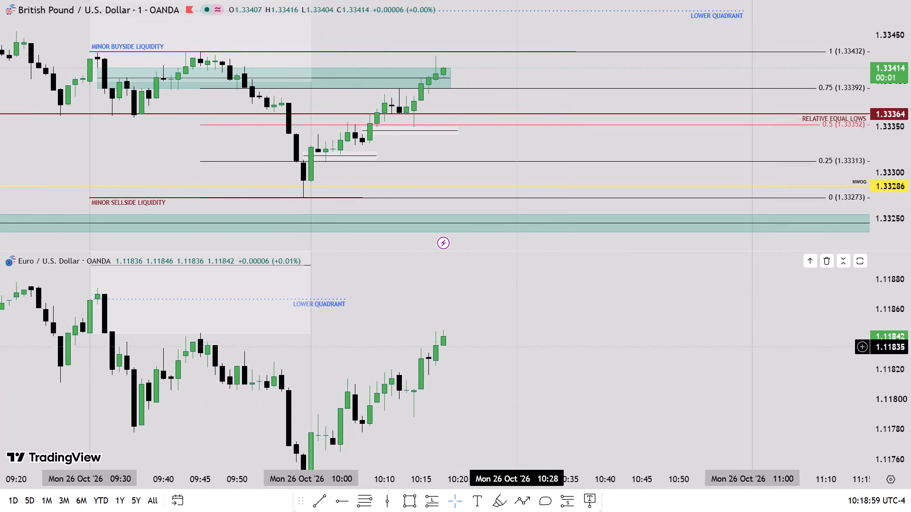
scroll(511, 356, down, 3)
drag(523, 327, 505, 312)
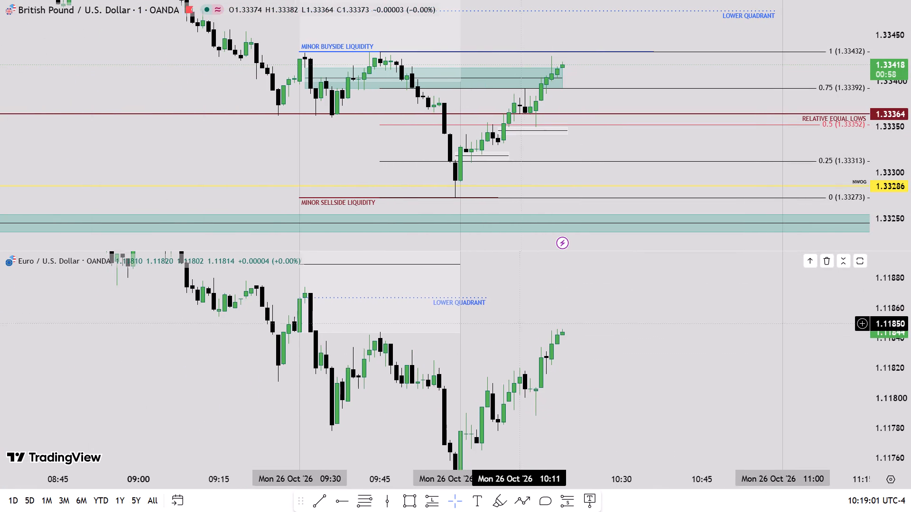
drag(505, 312, 486, 271)
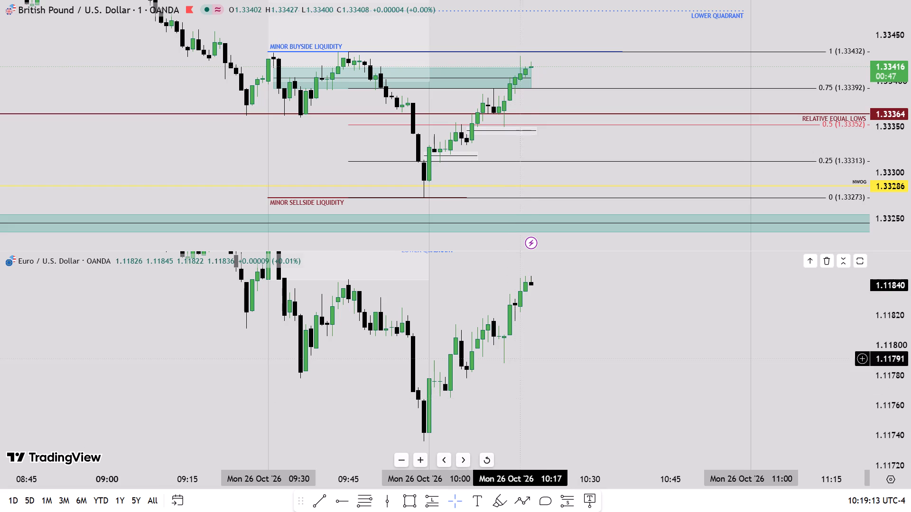
double_click(557, 142)
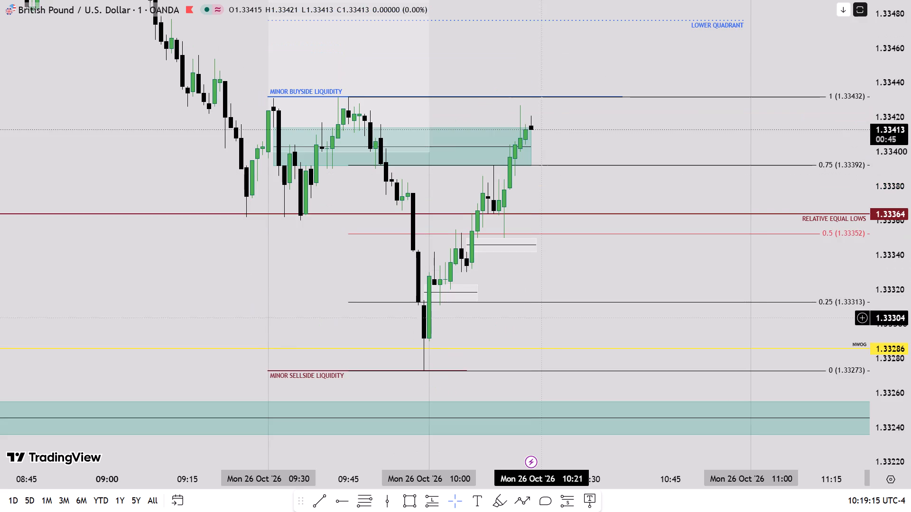
Measure the price distance from the lower white rectangle's top at 1.33323 up to the LOWER QUADRANT line at 1.33476.
scroll(506, 336, up, 2)
drag(510, 263, 511, 300)
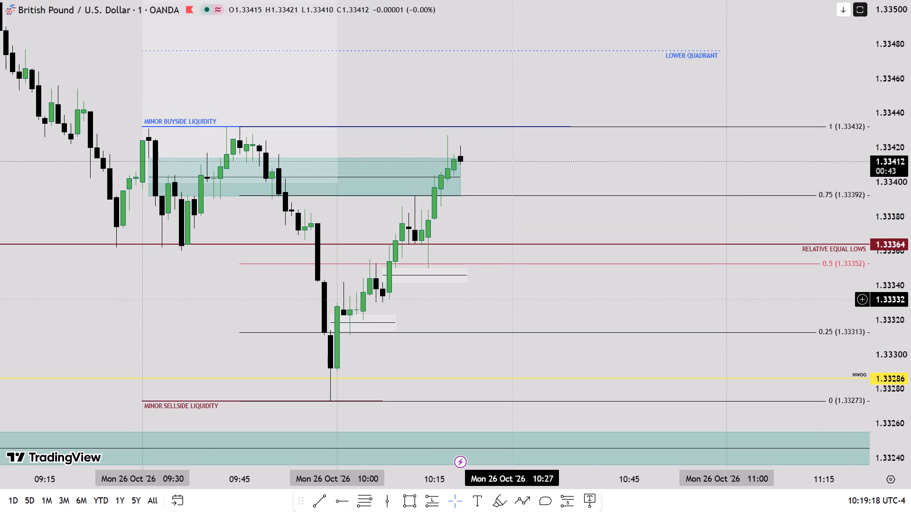
scroll(910, 306, down, 2)
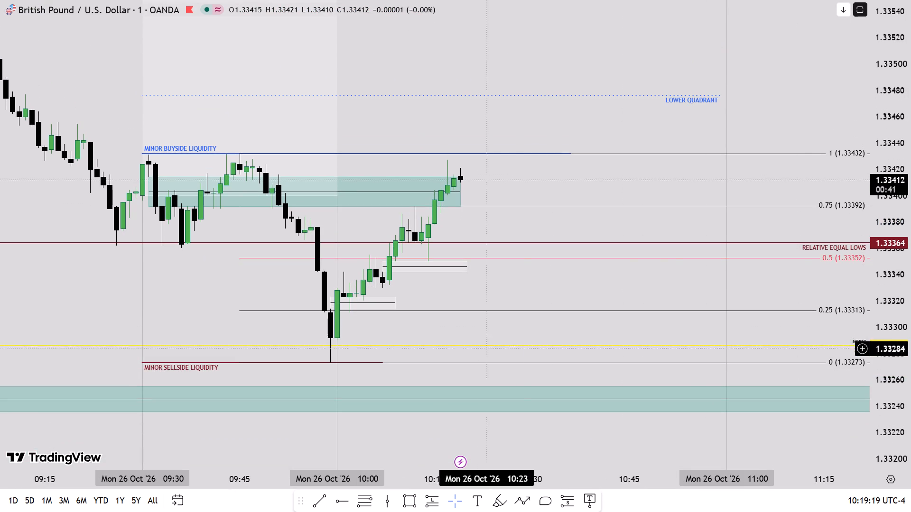
shift+click(496, 296)
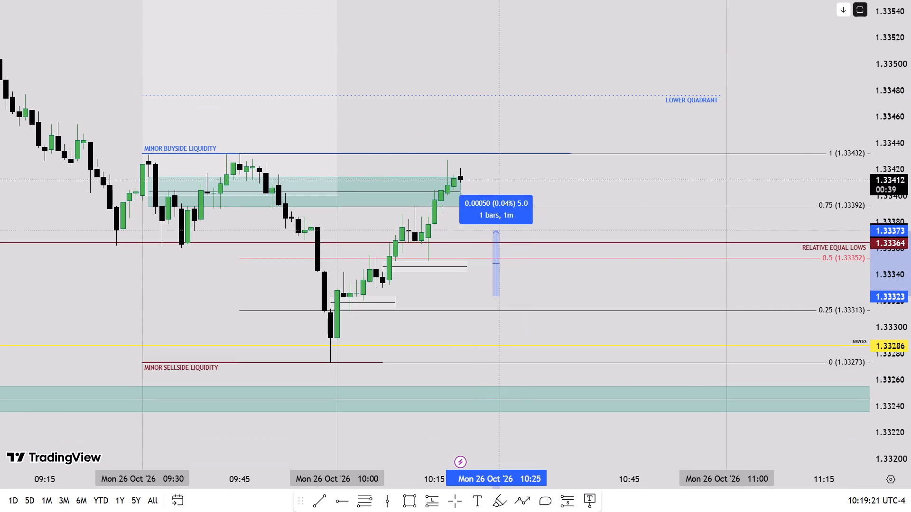
shift+click(540, 96)
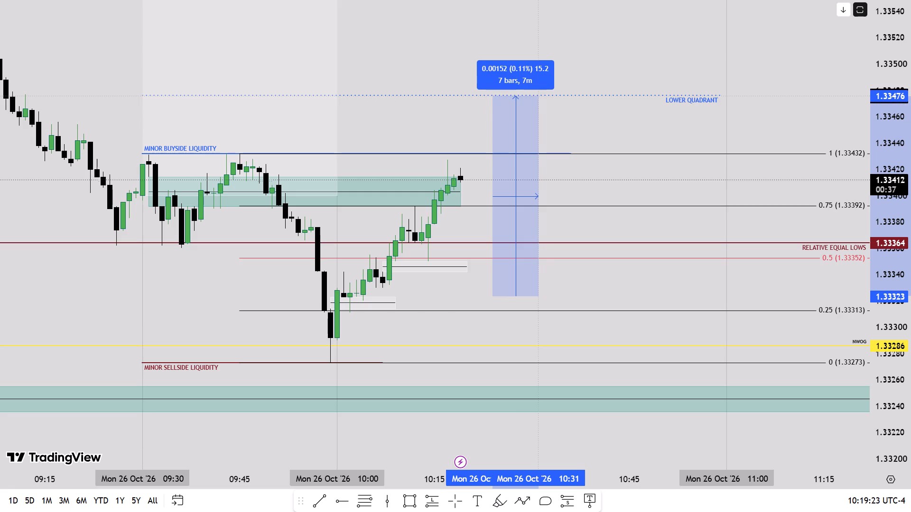
Draw an imbalance rectangle from 1.33378 to 1.33386 below the teal zone, starting near 10:14 and extended just past the current candle.
scroll(910, 273, up, 4)
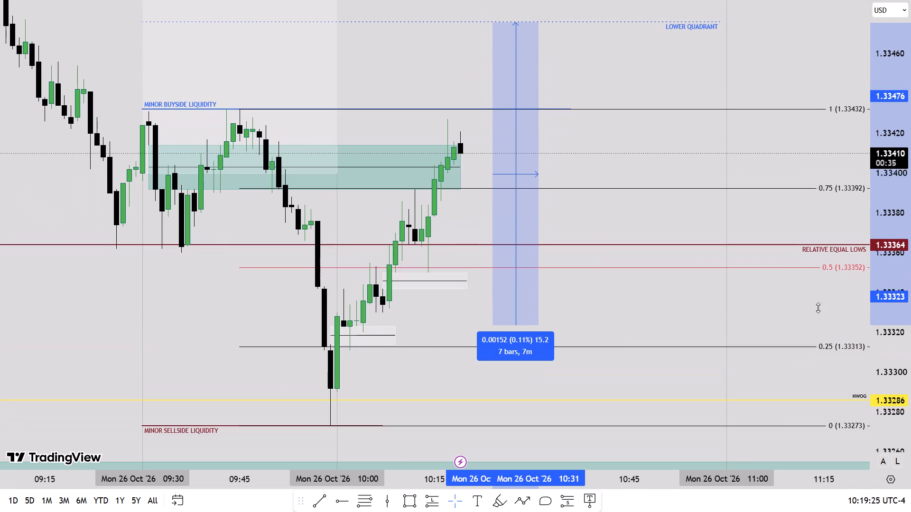
drag(456, 319, 452, 366)
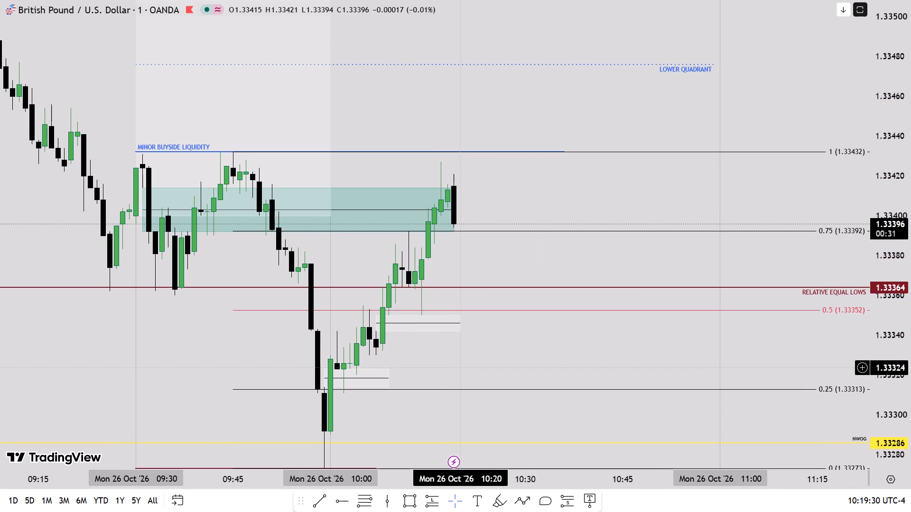
scroll(910, 375, up, 3)
scroll(910, 375, down, 2)
scroll(910, 375, up, 5)
click(410, 505)
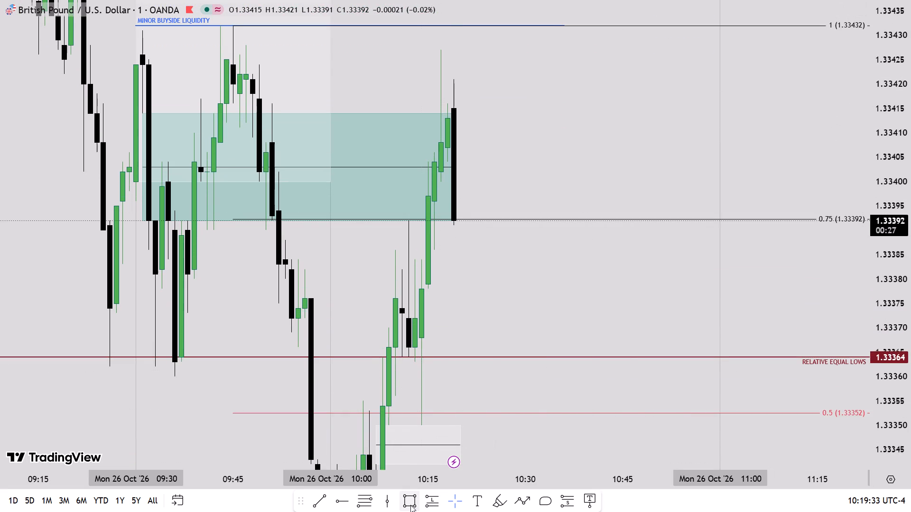
click(421, 289)
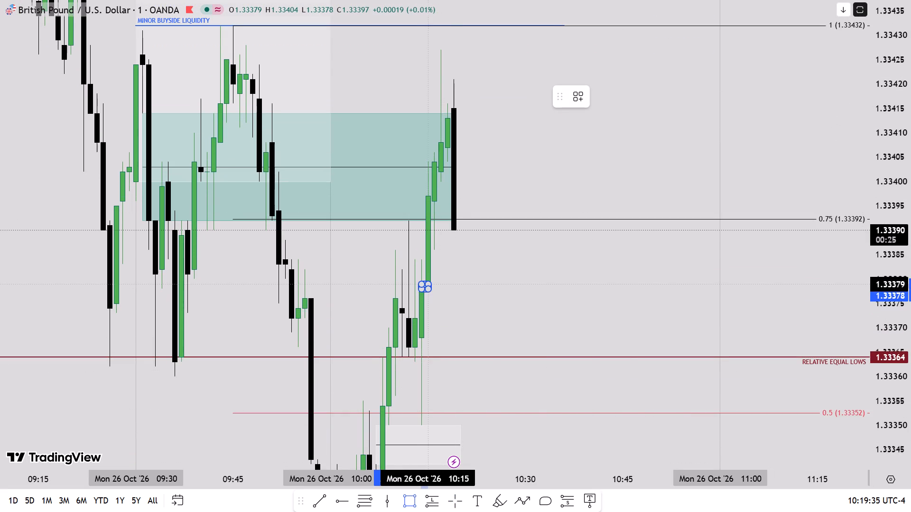
click(433, 252)
drag(434, 270, 459, 267)
click(517, 293)
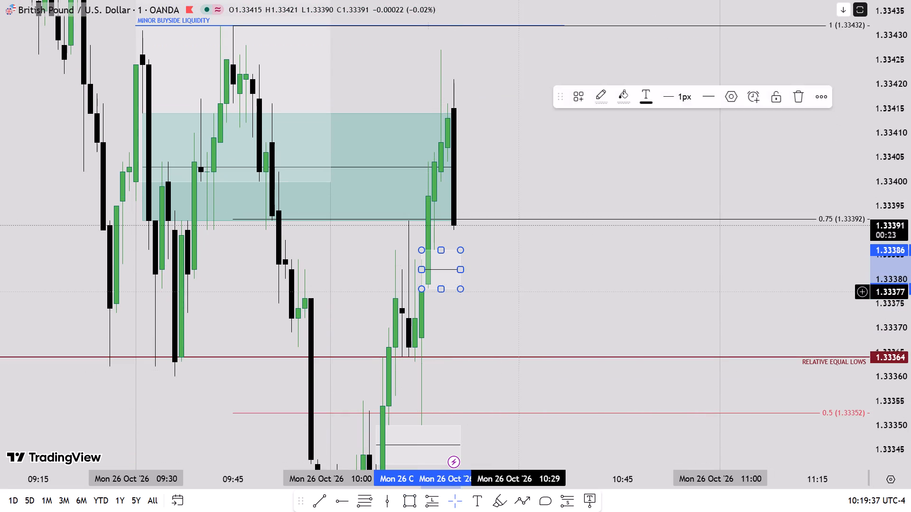
scroll(910, 291, down, 6)
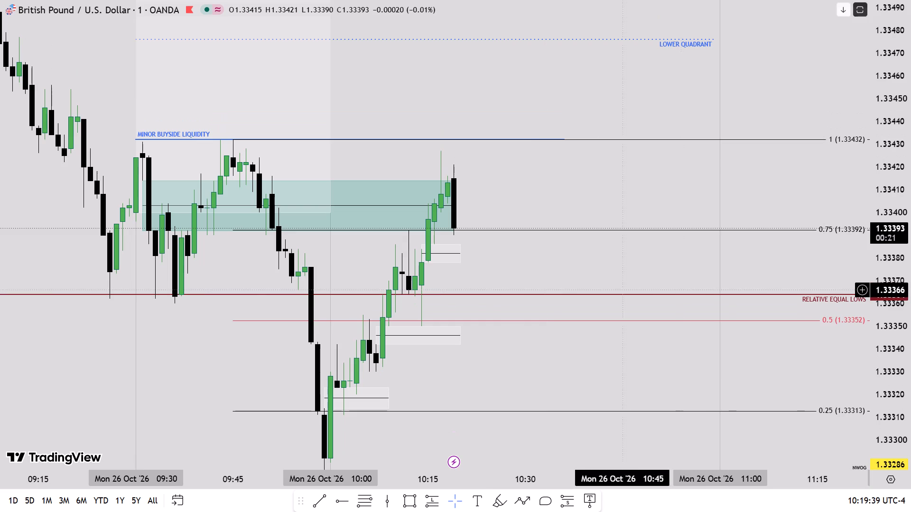
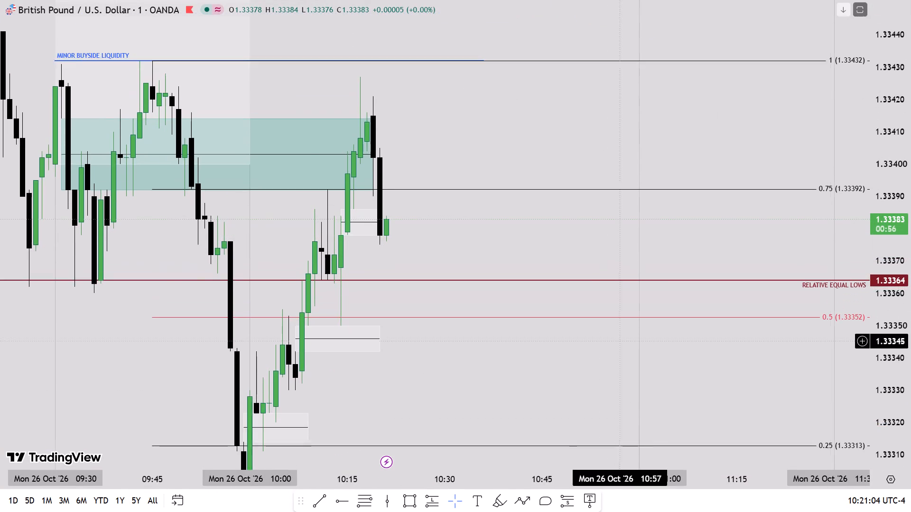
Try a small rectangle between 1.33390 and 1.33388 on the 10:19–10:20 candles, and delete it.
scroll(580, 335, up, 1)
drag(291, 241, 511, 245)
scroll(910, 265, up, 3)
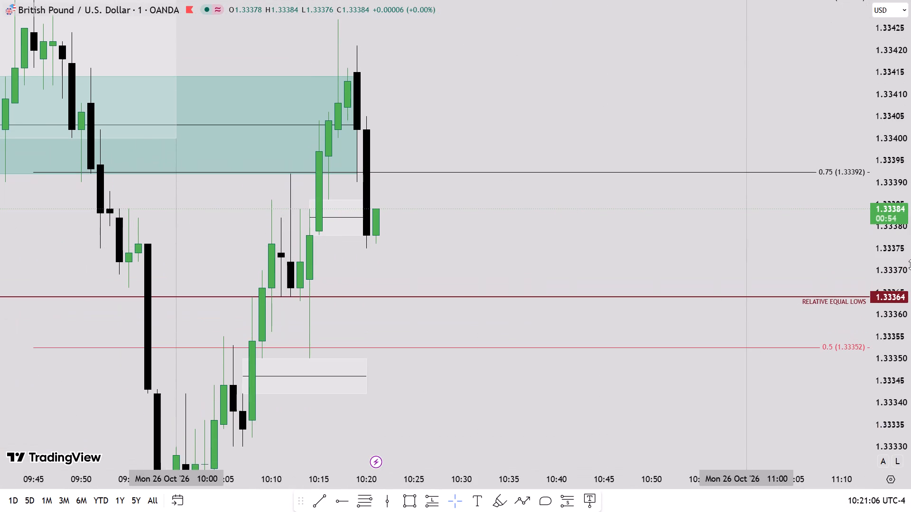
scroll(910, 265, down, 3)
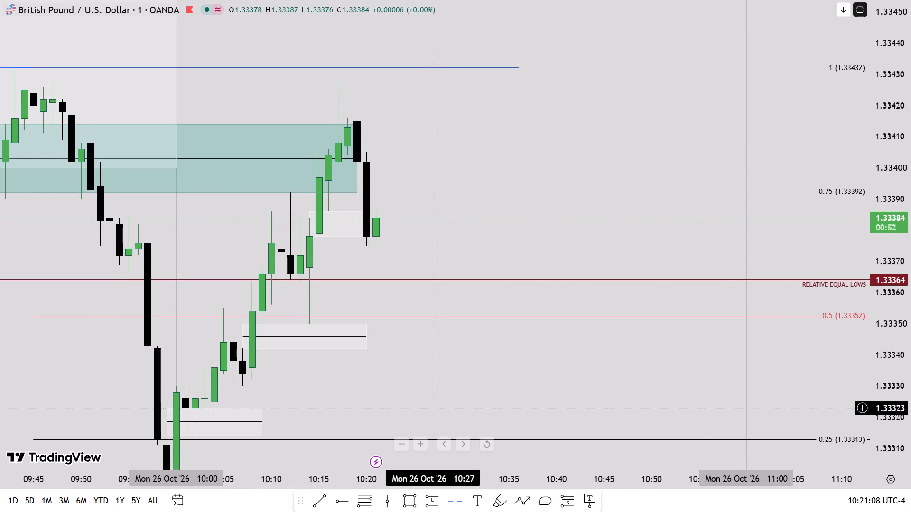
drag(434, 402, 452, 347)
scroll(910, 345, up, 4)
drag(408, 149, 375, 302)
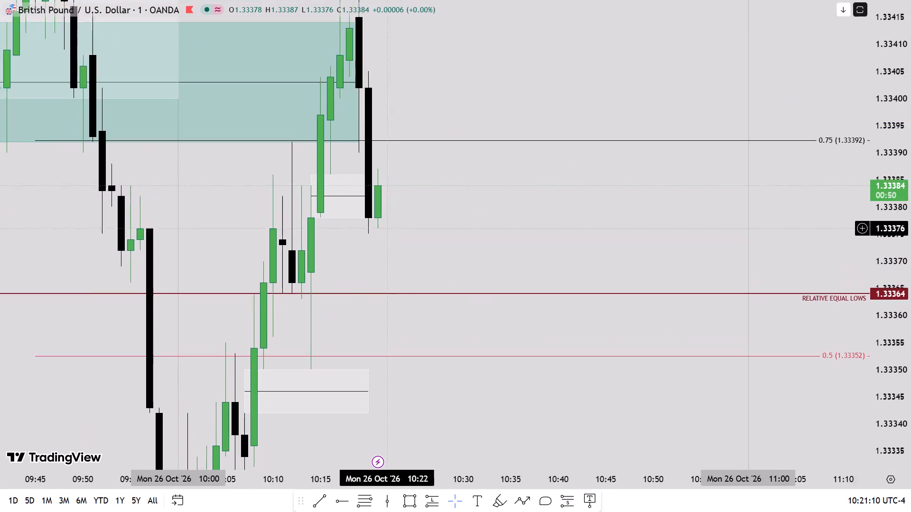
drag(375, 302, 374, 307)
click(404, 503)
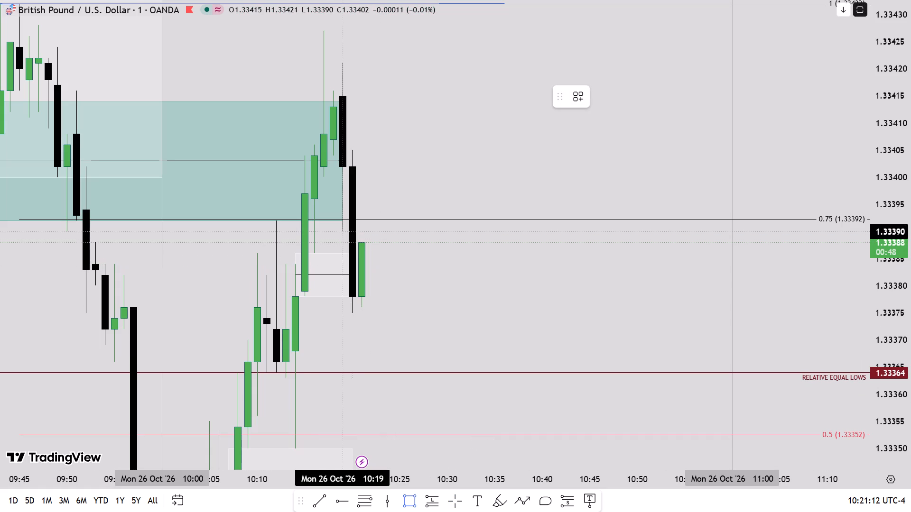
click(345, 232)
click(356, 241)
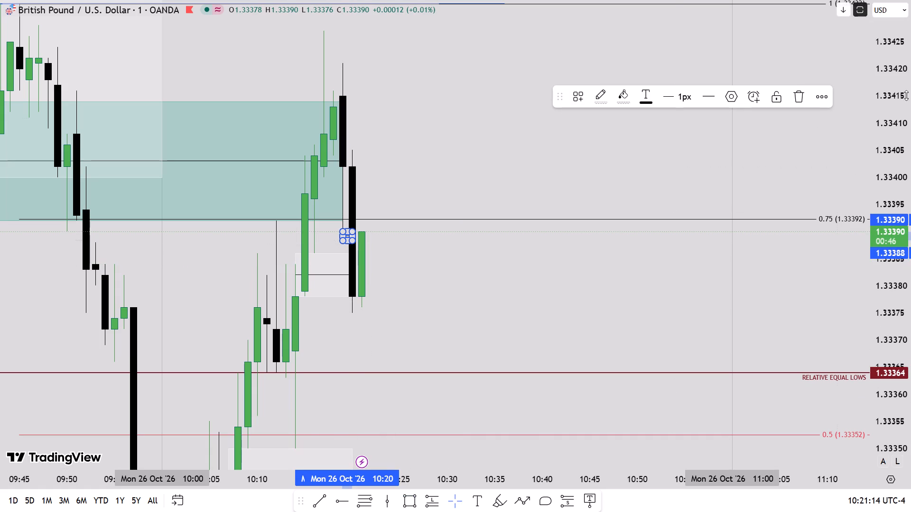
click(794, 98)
Extend the upper teal zone on GBP/USD past the current candle to about 10:24.
scroll(910, 198, down, 2)
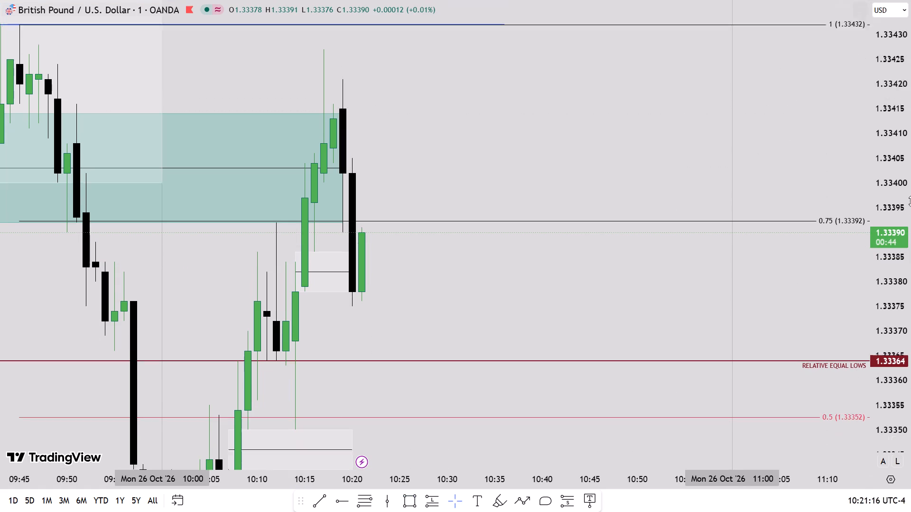
scroll(910, 201, down, 9)
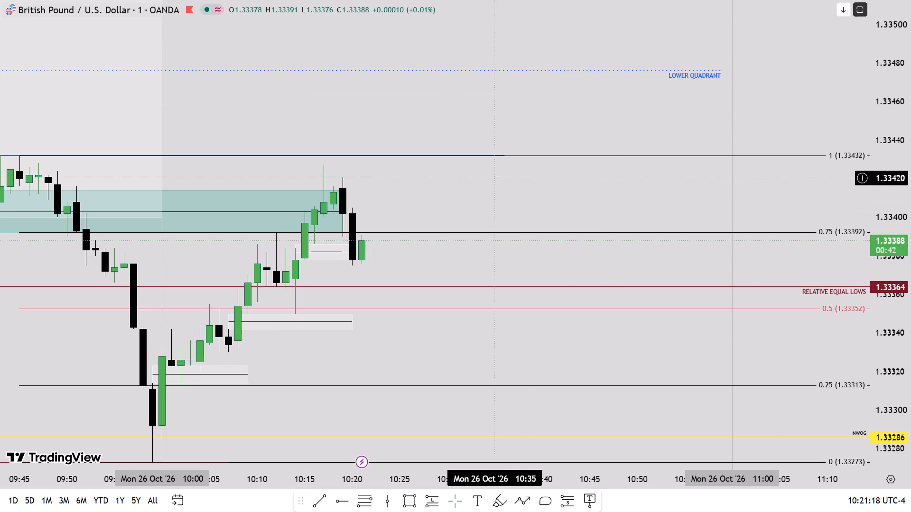
scroll(910, 192, up, 5)
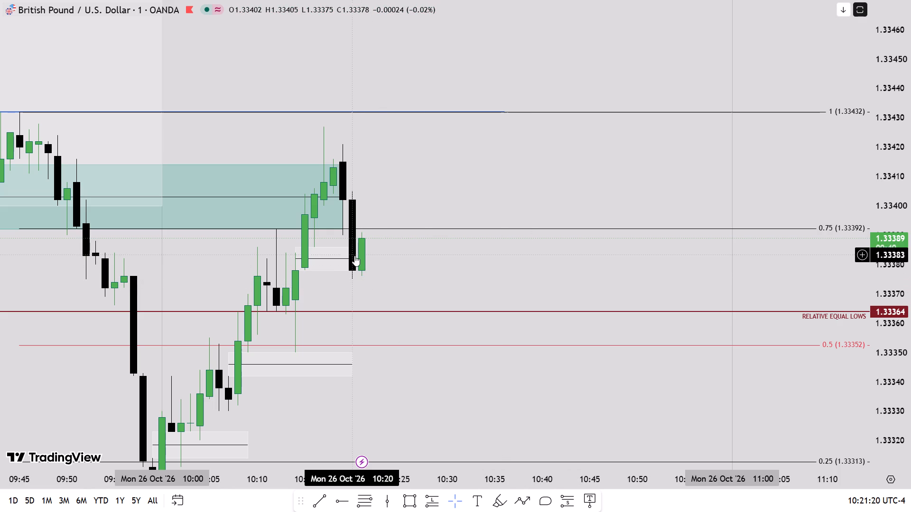
click(418, 273)
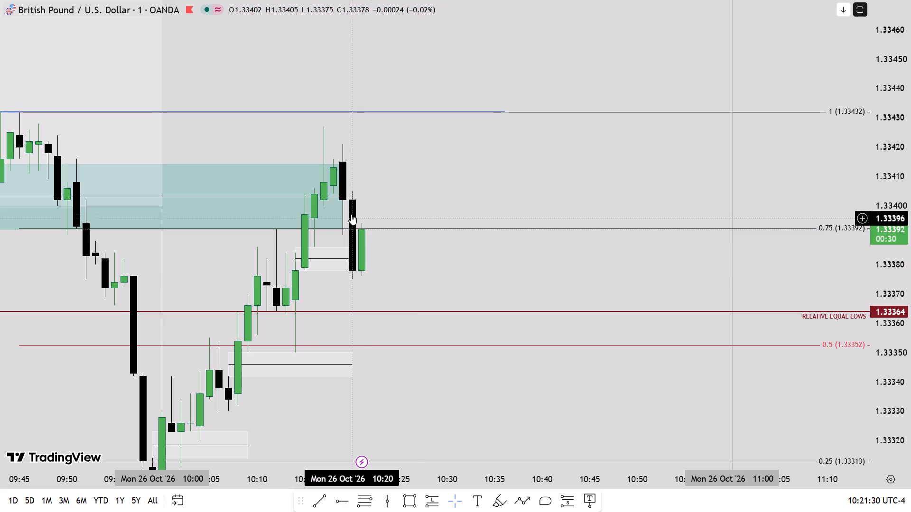
drag(342, 199, 387, 201)
Compare recent EUR/USD one-minute candles with GBP/USD in the two-pane view, and restore GBP/USD to full size.
drag(421, 283, 426, 282)
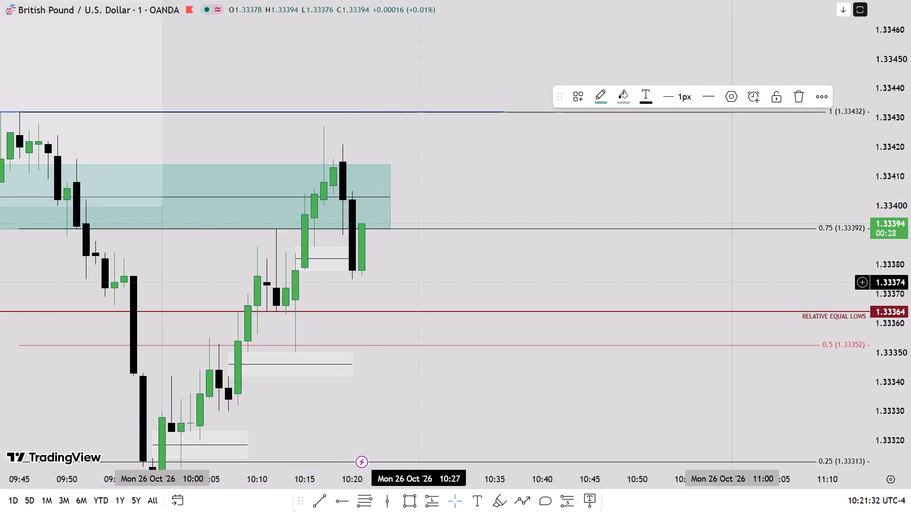
drag(426, 282, 591, 293)
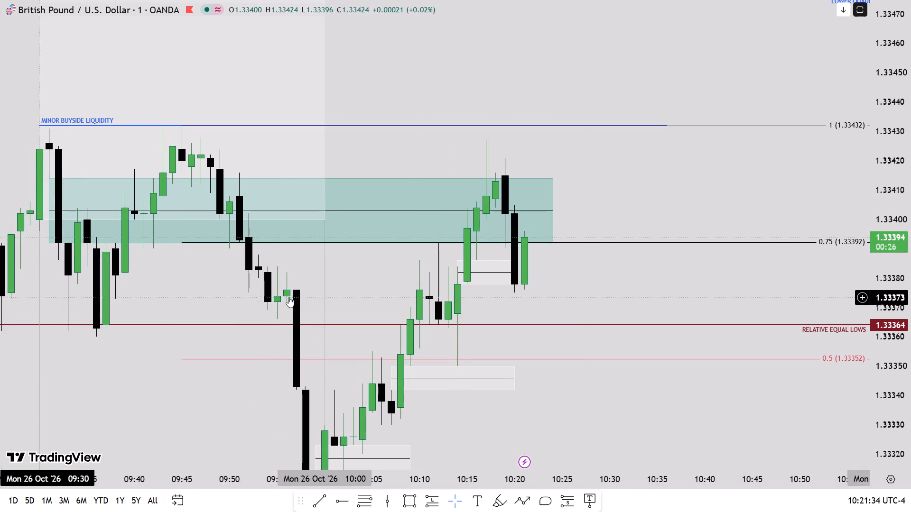
drag(560, 292, 512, 292)
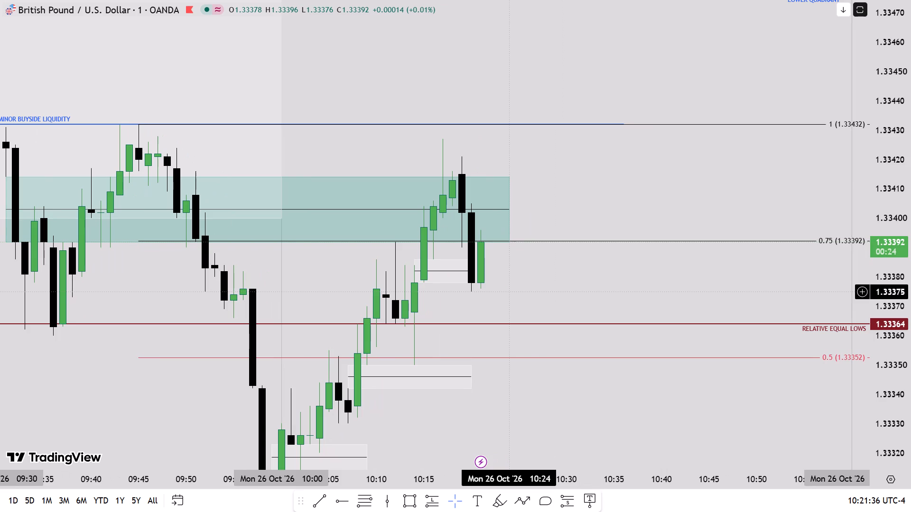
double_click(512, 292)
scroll(910, 336, up, 2)
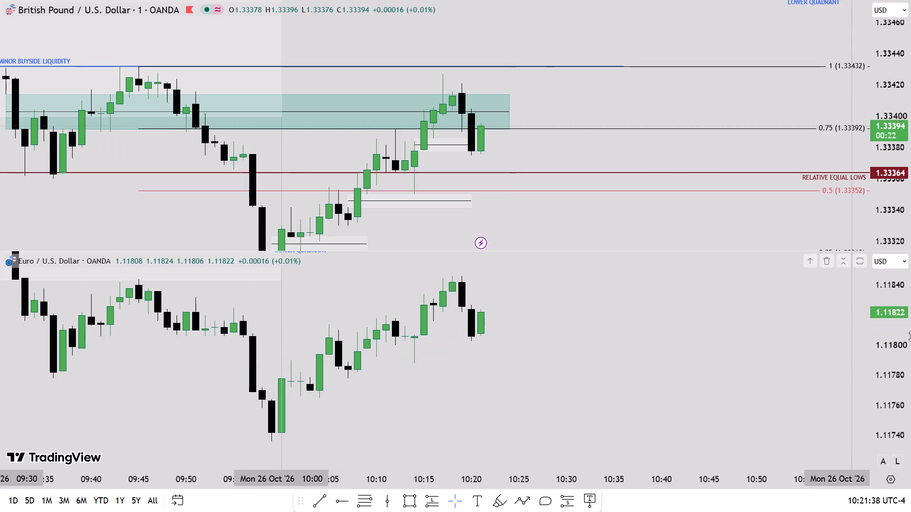
scroll(910, 336, up, 2)
drag(617, 328, 586, 437)
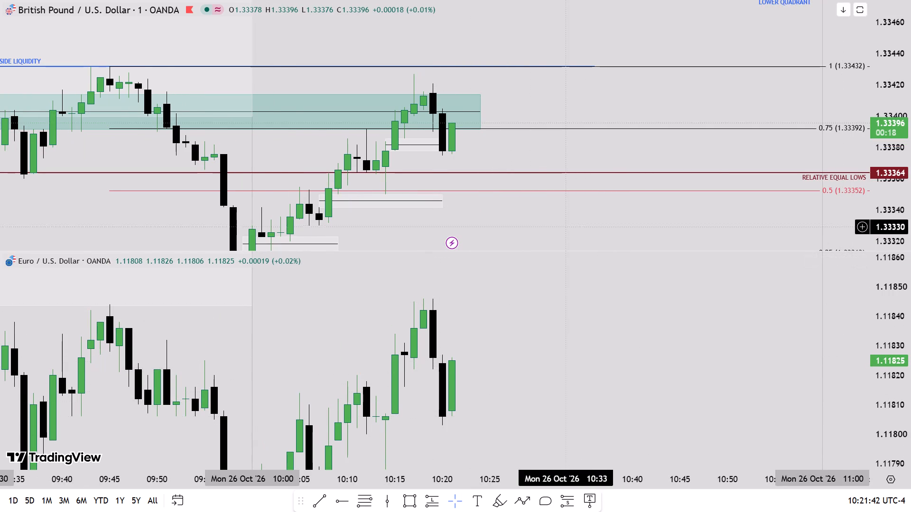
double_click(490, 160)
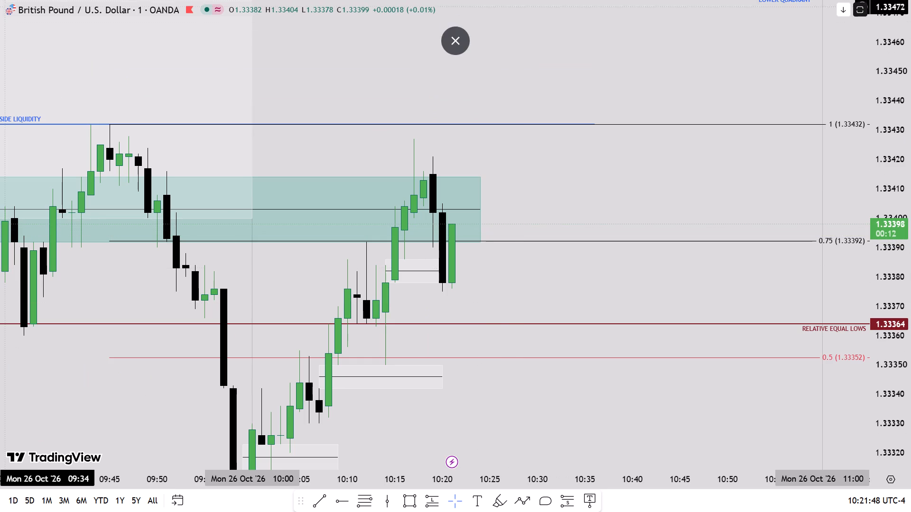
In the two-pane view, align the bottom edge of the EUR/USD 09:30–10:00 rectangle to 1.11844.
double_click(479, 278)
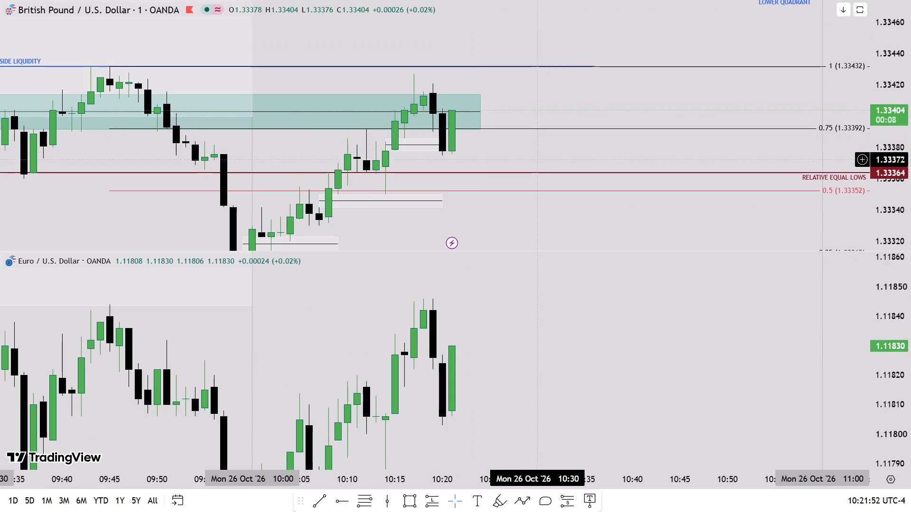
drag(518, 380, 553, 403)
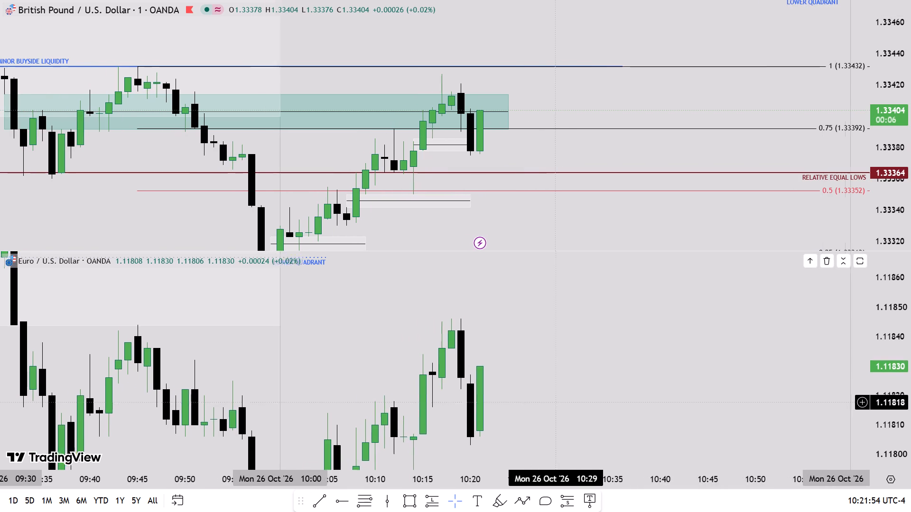
drag(553, 403, 553, 403)
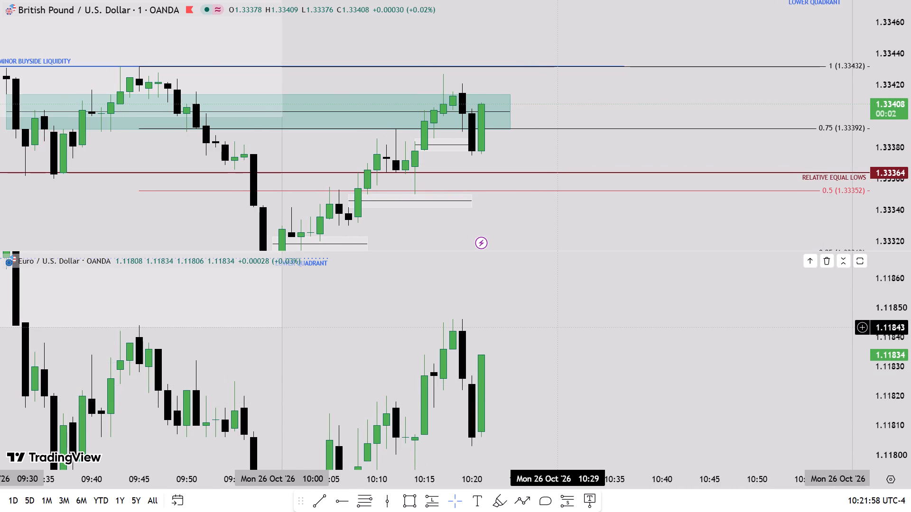
scroll(553, 328, down, 2)
scroll(910, 333, up, 5)
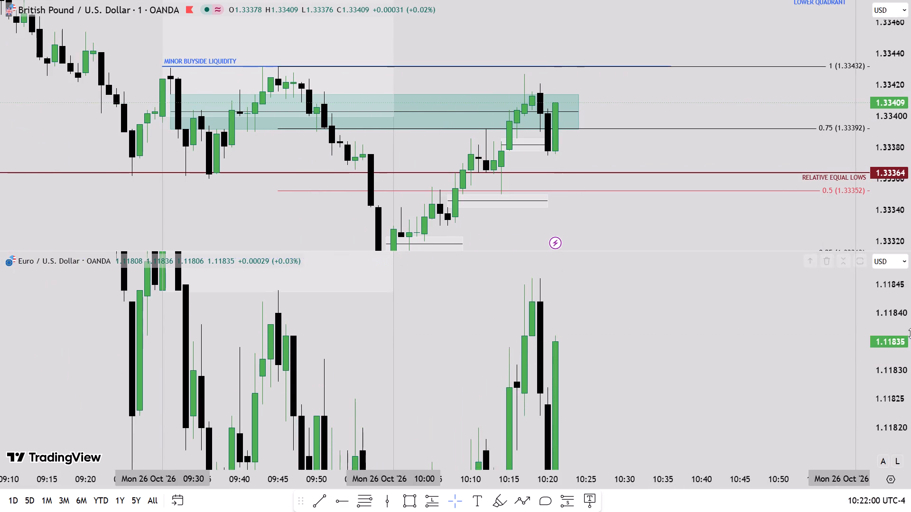
drag(321, 338, 353, 421)
scroll(910, 402, up, 3)
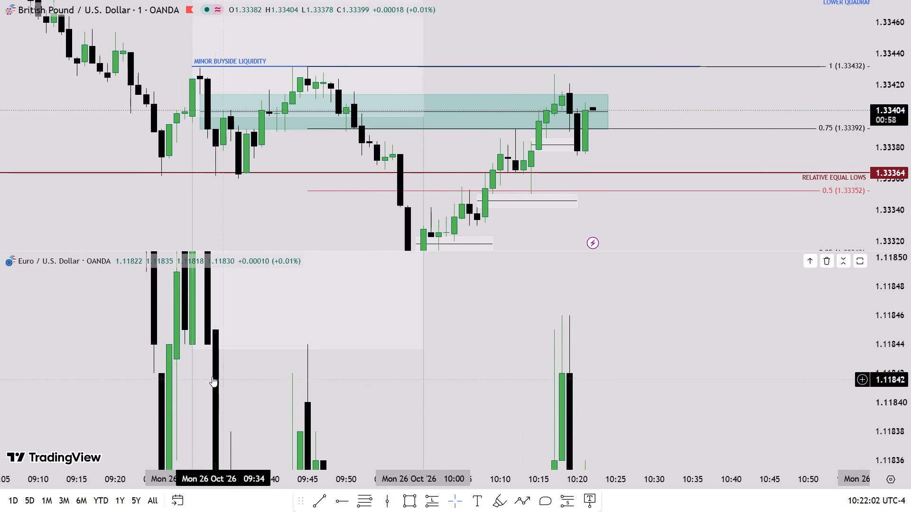
click(193, 349)
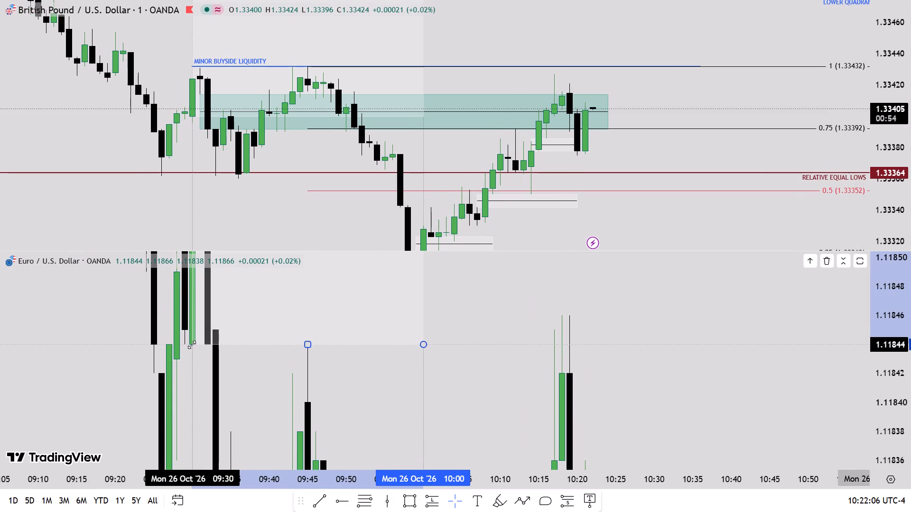
click(464, 331)
Return GBP/USD to full size and extend the white imbalance rectangle just below the teal zone to 10:22.
drag(592, 327, 428, 424)
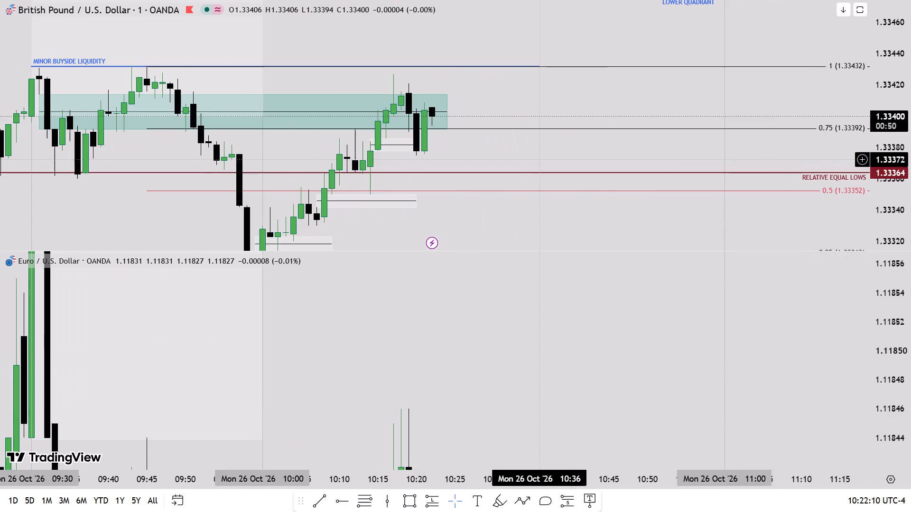
double_click(540, 159)
scroll(910, 310, up, 3)
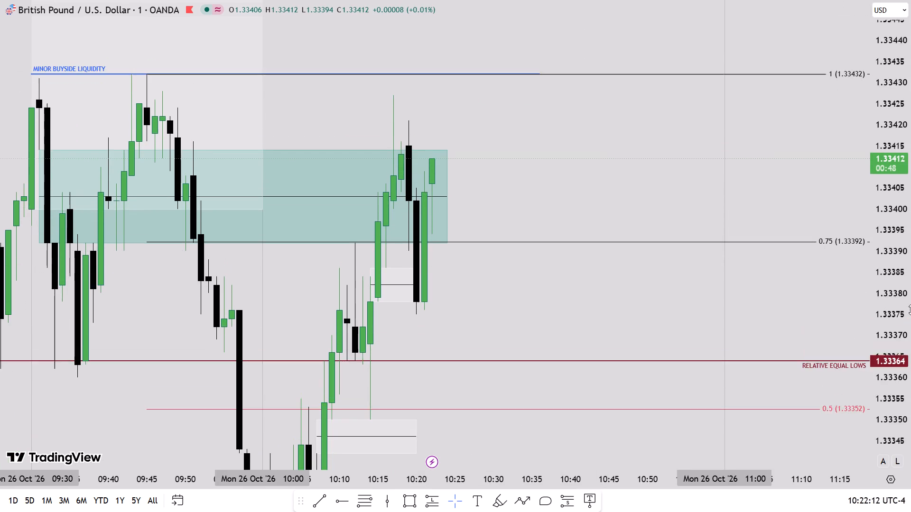
scroll(910, 310, down, 6)
drag(458, 269, 450, 307)
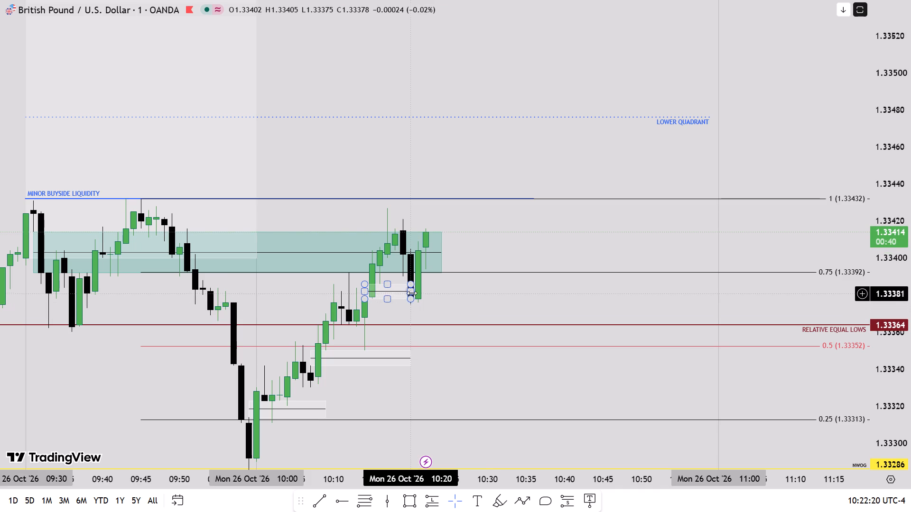
drag(412, 293, 426, 293)
click(506, 312)
Examine the current GBP/USD candles around the teal zone against MINOR BUYSIDE LIQUIDITY and the LOWER QUADRANT line.
scroll(910, 328, up, 5)
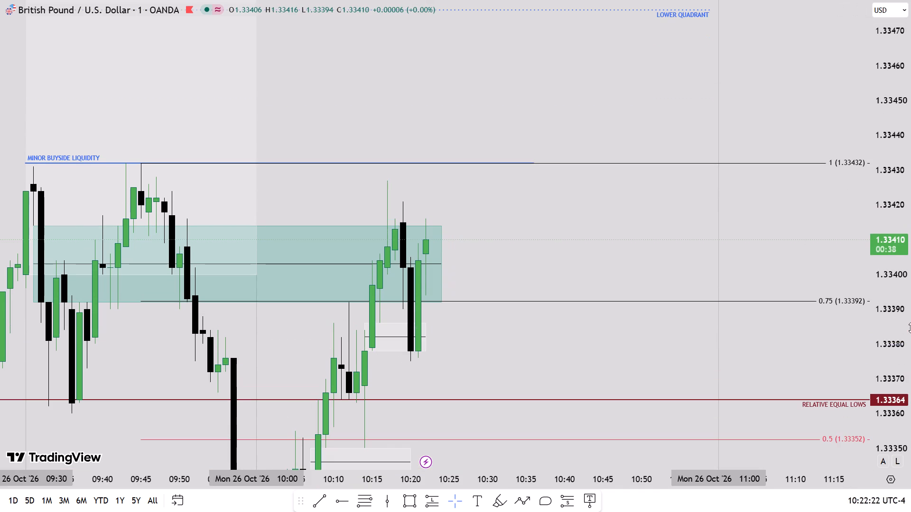
scroll(910, 328, down, 2)
scroll(910, 328, up, 2)
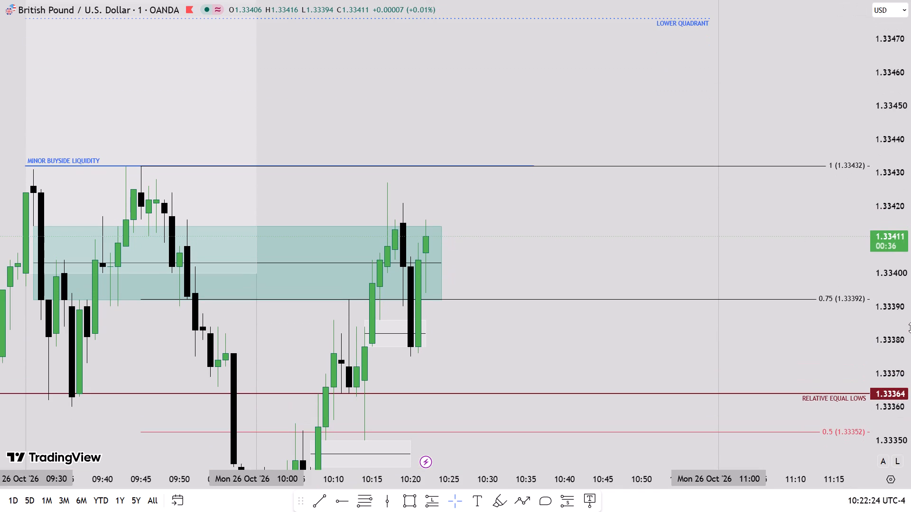
scroll(910, 331, down, 3)
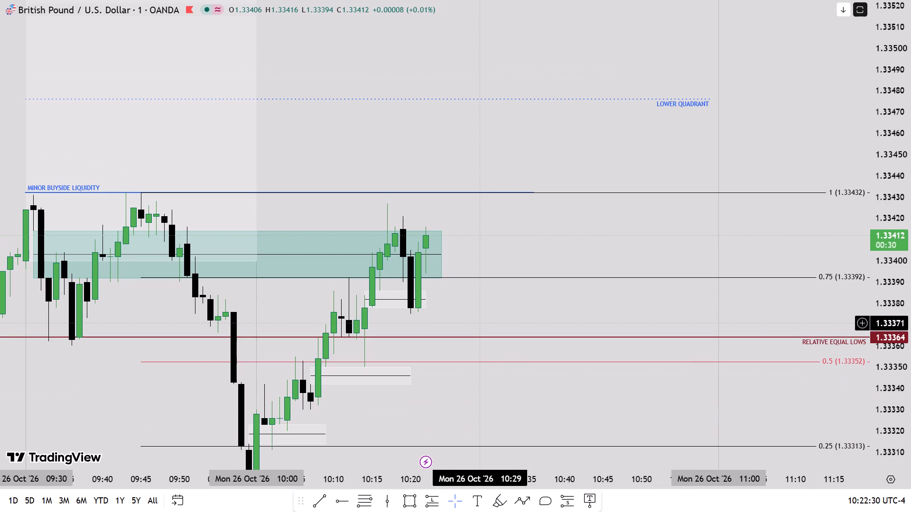
drag(474, 325, 469, 305)
scroll(469, 305, down, 2)
scroll(910, 293, up, 3)
scroll(586, 295, up, 3)
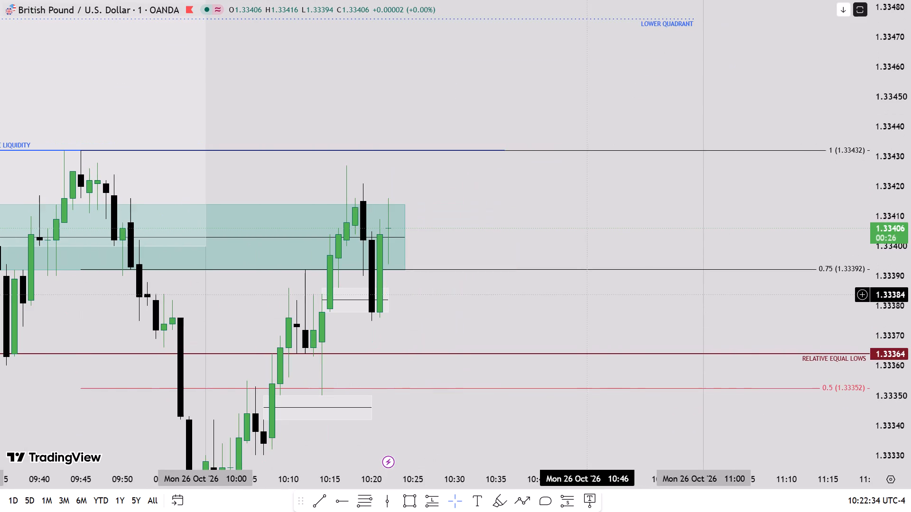
drag(449, 322, 451, 295)
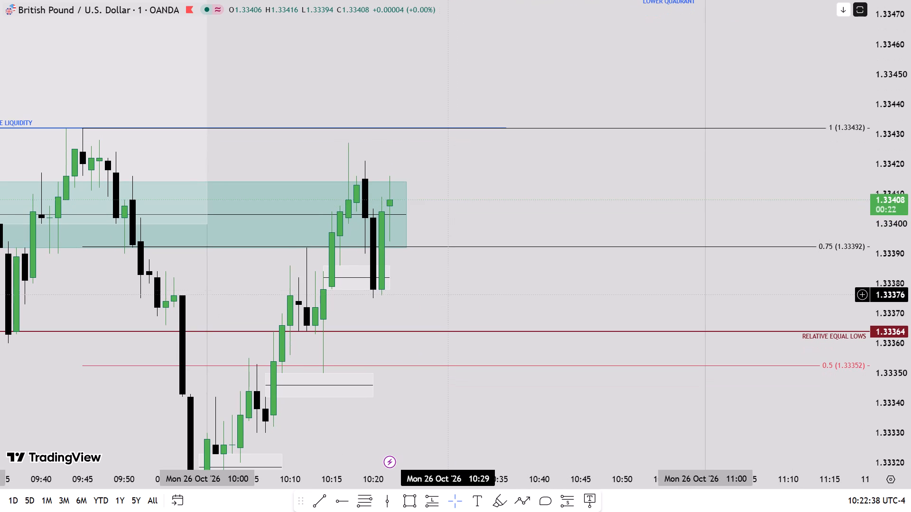
Compare the latest EUR/USD highs with GBP/USD in the two-pane view, and restore GBP/USD to full size.
double_click(467, 290)
drag(442, 397, 414, 243)
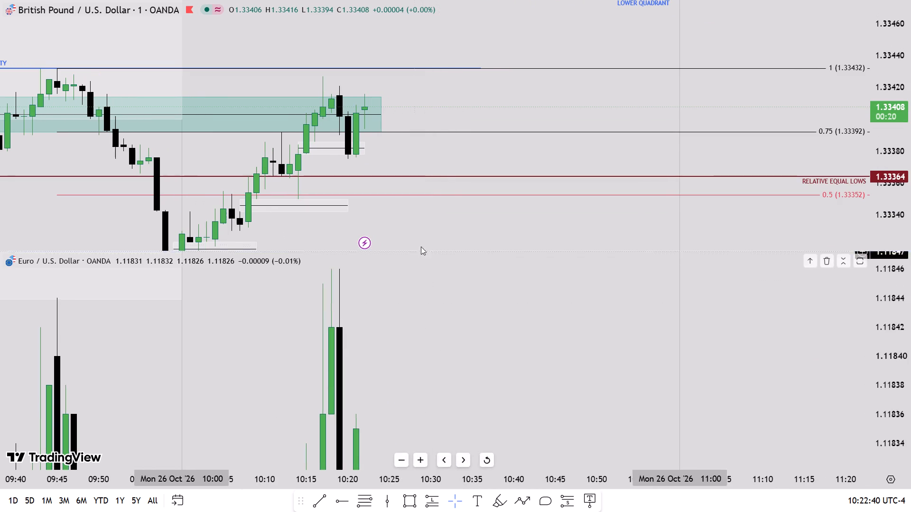
scroll(910, 360, down, 7)
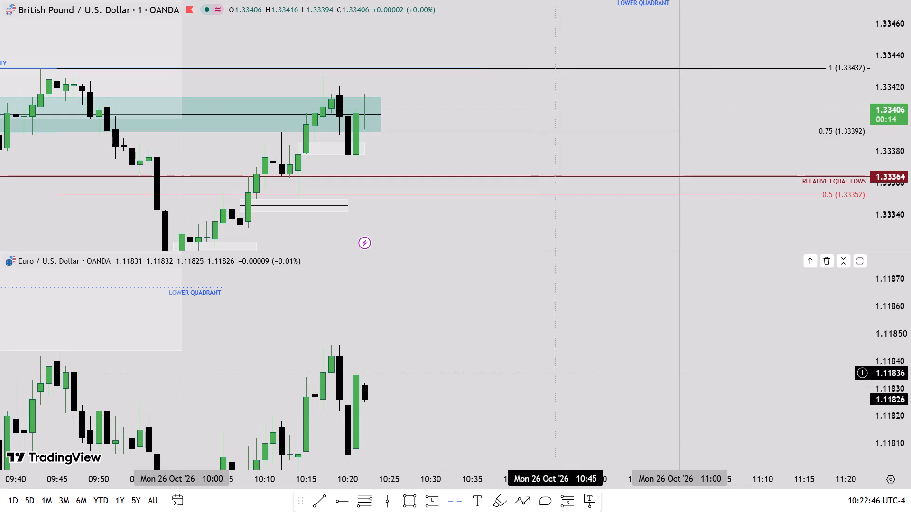
scroll(910, 373, up, 3)
double_click(425, 147)
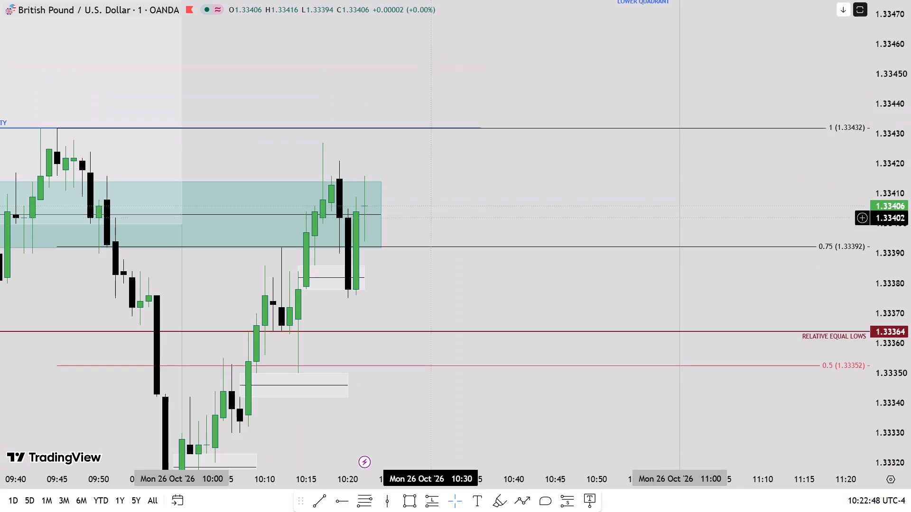
Examine the wider GBP/USD structure from the teal zone below MINOR SELLSIDE LIQUIDITY up to the LOWER QUADRANT line.
scroll(910, 219, down, 3)
scroll(482, 272, down, 3)
scroll(910, 268, down, 3)
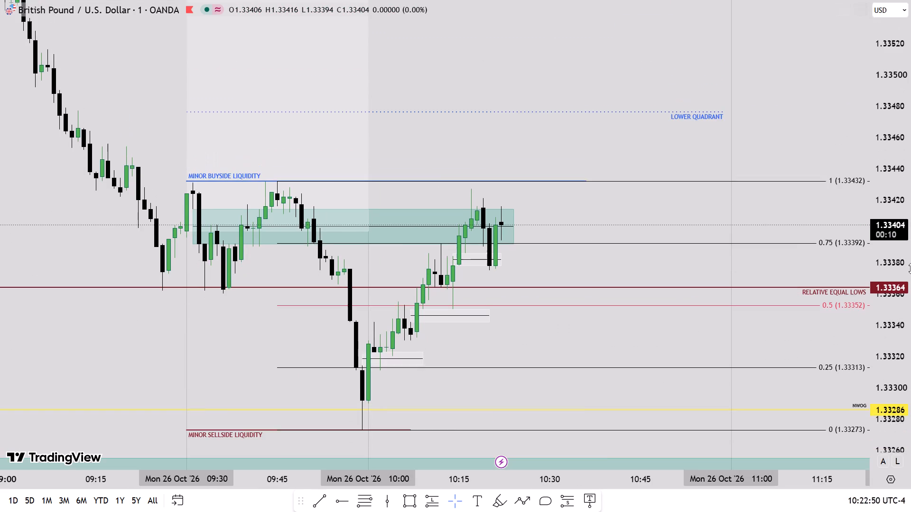
scroll(751, 354, down, 3)
drag(633, 392, 418, 287)
scroll(910, 321, down, 3)
scroll(910, 321, up, 3)
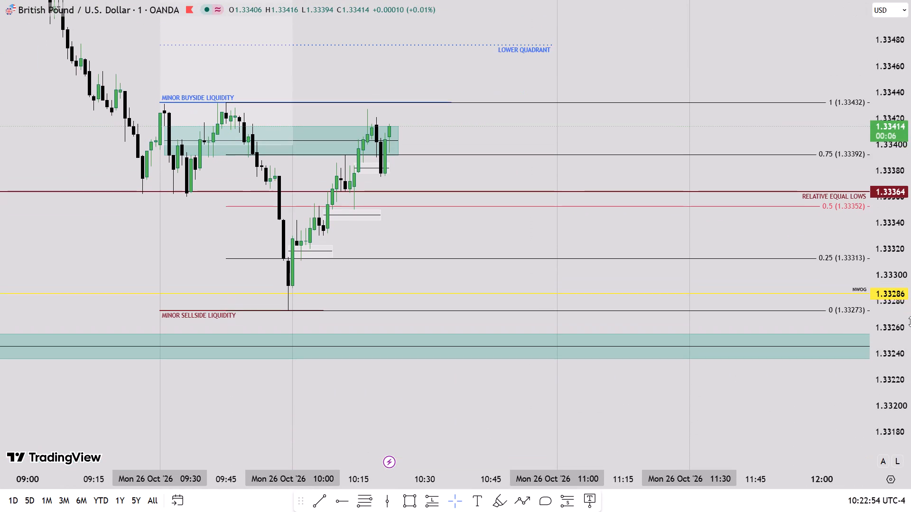
scroll(910, 321, up, 2)
drag(464, 239, 530, 428)
scroll(530, 428, up, 4)
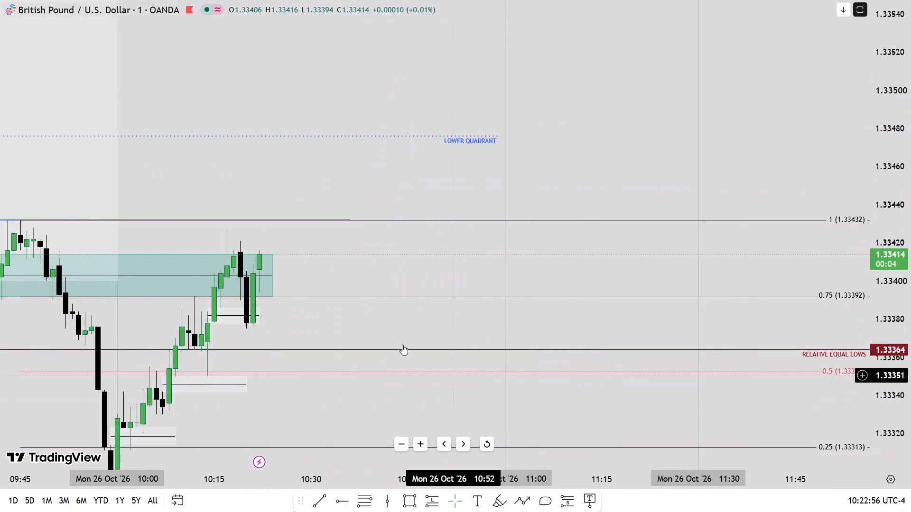
drag(333, 279, 441, 279)
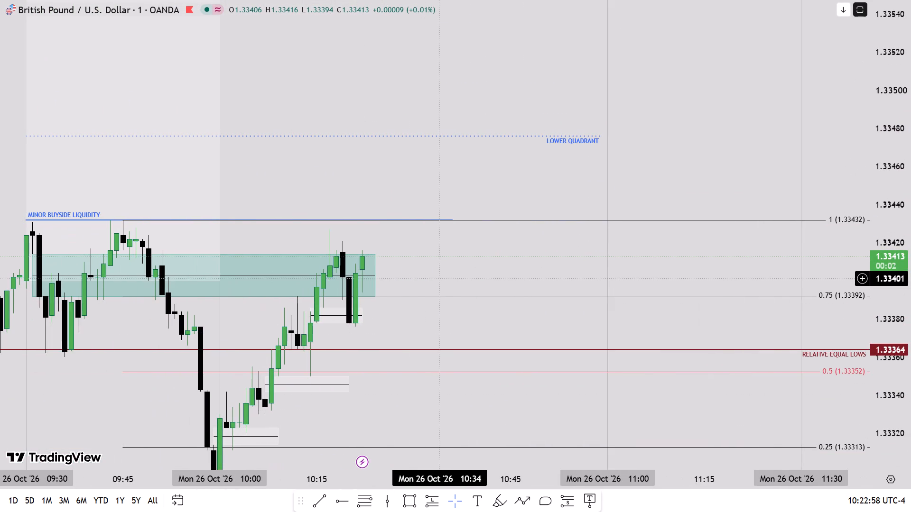
scroll(910, 287, up, 3)
scroll(910, 287, down, 4)
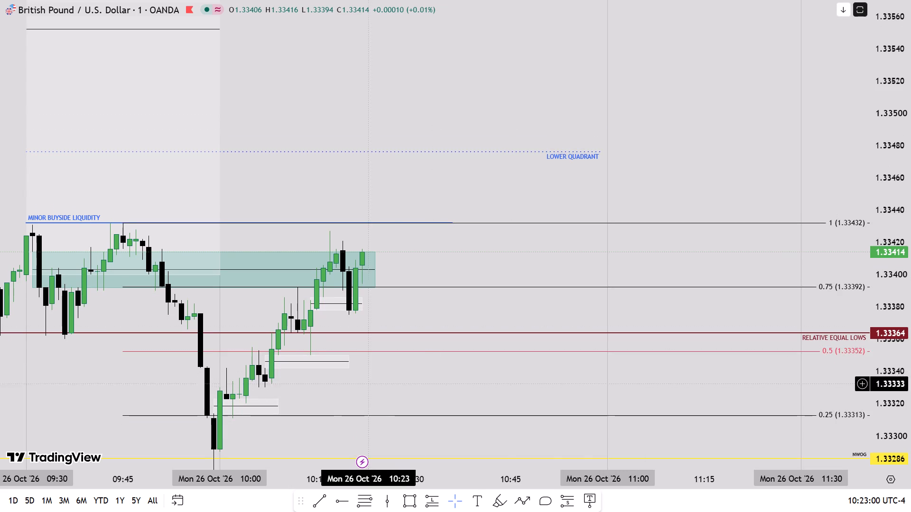
drag(391, 384, 405, 368)
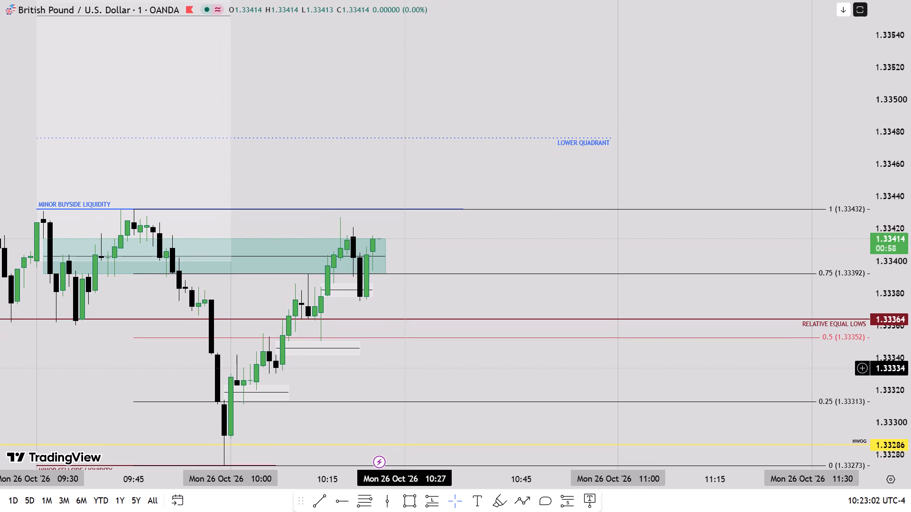
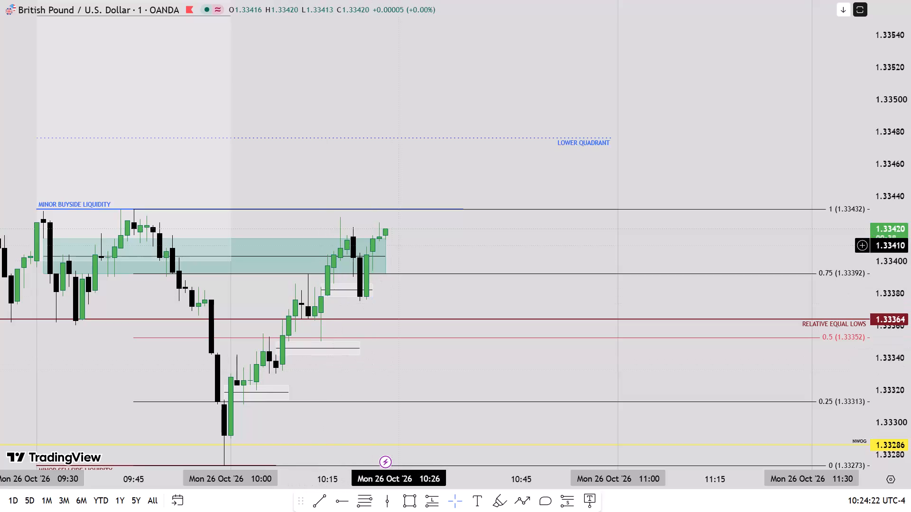
Compare the latest EUR/USD candles with GBP/USD in the two-pane view, and restore GBP/USD to full size.
double_click(417, 174)
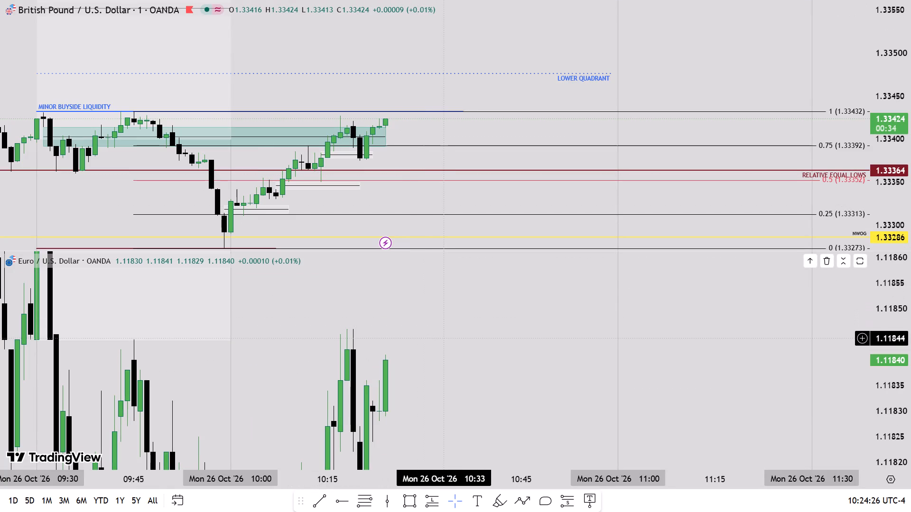
double_click(487, 132)
Examine the wider GBP/USD structure from MINOR SELLSIDE LIQUIDITY to FRIDAY LOW, and refocus on the latest candles around the teal zone.
scroll(910, 356, down, 2)
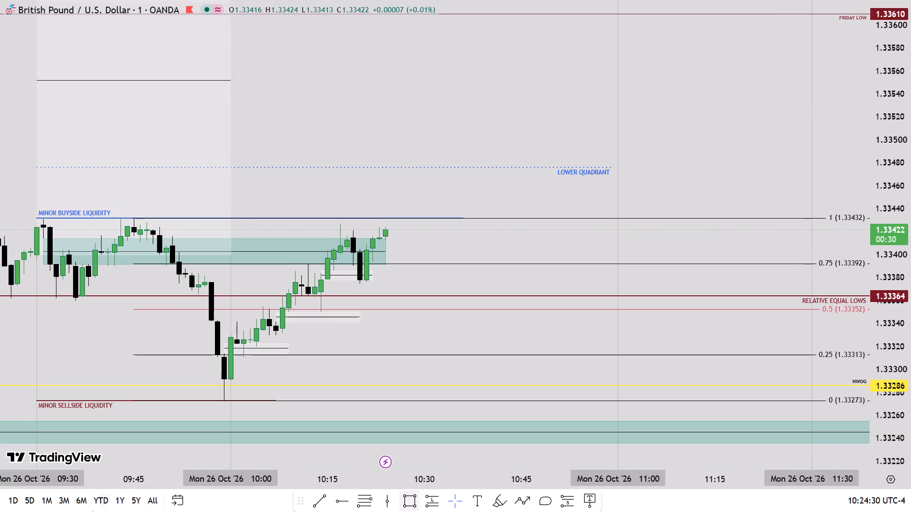
scroll(910, 209, down, 4)
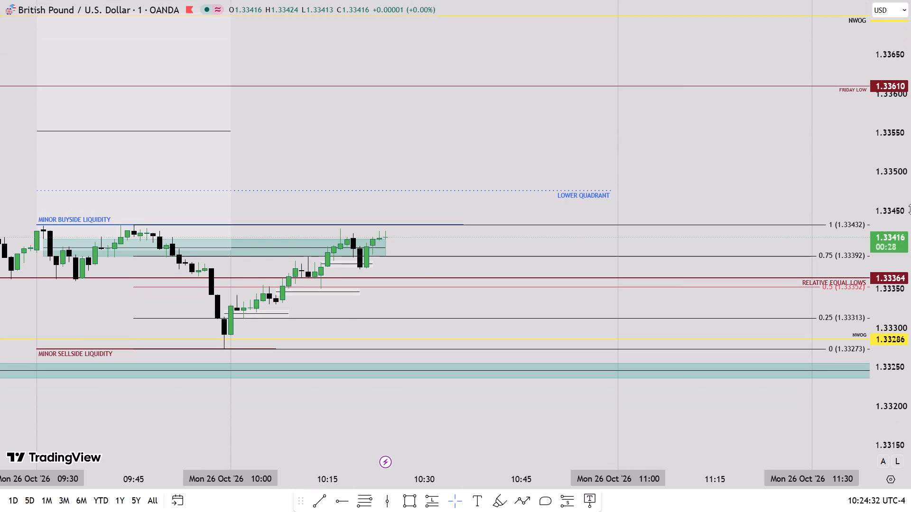
scroll(525, 261, down, 2)
scroll(910, 267, up, 9)
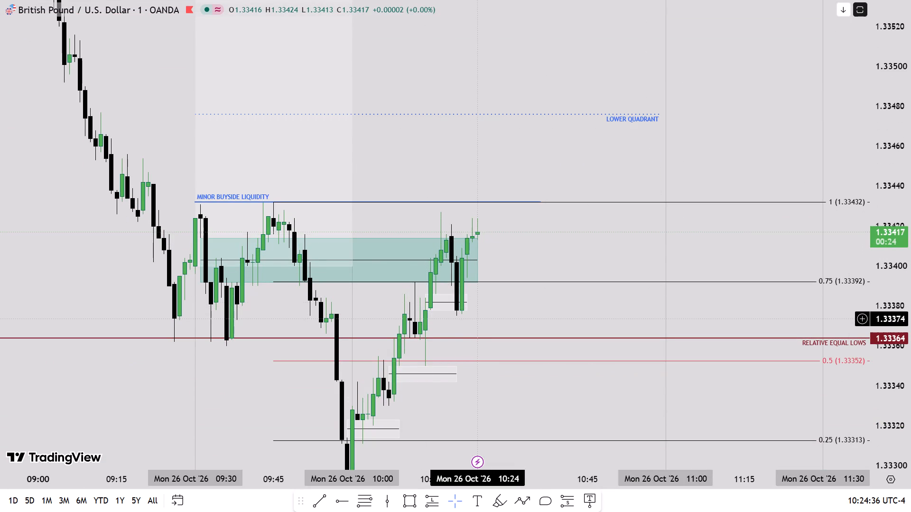
scroll(478, 319, up, 4)
drag(452, 269, 535, 261)
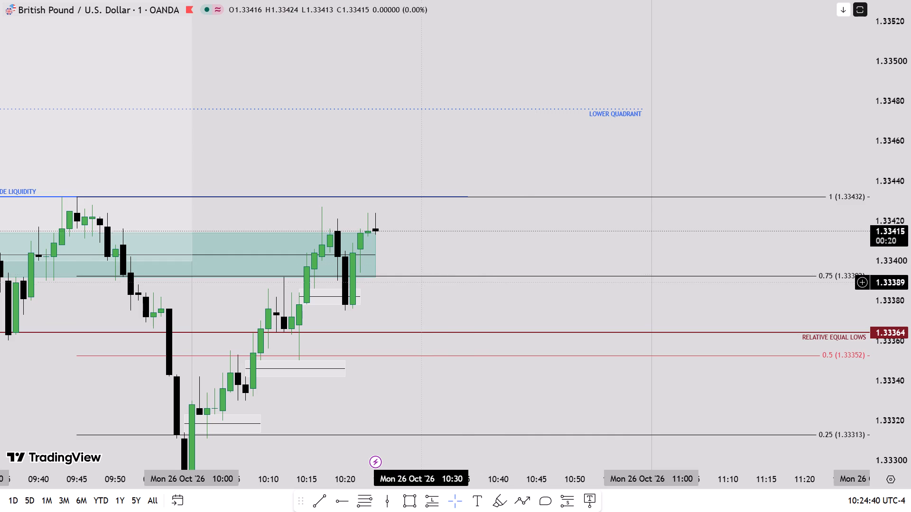
drag(398, 251, 390, 244)
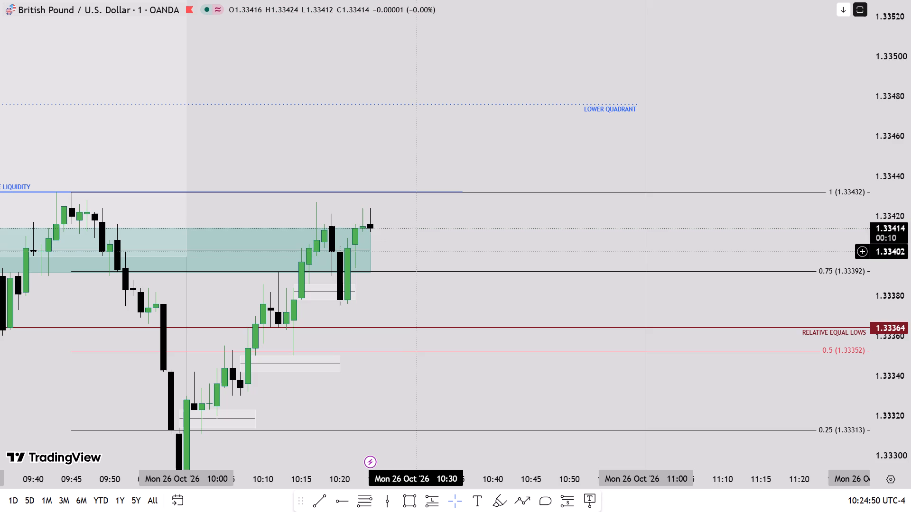
Draw a white imbalance rectangle from 1.33404 to 1.33412 starting at the 10:21 candle, and extend it to about 10:27.
scroll(910, 261, up, 9)
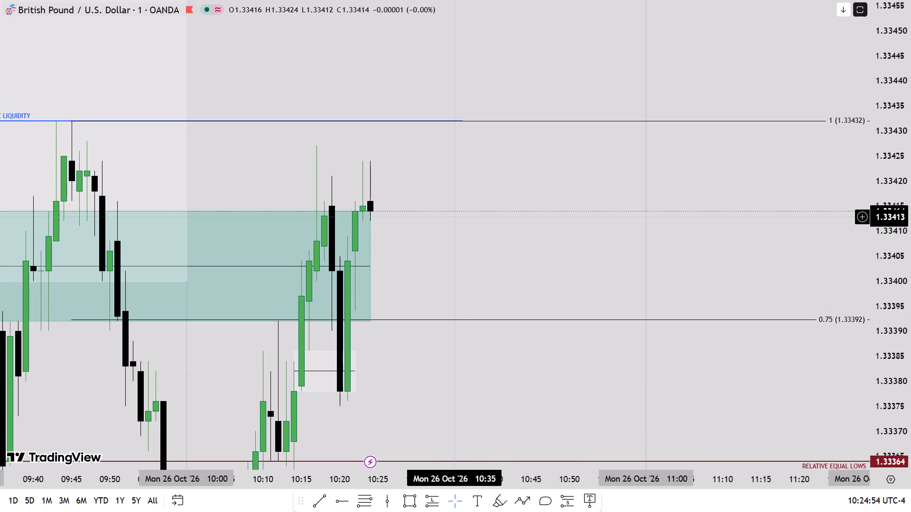
click(410, 496)
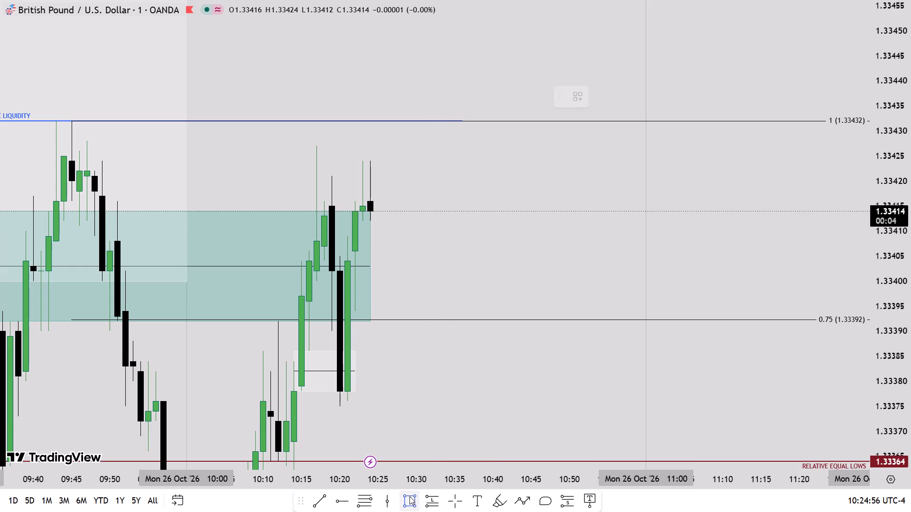
click(349, 261)
click(359, 226)
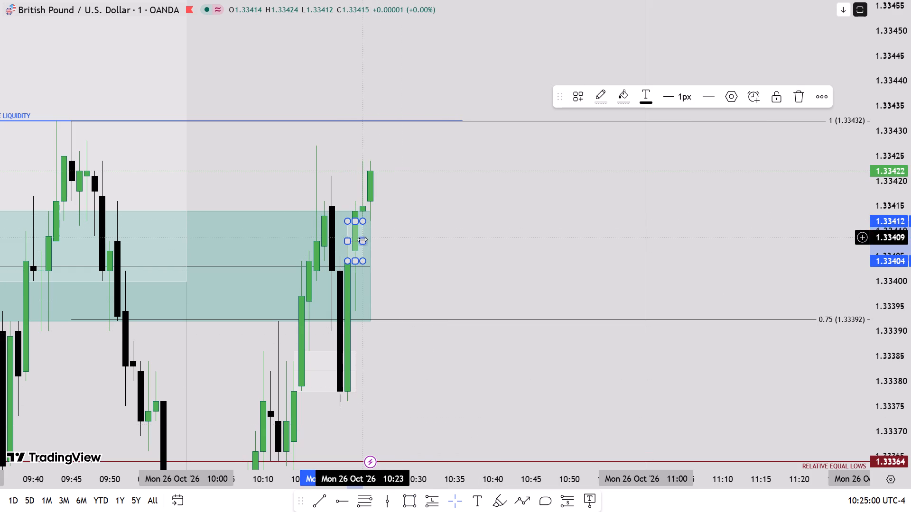
drag(362, 239, 393, 237)
click(536, 246)
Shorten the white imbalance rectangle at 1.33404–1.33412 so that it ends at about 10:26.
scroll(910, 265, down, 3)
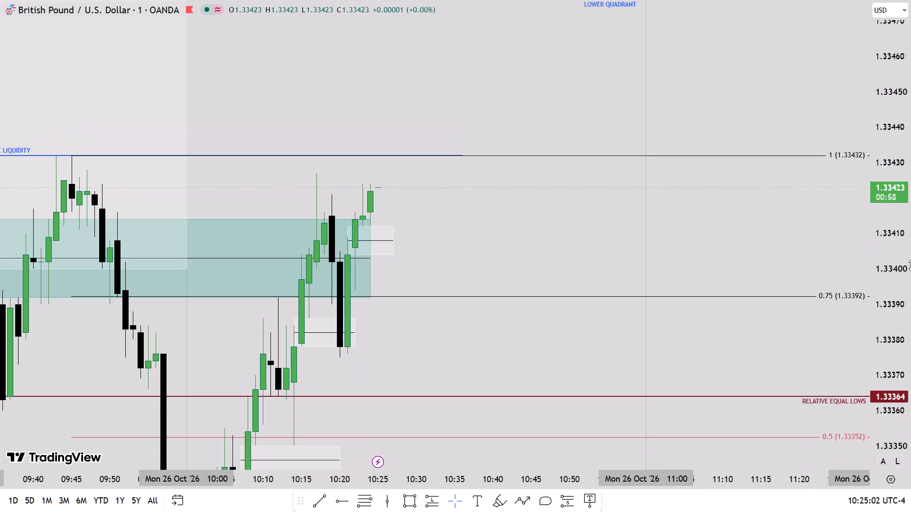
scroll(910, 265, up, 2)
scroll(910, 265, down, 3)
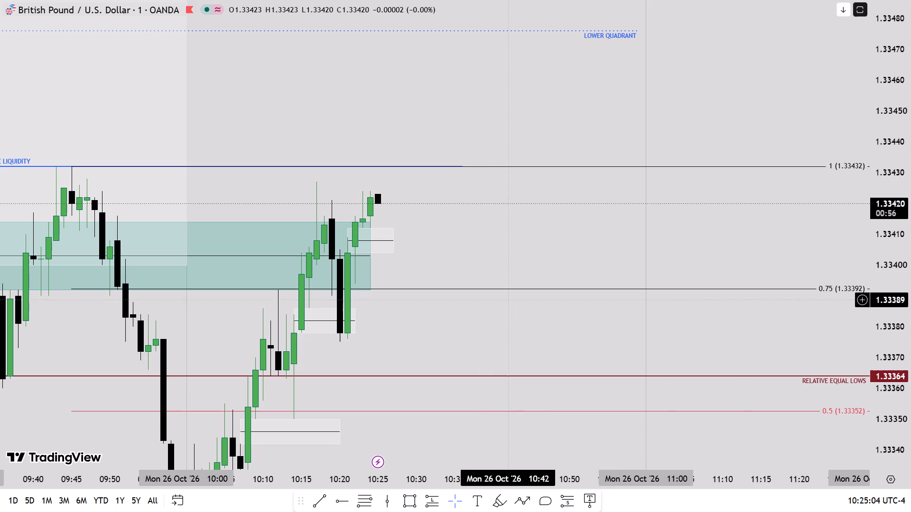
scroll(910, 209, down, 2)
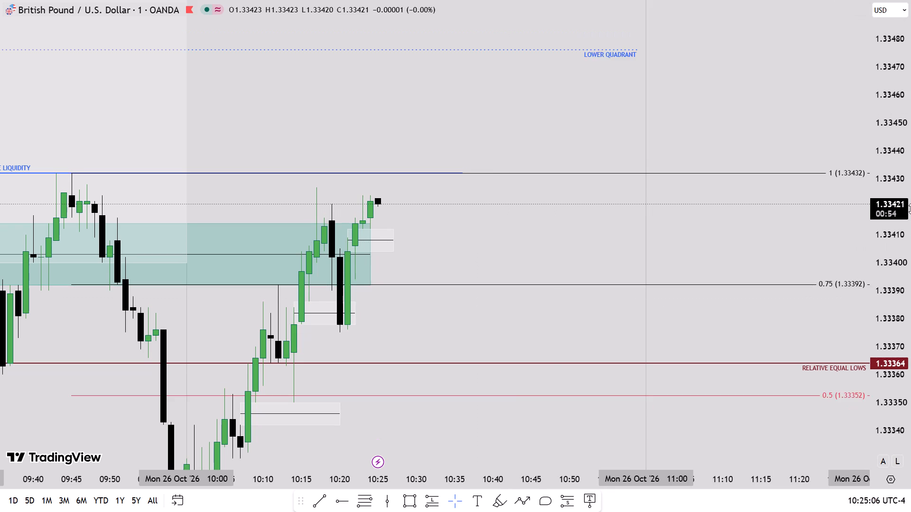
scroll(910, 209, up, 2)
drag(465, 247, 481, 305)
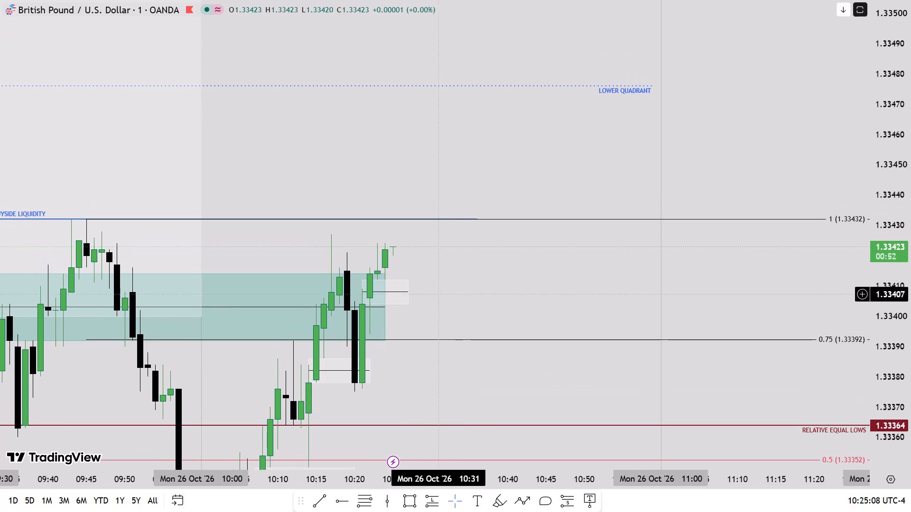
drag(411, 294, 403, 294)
Measure the price range from 1.33323 up to the MINOR BUYSIDE LIQUIDITY level at 1.33432, and clear the measurement.
drag(455, 314, 462, 272)
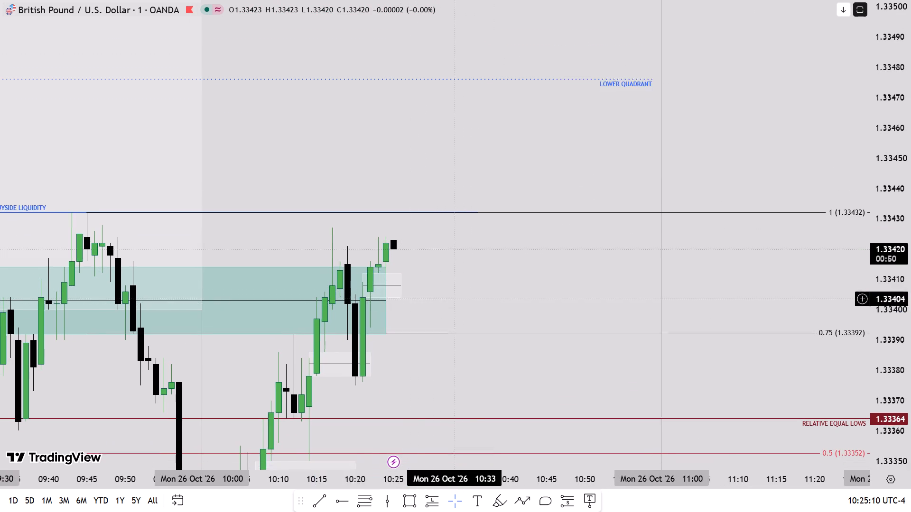
drag(462, 272, 468, 223)
scroll(910, 384, down, 2)
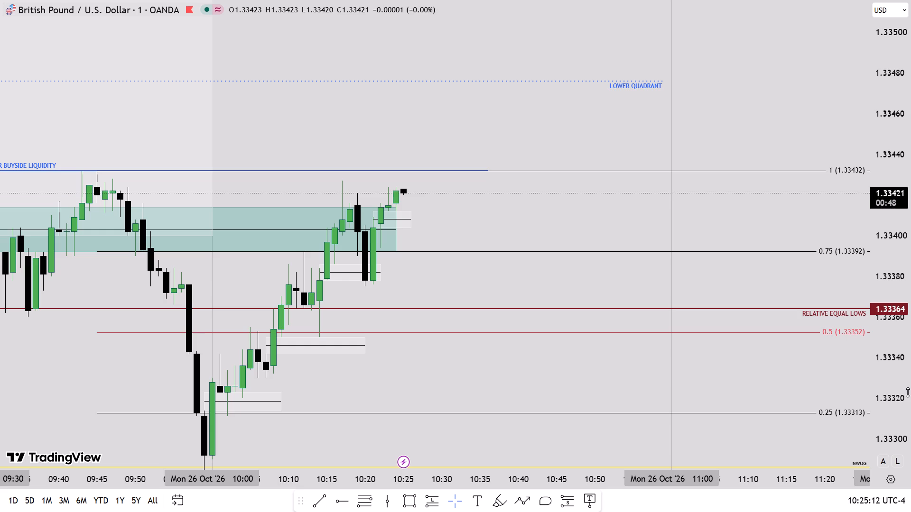
scroll(908, 392, up, 1)
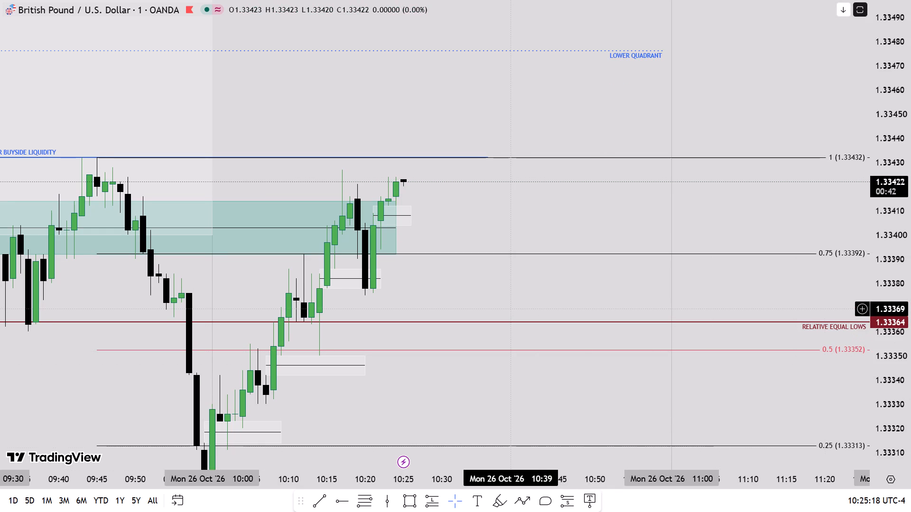
drag(452, 296, 474, 204)
scroll(910, 167, down, 4)
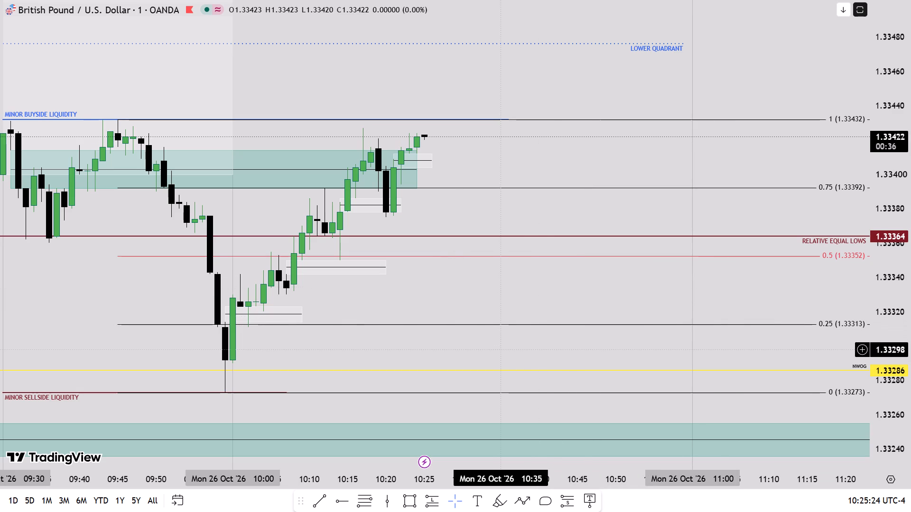
shift+click(430, 306)
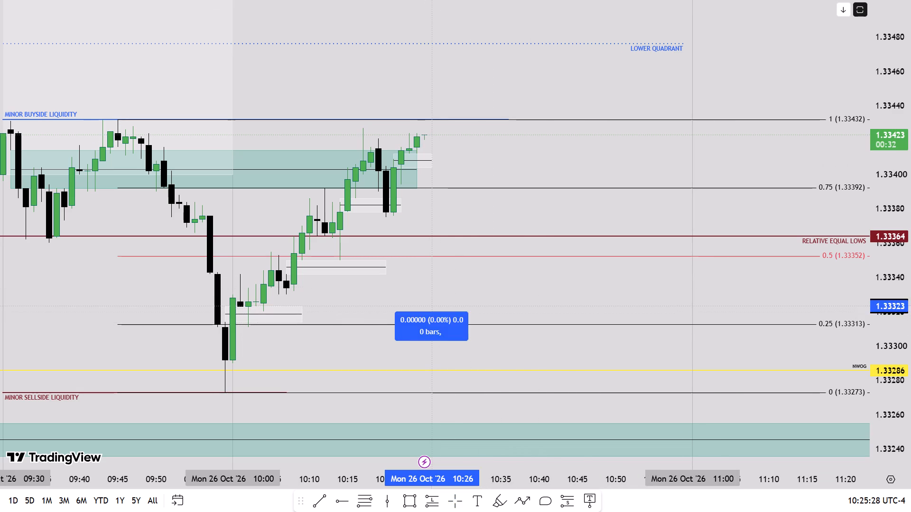
shift+click(444, 119)
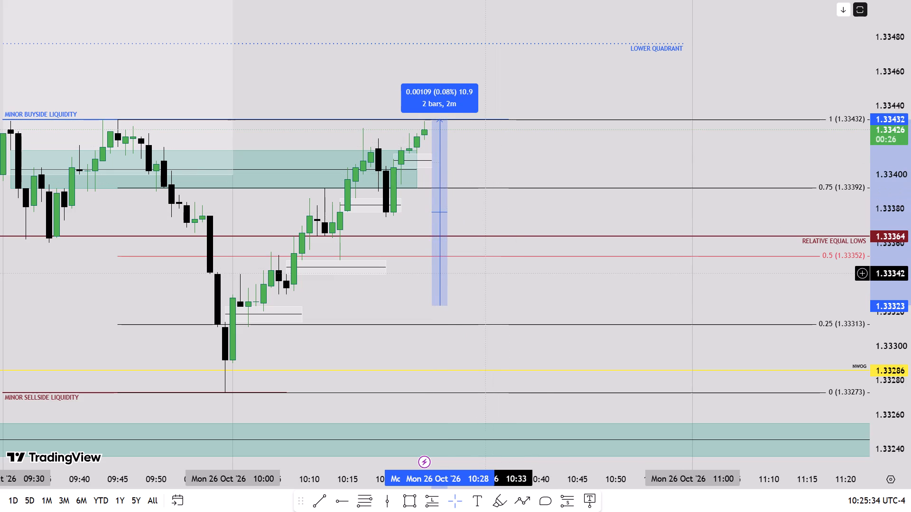
scroll(508, 274, down, 2)
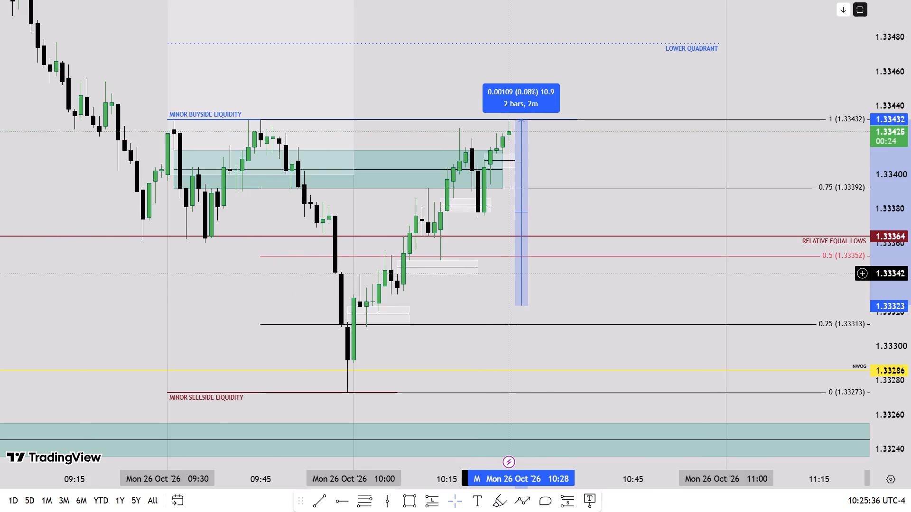
click(658, 155)
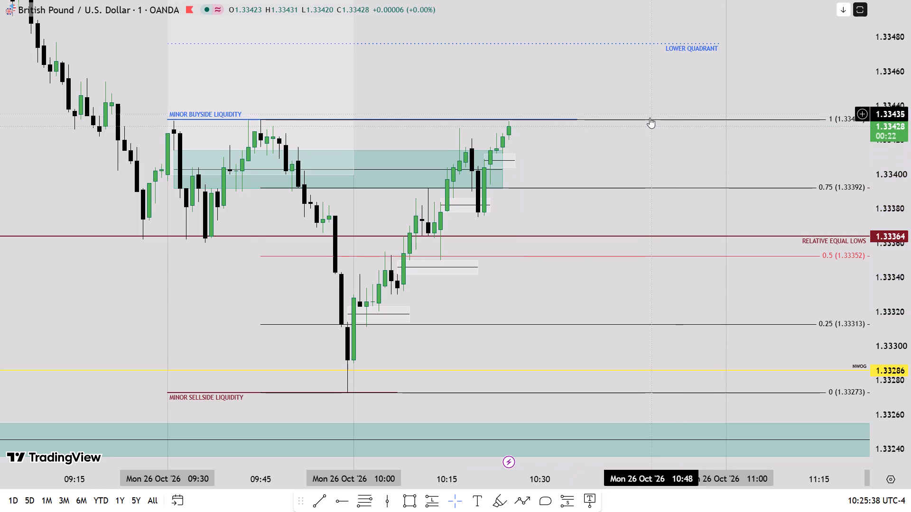
Delete the Fibonacci retracement drawn between 1.33432 and 1.33273.
click(652, 126)
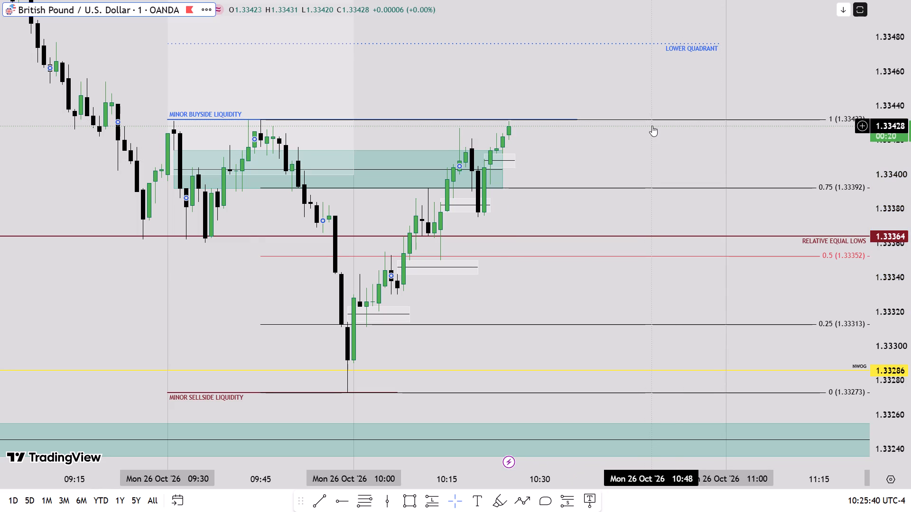
click(654, 119)
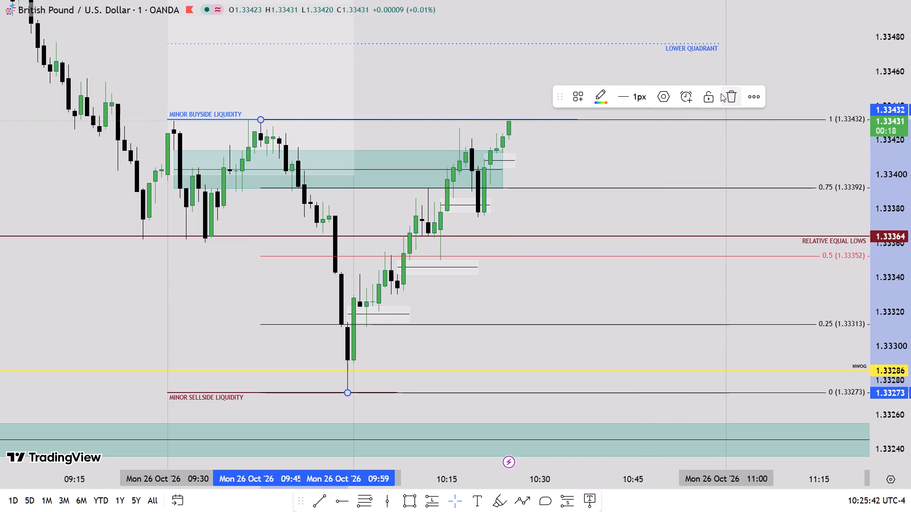
click(721, 93)
Examine the current GBP/USD candle against the MINOR BUYSIDE LIQUIDITY line and the structure down to MINOR SELLSIDE LIQUIDITY.
drag(605, 167, 592, 216)
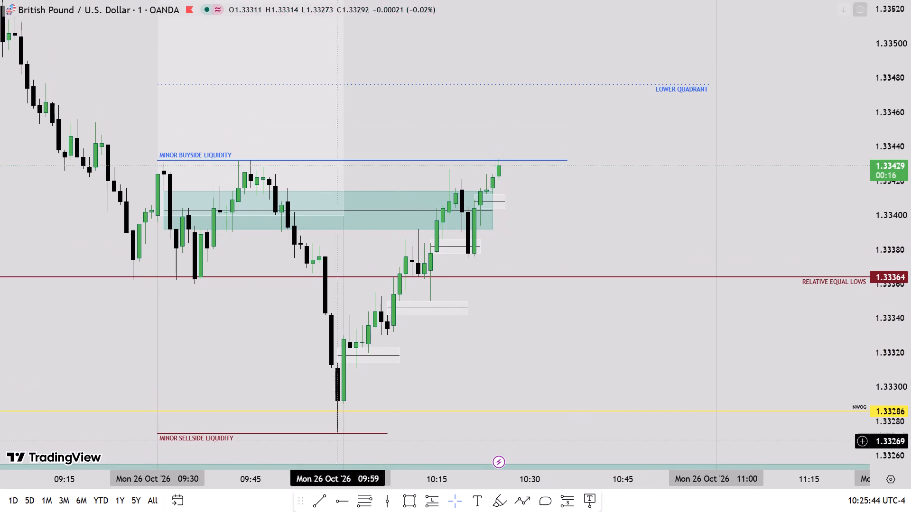
scroll(910, 398, up, 2)
scroll(910, 398, down, 5)
scroll(910, 314, up, 5)
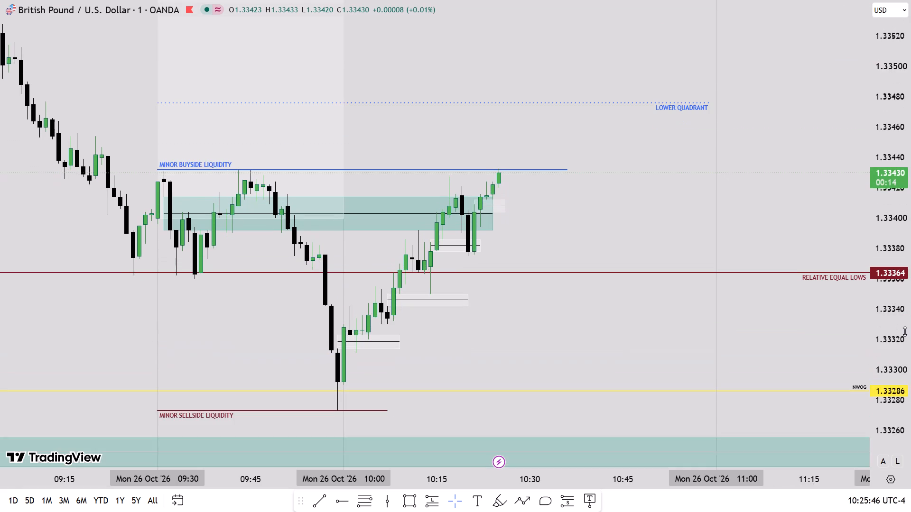
scroll(905, 331, up, 6)
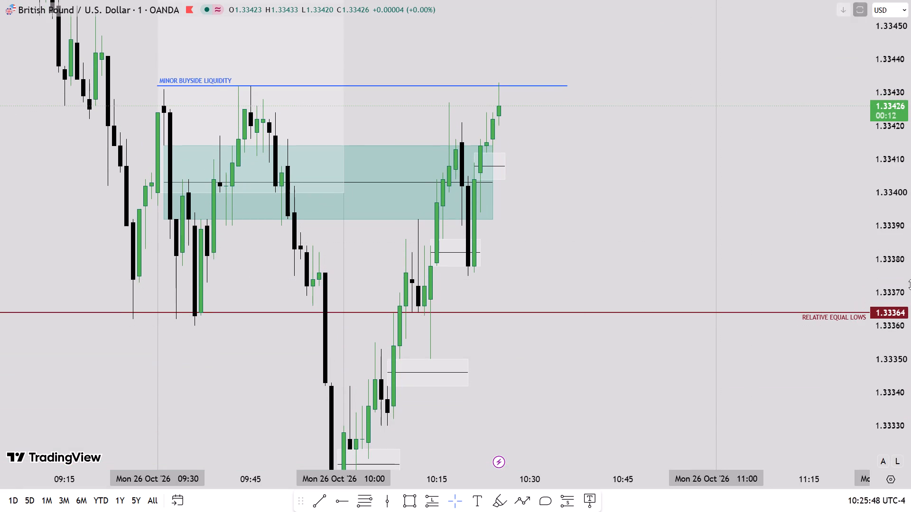
scroll(910, 285, down, 2)
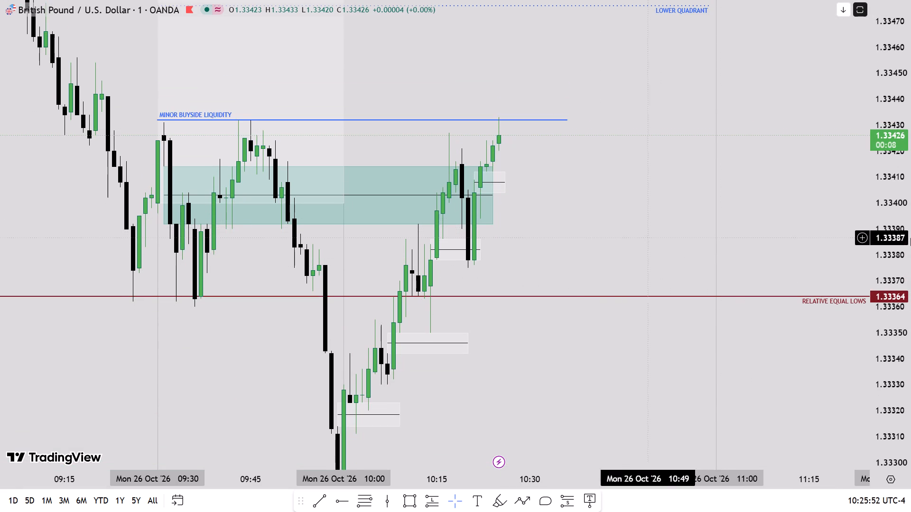
scroll(910, 238, up, 2)
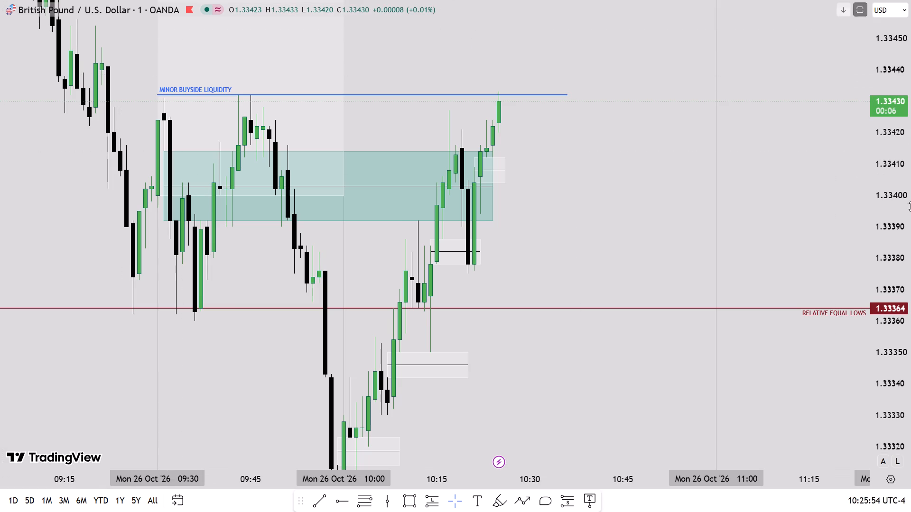
scroll(910, 206, down, 2)
Draw a white imbalance rectangle from 1.33415 to about 1.33423 starting at the 10:23 candle, and extend it to about 10:31.
drag(612, 194, 528, 267)
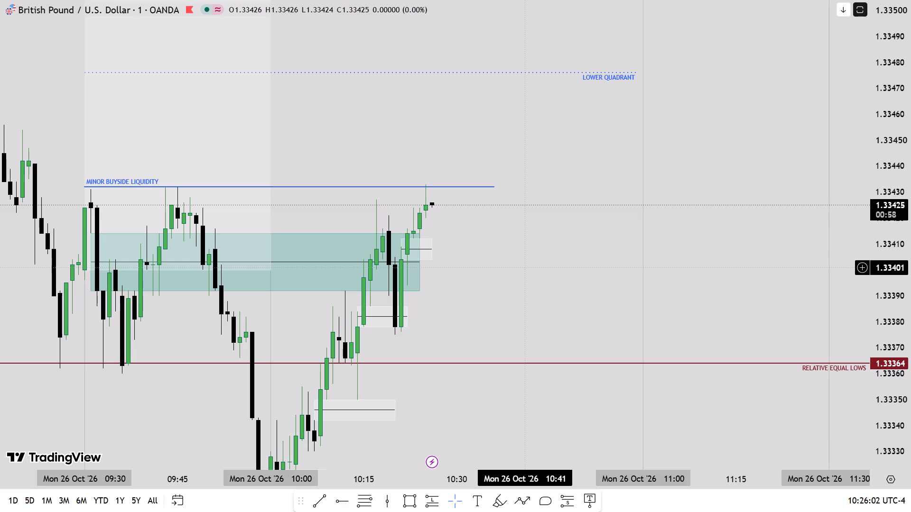
scroll(910, 242, up, 5)
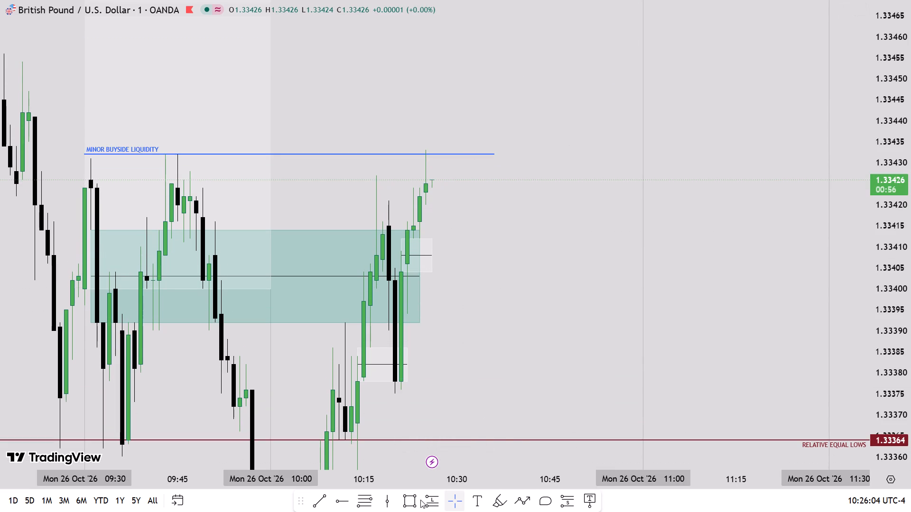
click(409, 501)
click(413, 226)
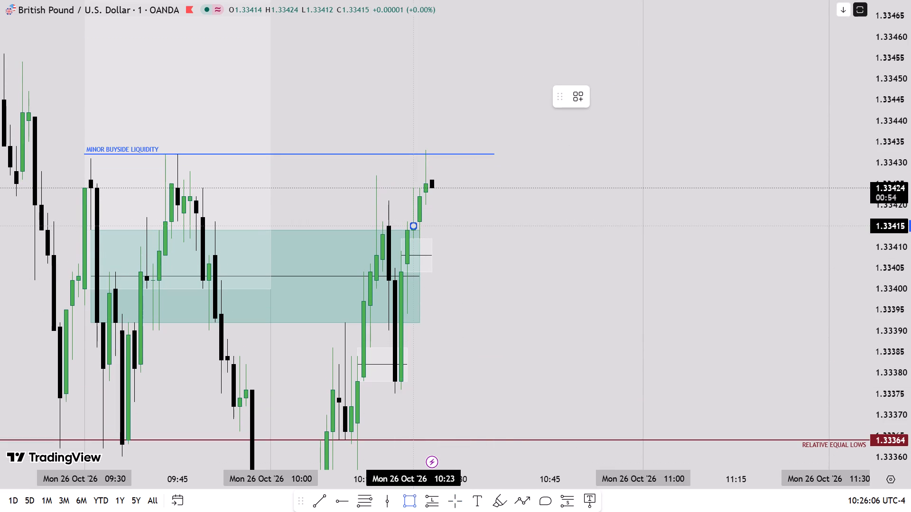
click(426, 196)
drag(428, 212, 464, 210)
click(513, 252)
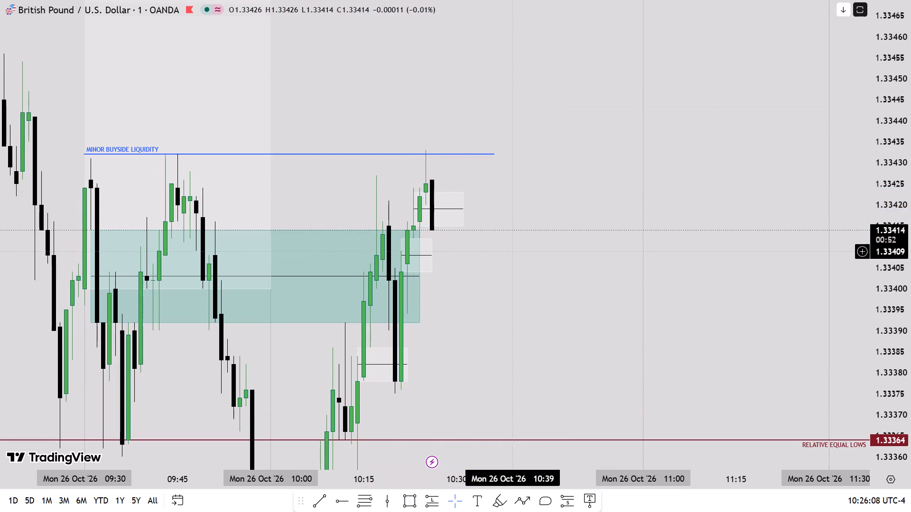
Extend the white imbalance rectangle at 1.33404–1.33412 to 10:28.
scroll(910, 252, up, 4)
scroll(910, 252, down, 4)
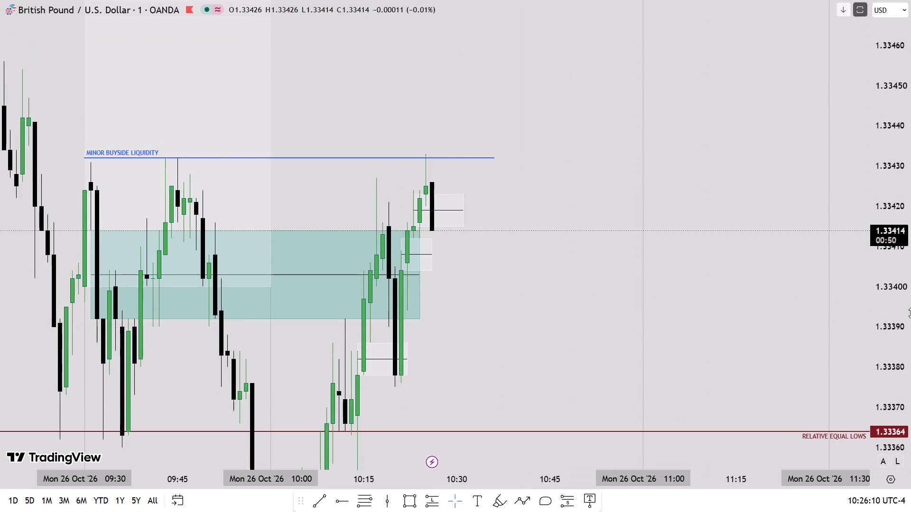
scroll(910, 313, down, 1)
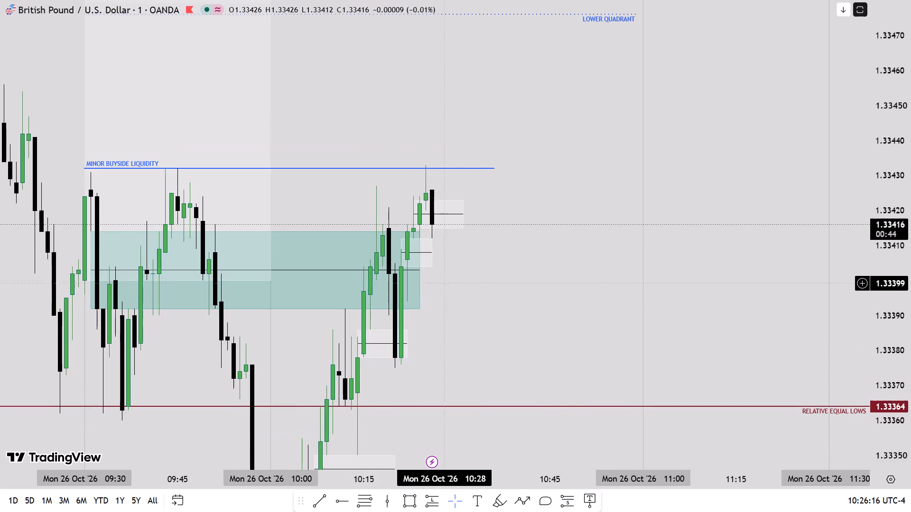
drag(435, 255, 446, 258)
click(458, 308)
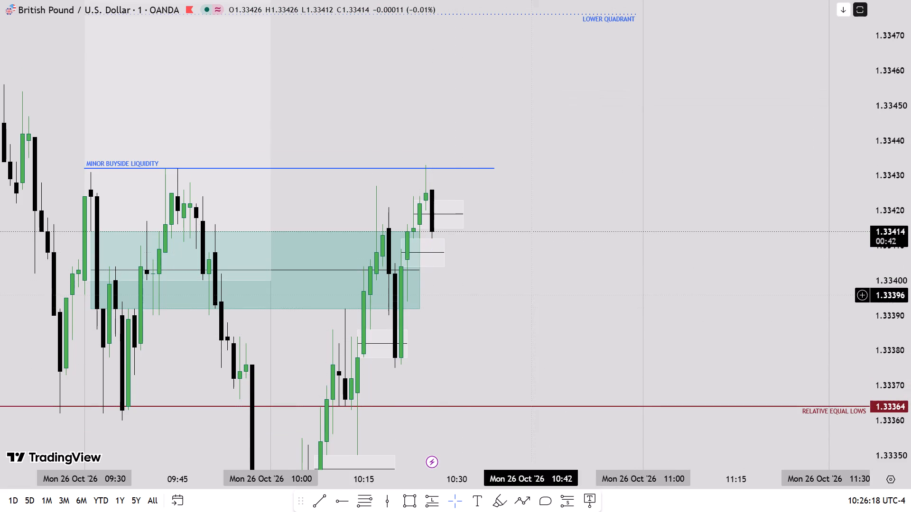
Compare GBP/USD with EUR/USD around the 10:25 high by showing both charts, and return to the GBP/USD chart alone.
scroll(910, 306, down, 2)
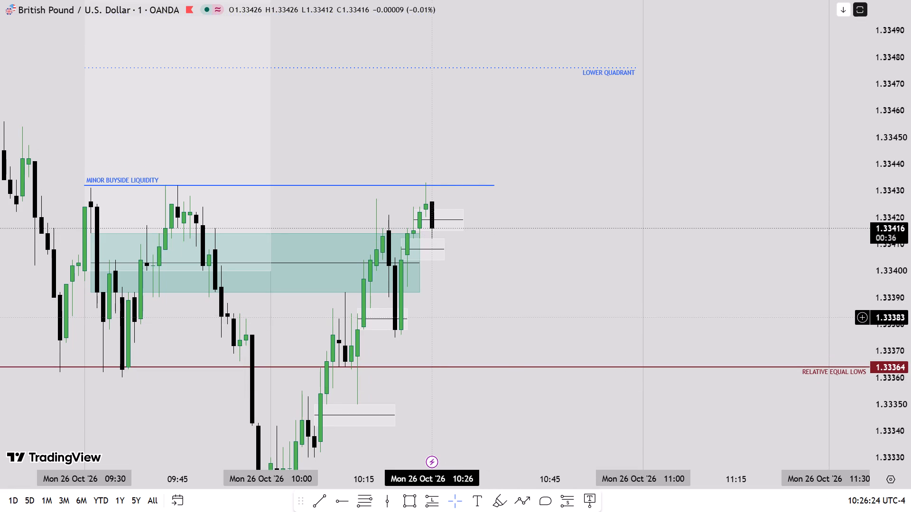
drag(434, 321, 436, 312)
double_click(481, 284)
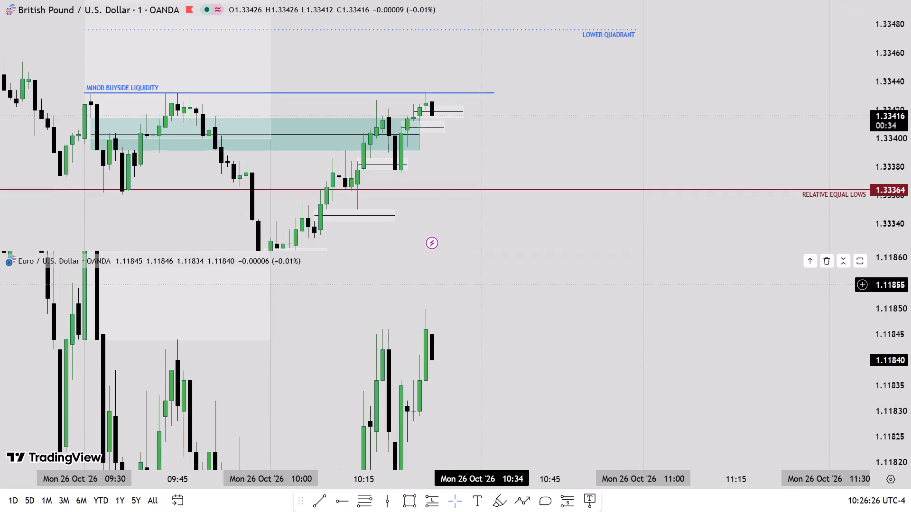
scroll(910, 346, down, 5)
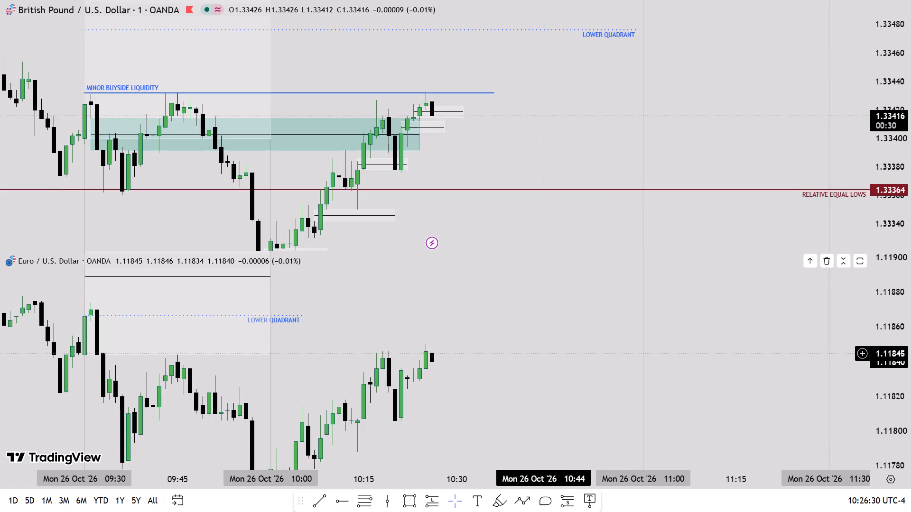
double_click(506, 162)
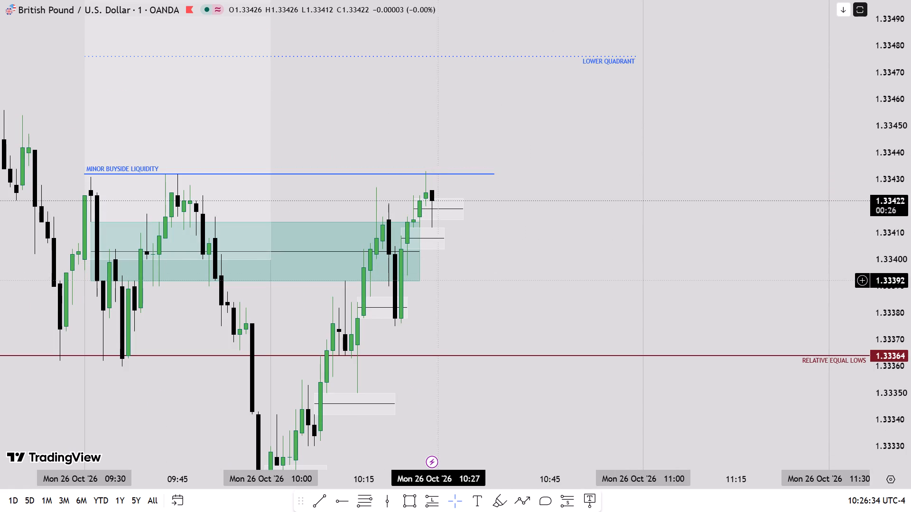
Measure the GBP/USD price distance from 1.33423 down to just above the RELATIVE EQUAL LOWS line.
scroll(910, 287, down, 3)
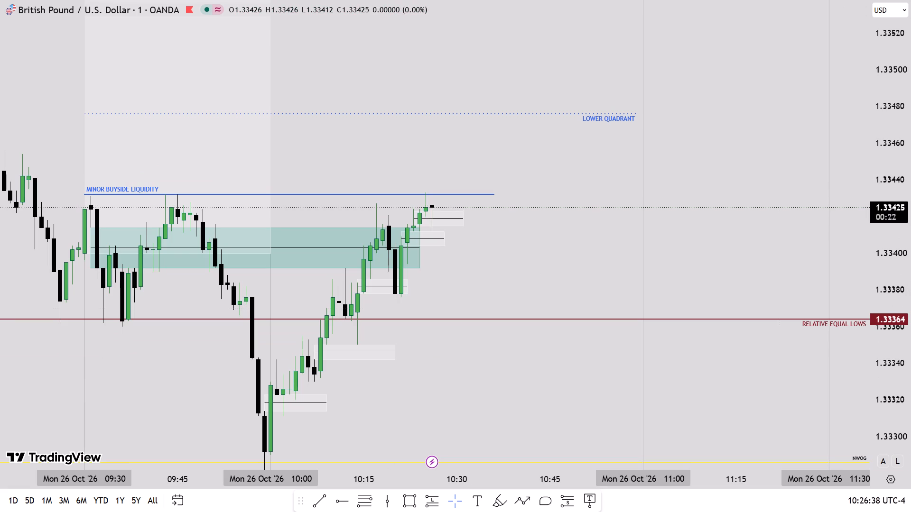
scroll(910, 296, up, 3)
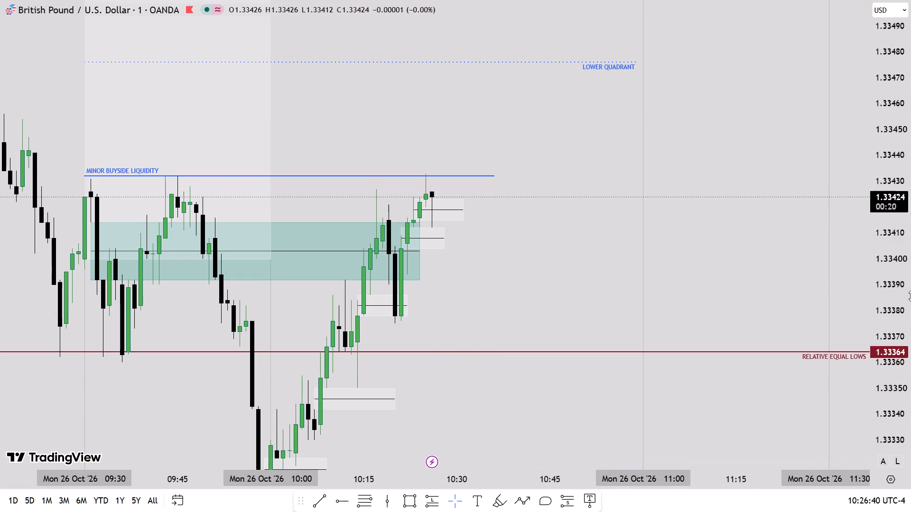
drag(518, 272, 504, 353)
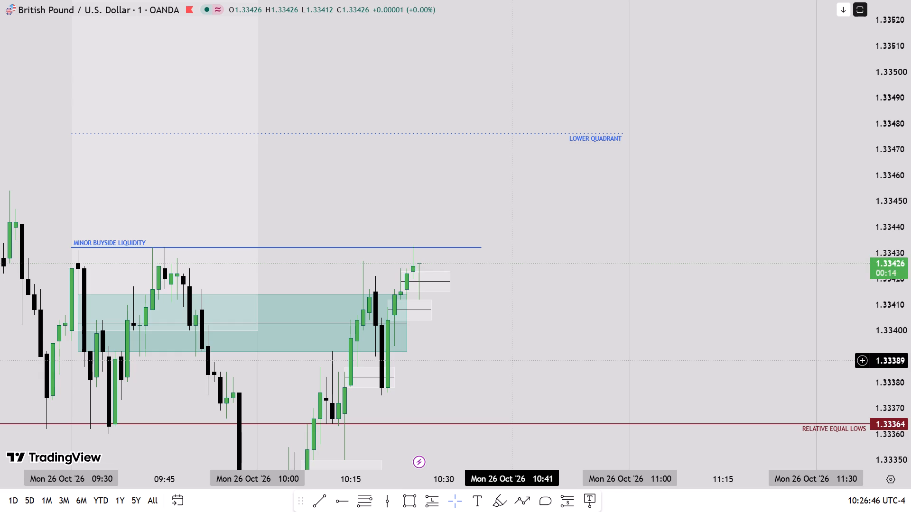
shift+click(500, 271)
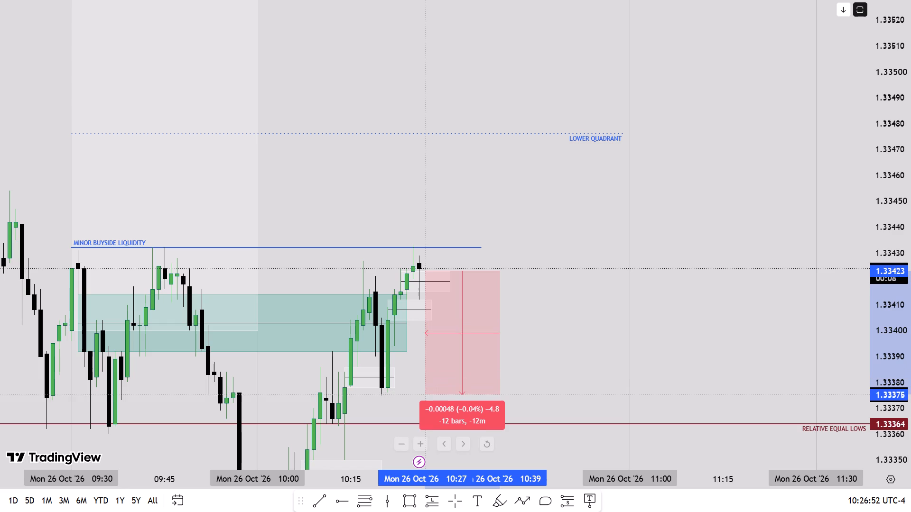
shift+click(427, 402)
drag(519, 361, 525, 355)
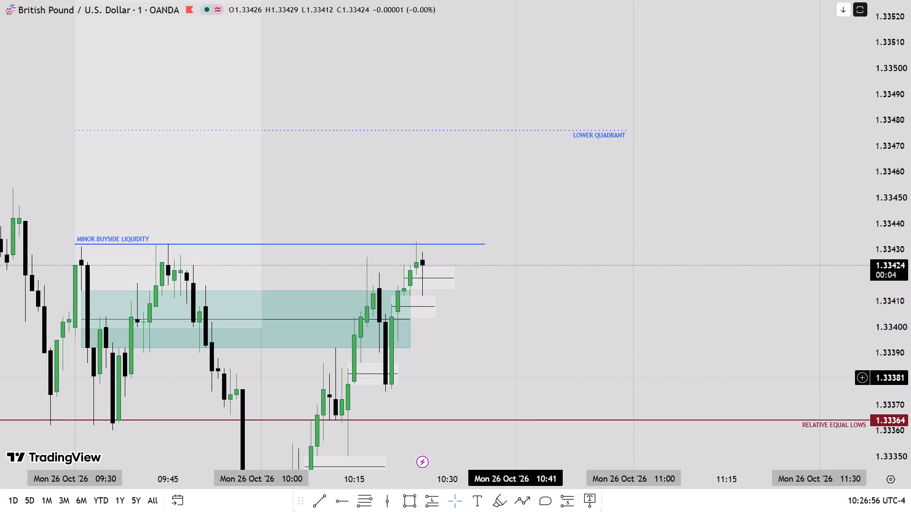
Examine the 10:26 candle's close and the new 10:27 candle against the white imbalance rectangles below MINOR BUYSIDE LIQUIDITY.
scroll(910, 390, down, 1)
scroll(910, 390, up, 3)
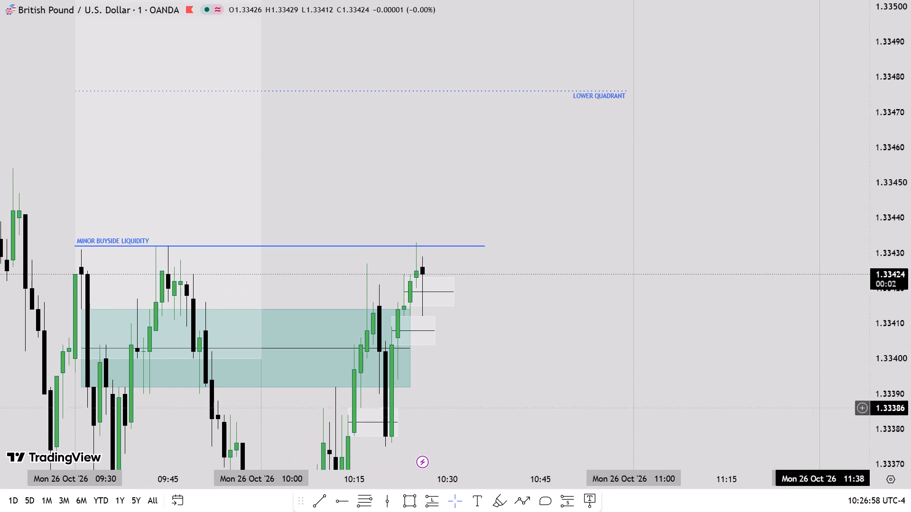
drag(550, 385, 552, 368)
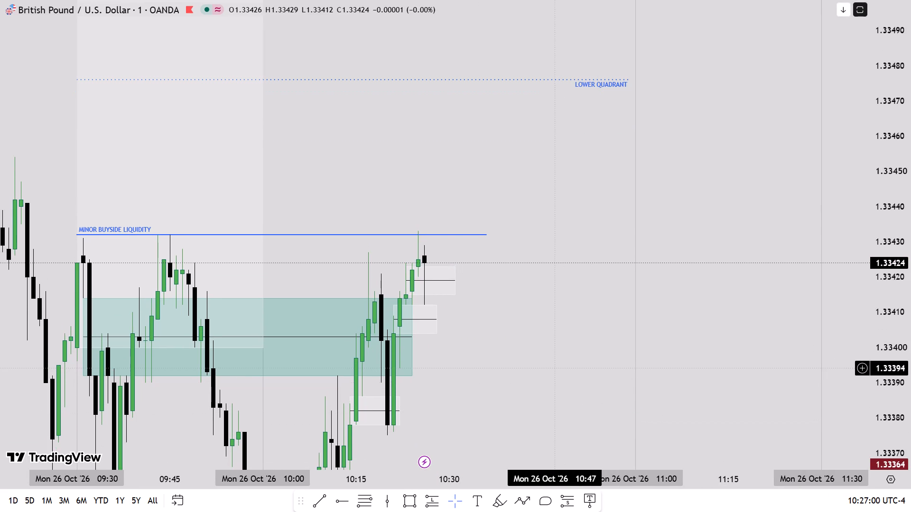
drag(546, 374, 541, 268)
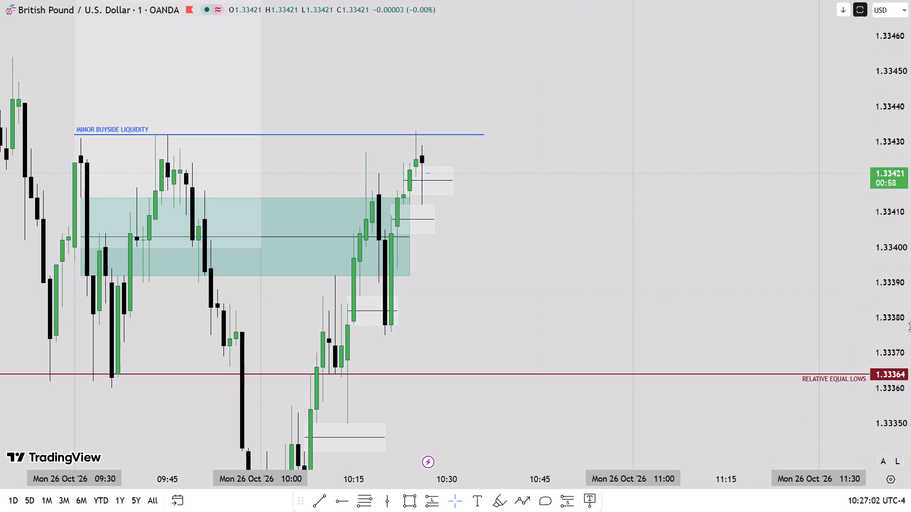
scroll(910, 327, down, 2)
scroll(910, 327, up, 2)
drag(483, 298, 490, 328)
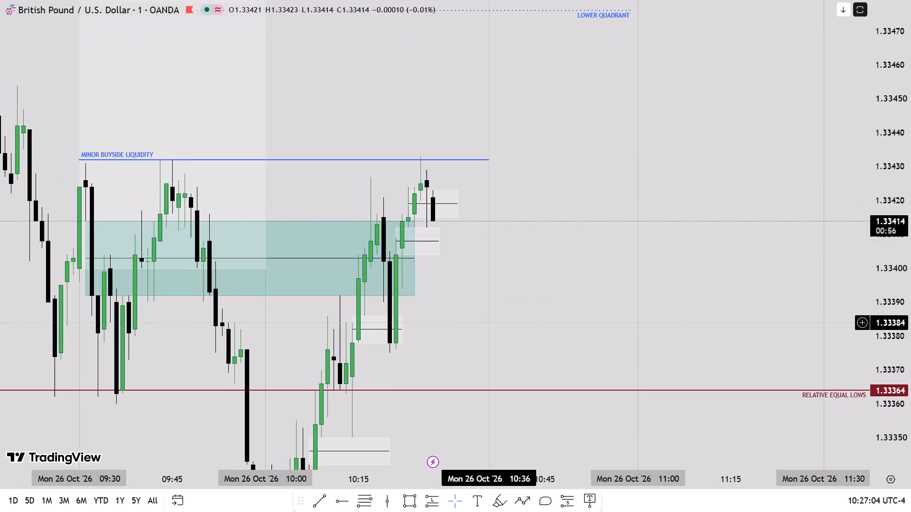
drag(490, 328, 490, 328)
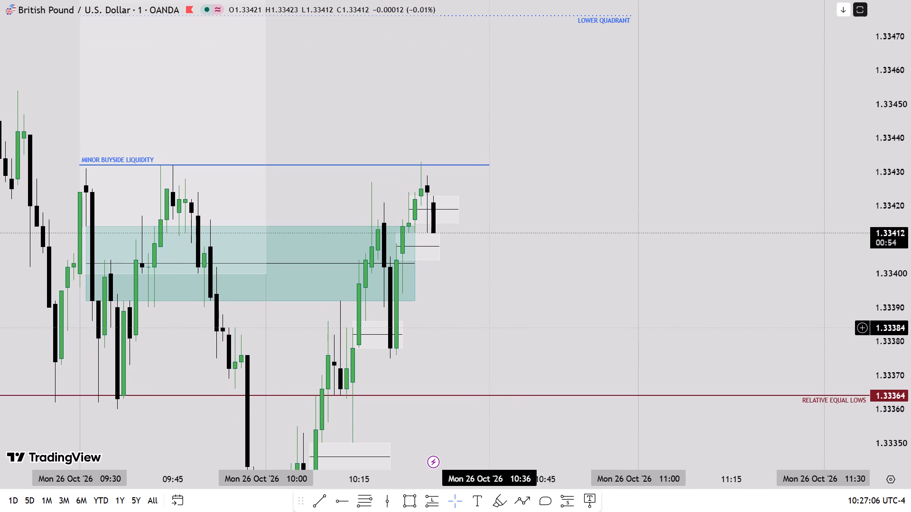
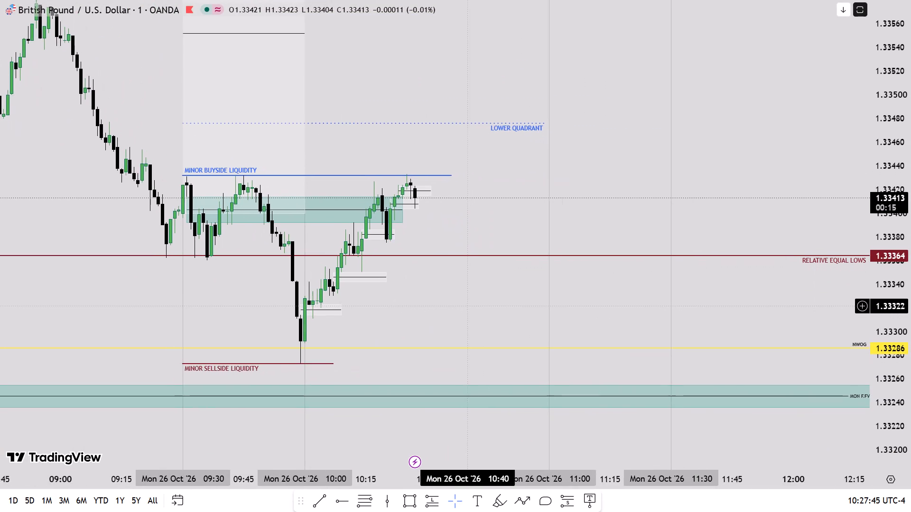
drag(478, 308, 502, 313)
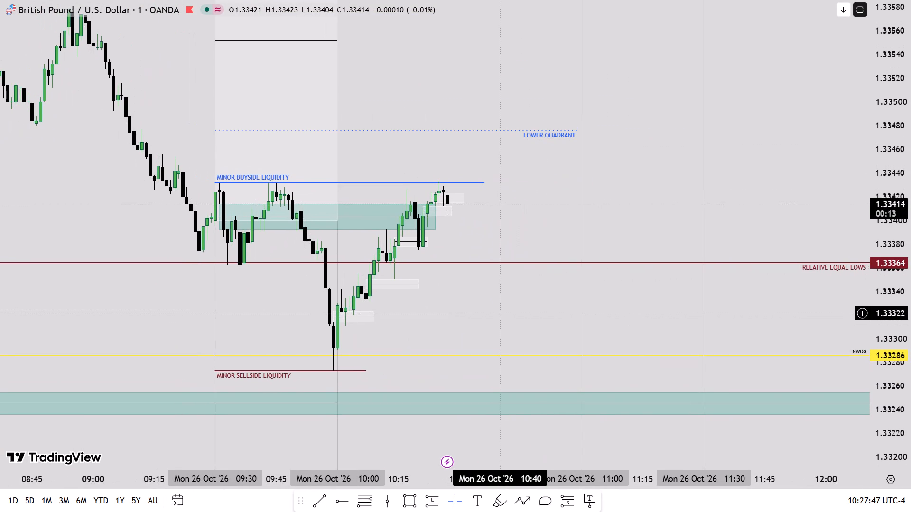
drag(502, 313, 517, 330)
scroll(910, 292, up, 4)
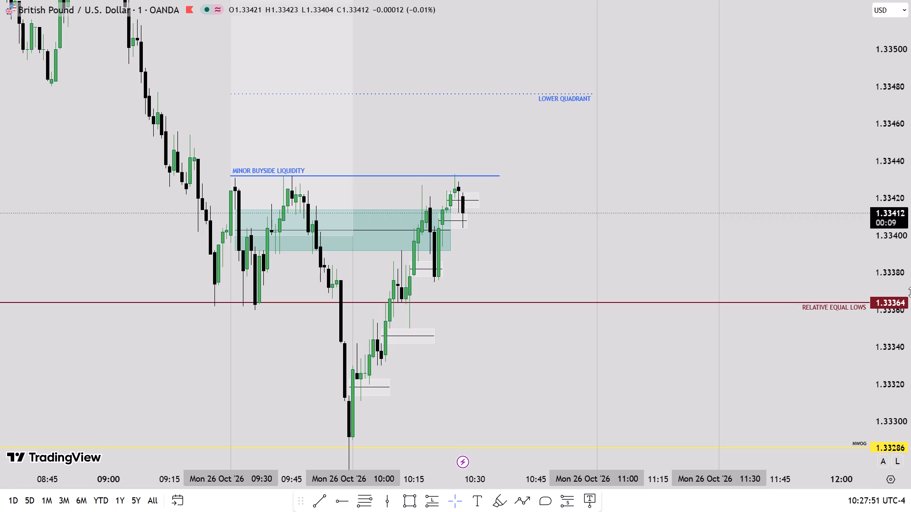
scroll(910, 300, up, 5)
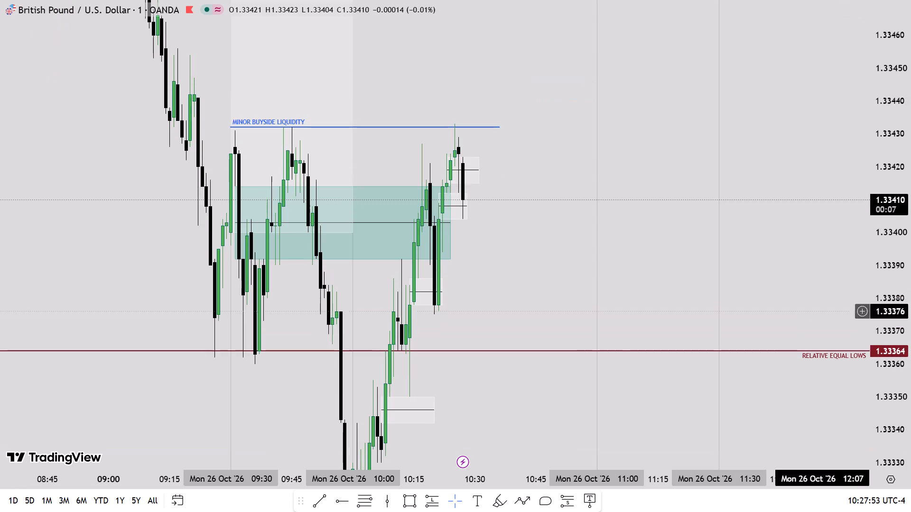
scroll(616, 352, up, 3)
Compare the 10:27 candle on GBP/USD and EUR/USD by showing both charts, and return to the GBP/USD chart alone.
double_click(406, 270)
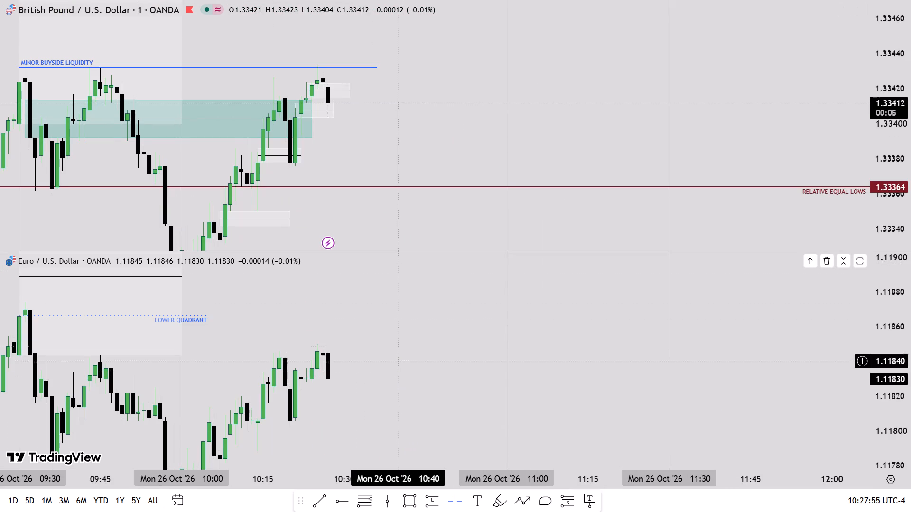
drag(398, 380, 400, 366)
scroll(402, 335, down, 1)
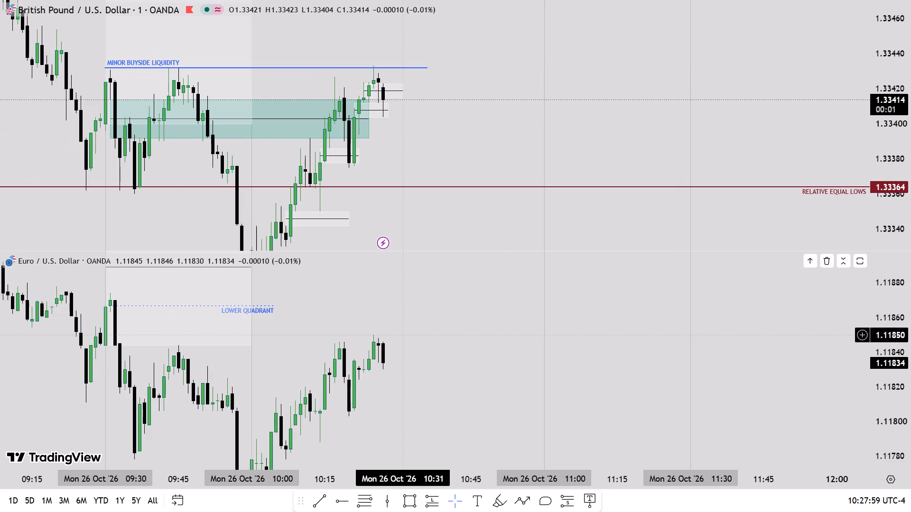
double_click(448, 128)
Examine the new 10:28 GBP/USD candle against the two white imbalance rectangles and the green zone below MINOR BUYSIDE LIQUIDITY.
scroll(837, 287, up, 2)
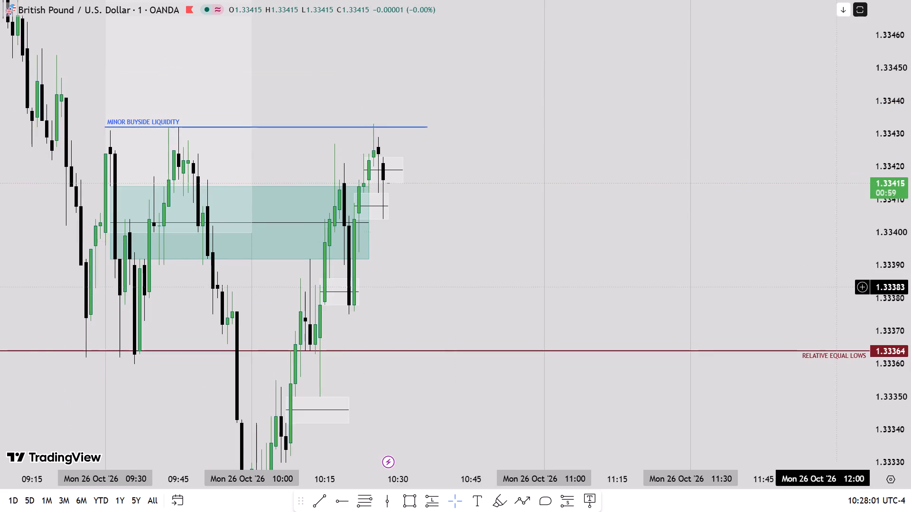
scroll(837, 287, up, 2)
drag(232, 254, 361, 294)
scroll(910, 291, up, 4)
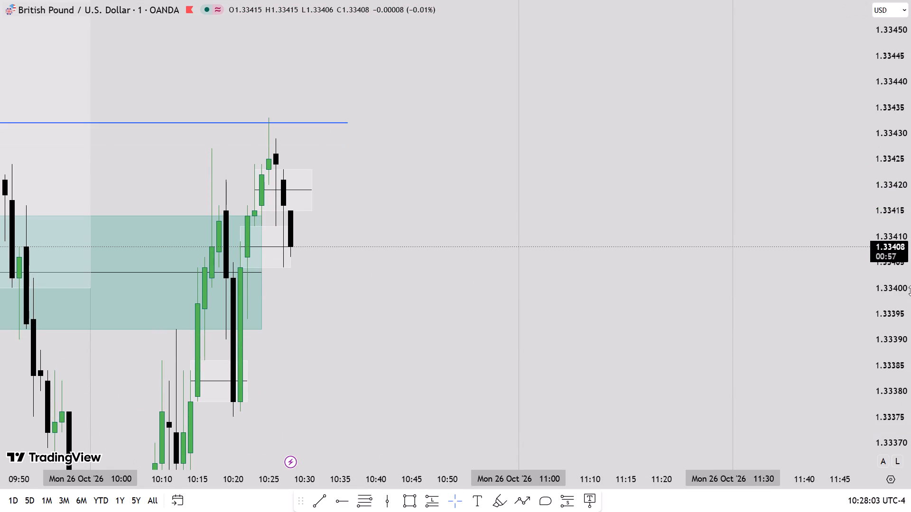
scroll(910, 291, down, 3)
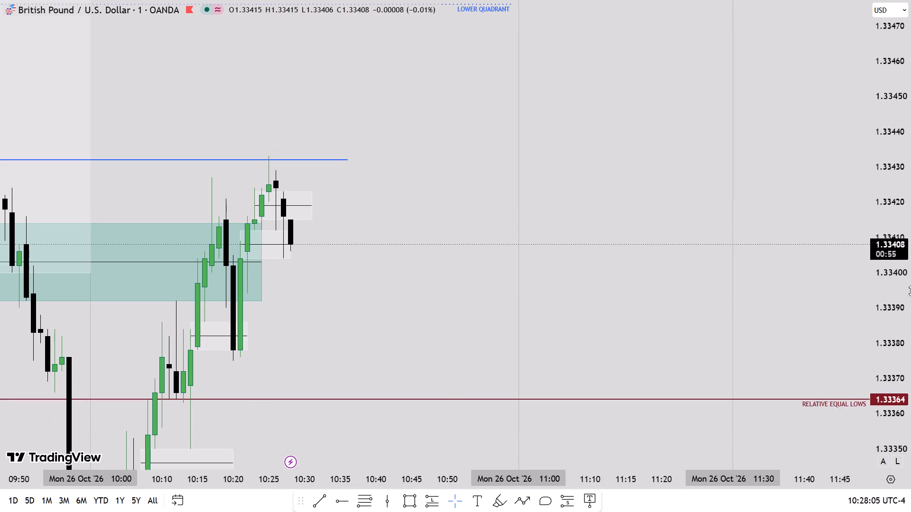
drag(380, 265, 391, 299)
scroll(910, 296, up, 4)
scroll(910, 296, down, 3)
scroll(910, 296, up, 2)
scroll(910, 296, down, 2)
scroll(910, 296, up, 2)
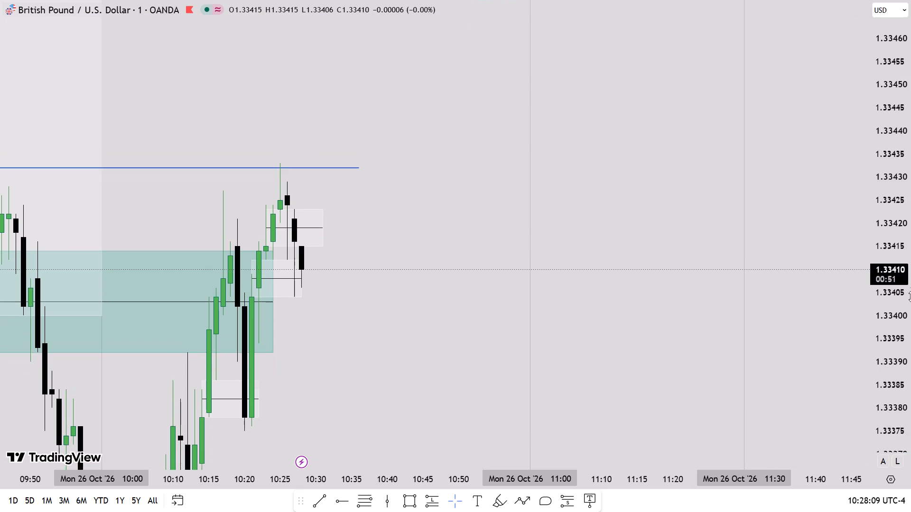
scroll(910, 296, up, 1)
scroll(910, 296, down, 3)
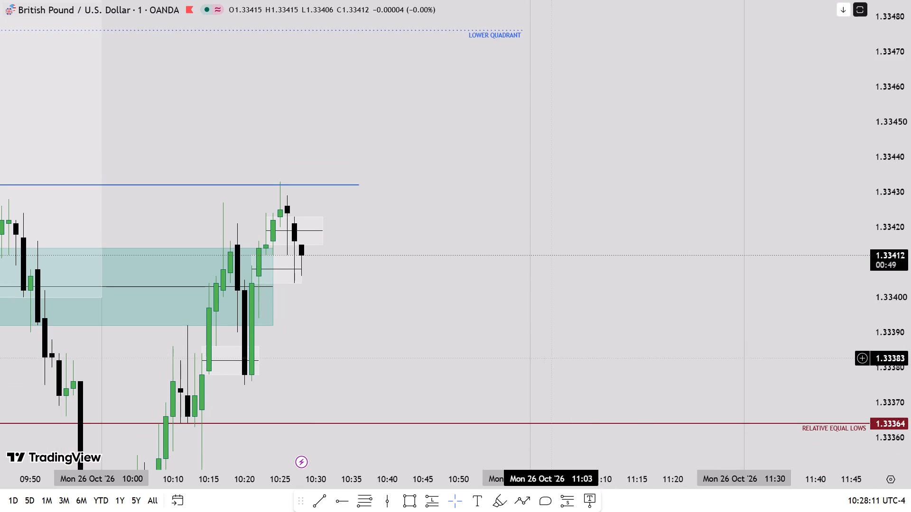
scroll(910, 353, up, 3)
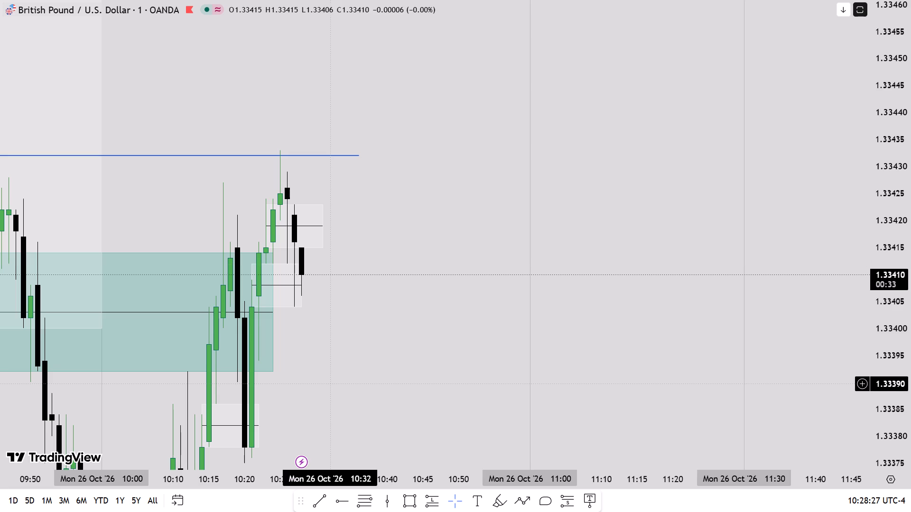
Measure the GBP/USD price distance from 1.33428 down past the RELATIVE EQUAL LOWS line to about 1.33320, and clear the measurement.
scroll(910, 257, down, 3)
scroll(558, 354, down, 4)
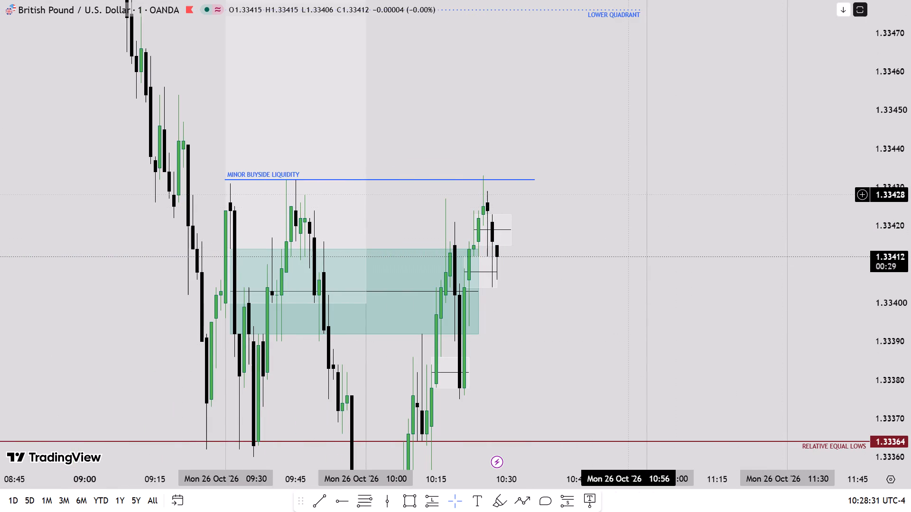
scroll(554, 322, up, 2)
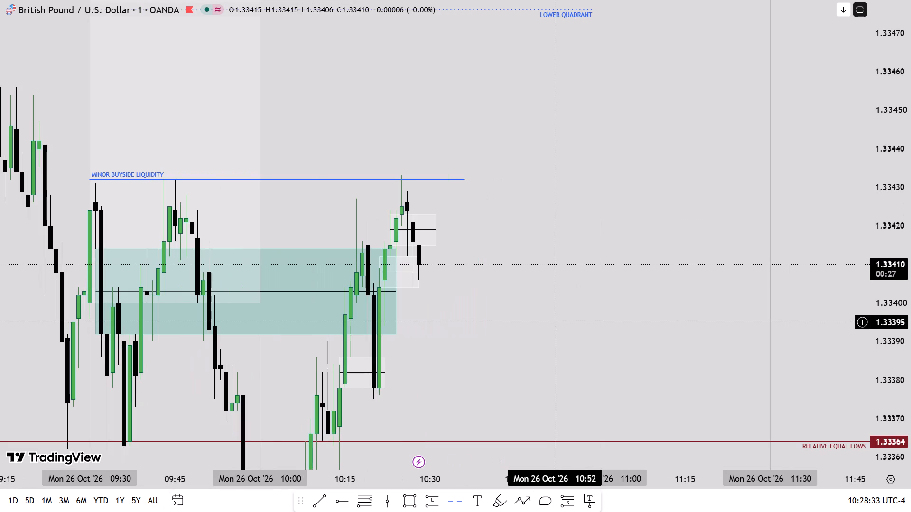
scroll(538, 335, down, 2)
scroll(910, 286, down, 4)
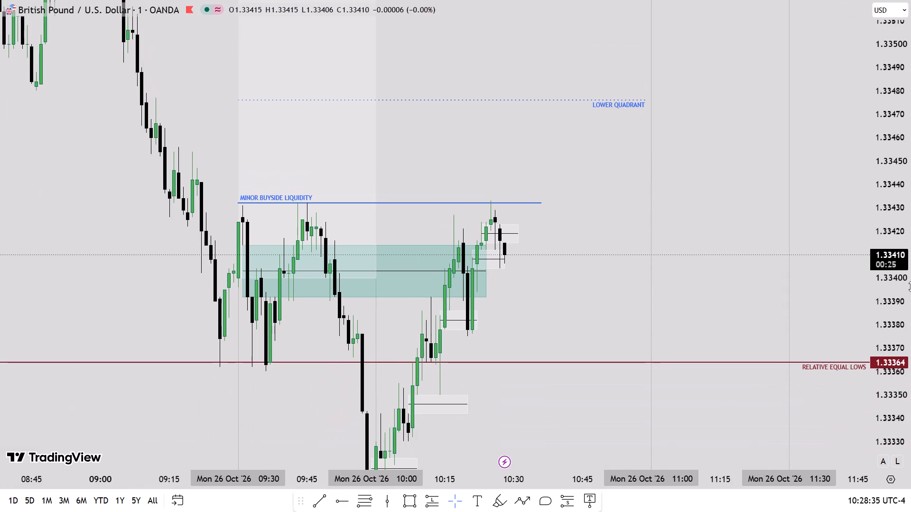
shift+click(688, 214)
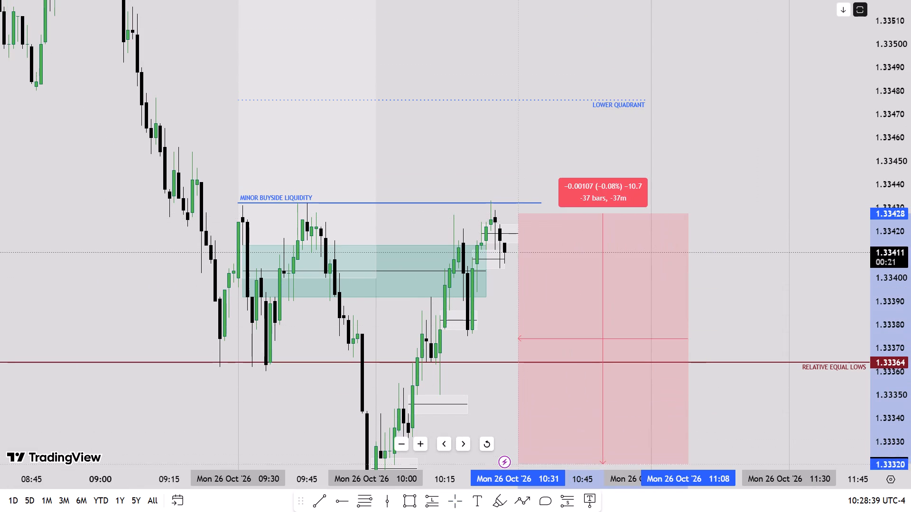
shift+click(519, 481)
click(495, 408)
Measure the GBP/USD price distance from 1.33428 down to the minor sellside liquidity line at the 10:00 low.
drag(535, 448, 535, 448)
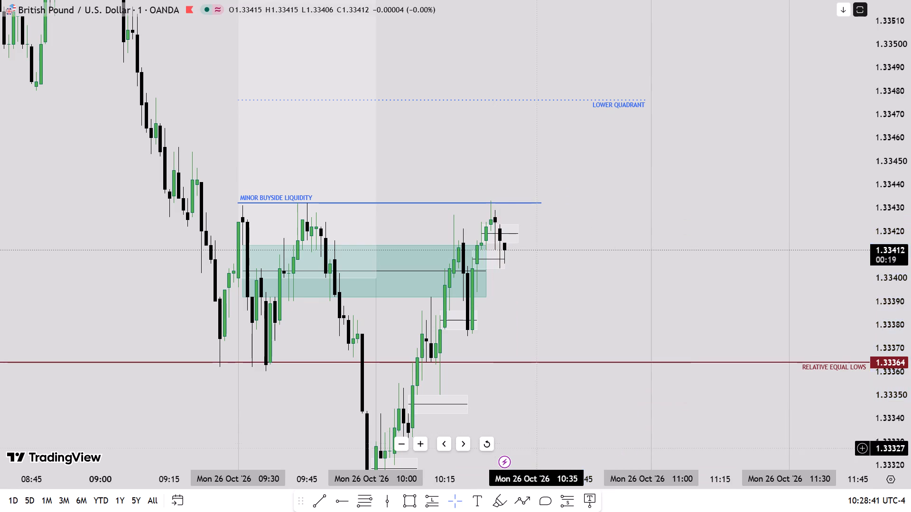
drag(535, 448, 509, 337)
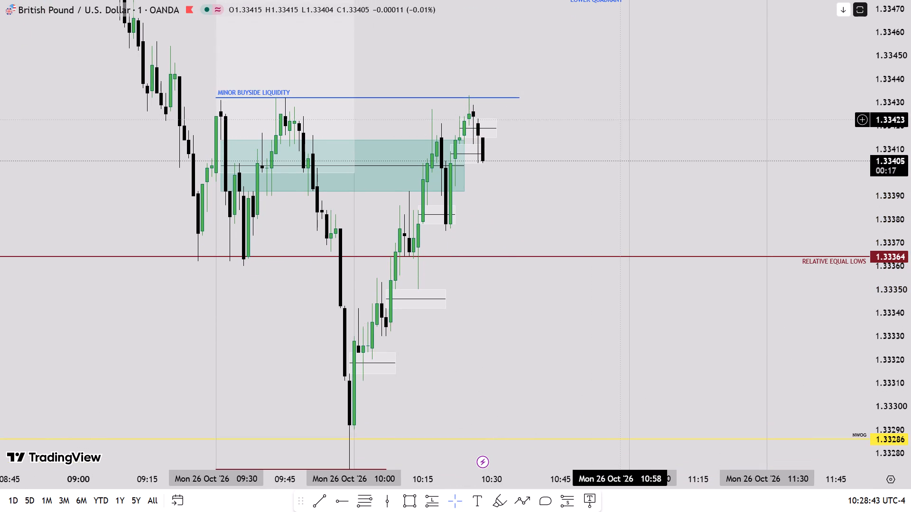
shift+click(623, 106)
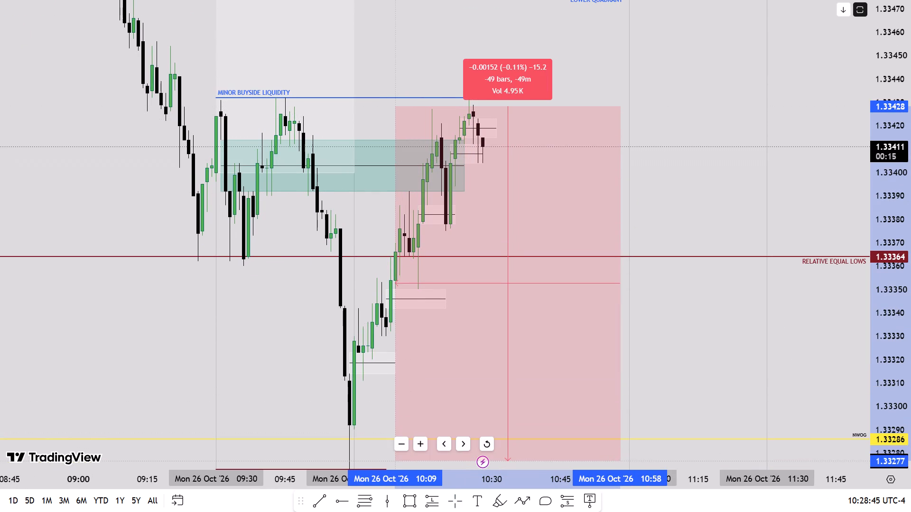
shift+click(379, 473)
Compare GBP/USD with EUR/USD at the 10:28 candle by showing both charts, and return to the GBP/USD chart alone.
double_click(473, 365)
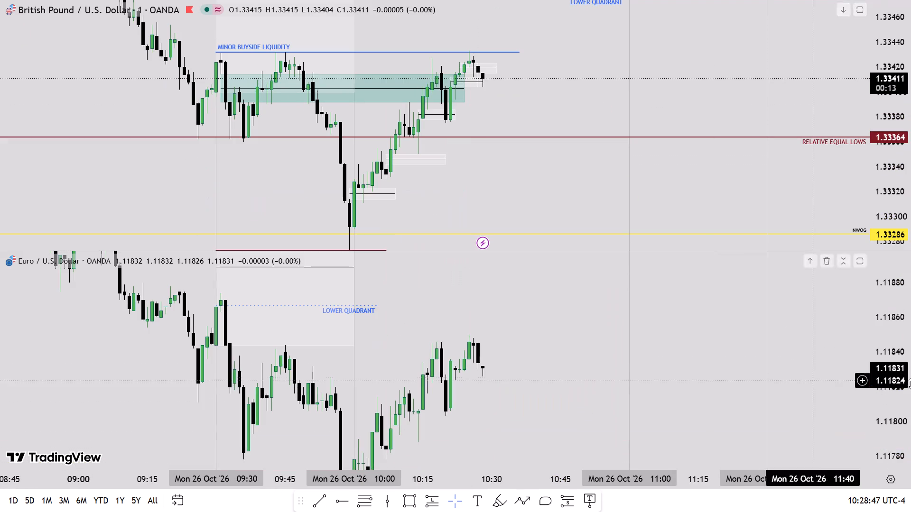
double_click(451, 177)
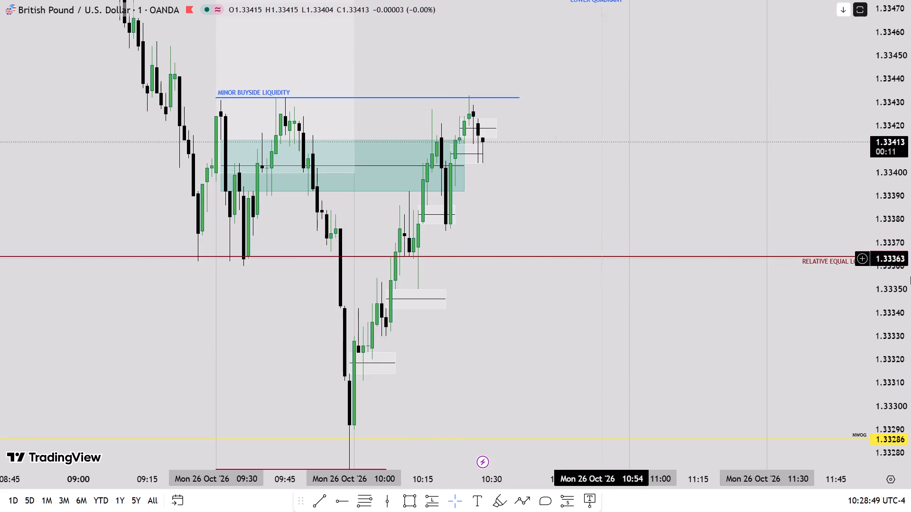
Examine the close of the 10:28 GBP/USD candle against the white imbalance rectangles just below MINOR BUYSIDE LIQUIDITY.
scroll(910, 275, up, 7)
drag(456, 194, 368, 492)
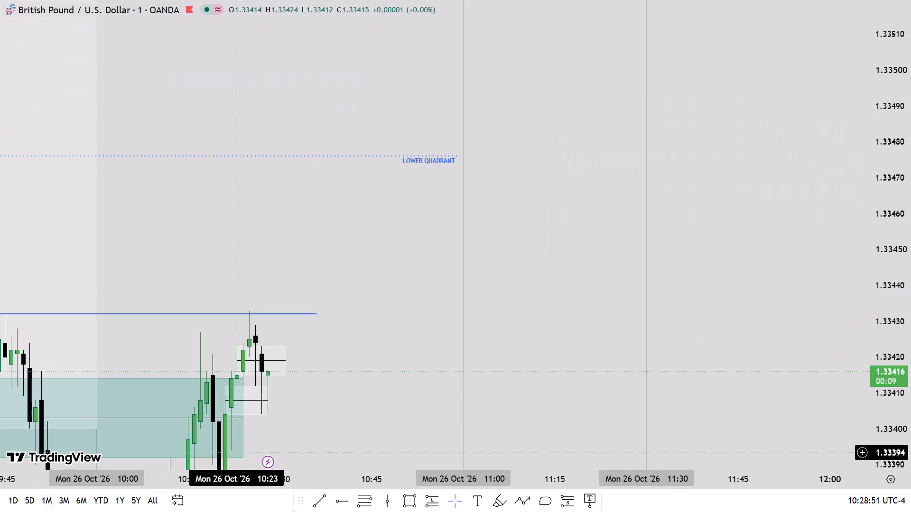
drag(342, 416, 397, 249)
scroll(910, 361, up, 5)
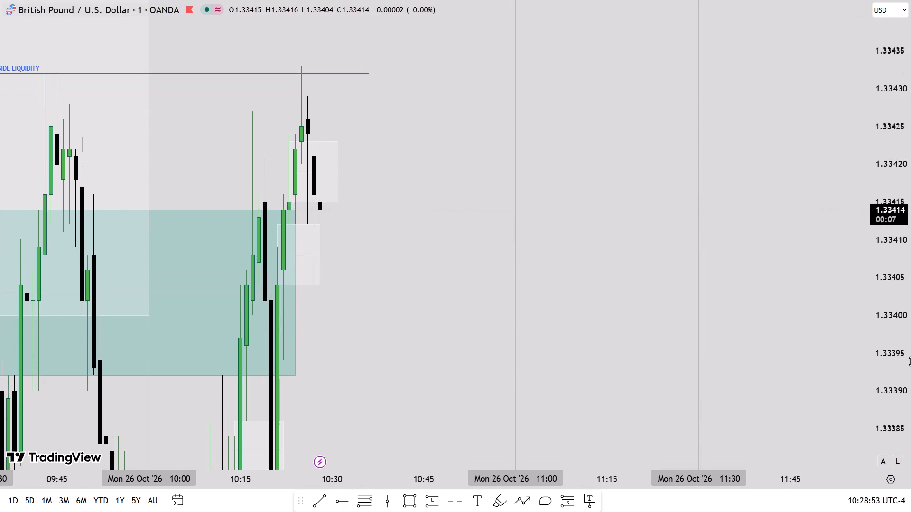
drag(419, 377, 421, 428)
scroll(910, 326, down, 3)
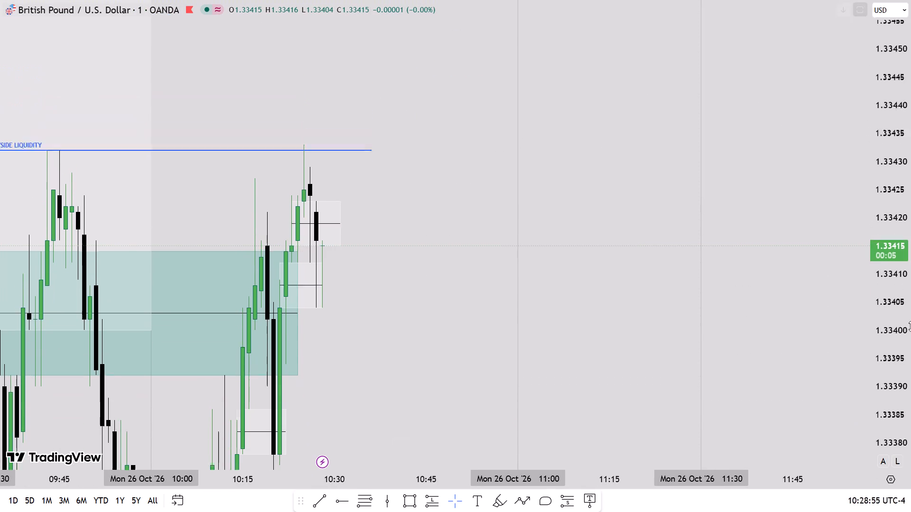
scroll(910, 335, up, 2)
drag(454, 351, 444, 370)
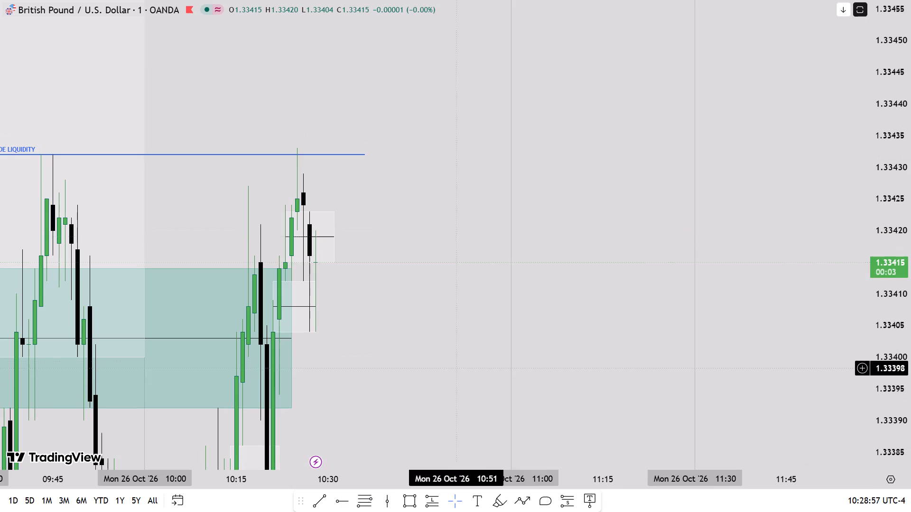
scroll(910, 360, up, 3)
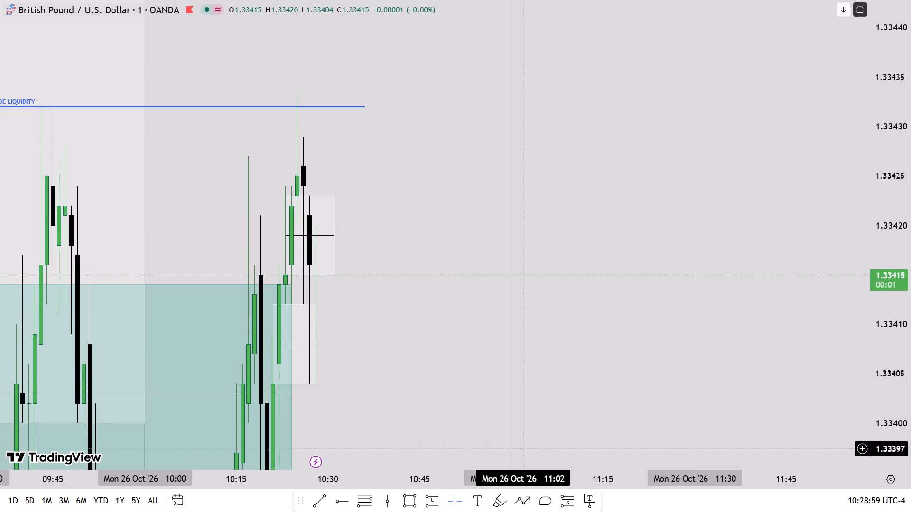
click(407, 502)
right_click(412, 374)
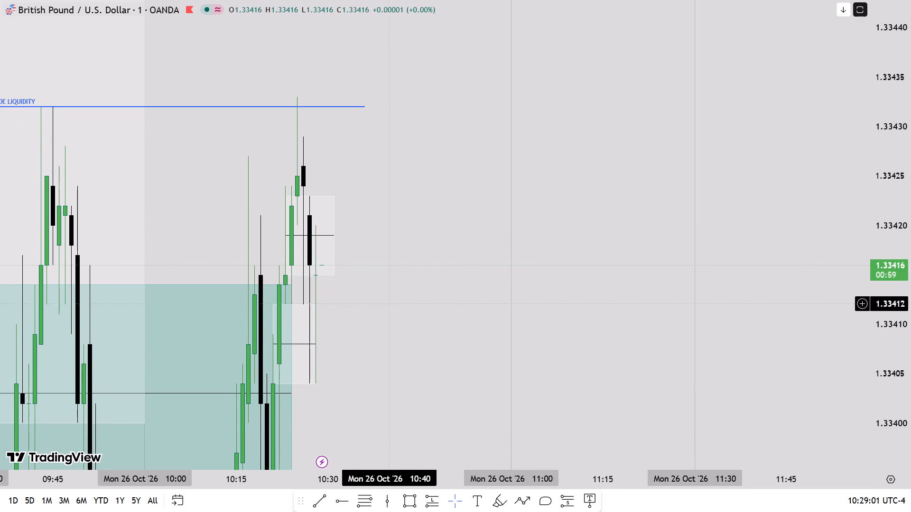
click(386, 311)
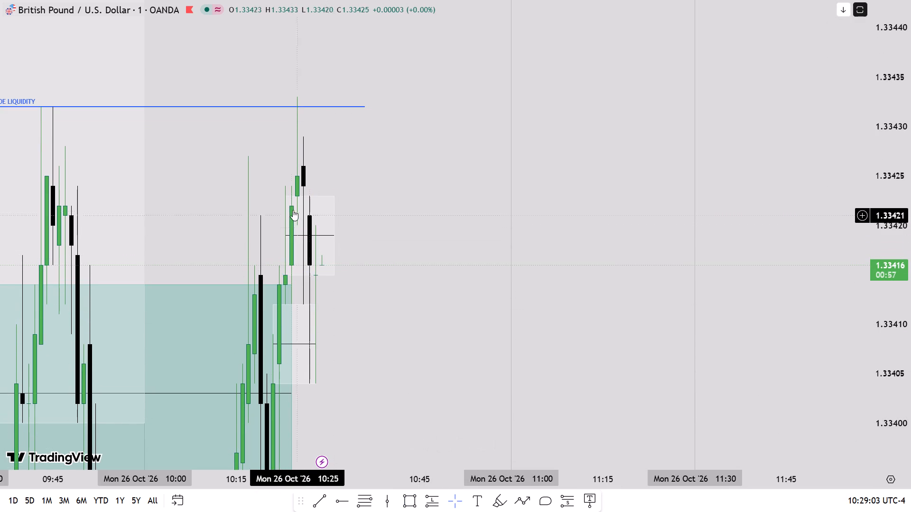
Reshape the upper white imbalance rectangle to start at the 10:26 candle and span 1.33424 down to 1.33415.
drag(289, 196, 304, 188)
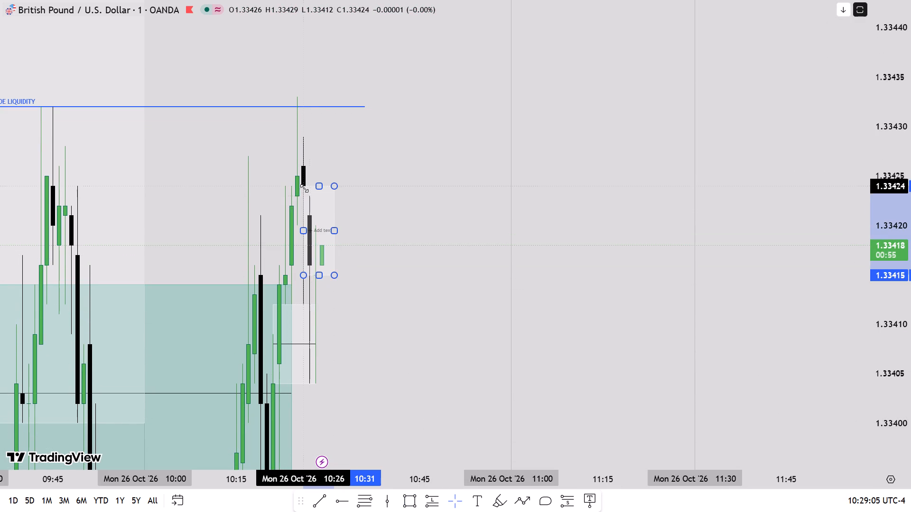
drag(304, 188, 302, 188)
drag(305, 274, 314, 274)
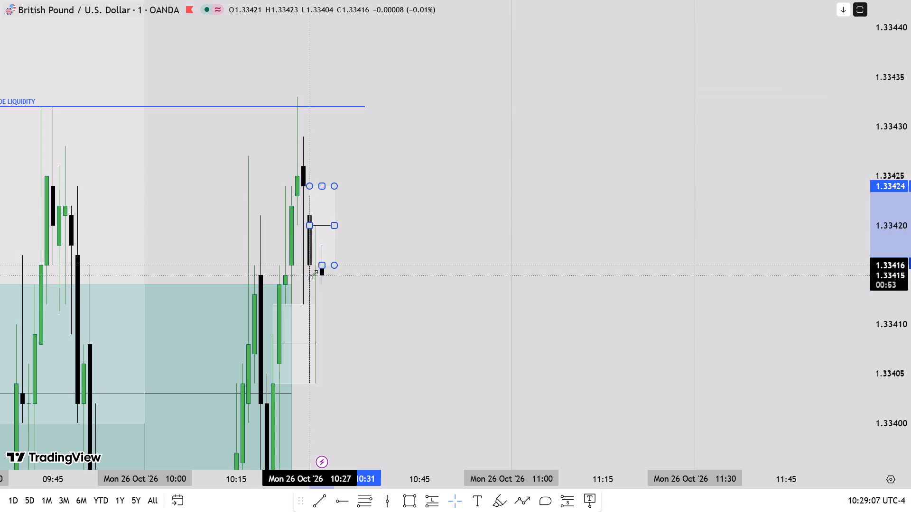
drag(314, 274, 313, 272)
drag(316, 228, 314, 228)
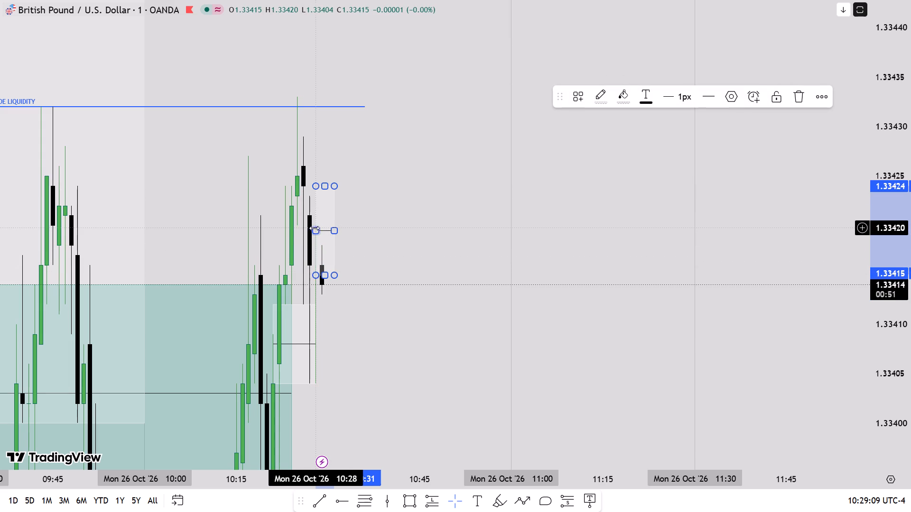
drag(314, 228, 301, 228)
scroll(910, 206, down, 9)
click(415, 360)
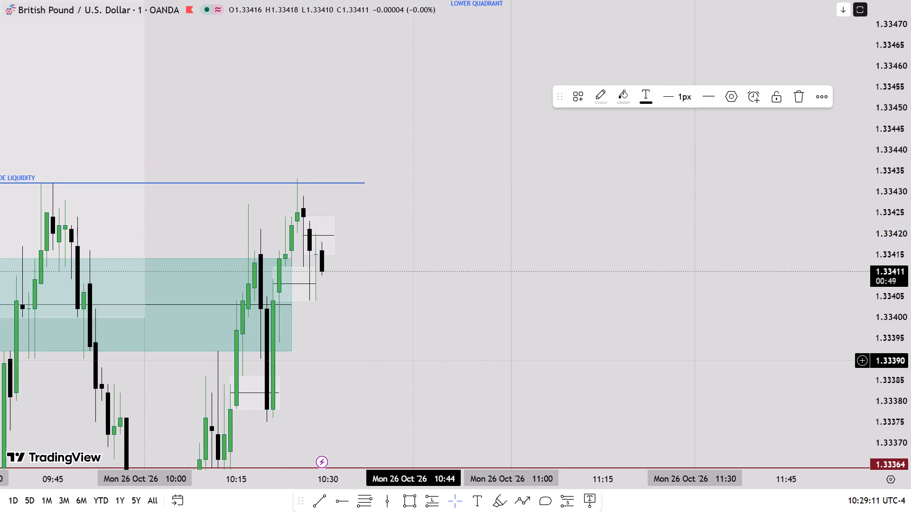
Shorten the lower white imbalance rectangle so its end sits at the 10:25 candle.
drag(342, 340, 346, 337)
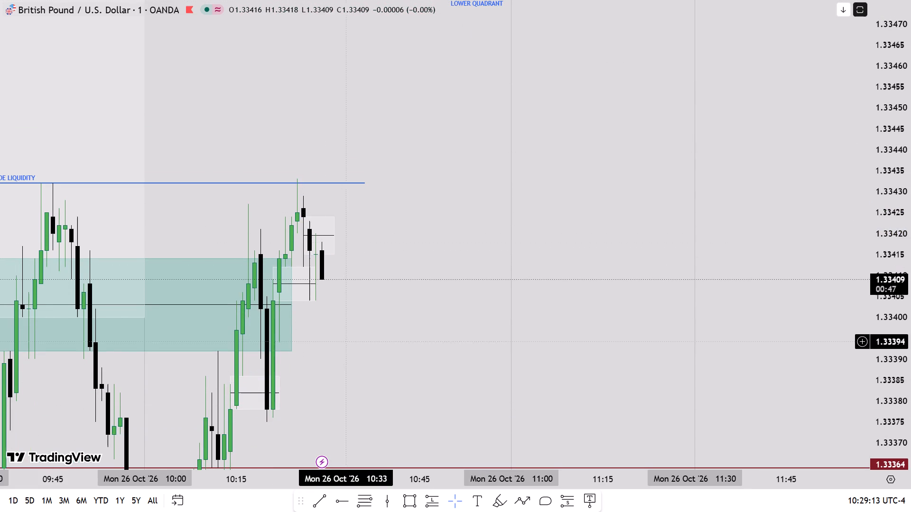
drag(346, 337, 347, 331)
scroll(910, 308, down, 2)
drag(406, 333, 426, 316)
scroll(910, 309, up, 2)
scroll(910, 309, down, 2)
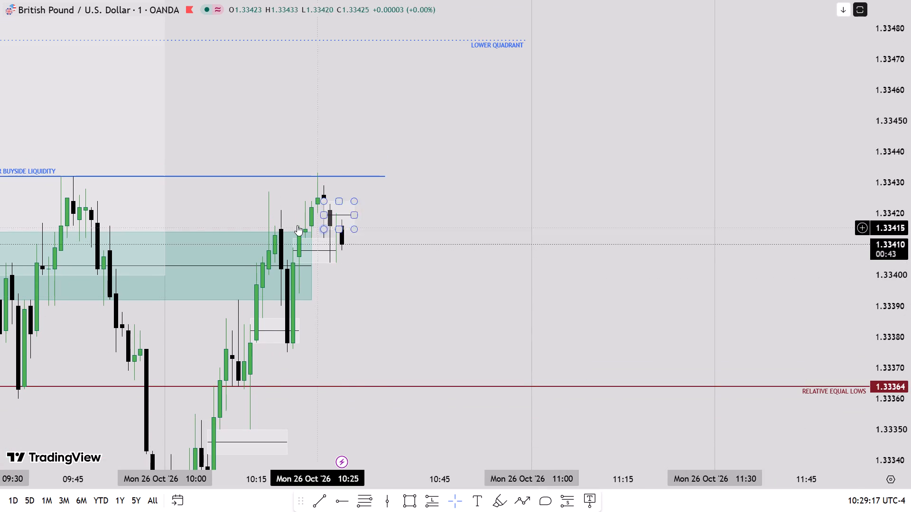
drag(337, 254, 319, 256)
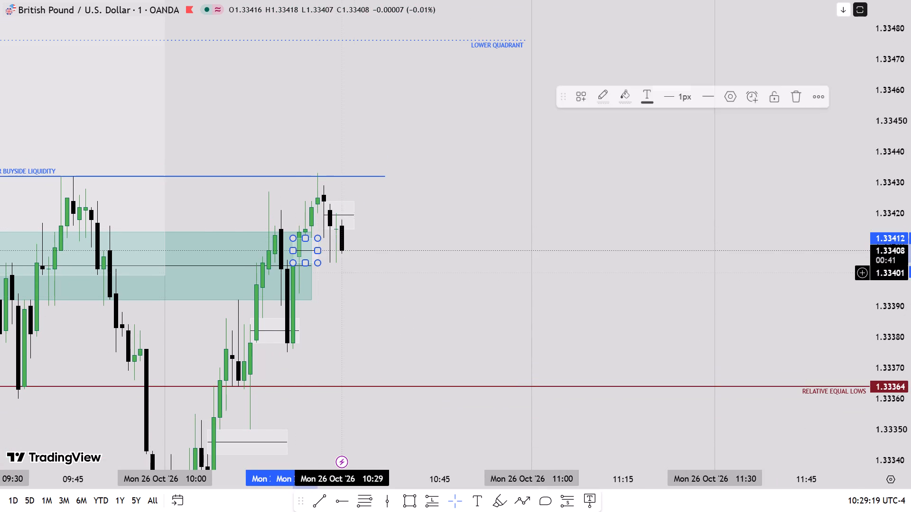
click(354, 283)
Extend the lower white imbalance rectangle to end at the 10:28 candle.
scroll(910, 285, up, 4)
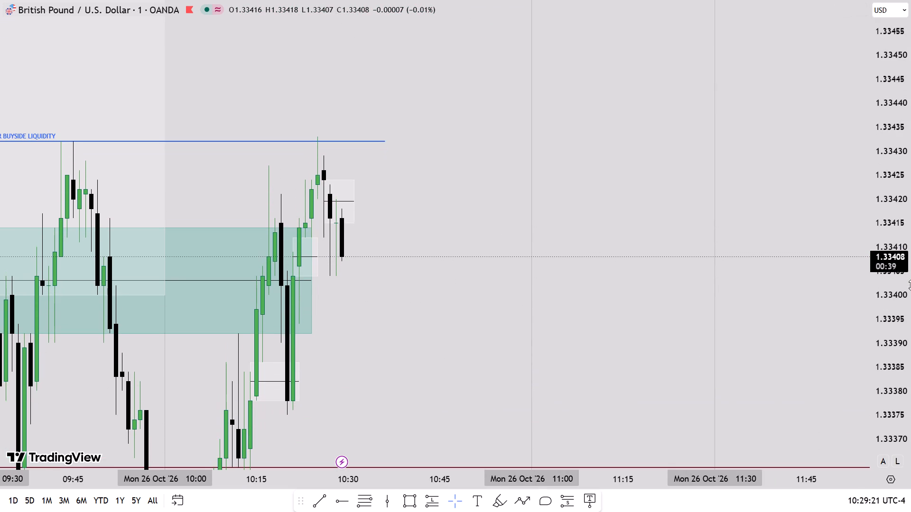
scroll(910, 285, up, 5)
scroll(910, 285, down, 2)
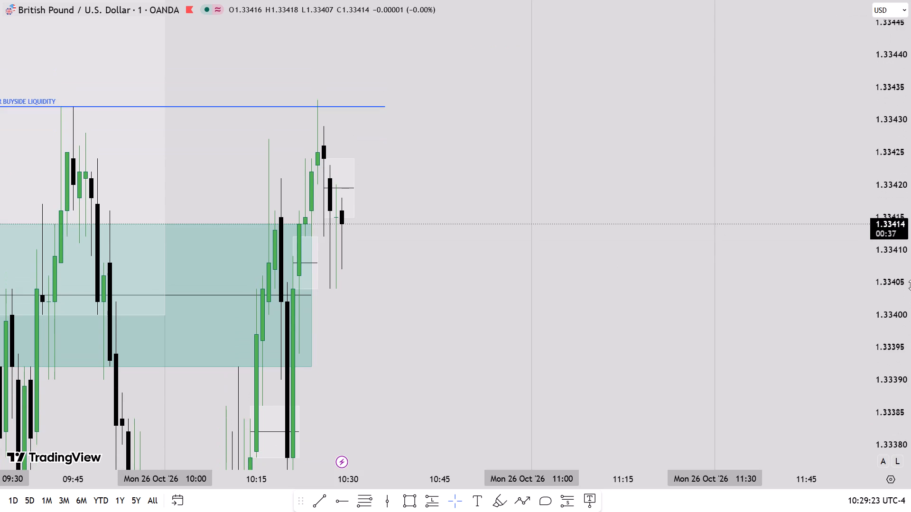
scroll(910, 285, down, 4)
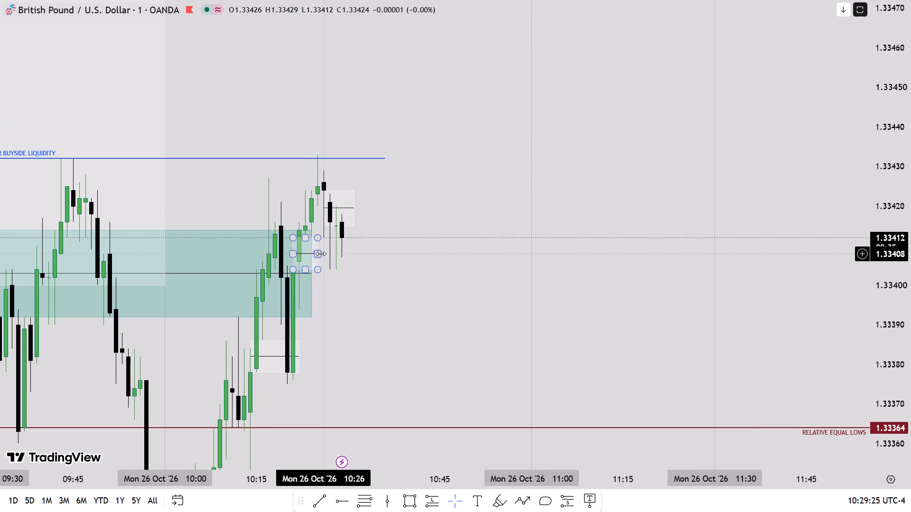
drag(321, 254, 336, 258)
click(375, 277)
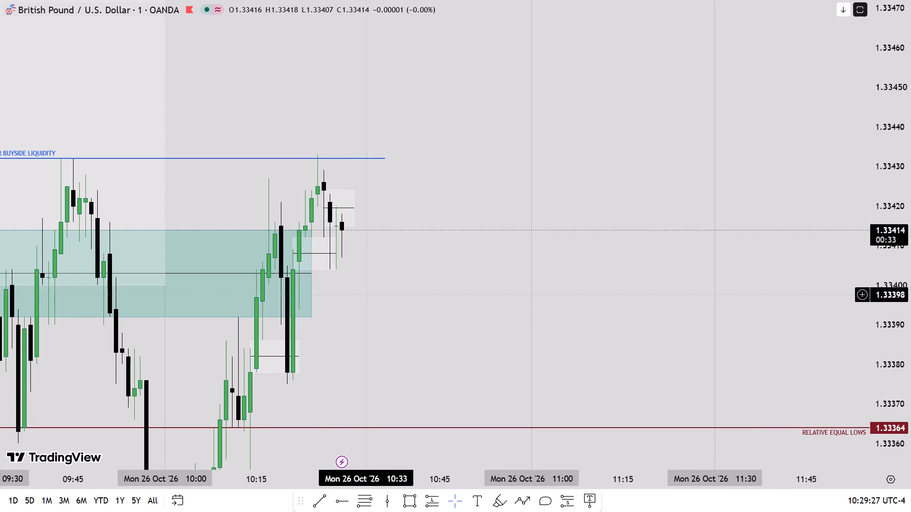
Shorten the teal imbalance rectangle that starts at 09:32 so it ends at the 10:20 candle.
scroll(910, 241, up, 2)
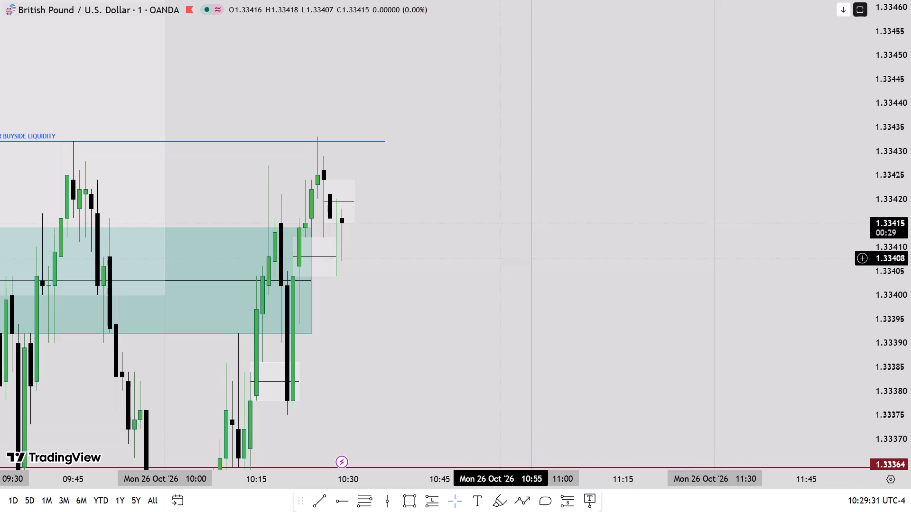
click(307, 281)
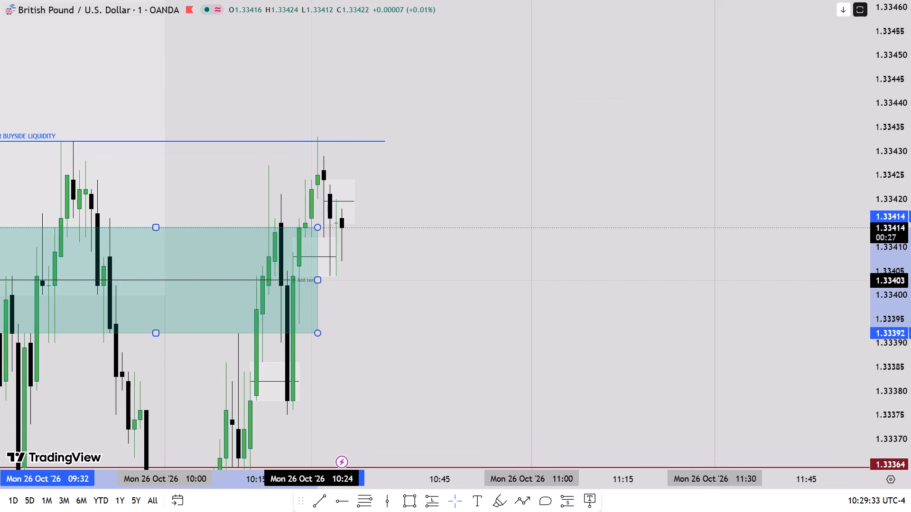
drag(319, 283, 286, 278)
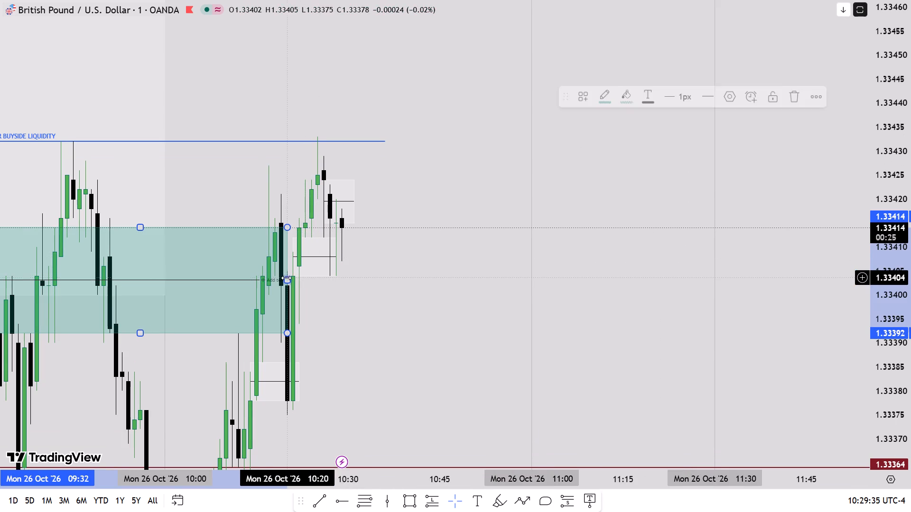
Examine the 10:29 candle against the teal zone and the two white imbalance rectangles below MINOR BUYSIDE LIQUIDITY.
scroll(910, 280, up, 2)
scroll(910, 280, down, 3)
scroll(910, 280, up, 2)
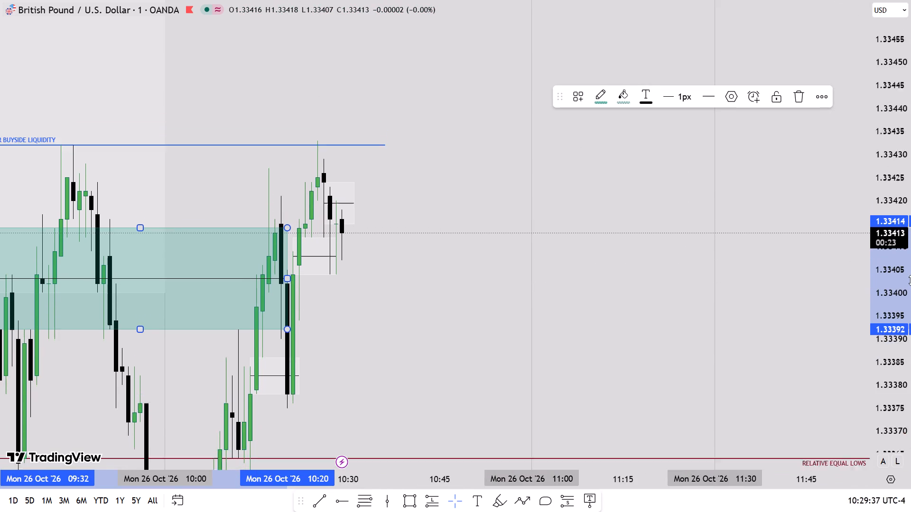
scroll(453, 288, down, 3)
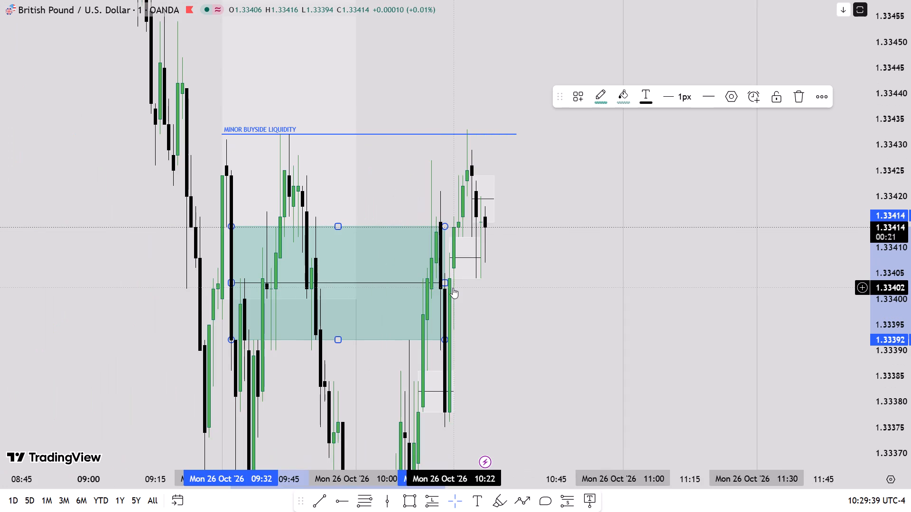
scroll(910, 288, down, 3)
scroll(400, 298, up, 4)
scroll(910, 298, up, 2)
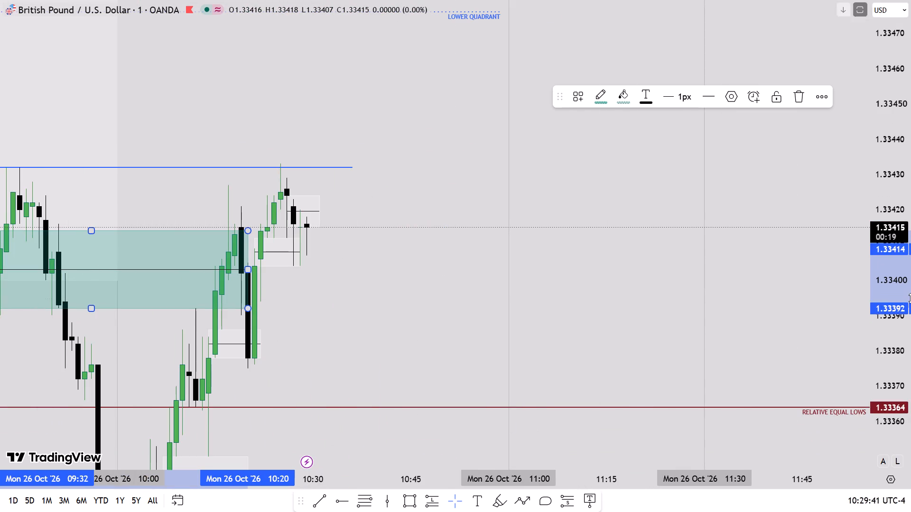
scroll(910, 298, up, 5)
scroll(409, 310, up, 2)
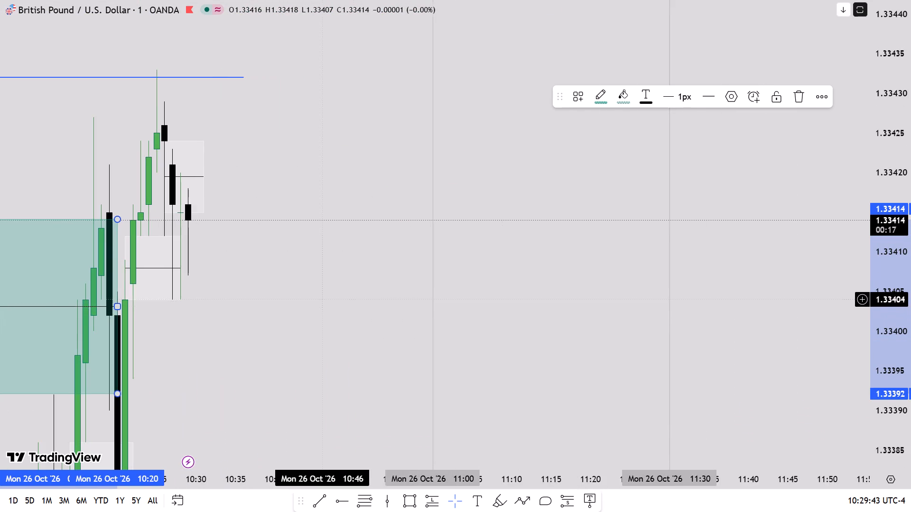
drag(295, 293, 404, 331)
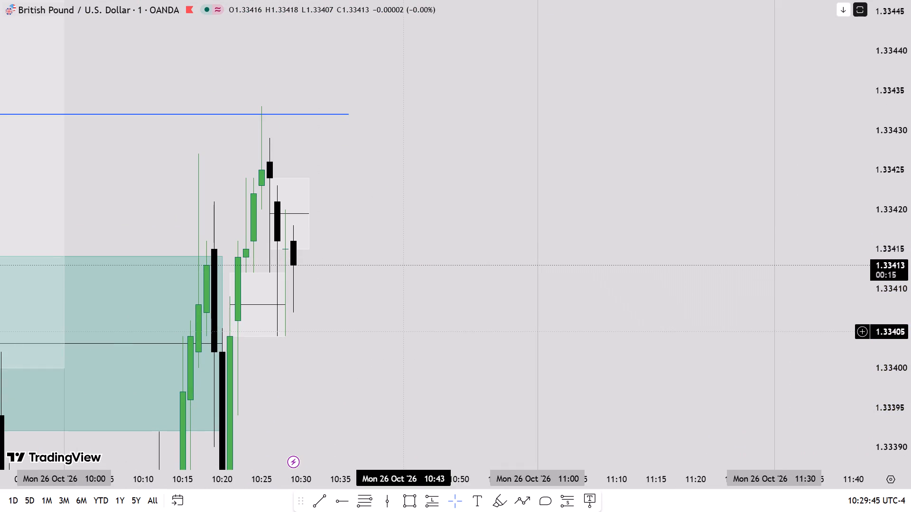
drag(405, 331, 403, 350)
scroll(910, 346, down, 2)
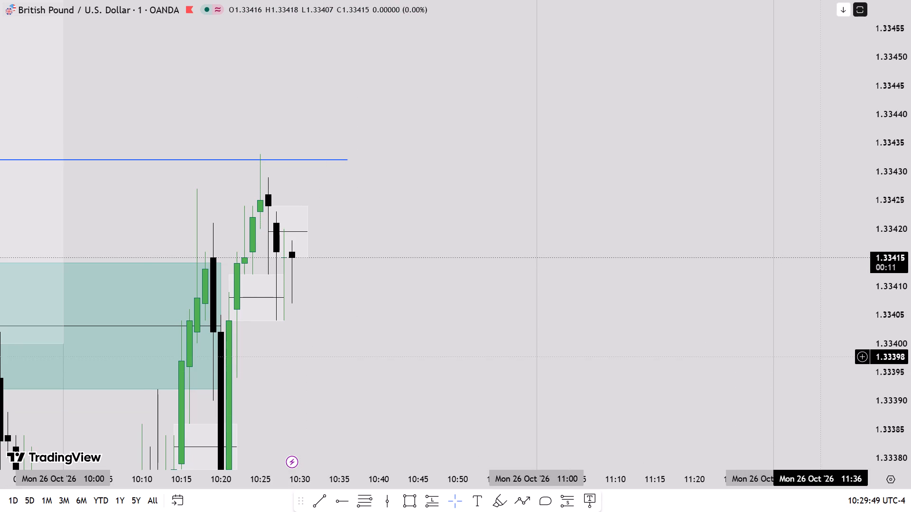
scroll(820, 357, down, 2)
scroll(910, 333, down, 3)
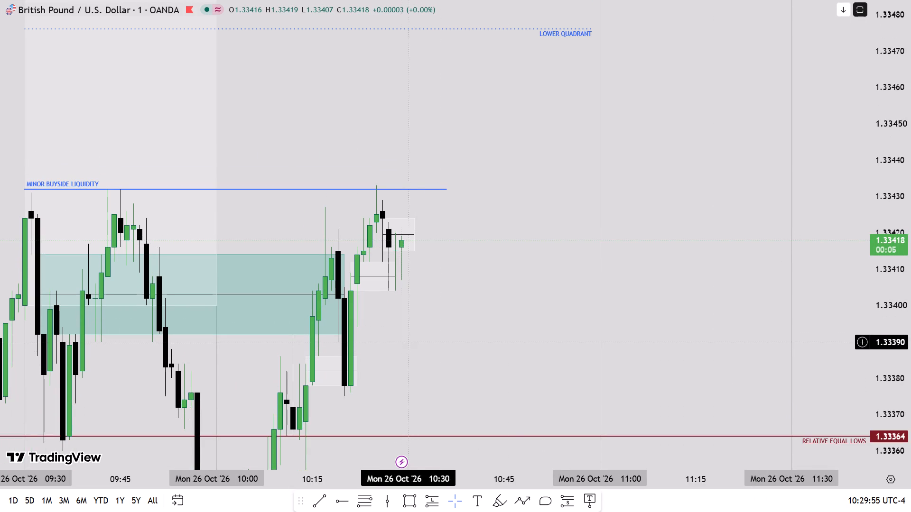
Extend the upper white imbalance rectangle forward in time to about 10:38.
scroll(910, 343, up, 4)
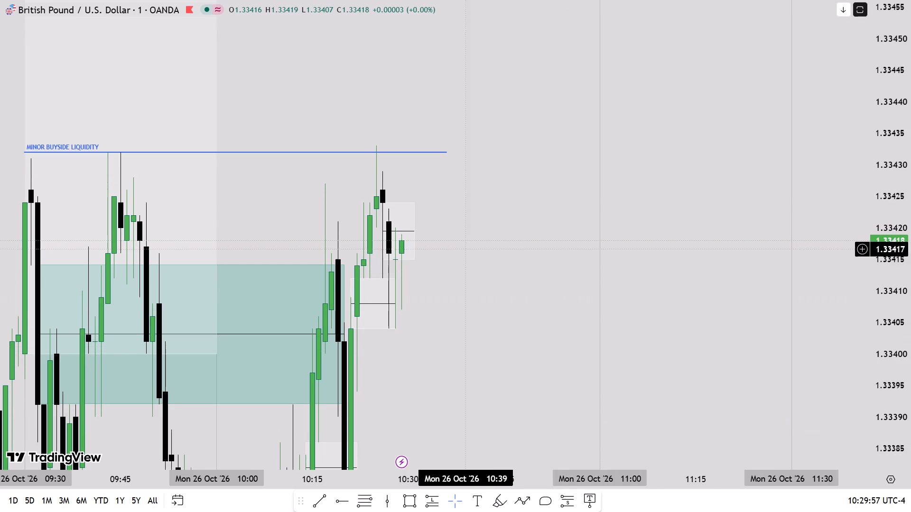
drag(418, 229, 460, 235)
click(474, 294)
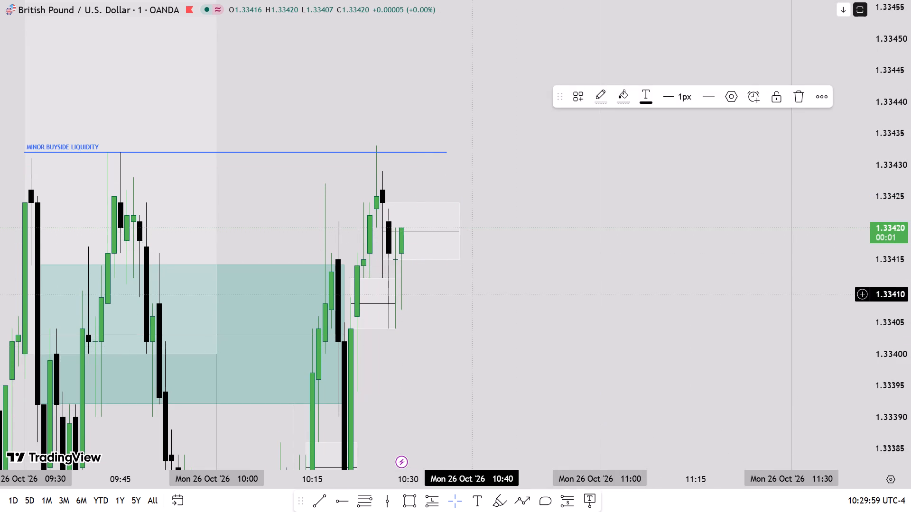
Draw a Fib retracement from the 09:45 high at 1.33432 down to the 09:59 low at the MINOR SELLSIDE LIQUIDITY line.
scroll(910, 284, up, 5)
scroll(910, 284, down, 2)
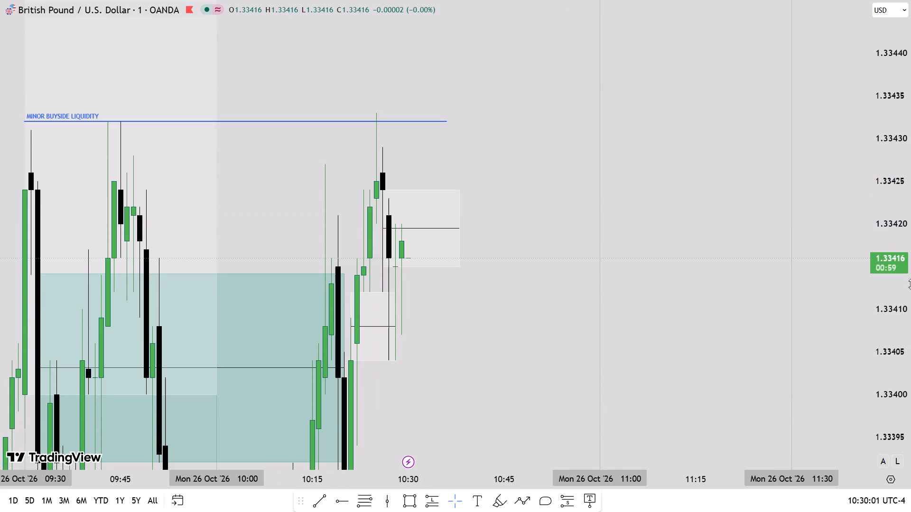
scroll(910, 284, down, 5)
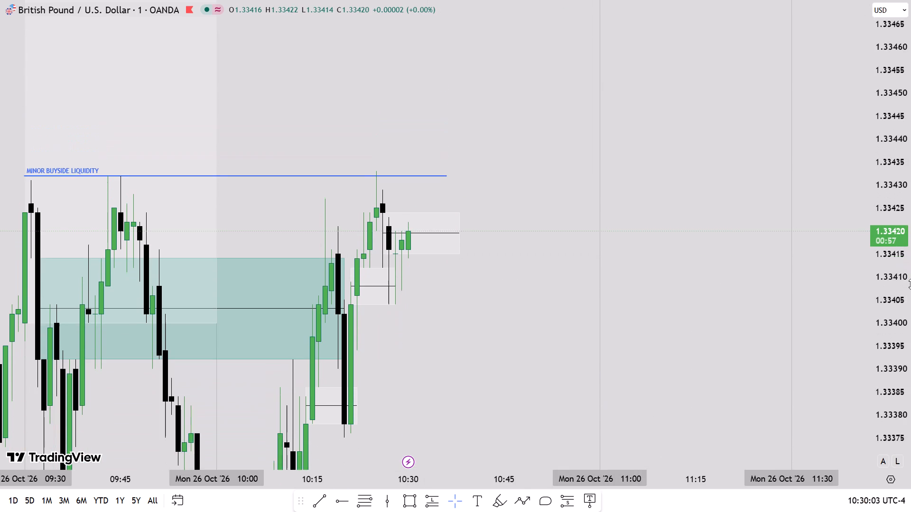
scroll(910, 284, down, 2)
drag(456, 319, 433, 181)
scroll(910, 283, down, 4)
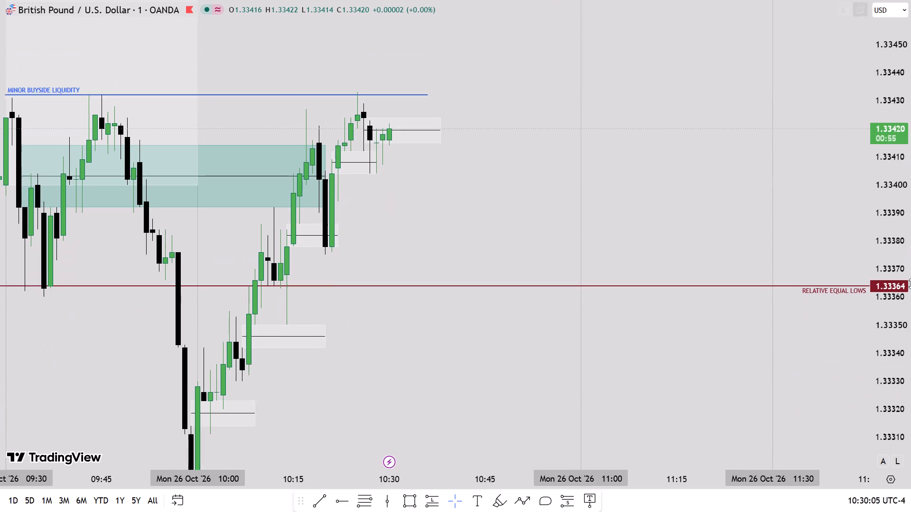
scroll(910, 283, down, 2)
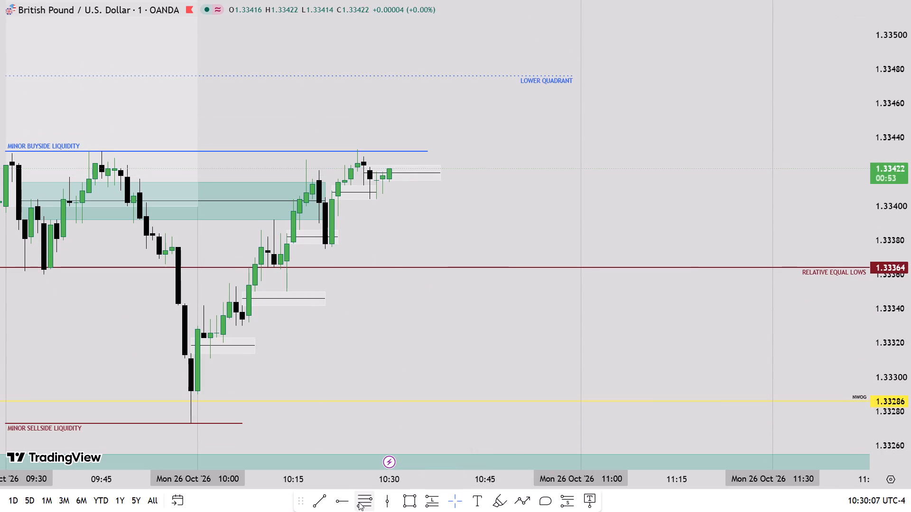
click(358, 502)
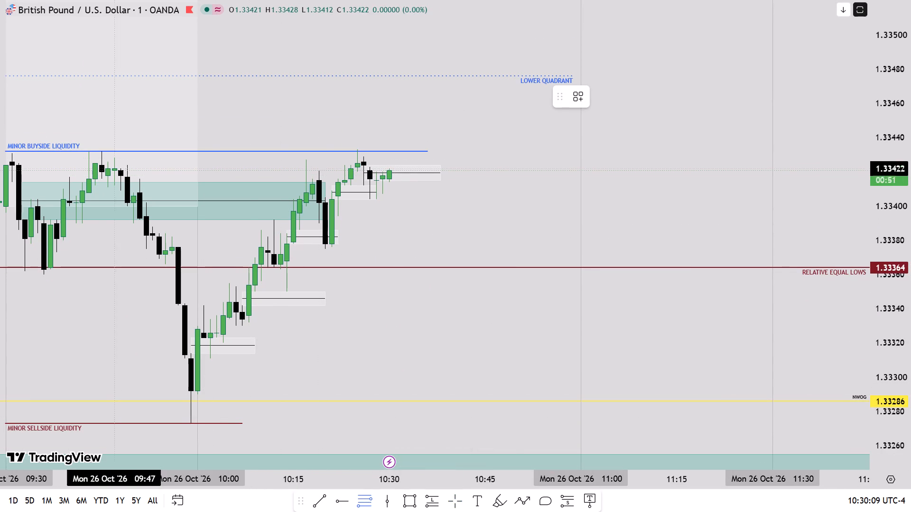
click(102, 151)
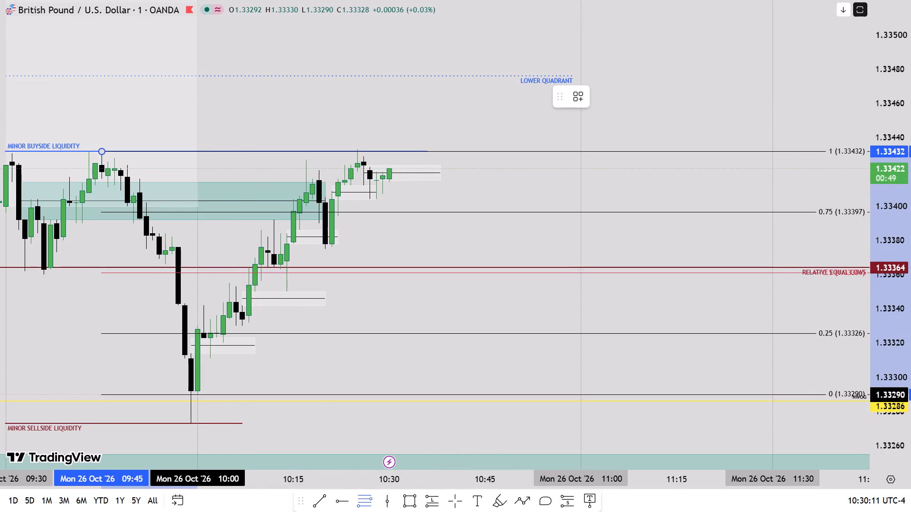
click(194, 426)
Examine the developing 10:30 candle against the upper white imbalance rectangle, the 1 and 0.75 retracement levels, and MINOR BUYSIDE LIQUIDITY.
scroll(910, 349, up, 4)
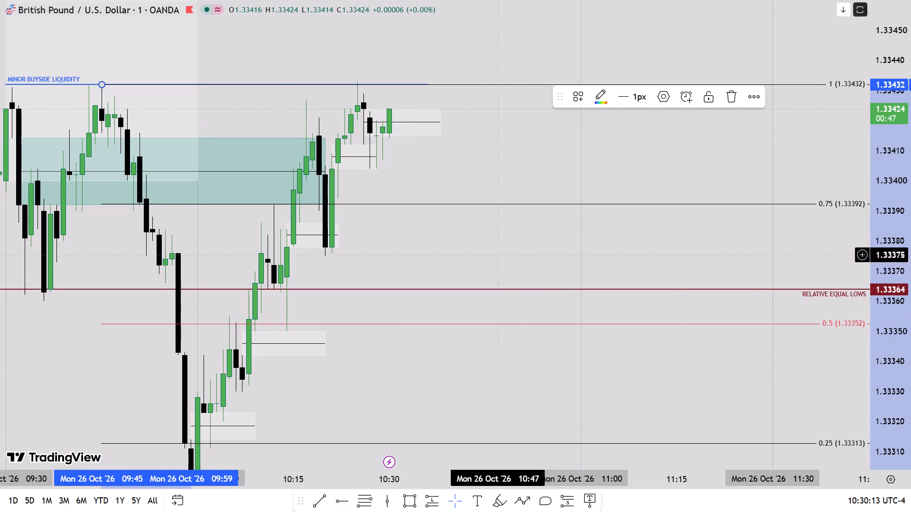
drag(454, 260, 455, 392)
scroll(910, 356, up, 5)
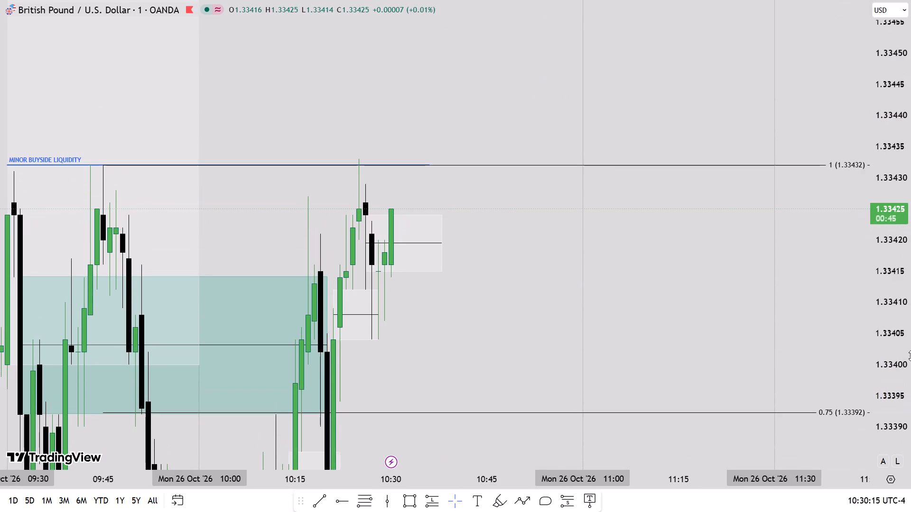
scroll(910, 356, up, 1)
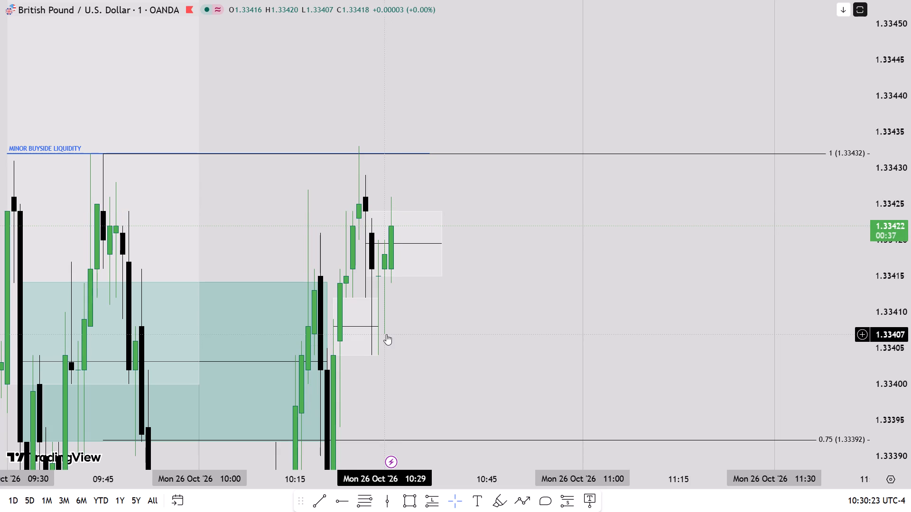
scroll(910, 325, down, 2)
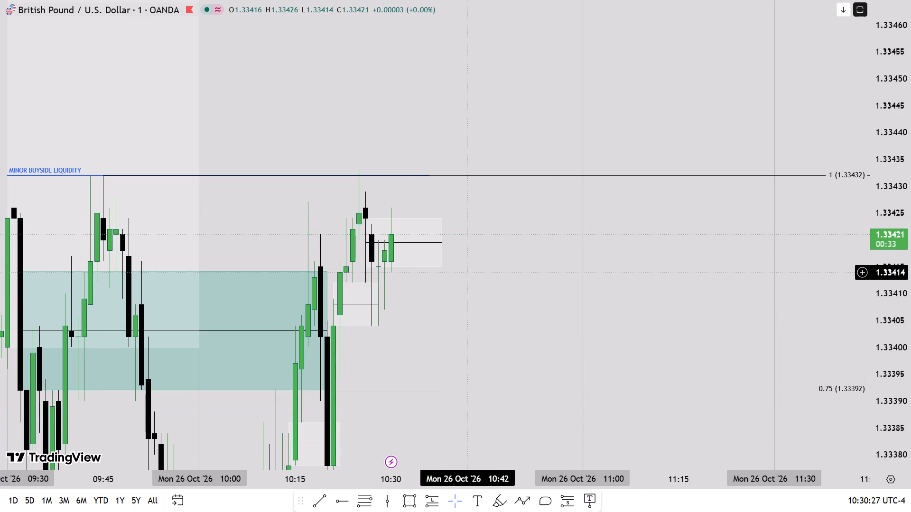
scroll(910, 274, down, 2)
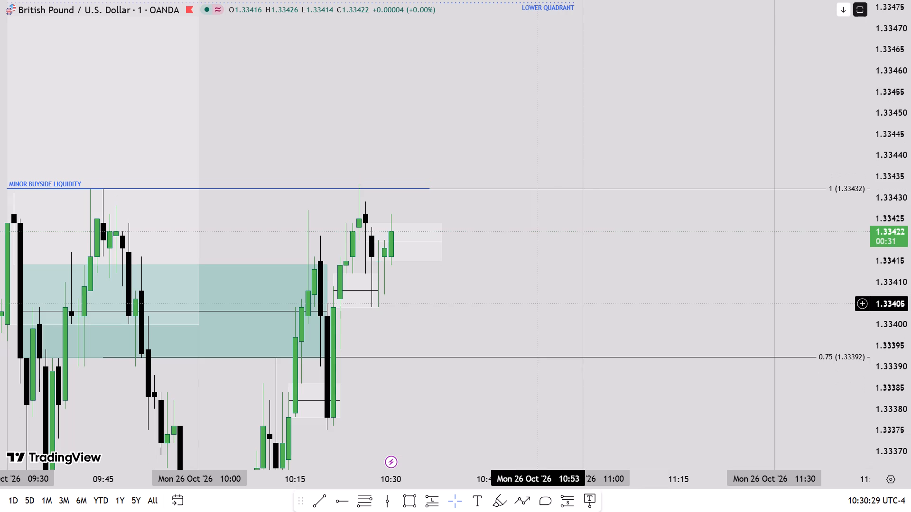
drag(516, 305, 501, 284)
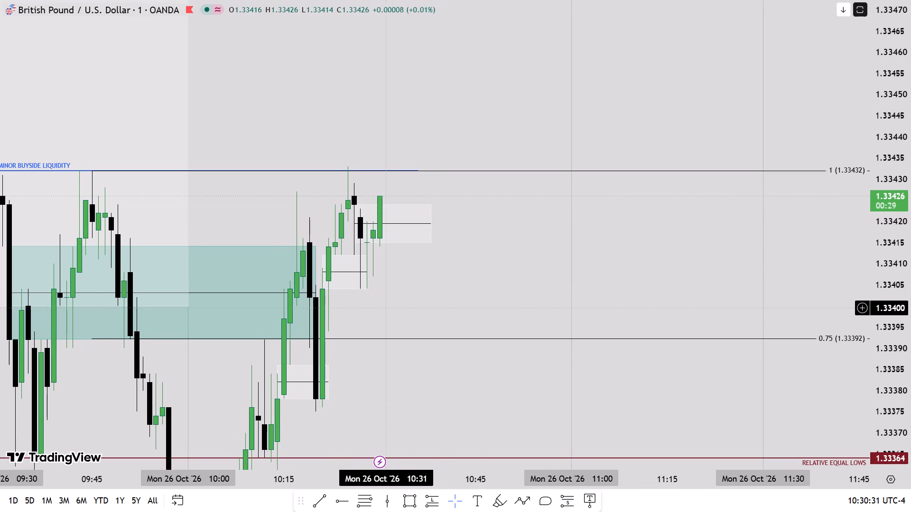
drag(380, 307, 391, 325)
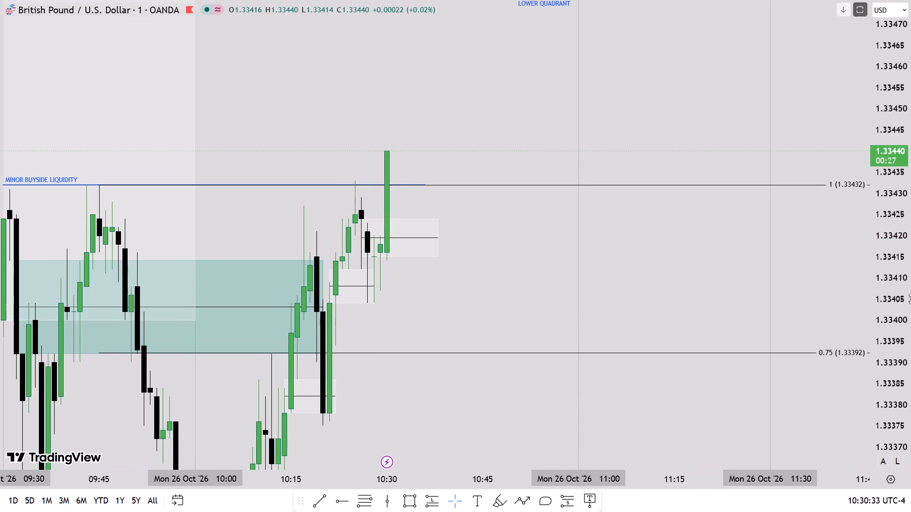
scroll(910, 299, down, 4)
scroll(910, 299, up, 7)
scroll(910, 299, down, 3)
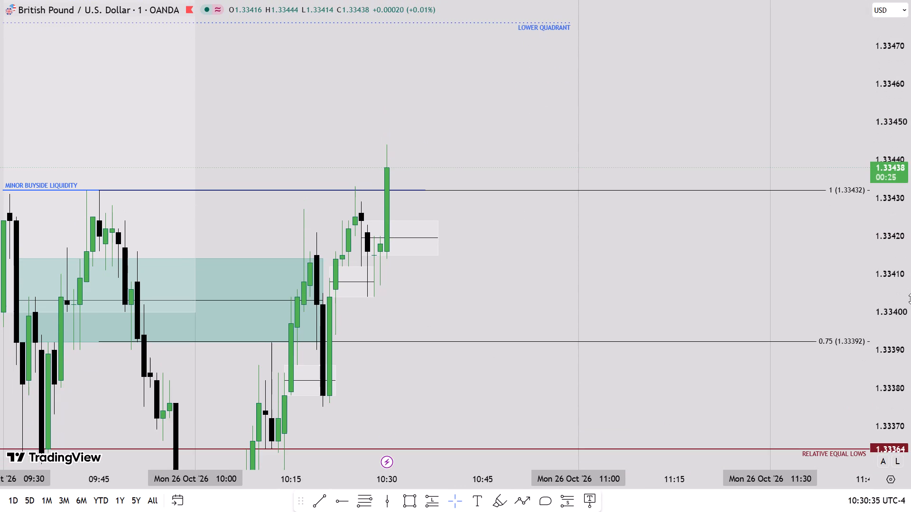
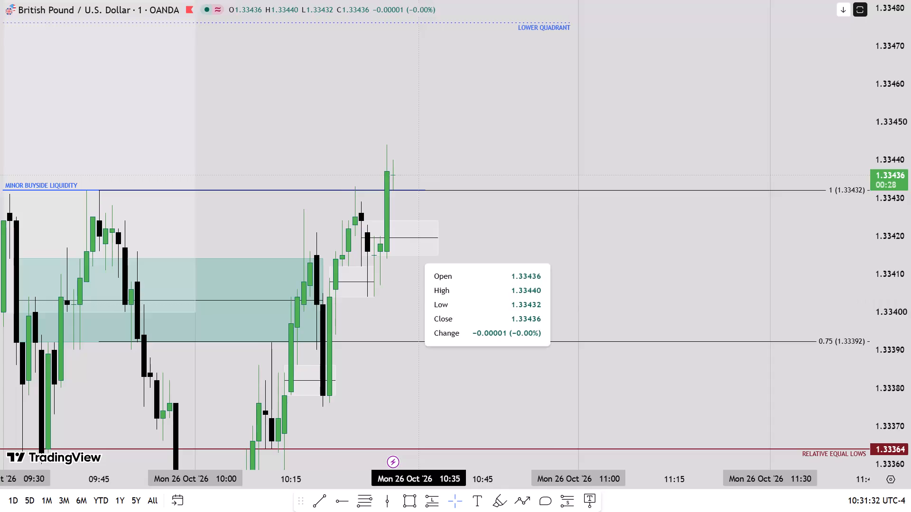
Examine the 10:31 and 10:32 candles around MINOR BUYSIDE LIQUIDITY against the retracement levels, white imbalance rectangles and the 09:59 low.
drag(440, 306, 439, 257)
scroll(816, 274, down, 4)
scroll(910, 264, down, 4)
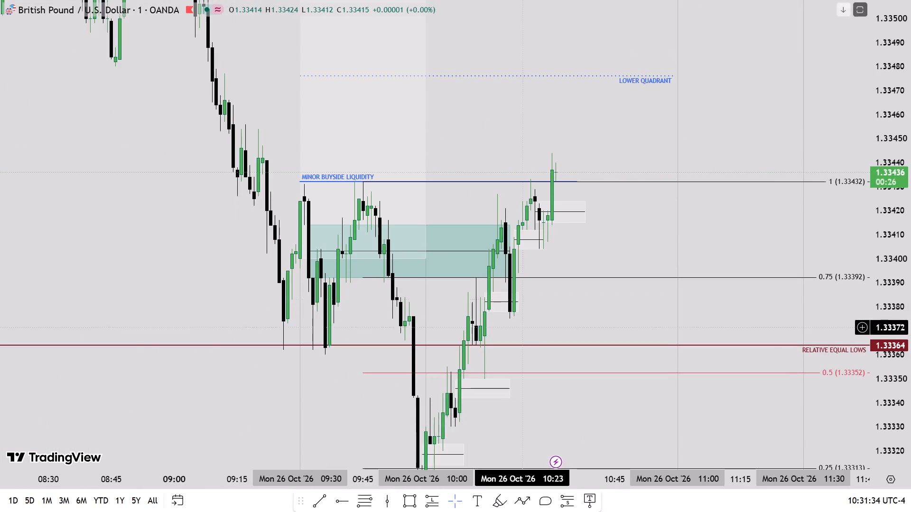
scroll(521, 327, up, 4)
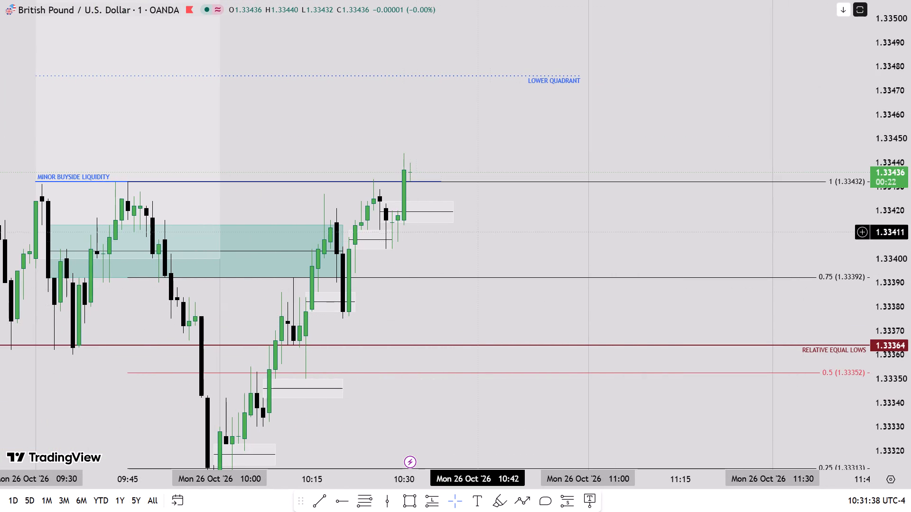
drag(506, 251, 493, 194)
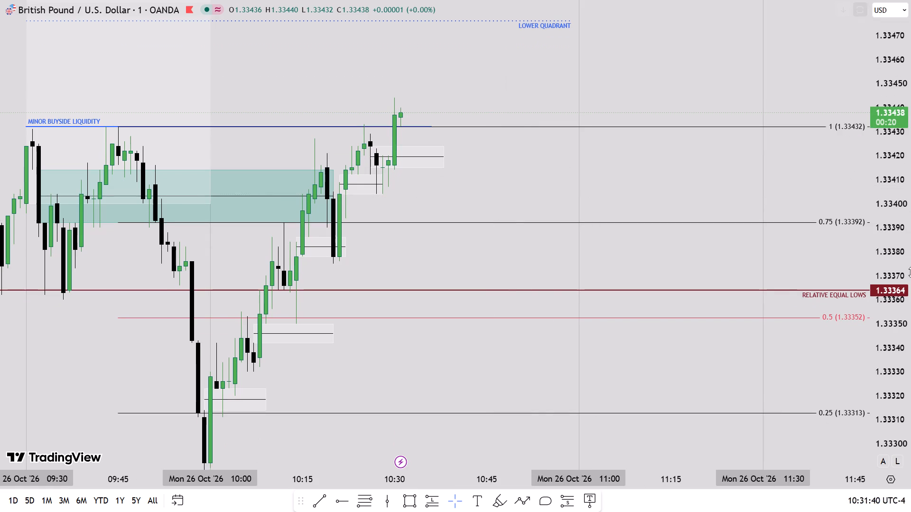
scroll(910, 272, down, 2)
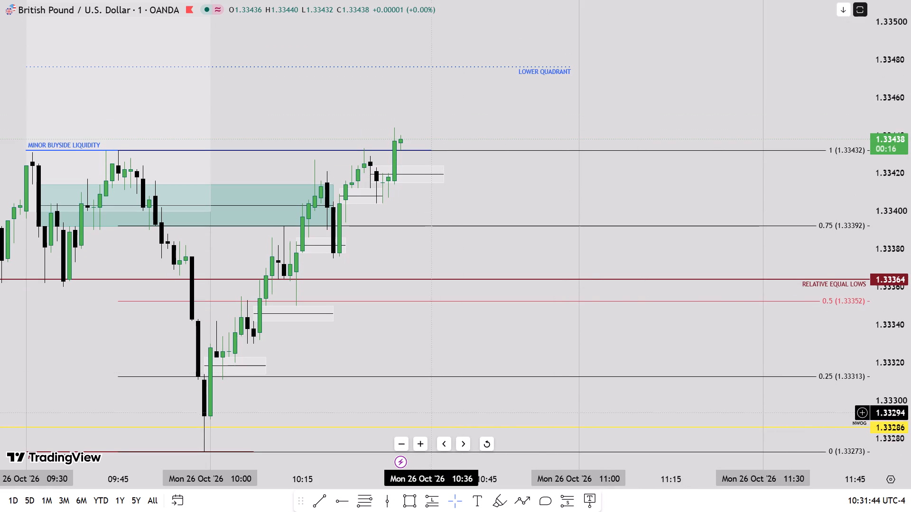
drag(429, 409, 424, 370)
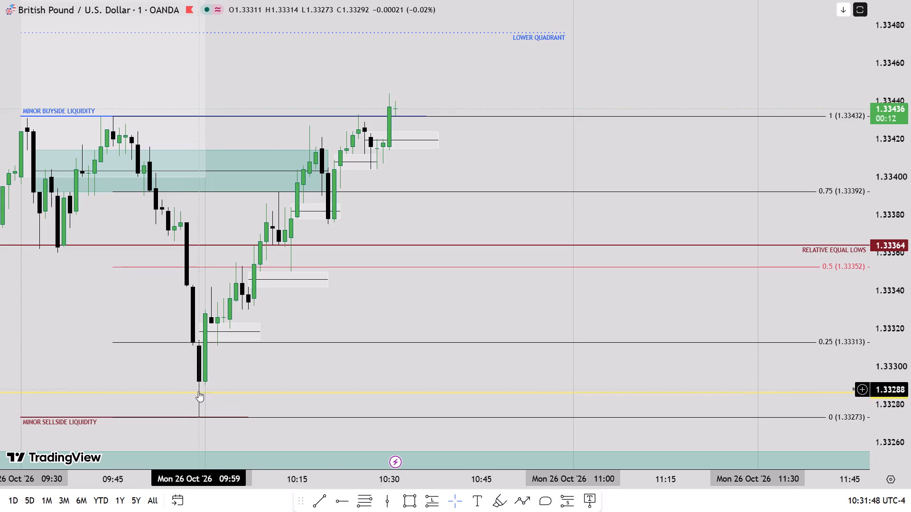
drag(317, 364, 326, 385)
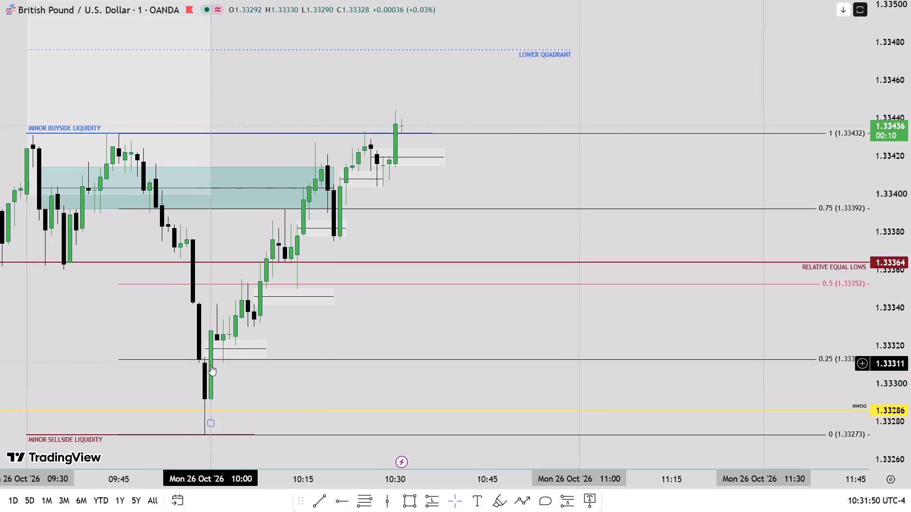
drag(359, 329, 363, 378)
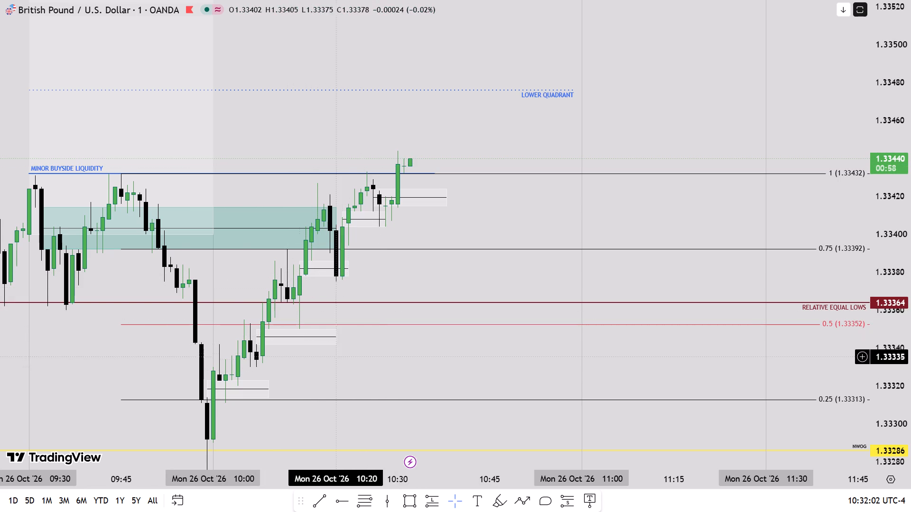
scroll(910, 351, up, 4)
scroll(910, 351, down, 5)
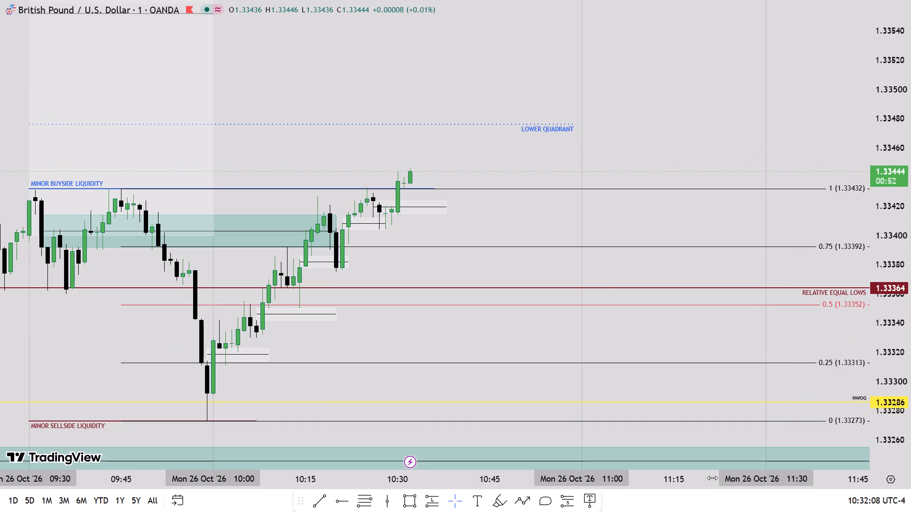
scroll(910, 300, up, 4)
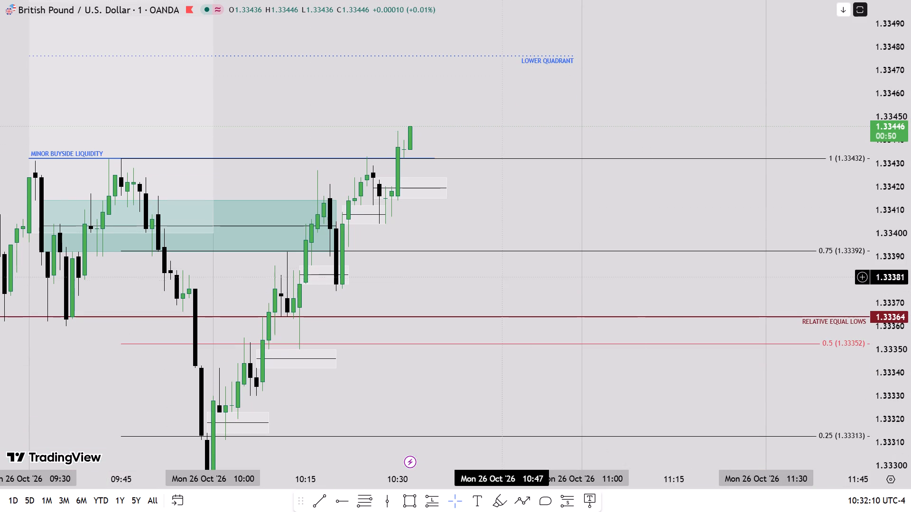
drag(502, 275, 474, 314)
drag(466, 312, 475, 236)
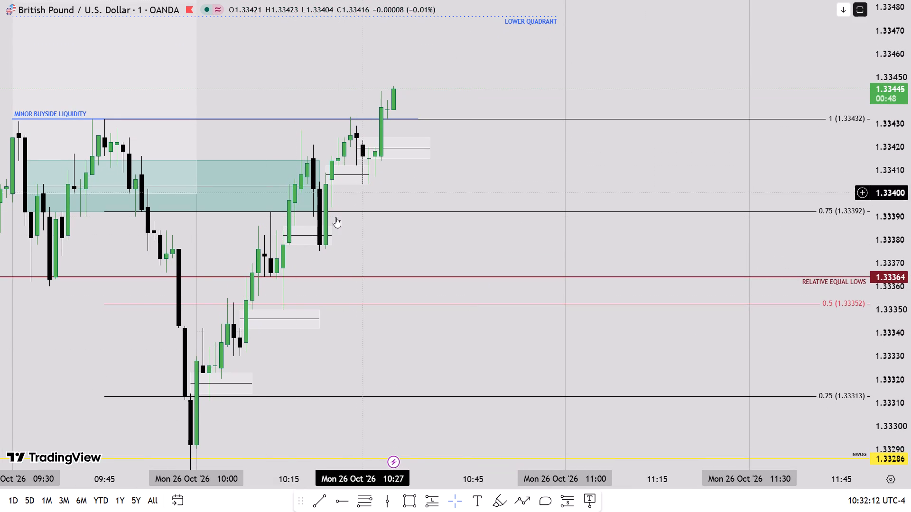
drag(428, 226, 422, 277)
Extend the start of the uppermost white imbalance rectangle back to 10:24, keeping its end at 10:38.
scroll(910, 280, up, 3)
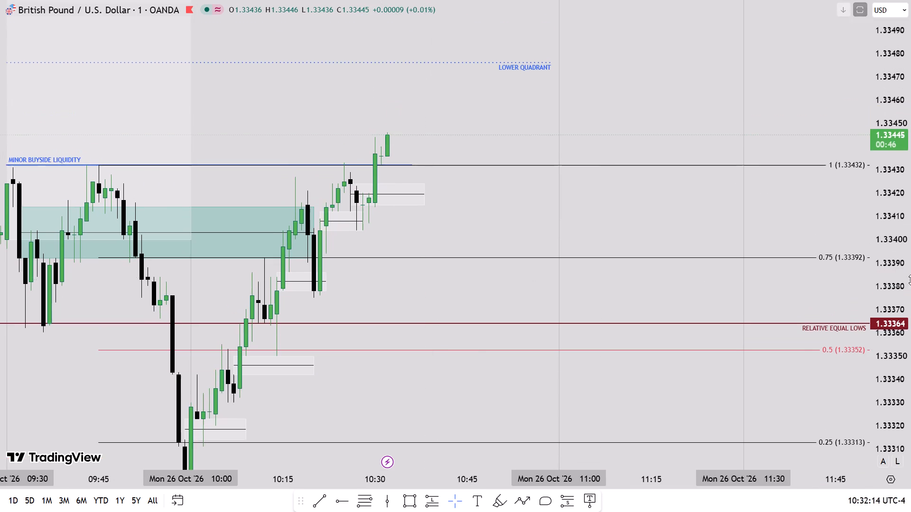
scroll(910, 280, up, 2)
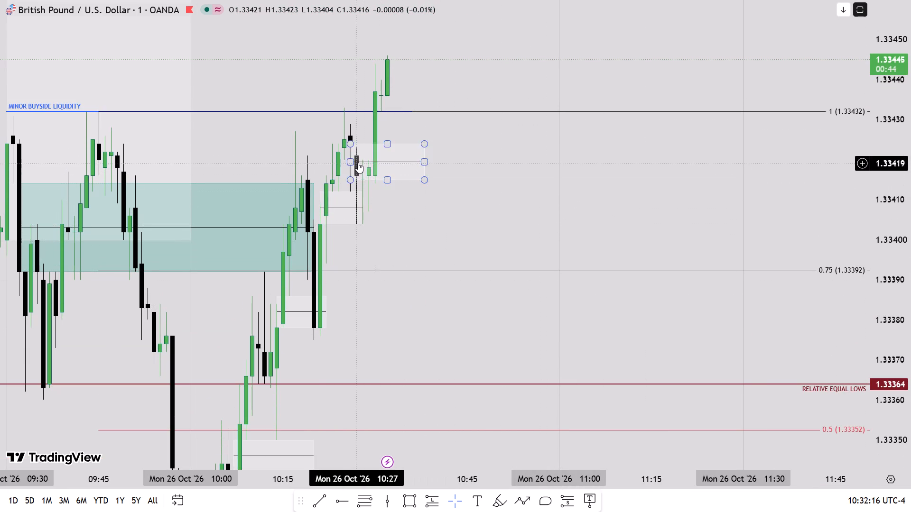
drag(351, 162, 343, 164)
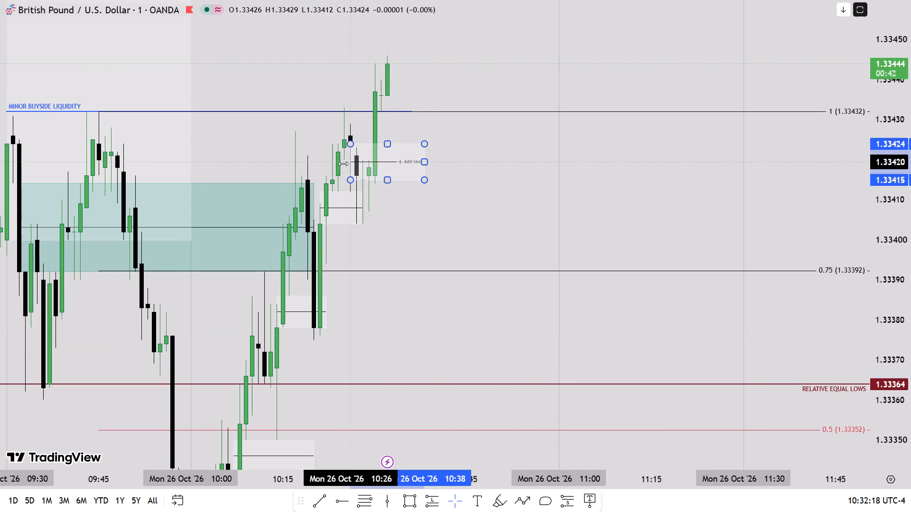
drag(343, 164, 333, 164)
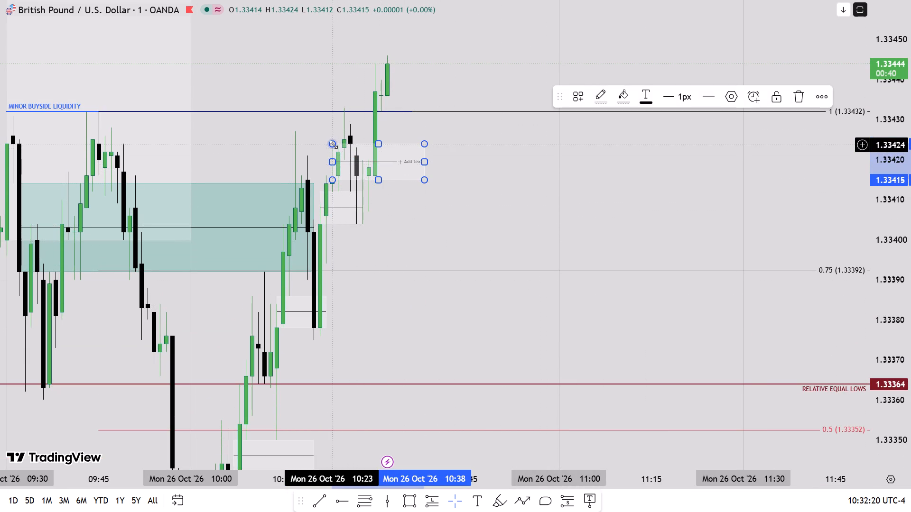
drag(334, 145, 341, 148)
click(337, 181)
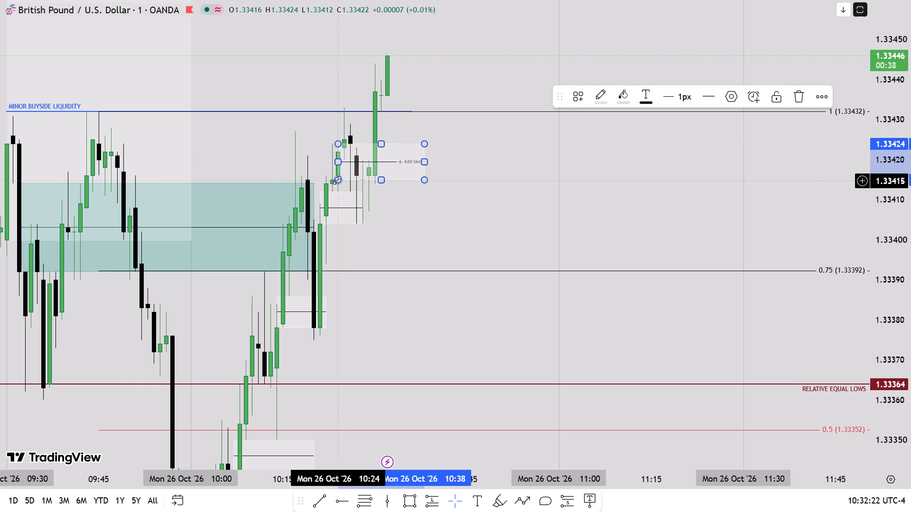
Measure the price range from about 1.33323 up to 1.33475, just under the LOWER QUADRANT line, and clear the measurement.
drag(486, 217, 473, 269)
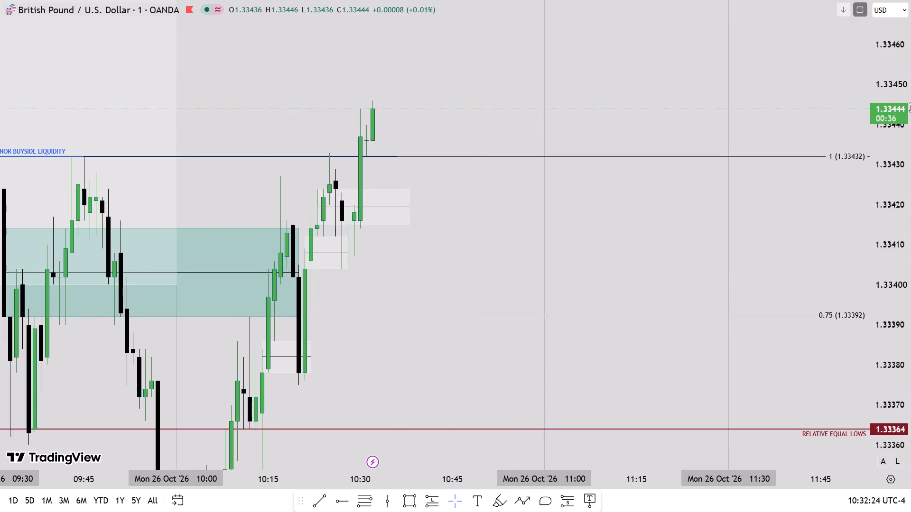
scroll(910, 108, down, 4)
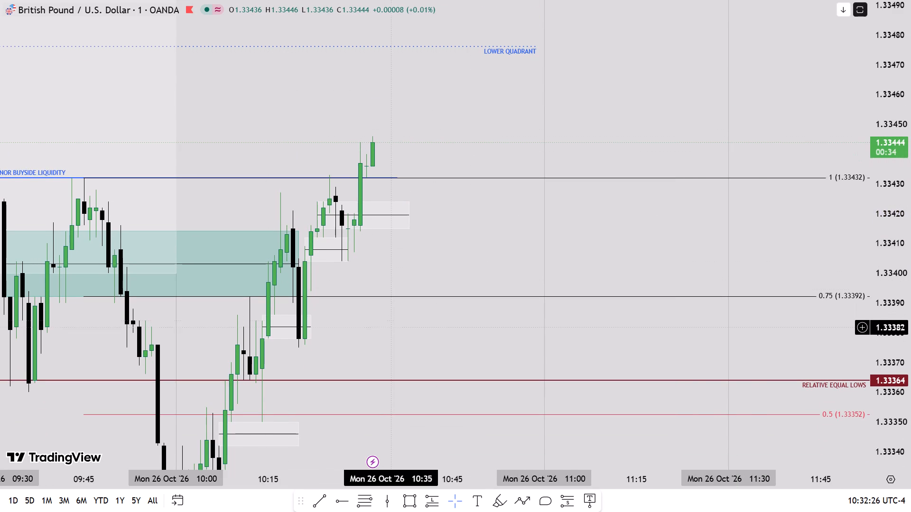
drag(387, 330, 389, 232)
scroll(909, 222, down, 4)
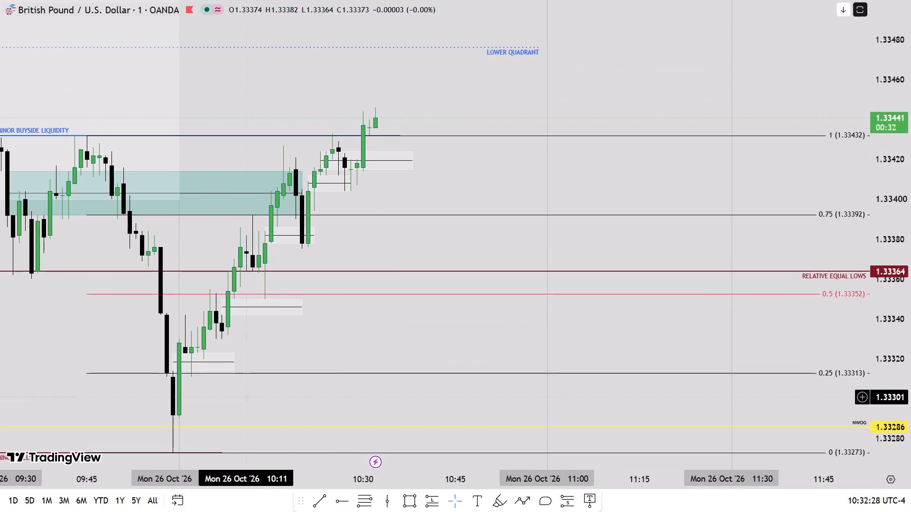
shift+click(363, 352)
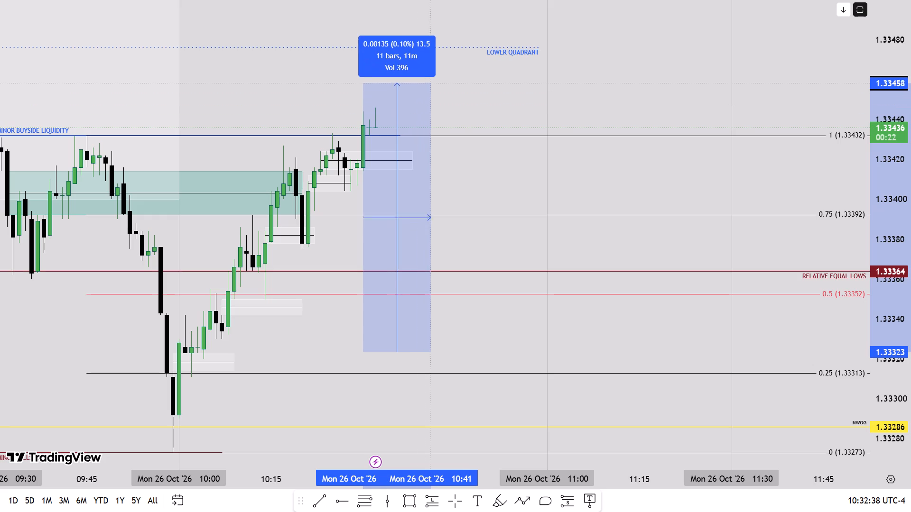
shift+click(442, 49)
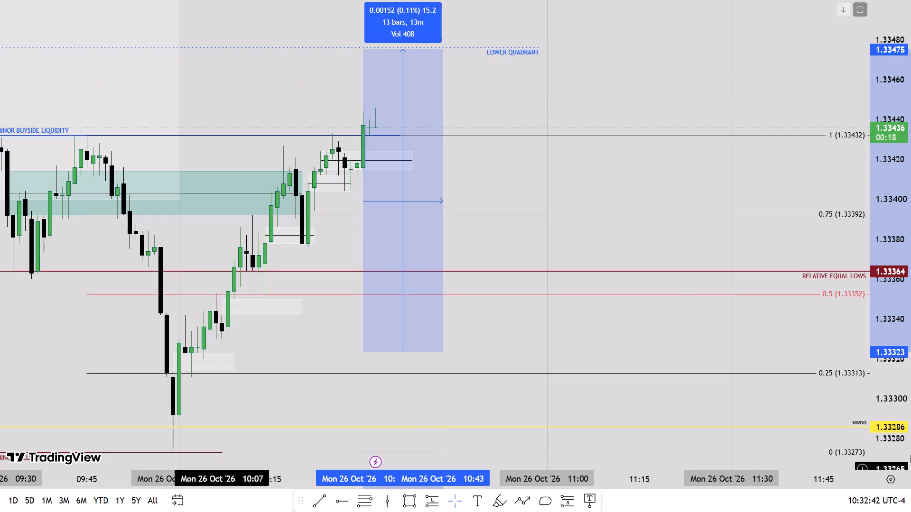
scroll(910, 450, down, 2)
click(407, 358)
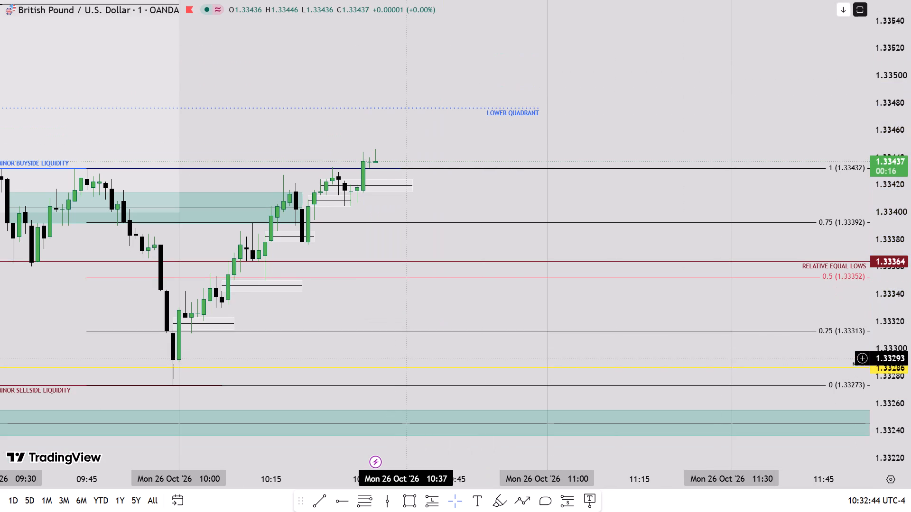
Bring back the EUR/USD pane to compare it with GBP/USD, and maximise the GBP/USD chart again.
double_click(400, 315)
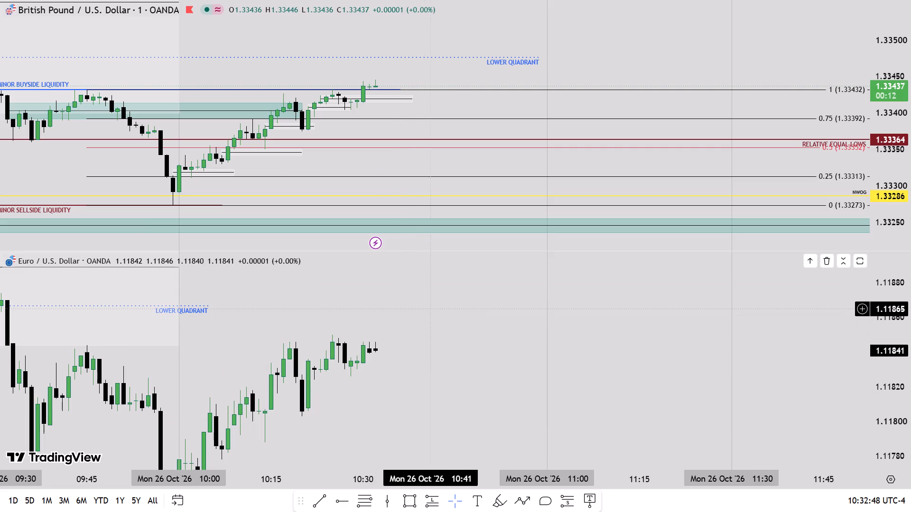
double_click(431, 164)
Examine the 10:32 and 10:33 candles between MINOR BUYSIDE LIQUIDITY and LOWER QUADRANT, including the imbalance rectangles beneath them.
scroll(910, 368, up, 4)
scroll(910, 368, down, 2)
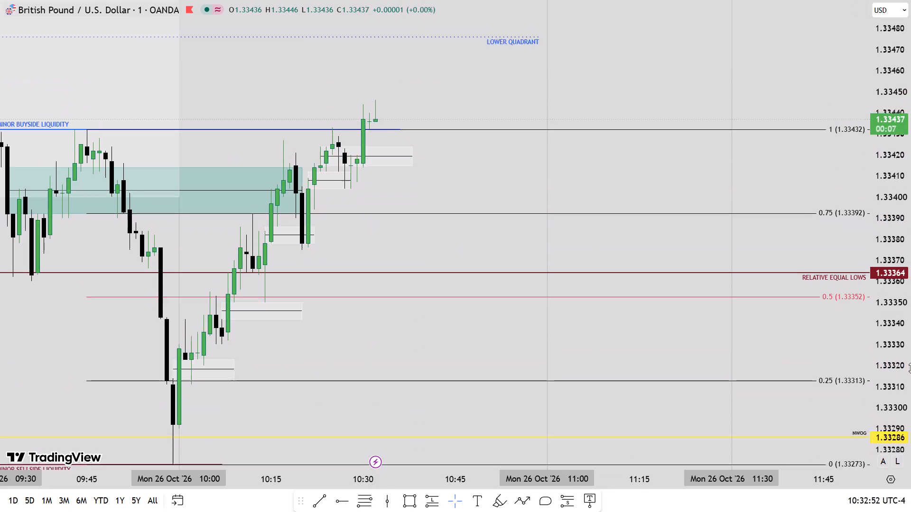
scroll(910, 368, down, 1)
drag(458, 312, 456, 394)
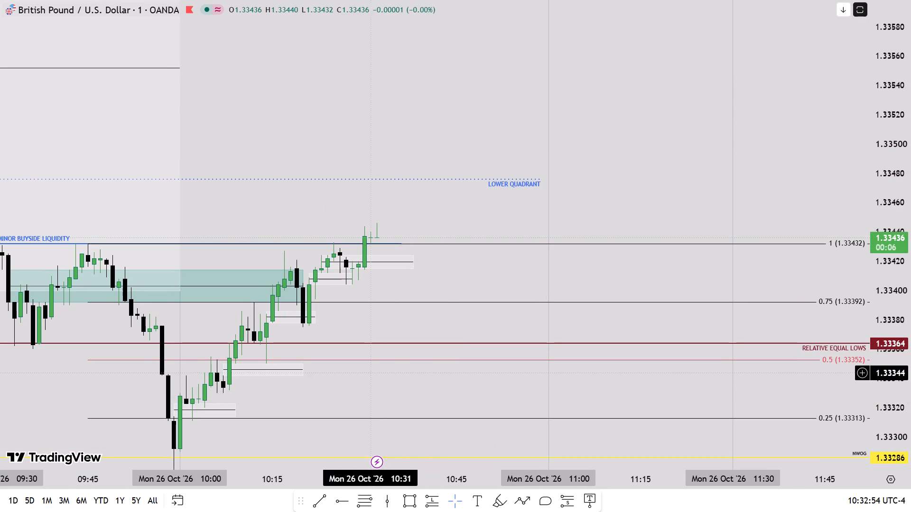
click(378, 372)
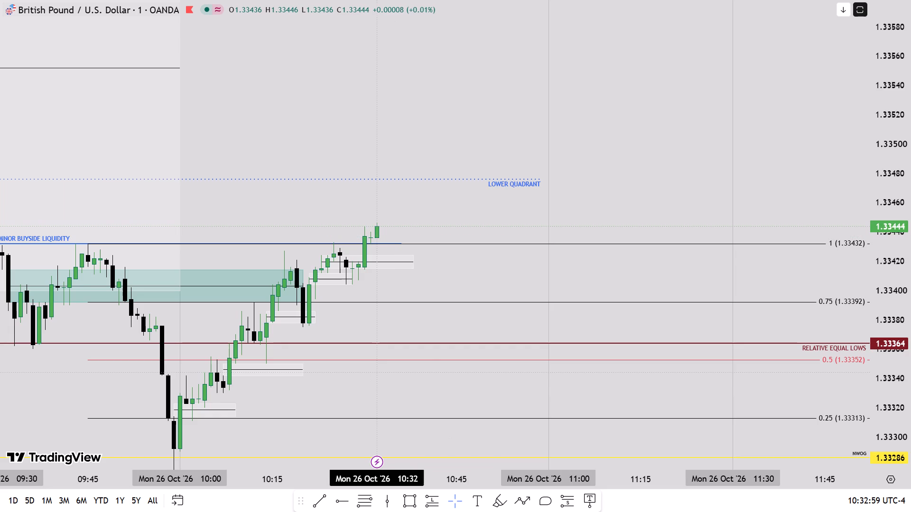
scroll(910, 278, up, 13)
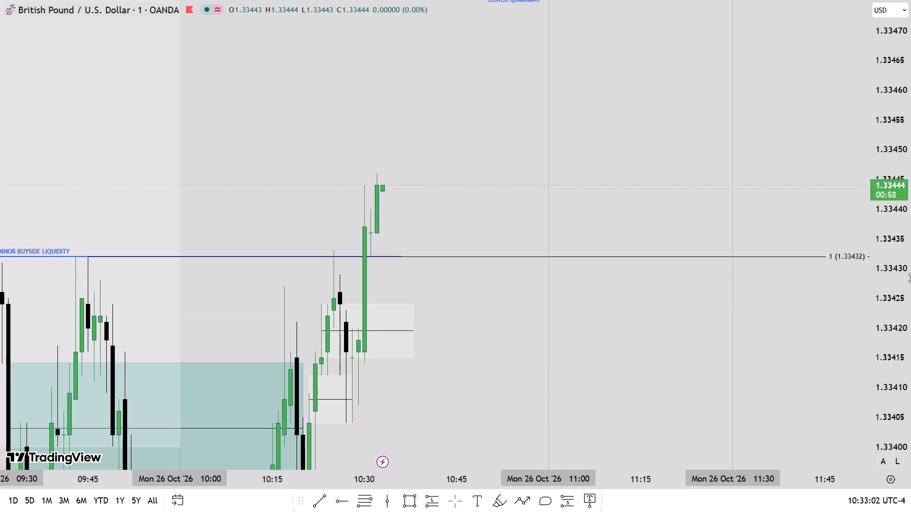
scroll(910, 278, down, 4)
scroll(910, 227, down, 5)
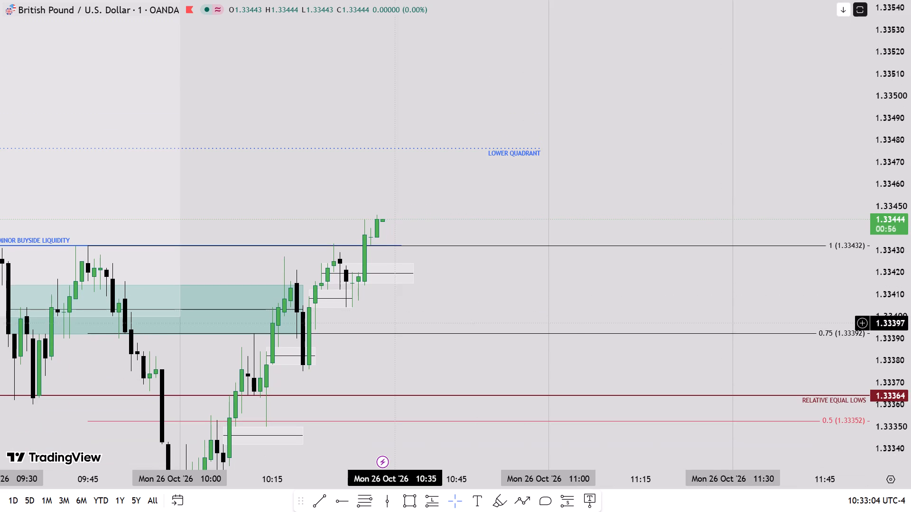
drag(382, 318, 384, 292)
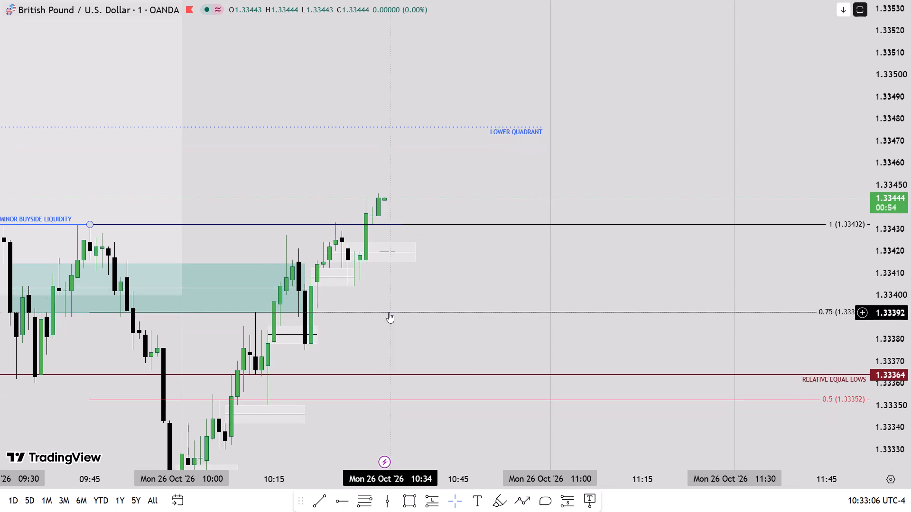
drag(390, 347, 384, 326)
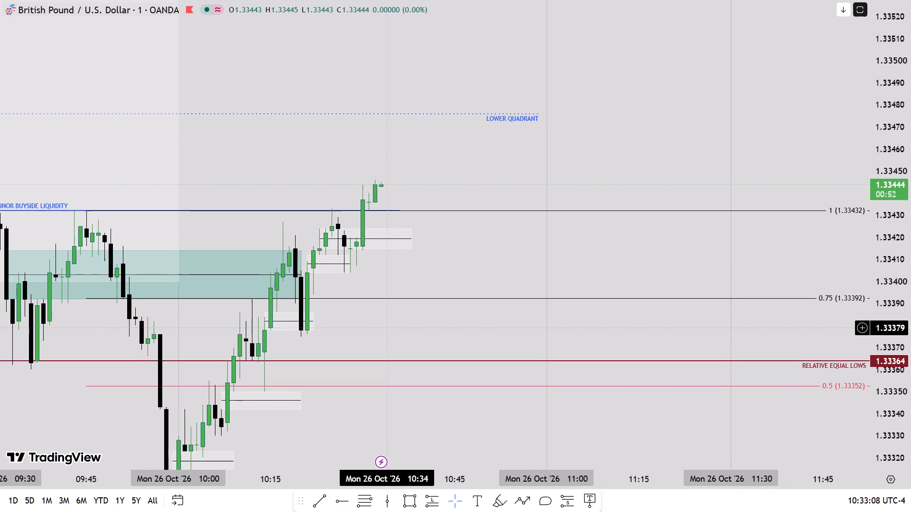
drag(384, 326, 380, 310)
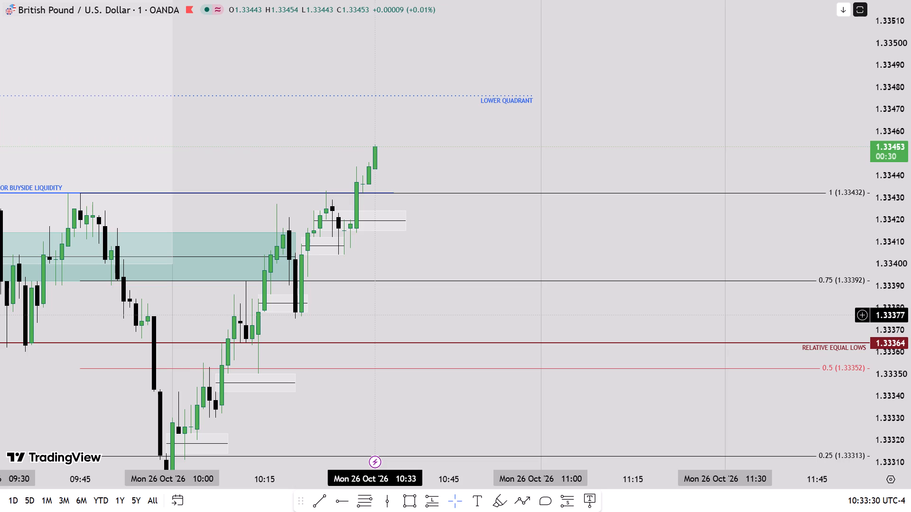
Examine the whole rally from the MINOR SELLSIDE LIQUIDITY low towards LOWER QUADRANT in the context of the morning's earlier decline.
drag(375, 315, 398, 202)
drag(400, 202, 412, 183)
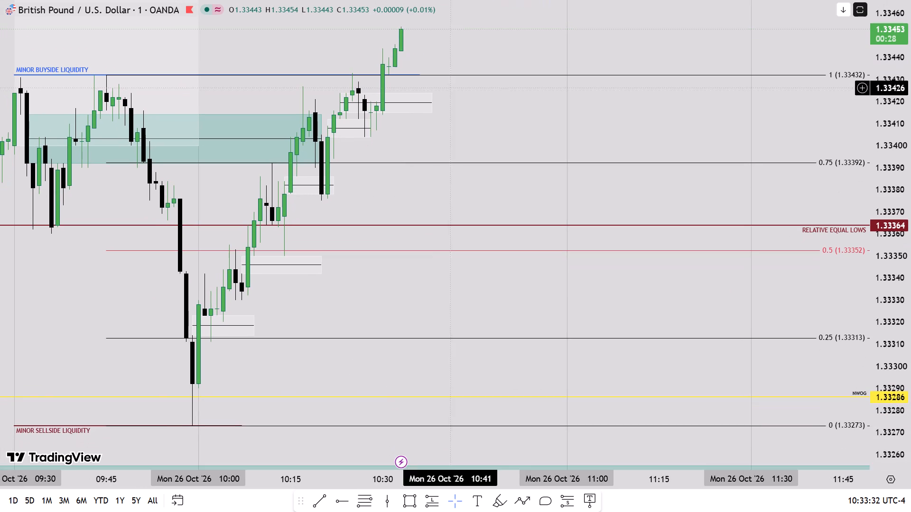
scroll(910, 188, down, 4)
scroll(896, 236, down, 2)
scroll(372, 313, down, 5)
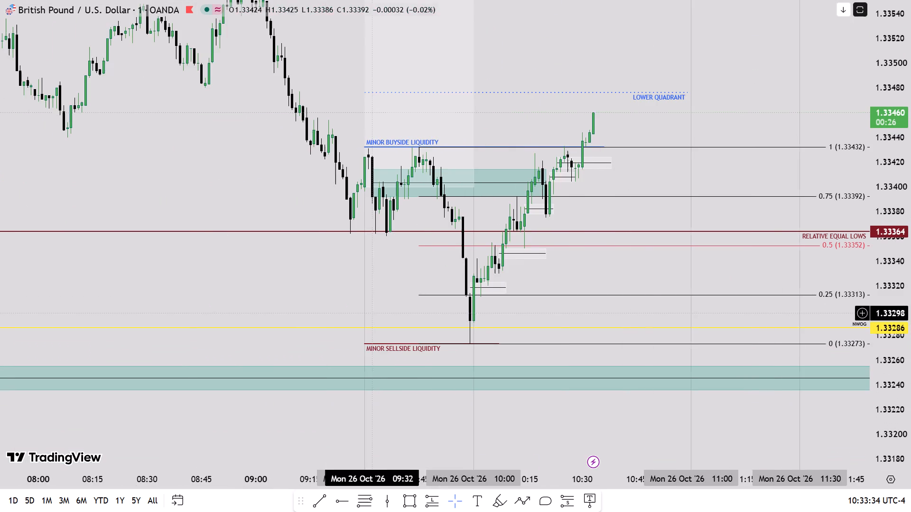
drag(520, 312, 425, 297)
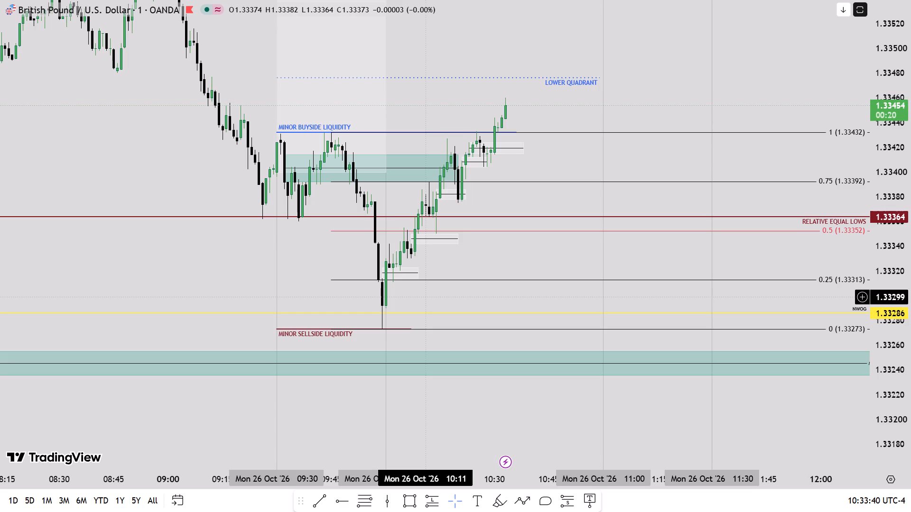
drag(528, 251, 516, 273)
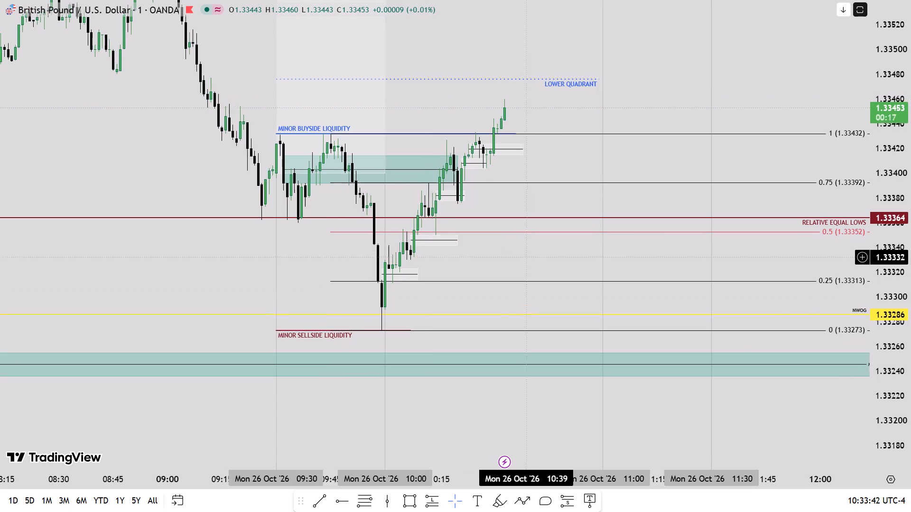
drag(516, 273, 486, 314)
scroll(910, 320, up, 2)
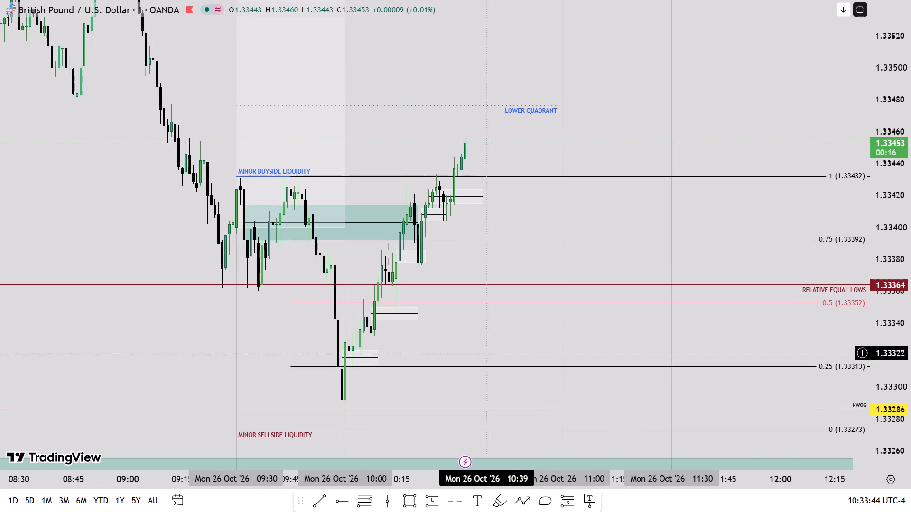
Examine the rally from the 10:00 low through MINOR BUYSIDE LIQUIDITY and the 10:33 candle's close beneath LOWER QUADRANT.
drag(394, 344, 387, 369)
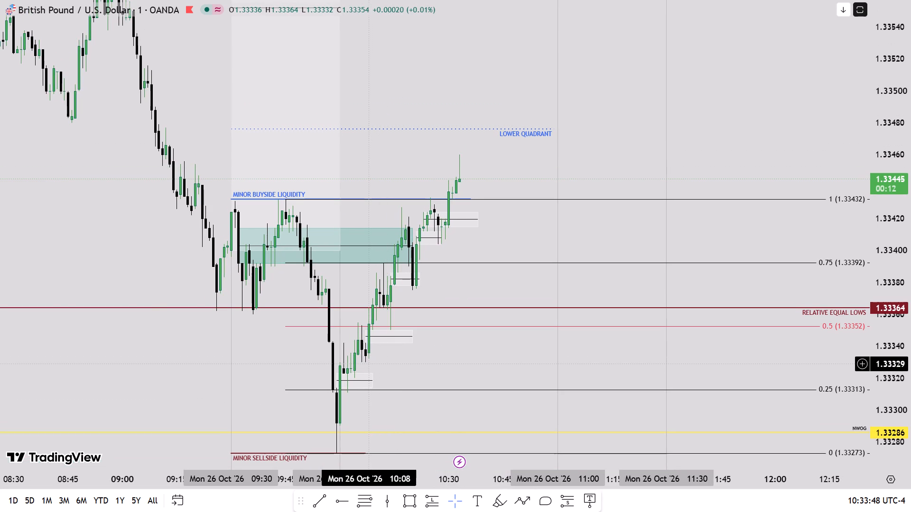
scroll(369, 364, up, 4)
drag(168, 364, 190, 395)
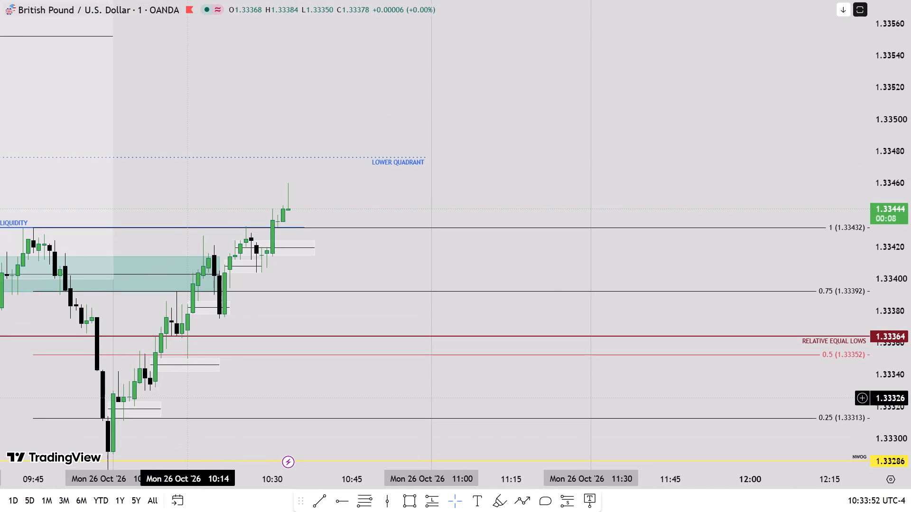
drag(187, 398, 309, 356)
scroll(910, 354, up, 3)
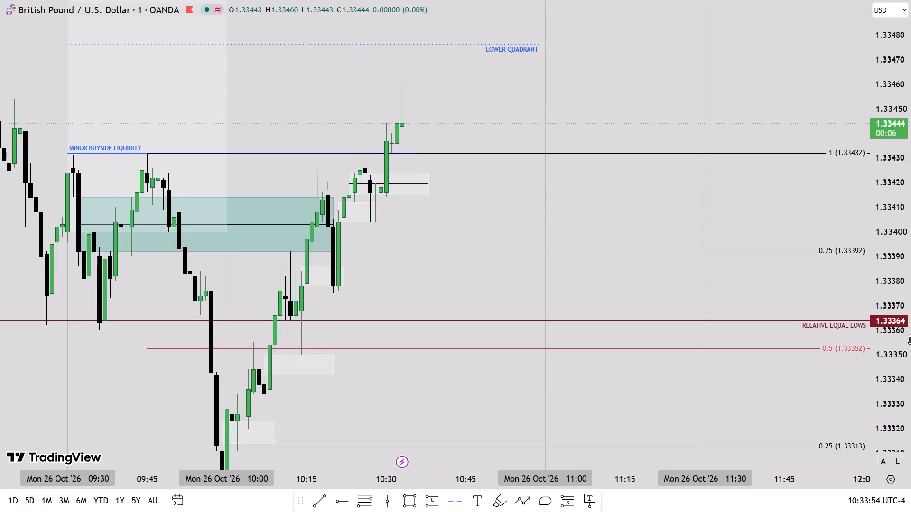
scroll(910, 357, down, 1)
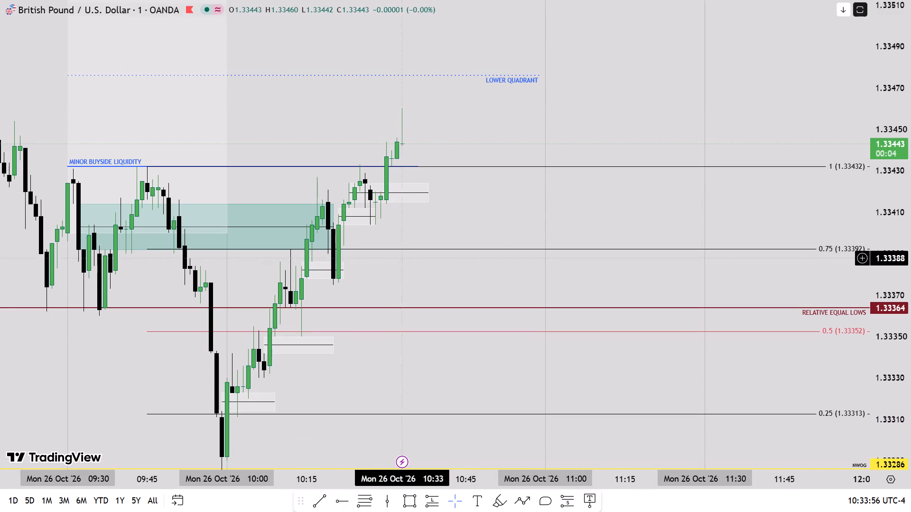
scroll(910, 312, up, 4)
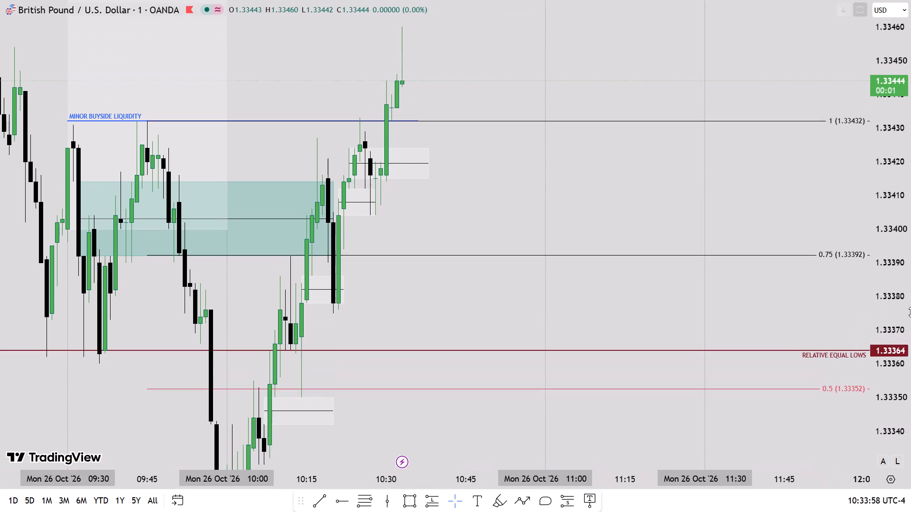
scroll(497, 344, up, 3)
scroll(910, 334, down, 4)
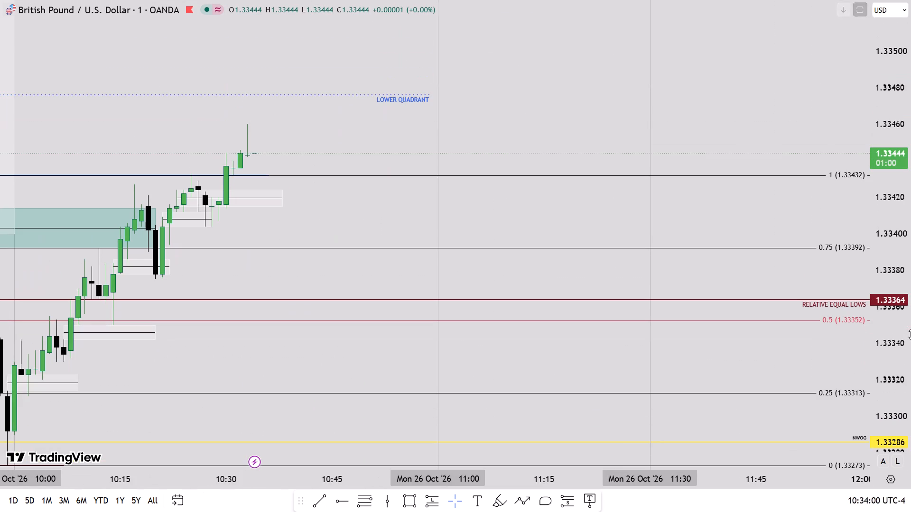
drag(278, 137, 285, 165)
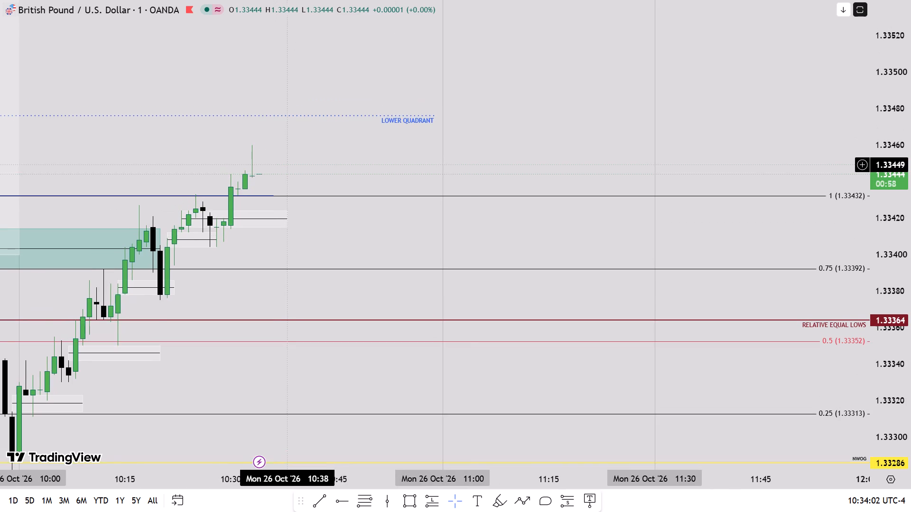
Measure the price range from about 1.33323 up to 1.33473, just under the LOWER QUADRANT line, and clear the measurement.
scroll(285, 165, down, 3)
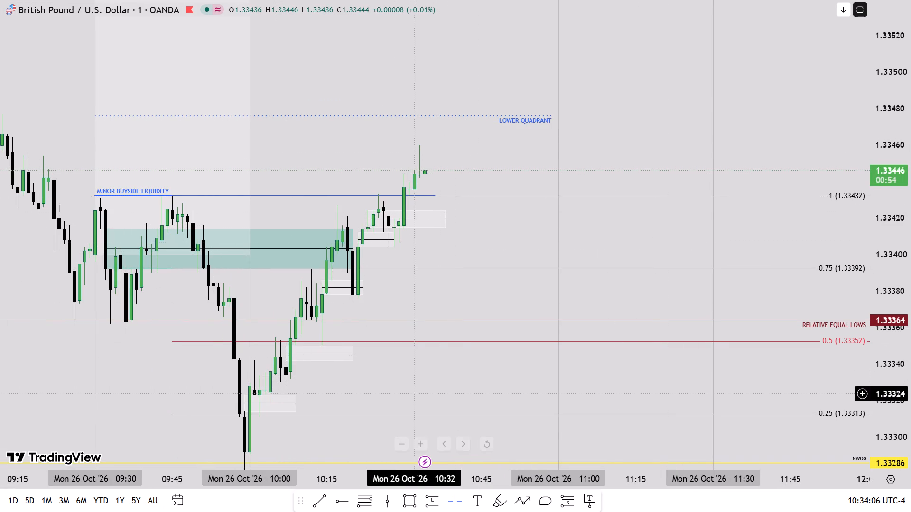
click(446, 395)
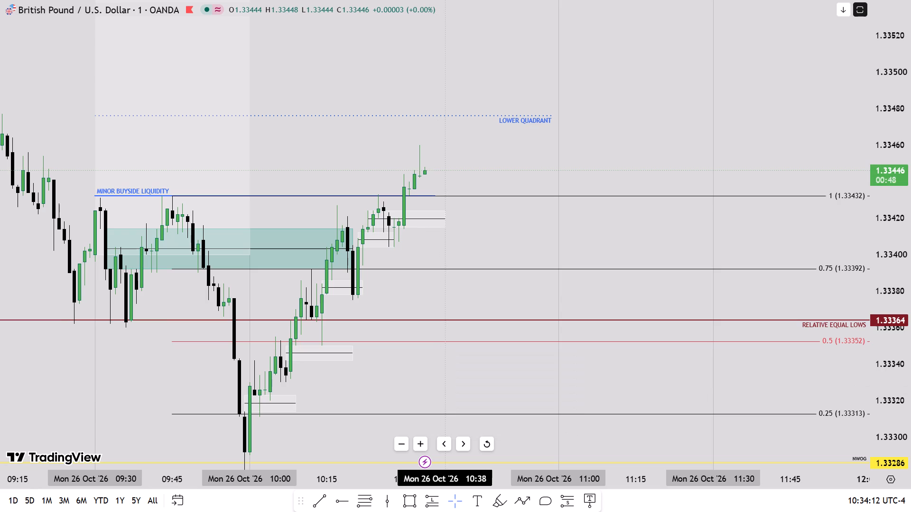
shift+click(446, 395)
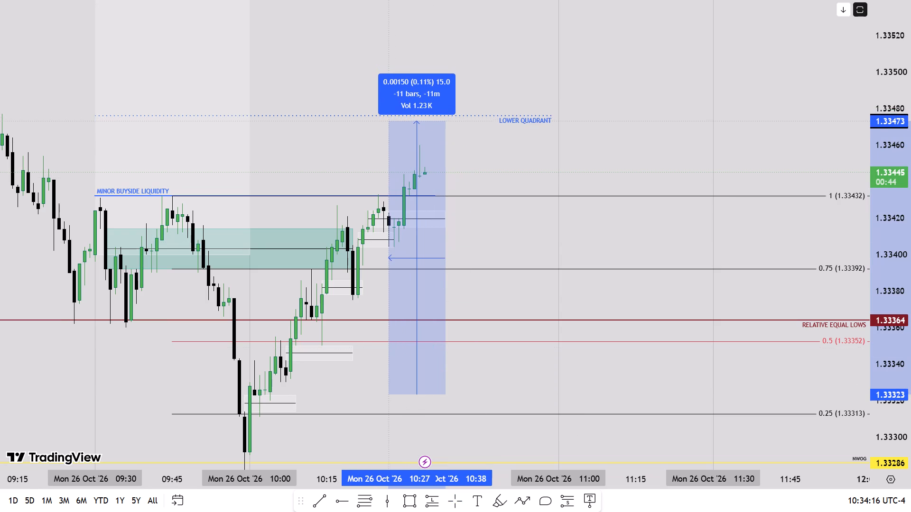
shift+click(389, 121)
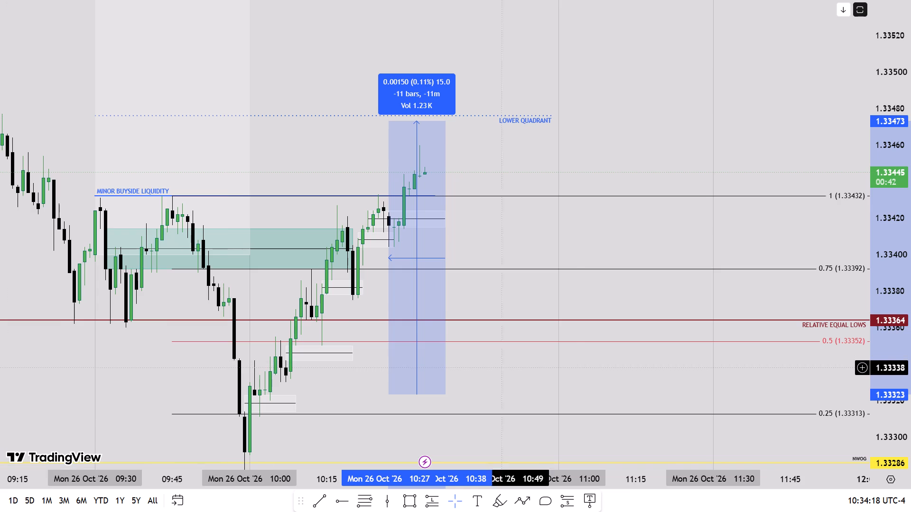
click(473, 364)
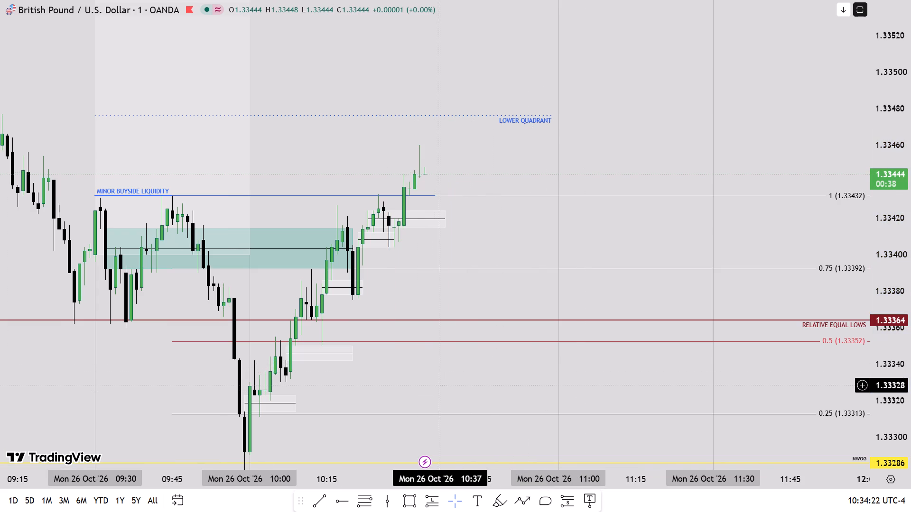
Measure the price range from about 1.33350, just below the 0.5 level, up to the 10:33 candle's high, and clear the measurement.
drag(432, 393, 446, 307)
scroll(910, 400, up, 3)
scroll(910, 400, down, 3)
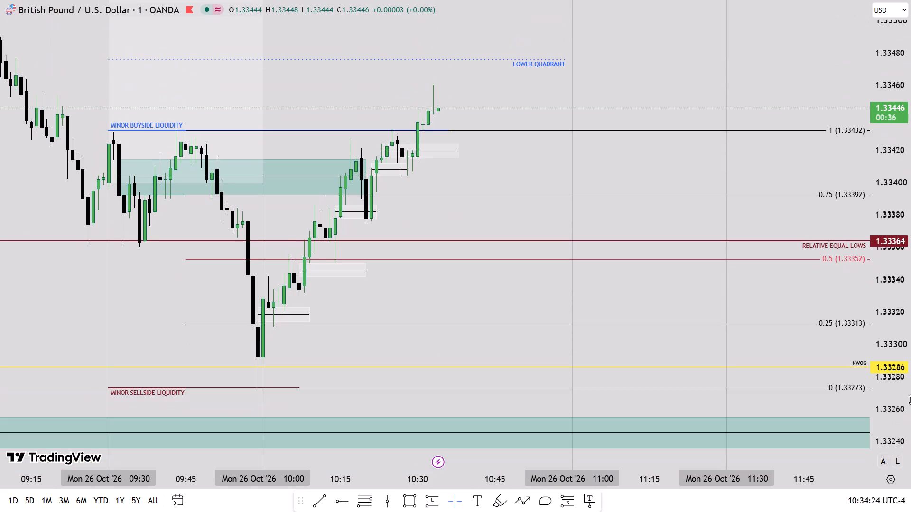
drag(424, 275, 432, 338)
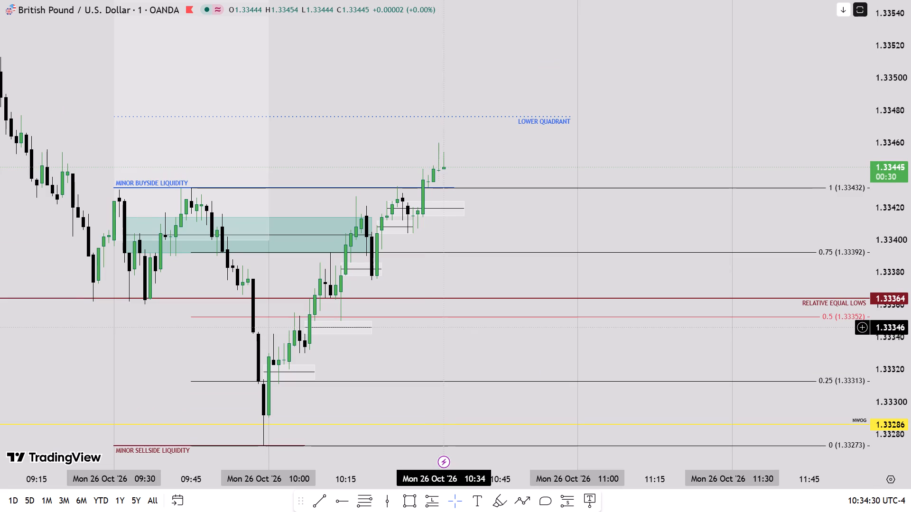
shift+click(461, 321)
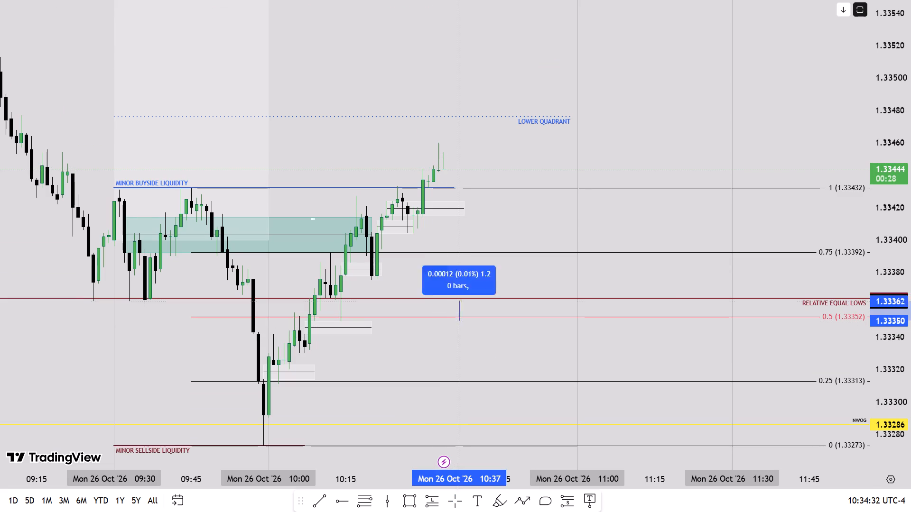
shift+click(440, 134)
click(513, 216)
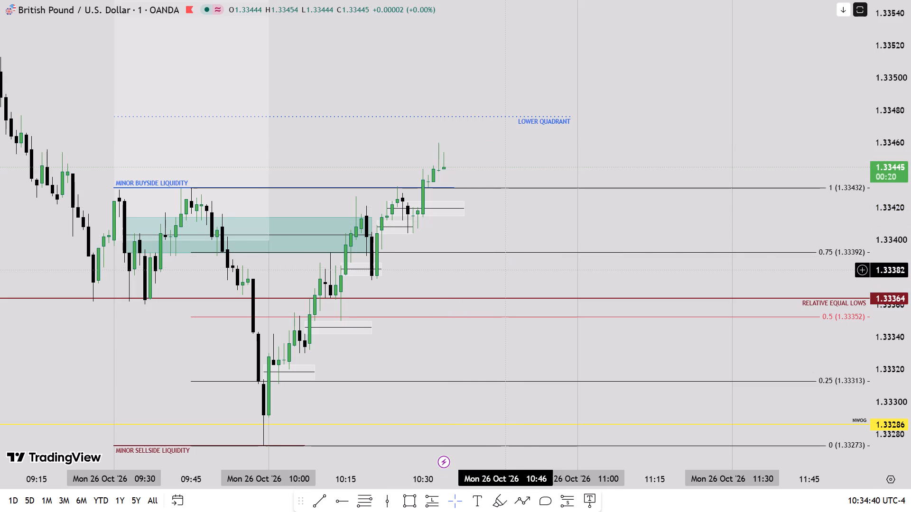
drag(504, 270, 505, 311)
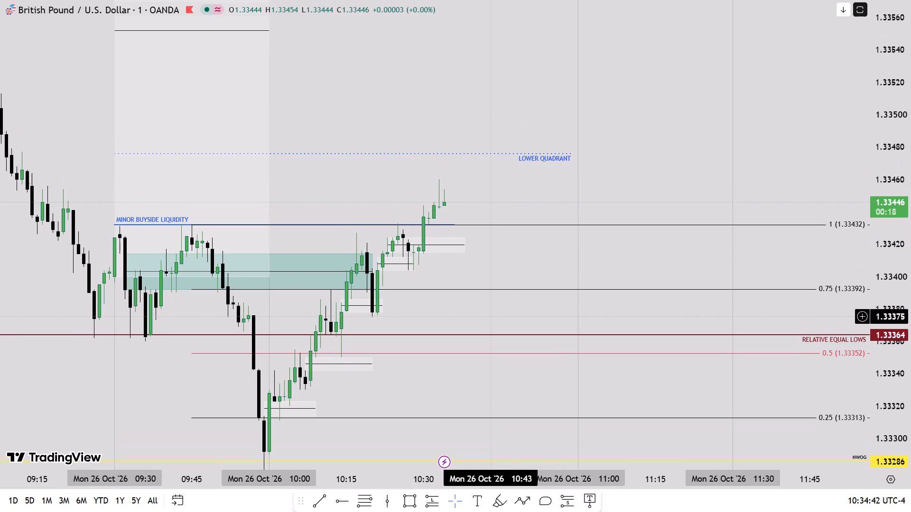
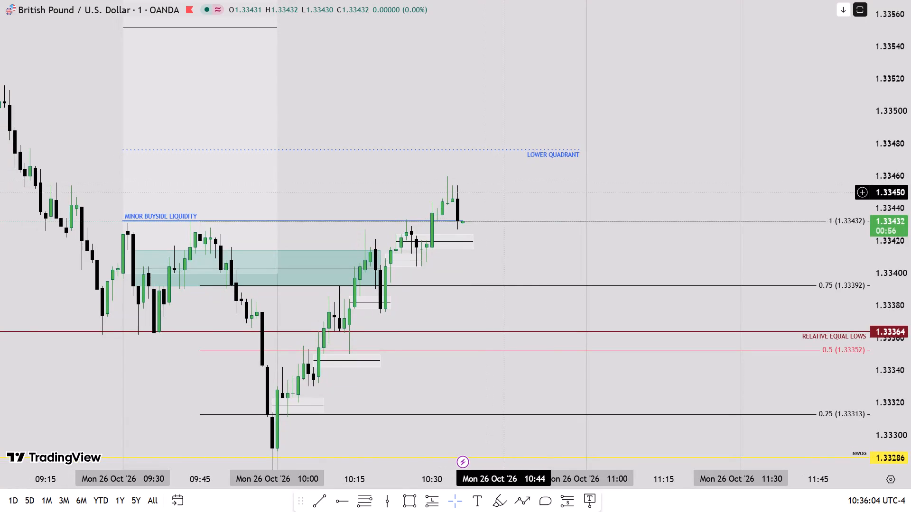
Examine the pullback from the 10:33 high as price drops beneath the 1.33432 level towards the nearest imbalance rectangle.
scroll(910, 253, up, 3)
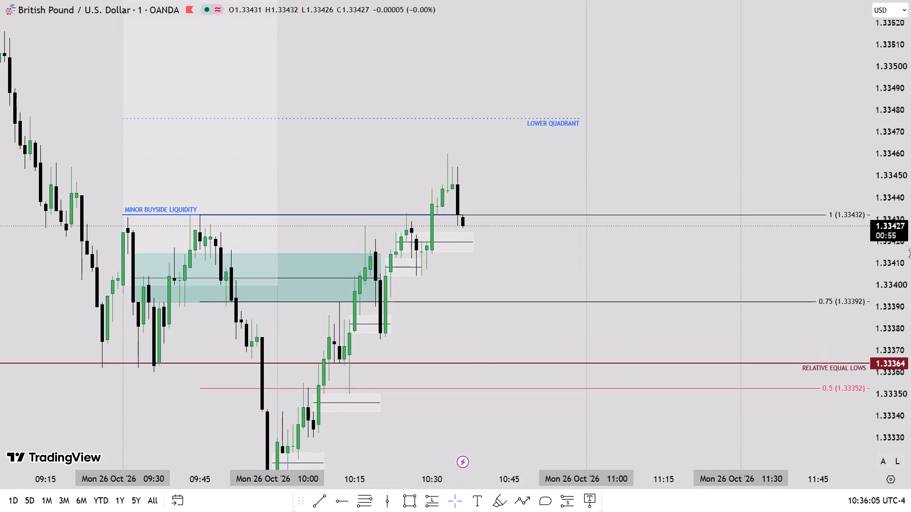
scroll(608, 276, up, 3)
scroll(910, 273, up, 2)
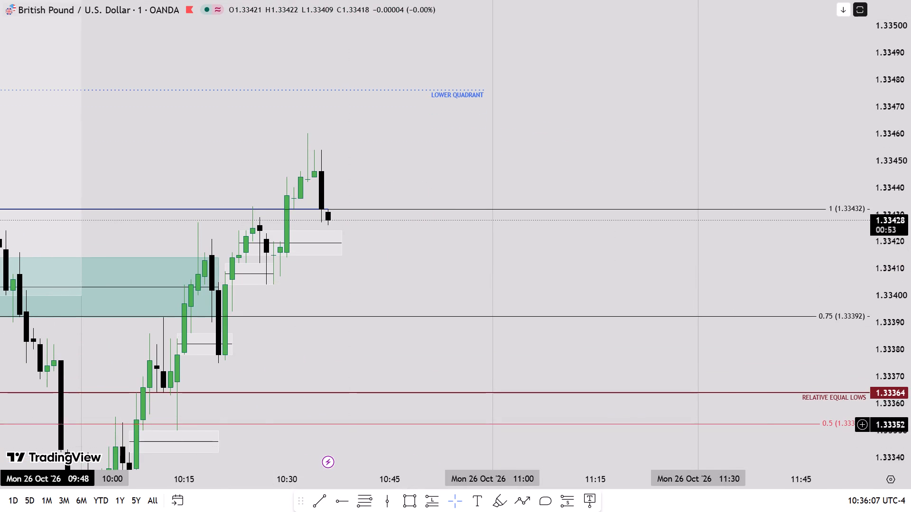
scroll(910, 379, up, 3)
scroll(910, 379, down, 3)
scroll(910, 372, up, 1)
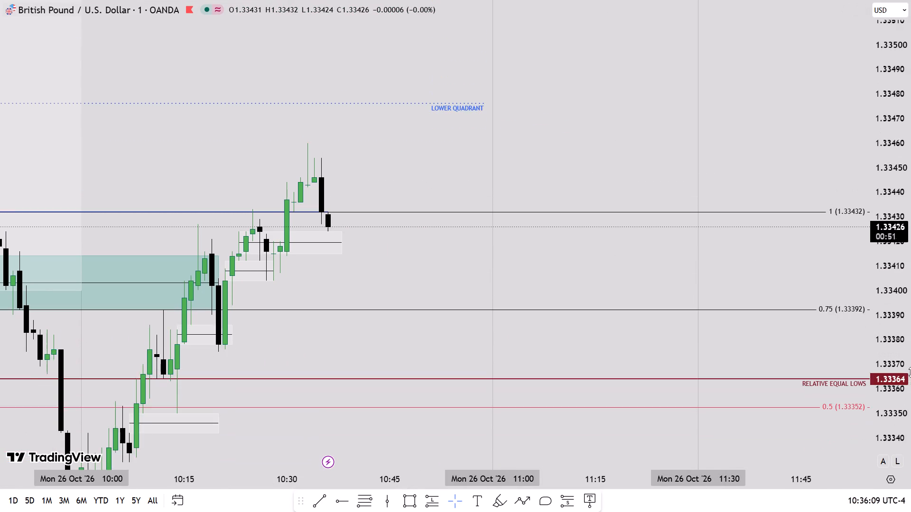
scroll(910, 372, up, 2)
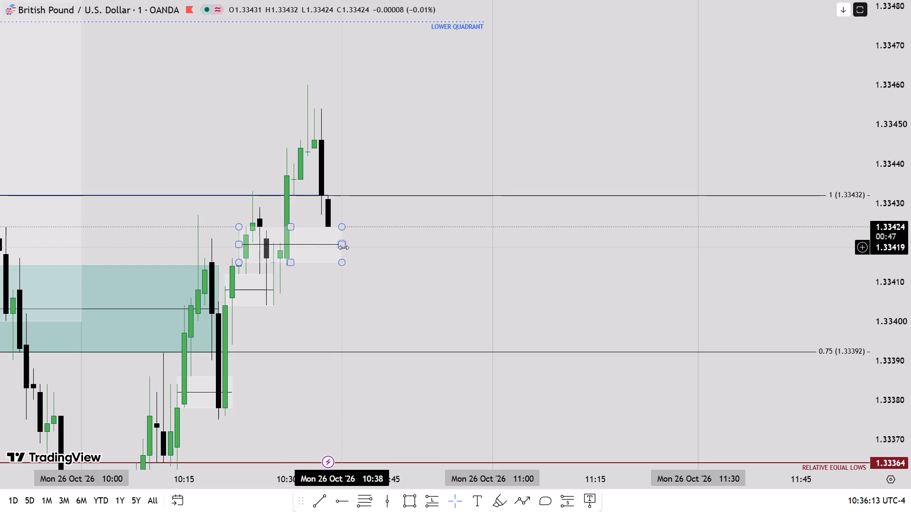
scroll(910, 345, up, 2)
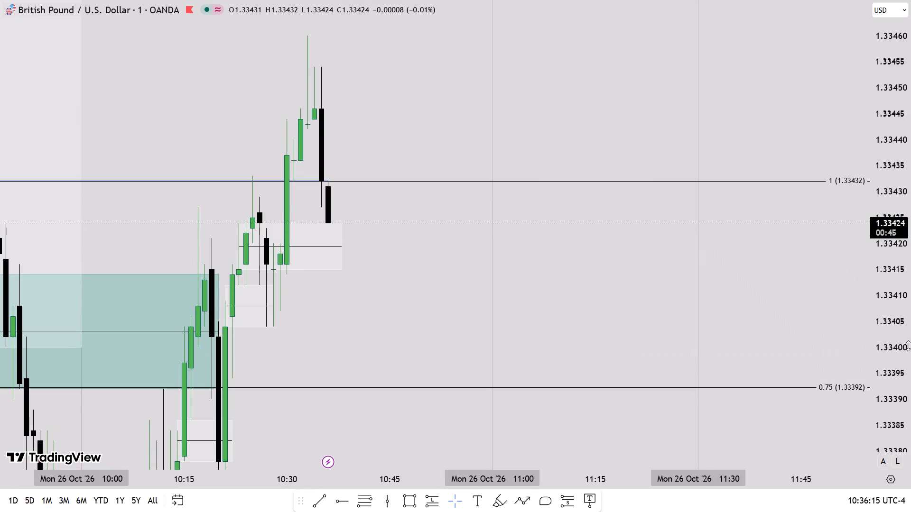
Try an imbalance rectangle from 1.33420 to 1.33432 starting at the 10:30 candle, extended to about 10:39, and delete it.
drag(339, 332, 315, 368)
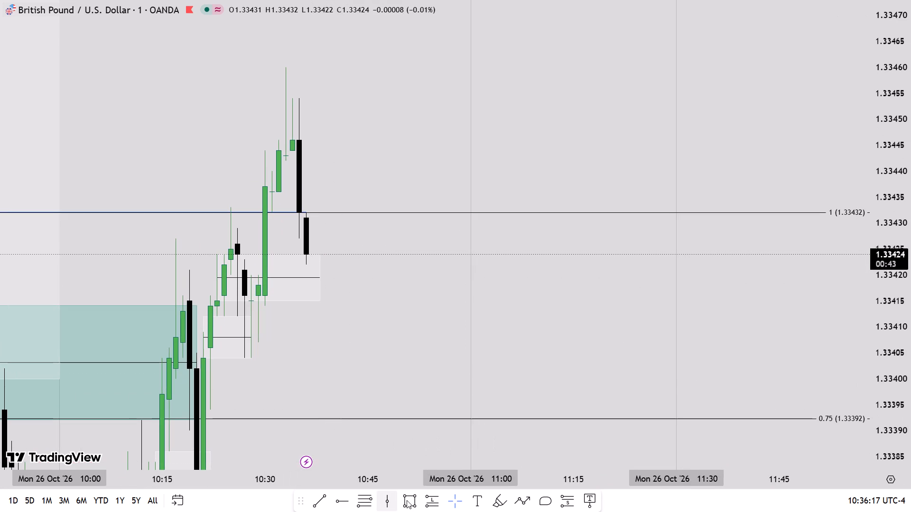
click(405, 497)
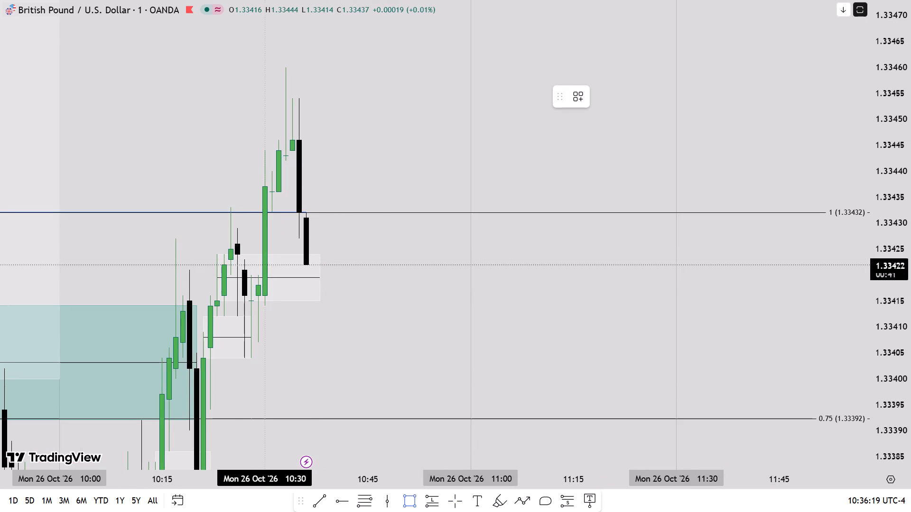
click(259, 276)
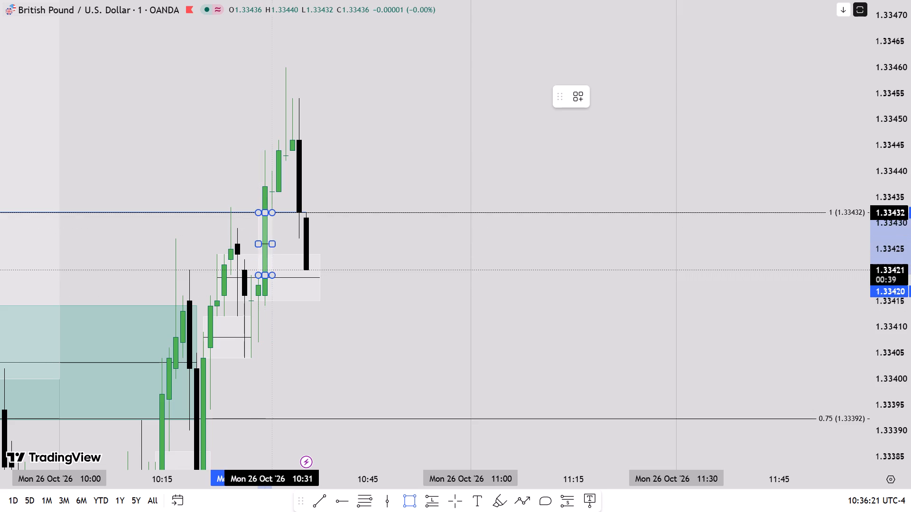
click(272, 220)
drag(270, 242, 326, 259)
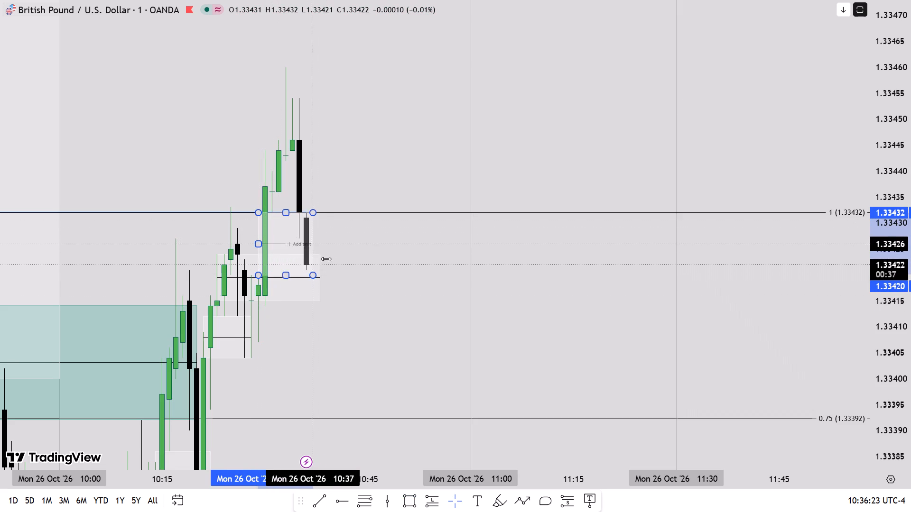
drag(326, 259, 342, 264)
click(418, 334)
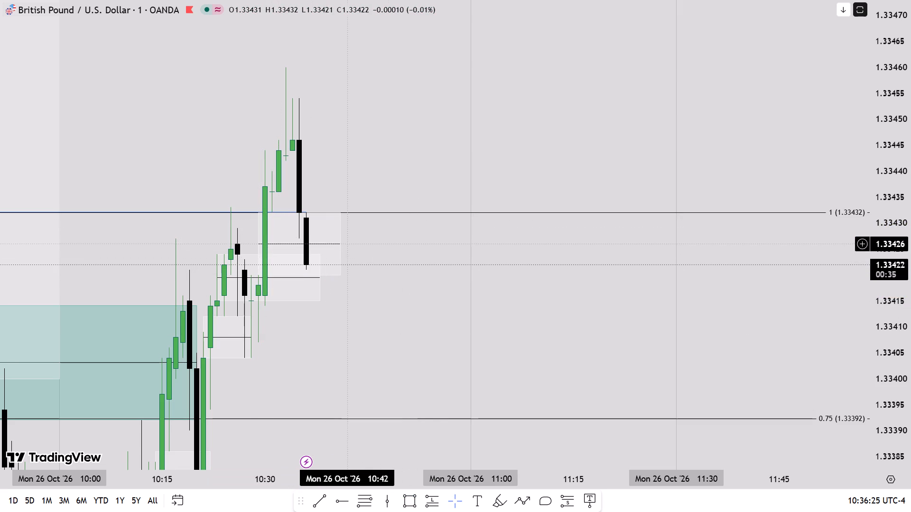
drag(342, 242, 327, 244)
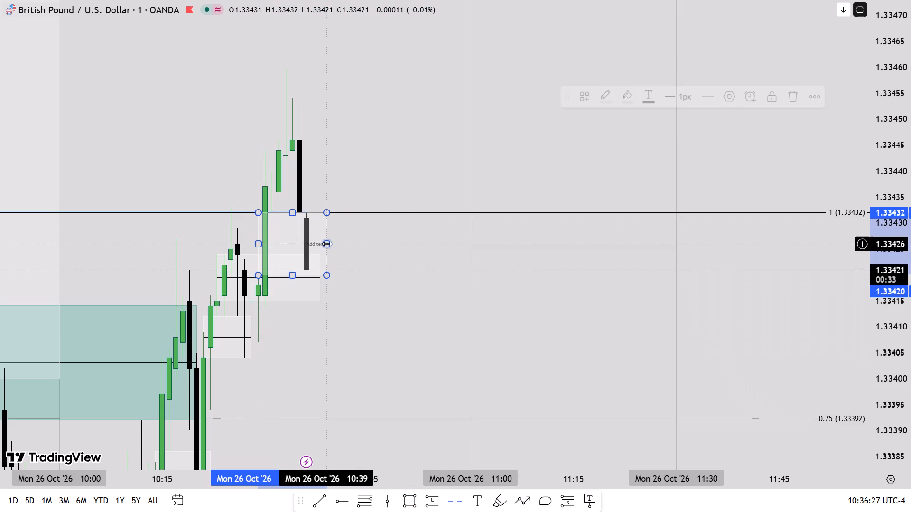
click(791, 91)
Draw a horizontal trend line at 1.33460 from the 09:12 candle to 10:36 and colour it black.
scroll(910, 192, down, 2)
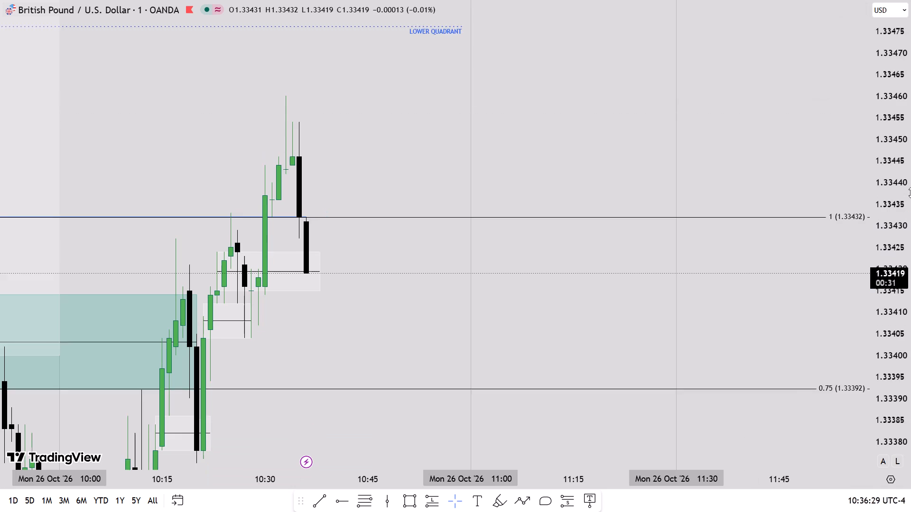
scroll(910, 192, down, 3)
scroll(458, 260, down, 4)
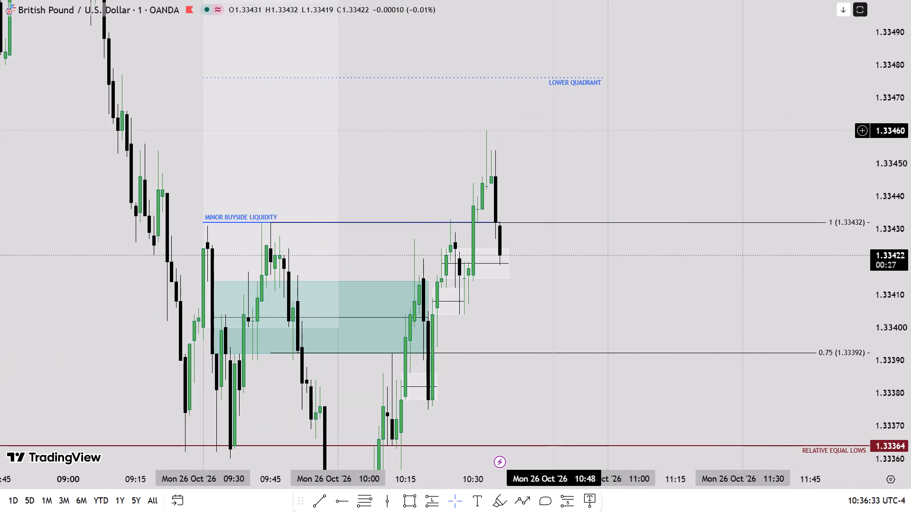
click(325, 506)
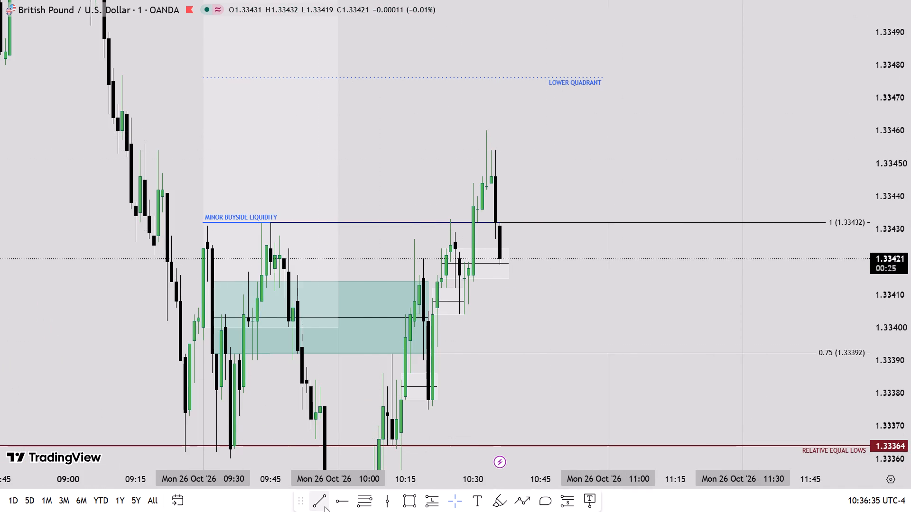
shift+click(123, 131)
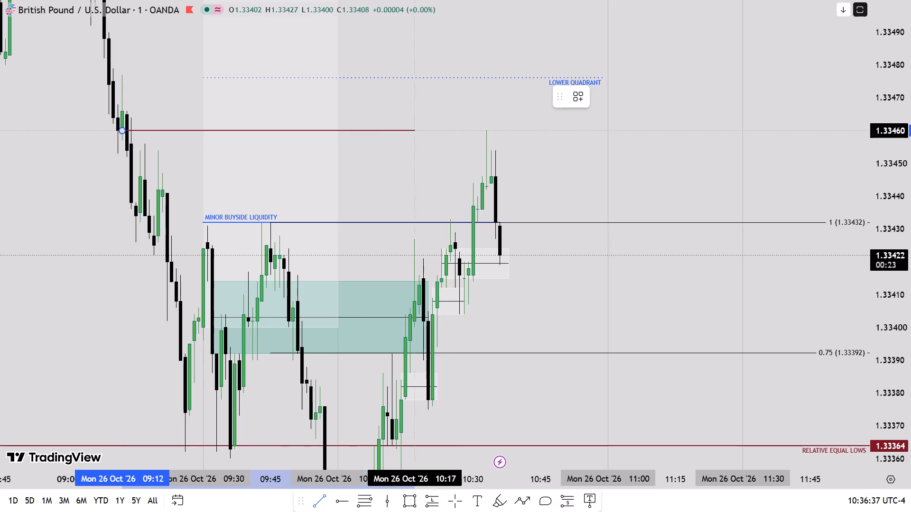
shift+click(500, 141)
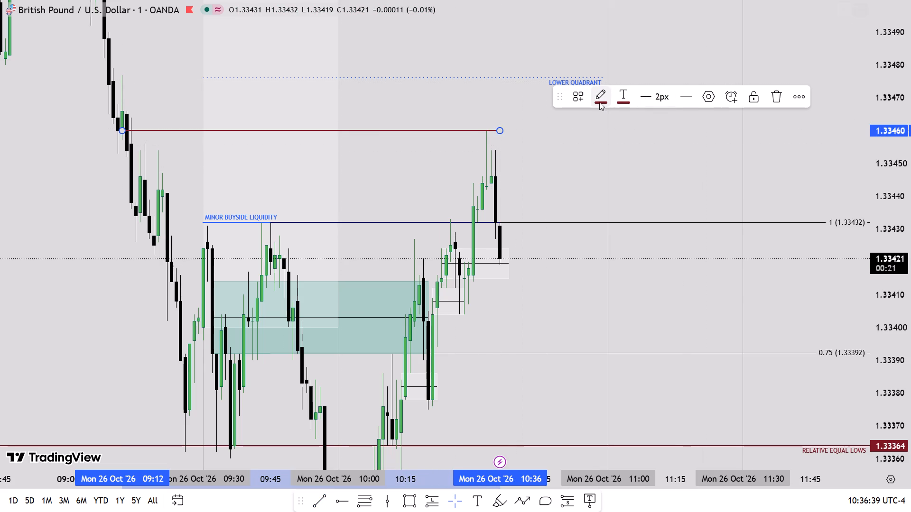
click(598, 102)
click(718, 115)
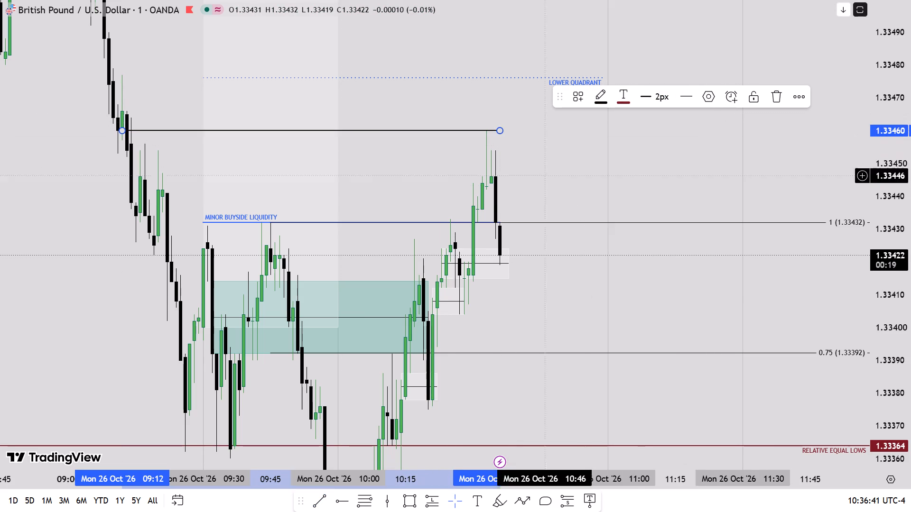
click(546, 174)
Examine the 1.33460 line and the morning decline on the 15-minute and 5-minute intervals.
key(1)
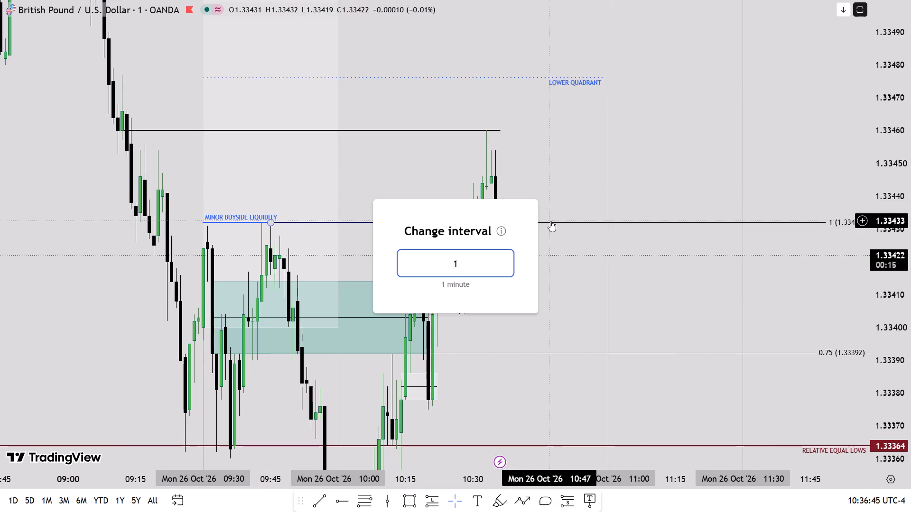
key(5)
key(Return)
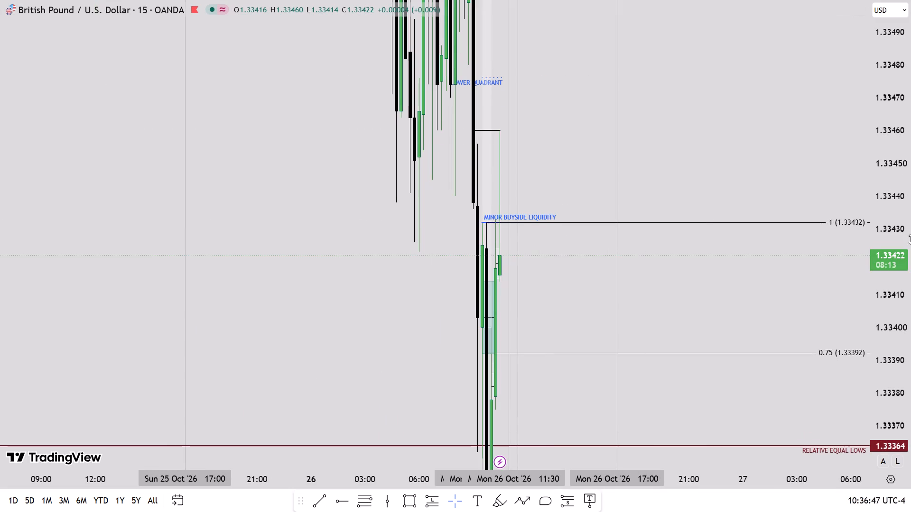
scroll(910, 239, down, 4)
scroll(679, 253, up, 4)
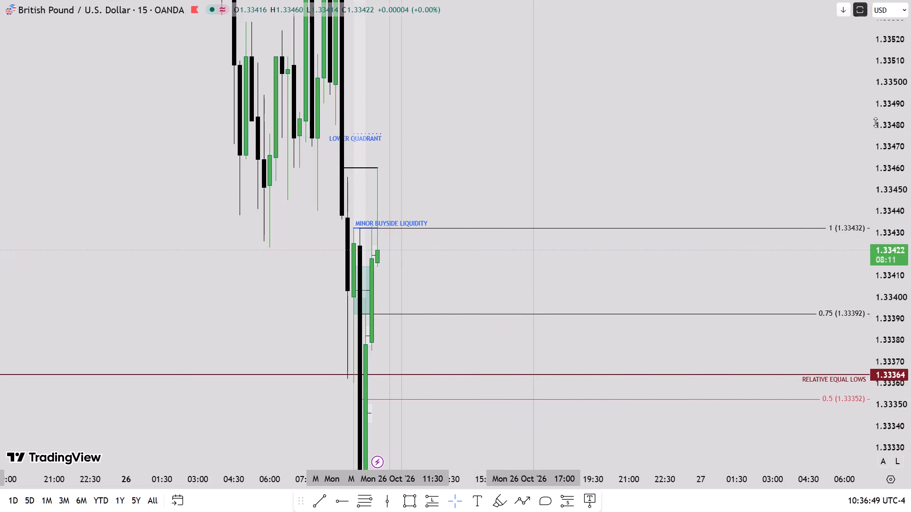
scroll(875, 122, down, 5)
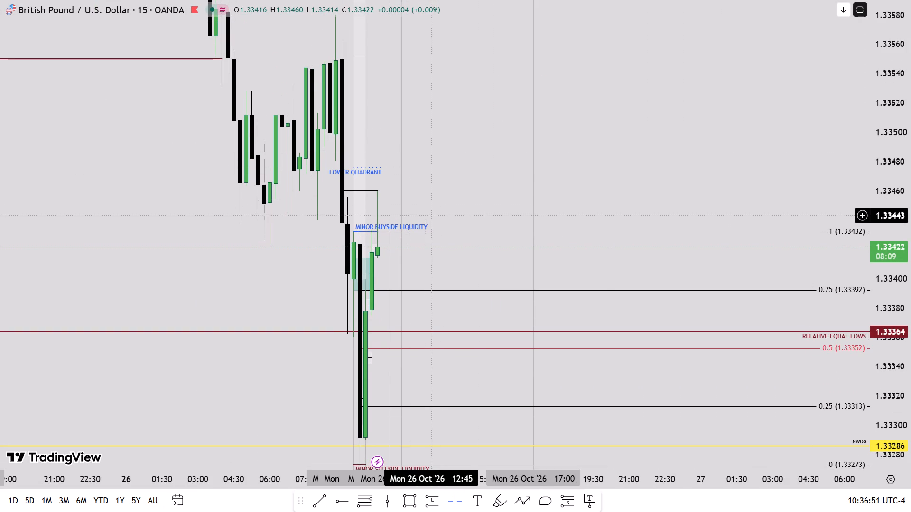
drag(445, 204, 438, 244)
key(5)
key(Return)
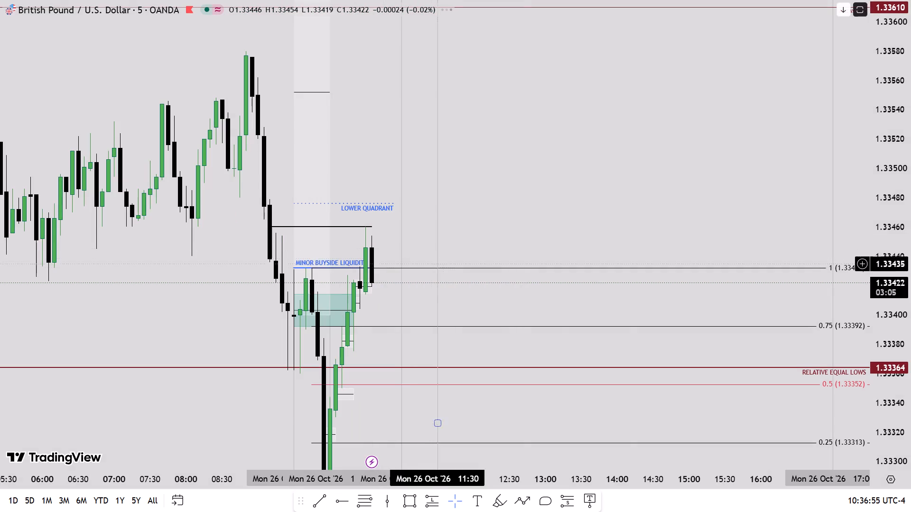
scroll(910, 210, up, 3)
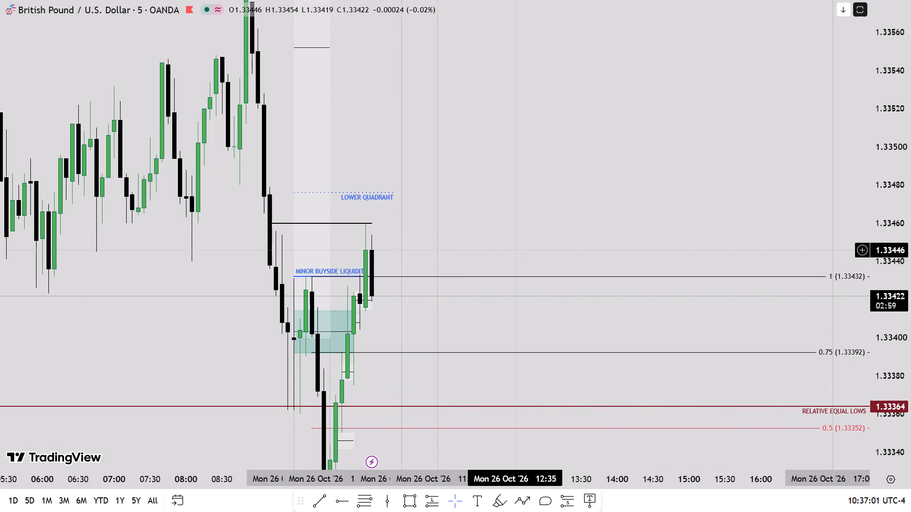
Return the chart to the 1-minute interval and examine the pullback into the imbalance rectangles below 1.33432.
key(1)
key(Return)
scroll(910, 271, up, 3)
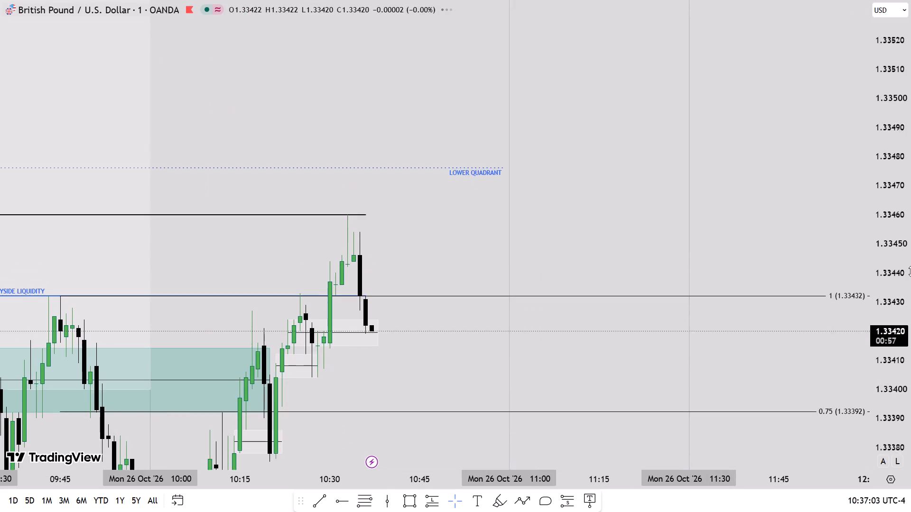
scroll(910, 271, up, 4)
drag(429, 398, 417, 221)
scroll(910, 259, up, 3)
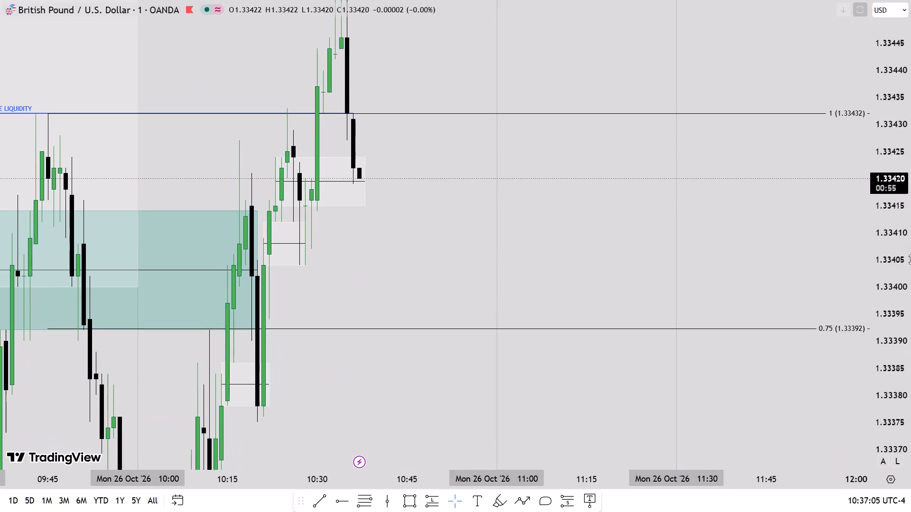
drag(458, 260, 451, 305)
scroll(910, 274, up, 5)
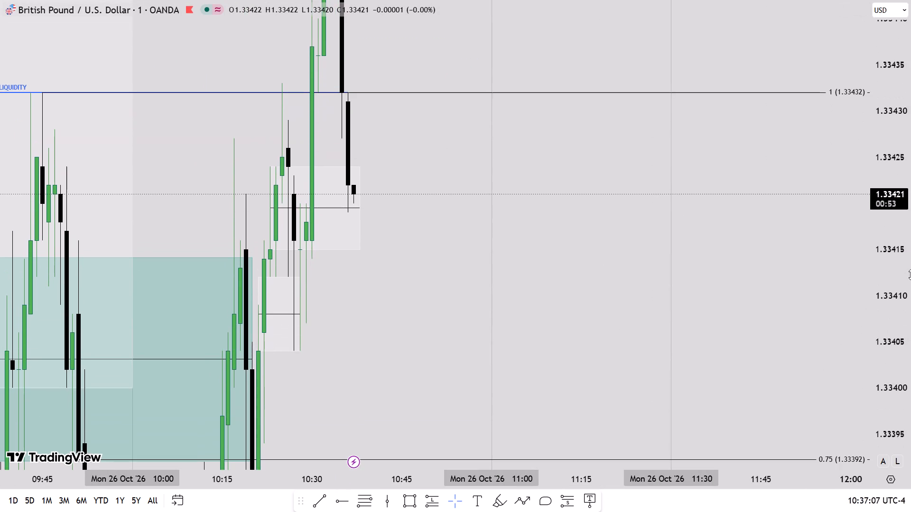
scroll(910, 274, down, 4)
drag(419, 284, 414, 329)
scroll(910, 306, down, 4)
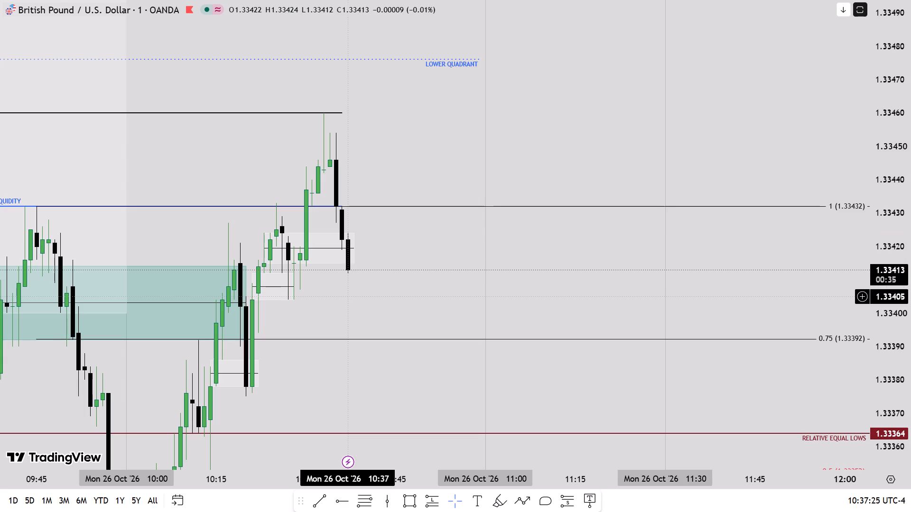
Compare the pullback with EUR/USD in the split view, and maximise the GBP/USD pane again.
double_click(454, 292)
drag(404, 361, 406, 349)
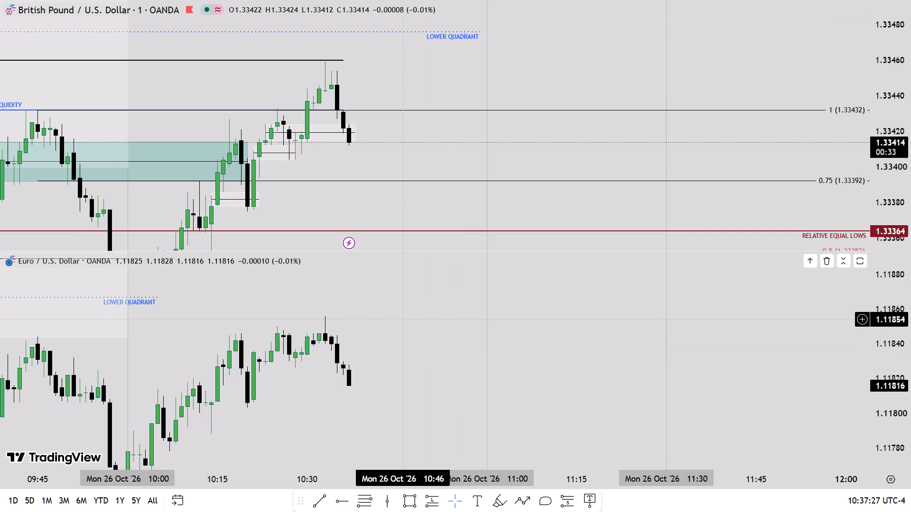
scroll(409, 349, down, 1)
scroll(883, 352, up, 4)
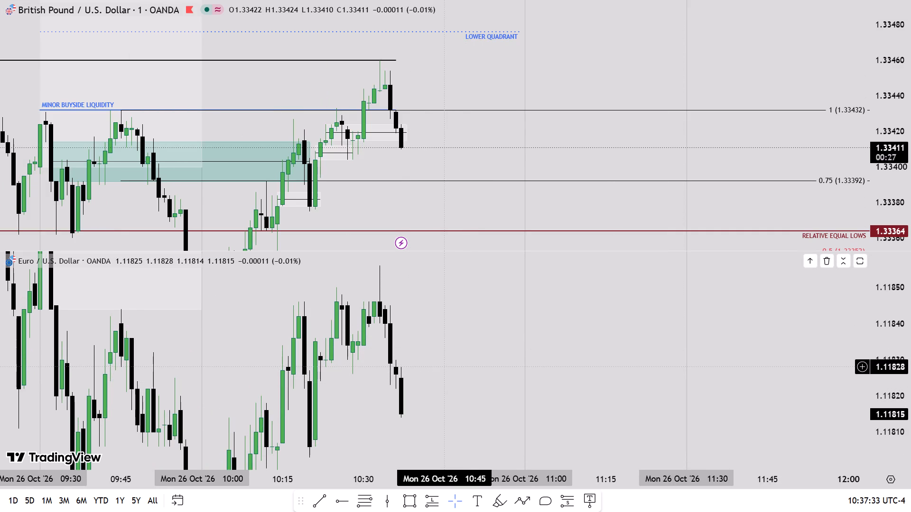
double_click(444, 159)
scroll(903, 287, up, 4)
scroll(903, 287, down, 4)
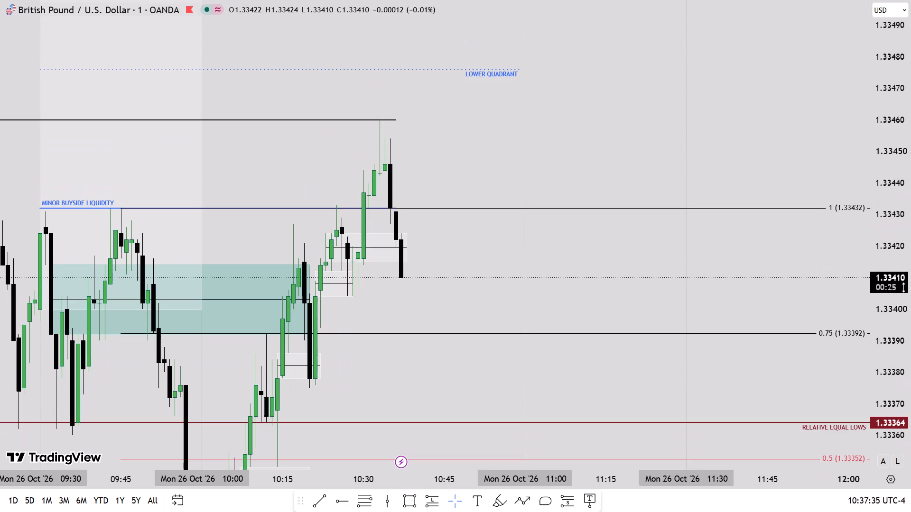
Open the bookmarked FundingPips trading platform in a new browser tab and place it directly after the TradingView tab.
click(452, 37)
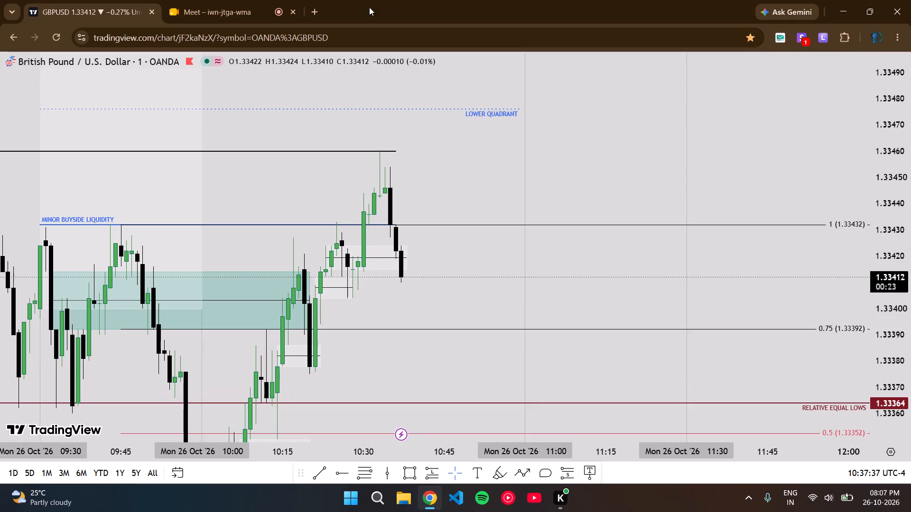
click(315, 0)
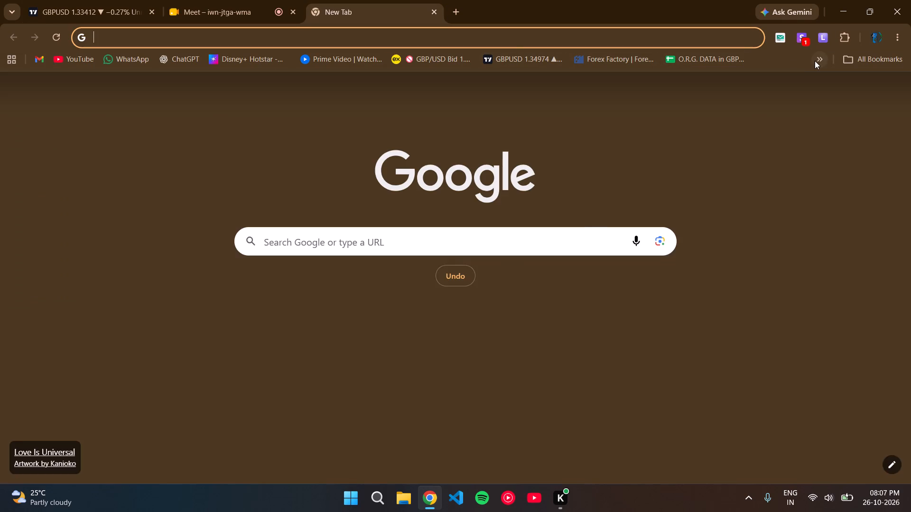
click(815, 61)
click(708, 83)
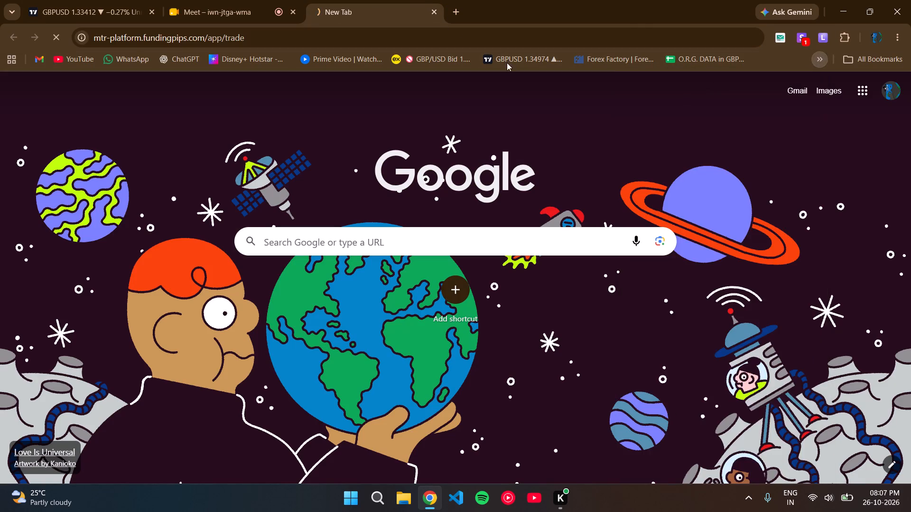
drag(401, 7, 261, 0)
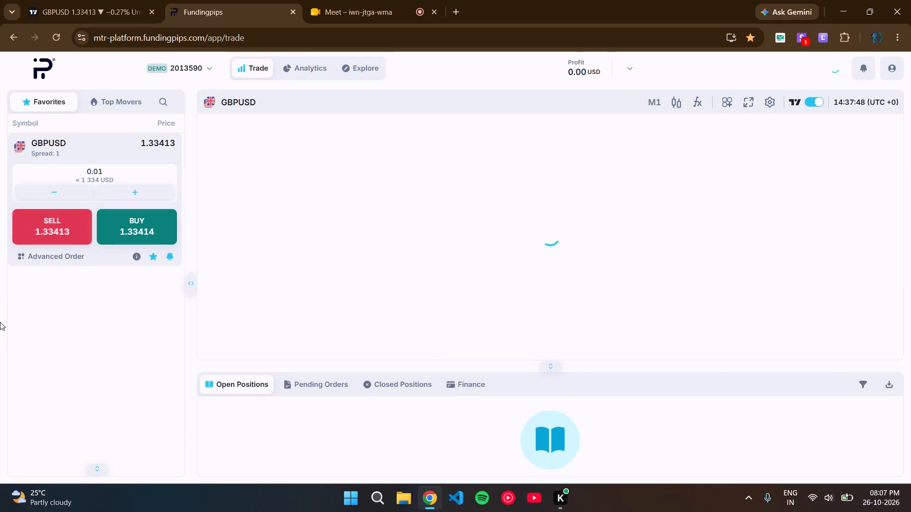
Set up an advanced market order for GBPUSD with stop loss enabled, a volume of 0.3 and the Sell side.
click(35, 259)
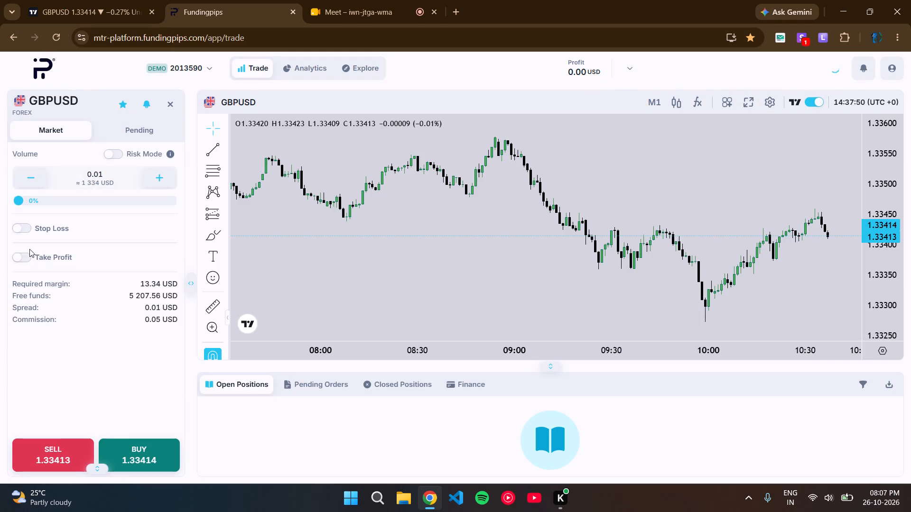
click(26, 226)
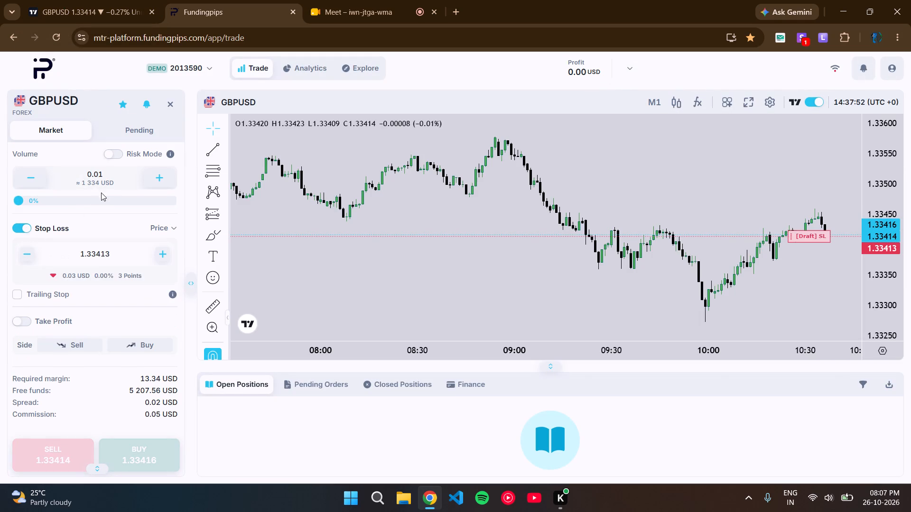
click(113, 171)
key(Right)
key(BackSpace)
key(BackSpace)
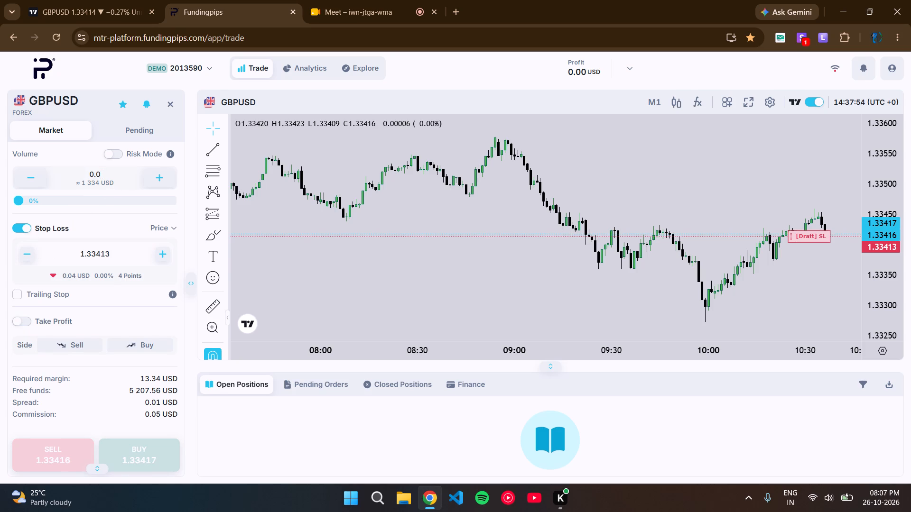
key(3)
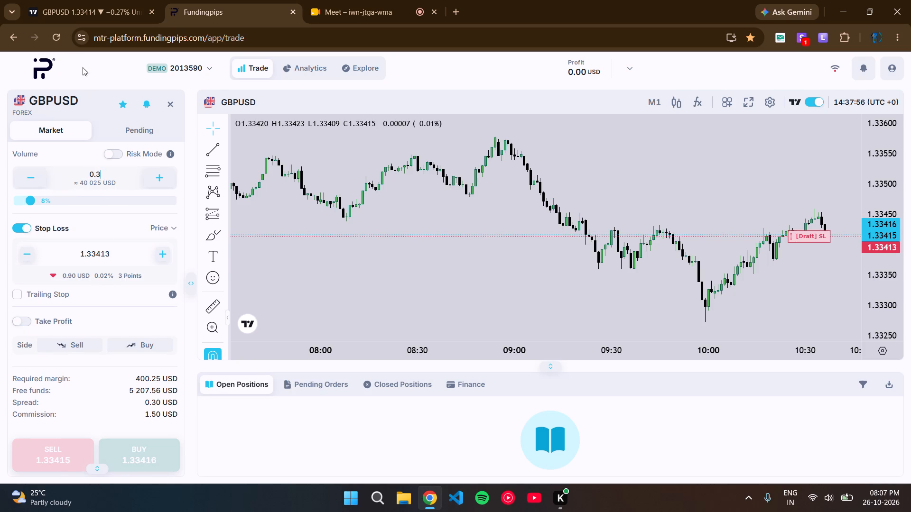
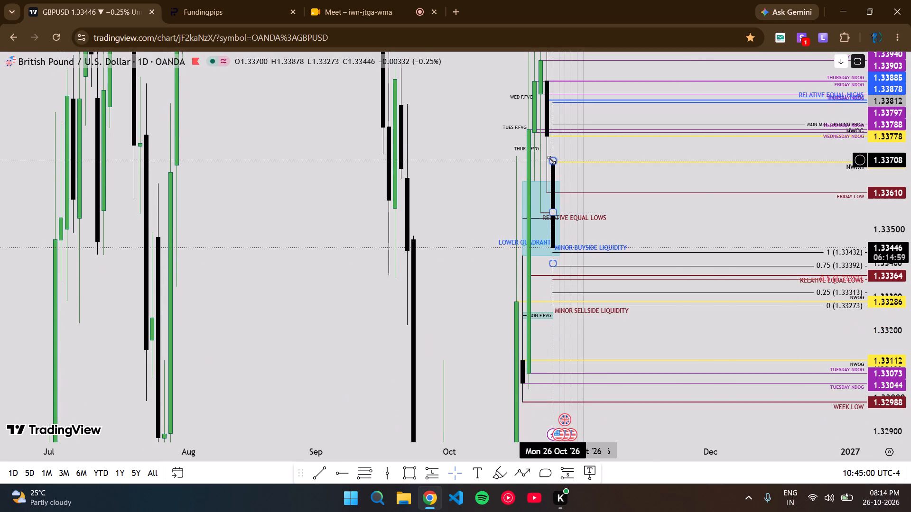
Return to the one-minute timeframe and examine price from Friday's session to the current candles against the marked levels.
key(1)
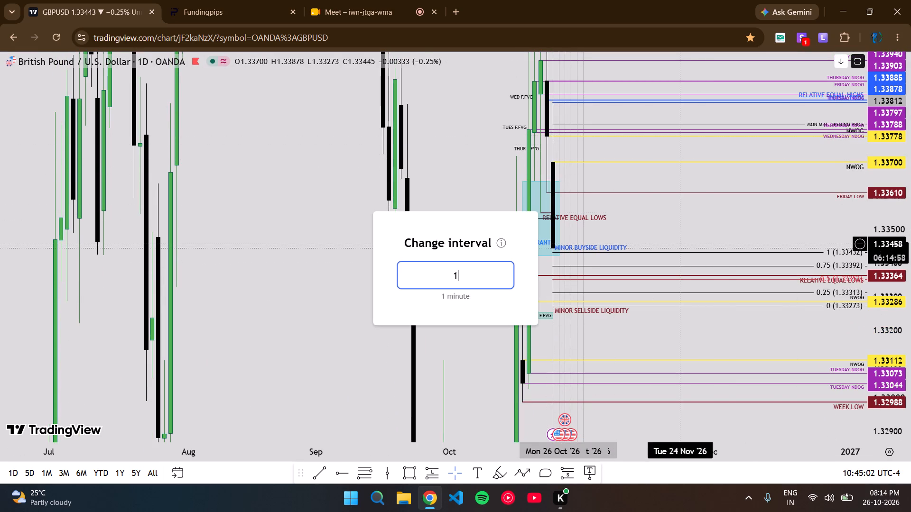
key(Return)
scroll(910, 239, up, 20)
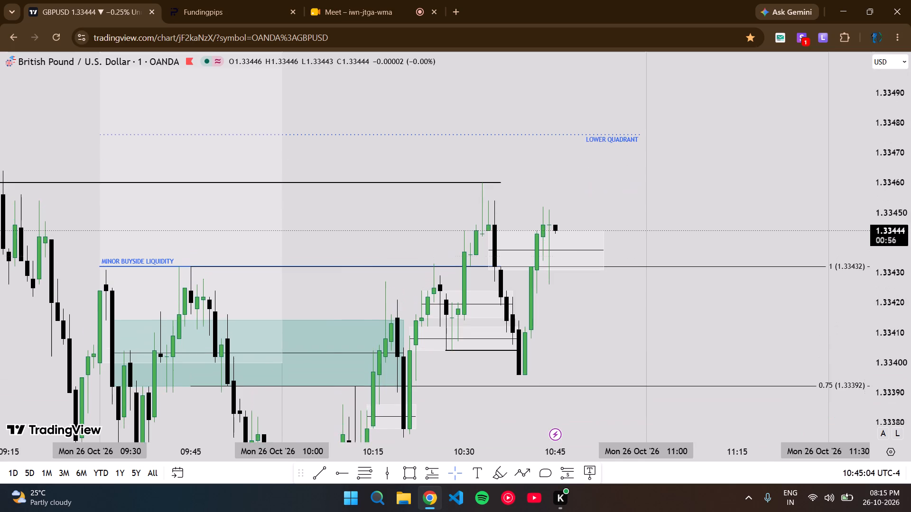
scroll(702, 293, down, 14)
scroll(877, 237, down, 5)
scroll(539, 255, down, 5)
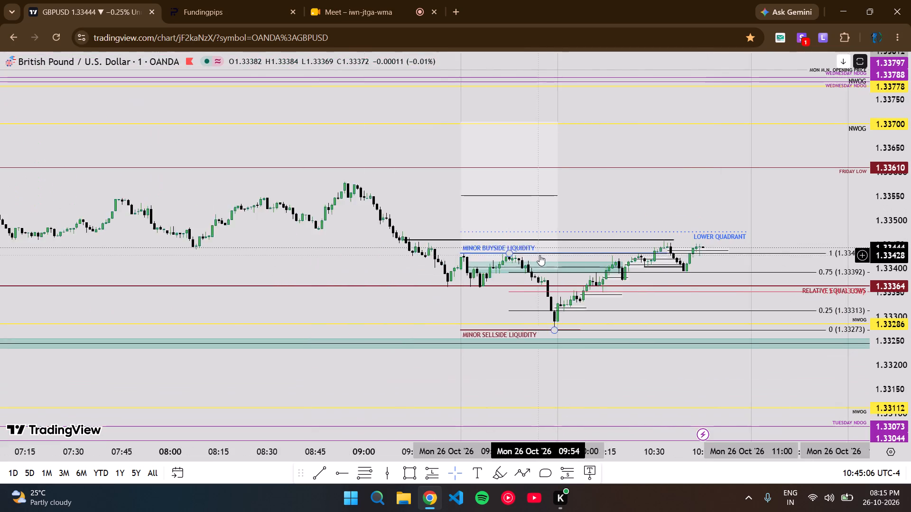
scroll(539, 255, down, 20)
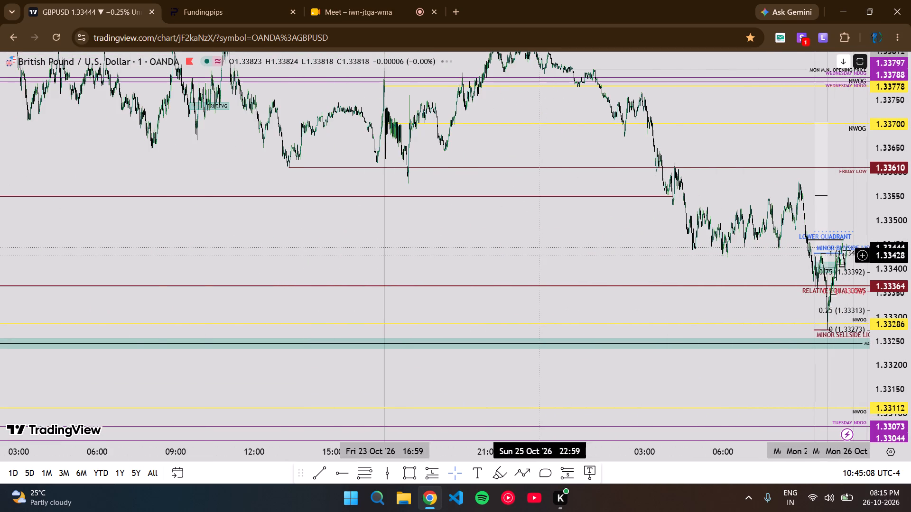
scroll(539, 255, up, 20)
scroll(539, 255, up, 3)
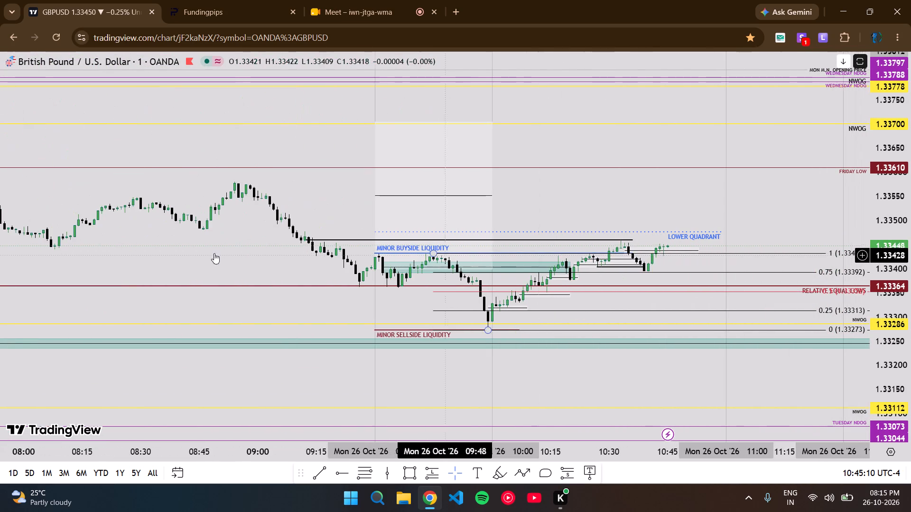
scroll(910, 255, up, 8)
scroll(910, 255, down, 1)
scroll(910, 255, up, 1)
scroll(833, 266, up, 5)
scroll(910, 262, up, 3)
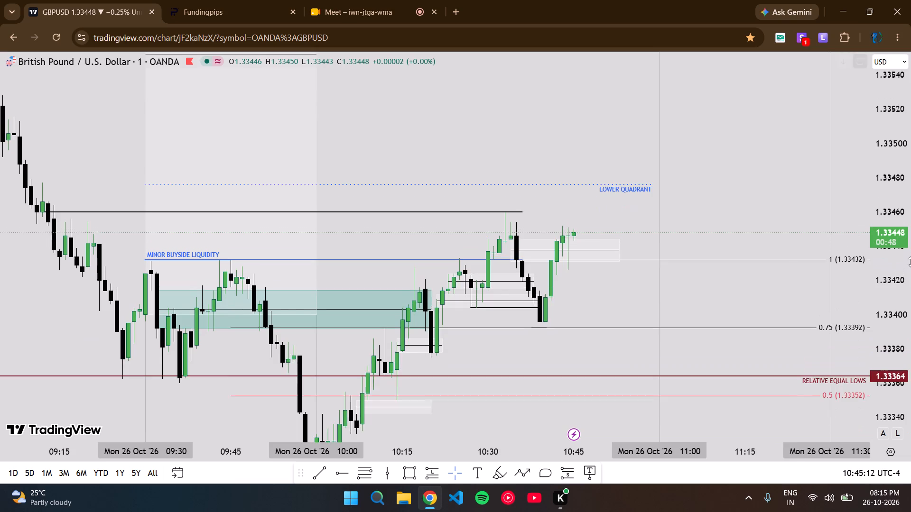
Examine the latest one-minute candles around the 1.33432 imbalance, between the 0.75 level and the Lower Quadrant line.
scroll(700, 320, up, 3)
drag(641, 303, 595, 361)
scroll(910, 359, up, 4)
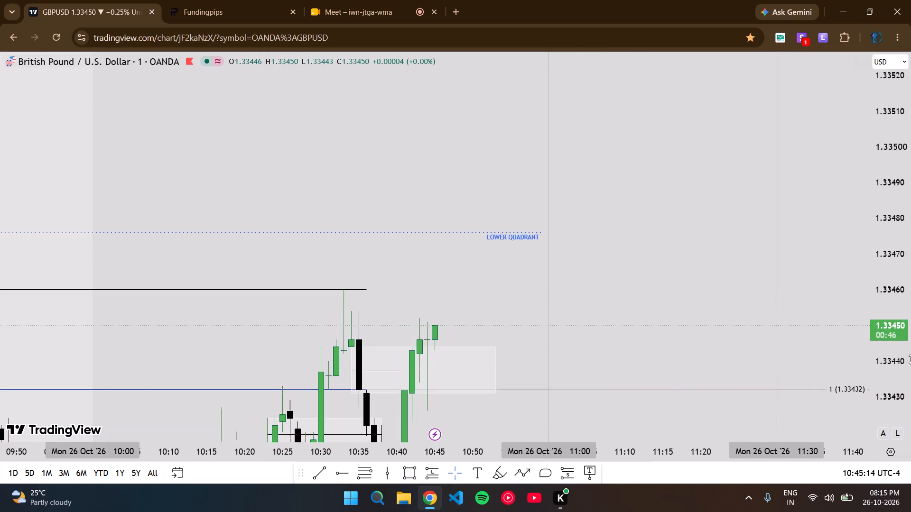
scroll(910, 359, down, 2)
drag(629, 380, 618, 255)
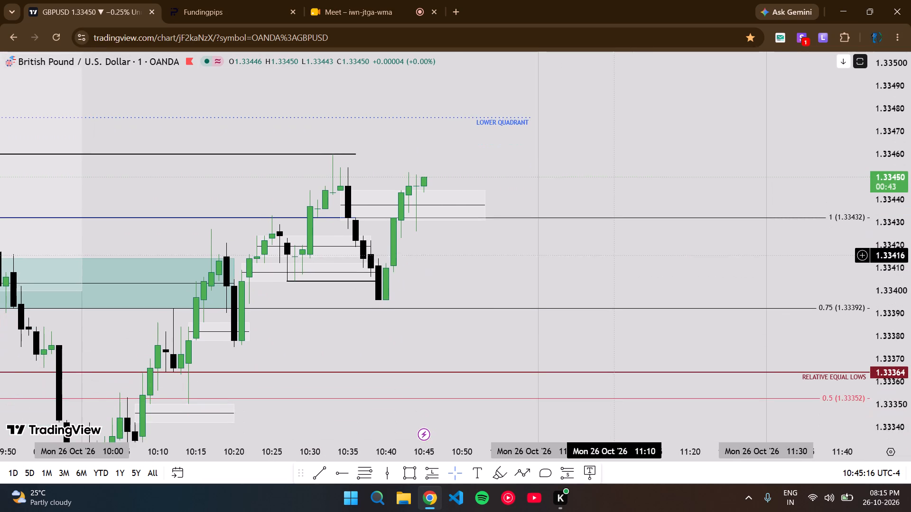
drag(491, 282, 530, 354)
scroll(910, 350, down, 4)
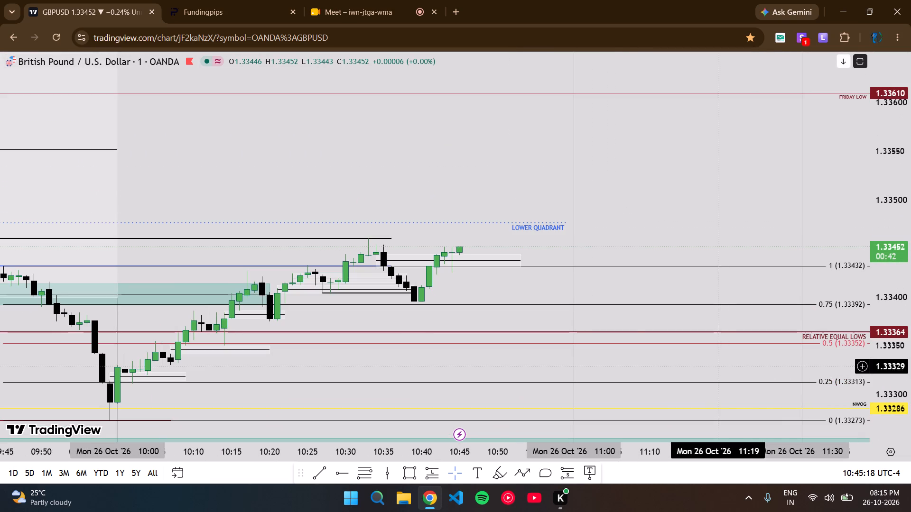
scroll(573, 349, down, 3)
scroll(910, 323, up, 6)
scroll(910, 323, down, 1)
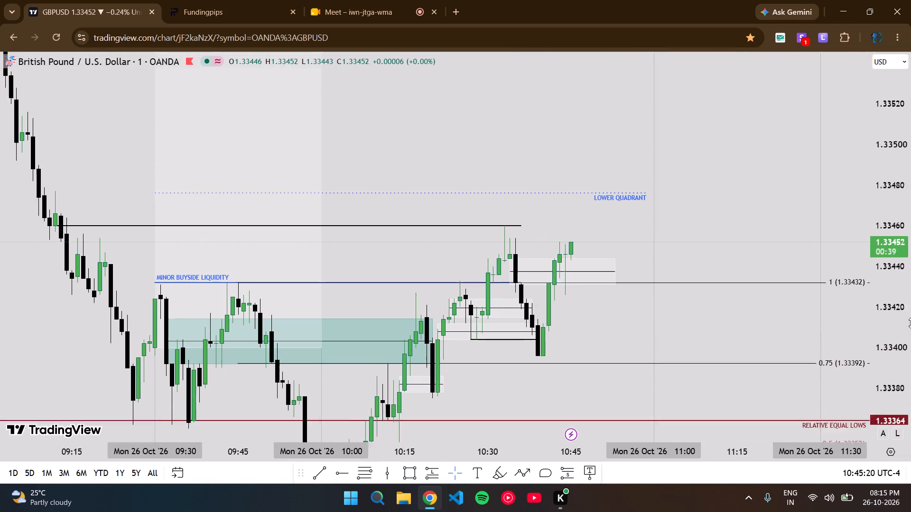
scroll(910, 323, down, 1)
scroll(910, 323, up, 4)
scroll(910, 323, down, 5)
scroll(910, 323, up, 3)
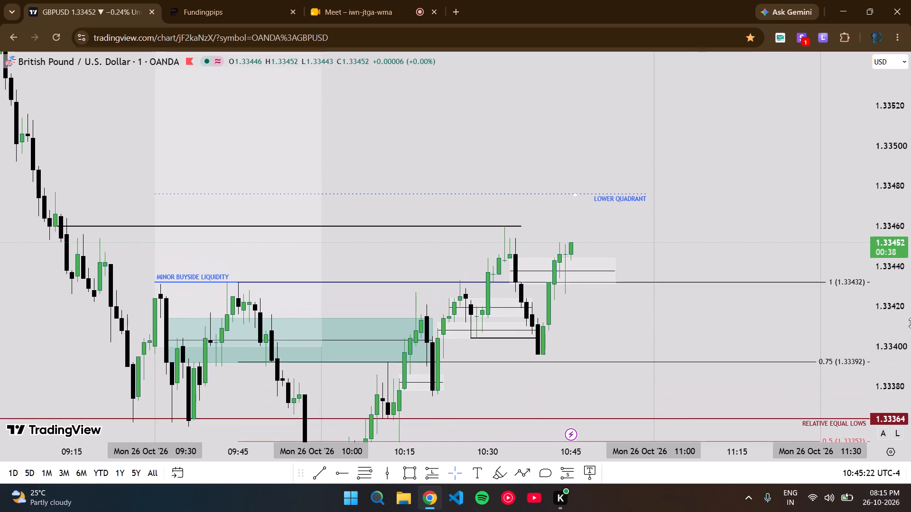
drag(573, 329, 563, 334)
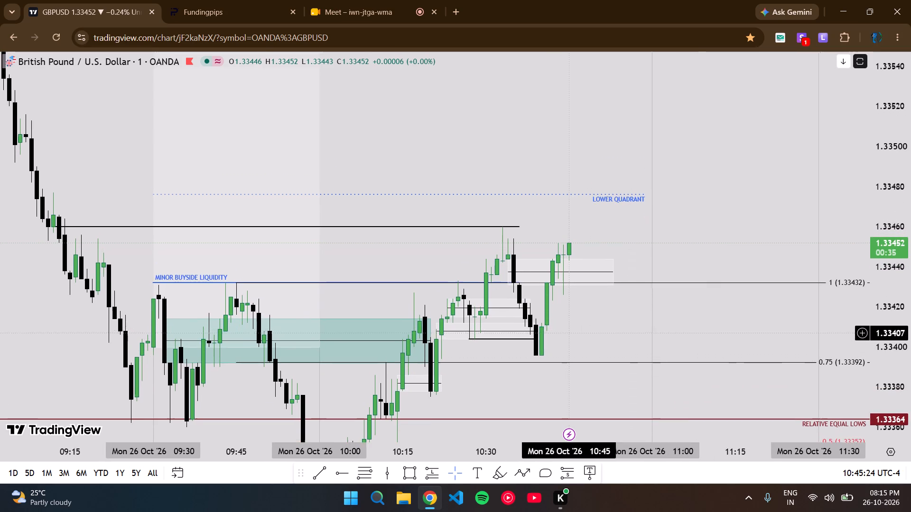
drag(563, 334, 510, 347)
drag(507, 349, 498, 308)
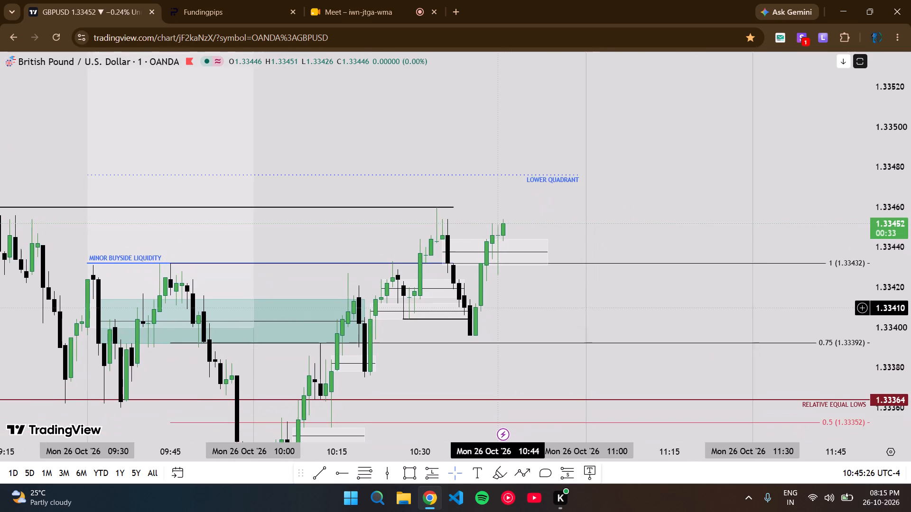
drag(498, 308, 498, 307)
drag(505, 317, 507, 328)
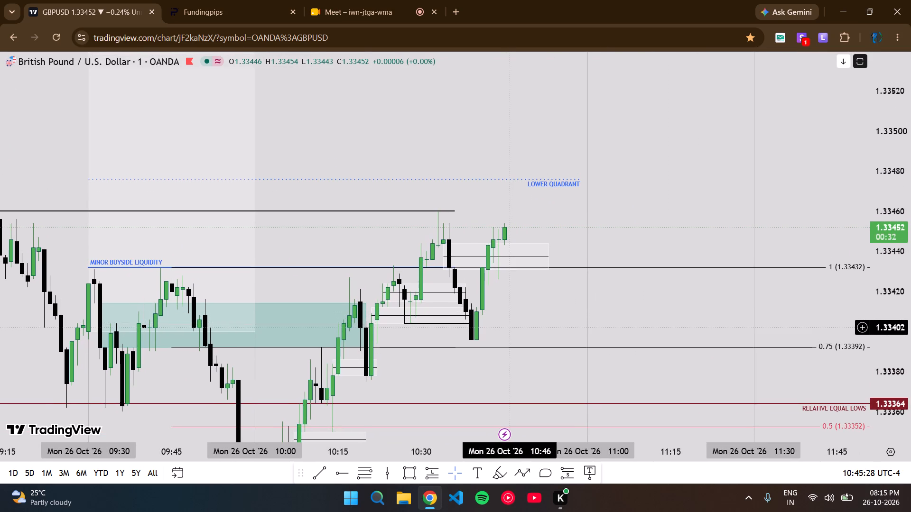
drag(507, 328, 492, 287)
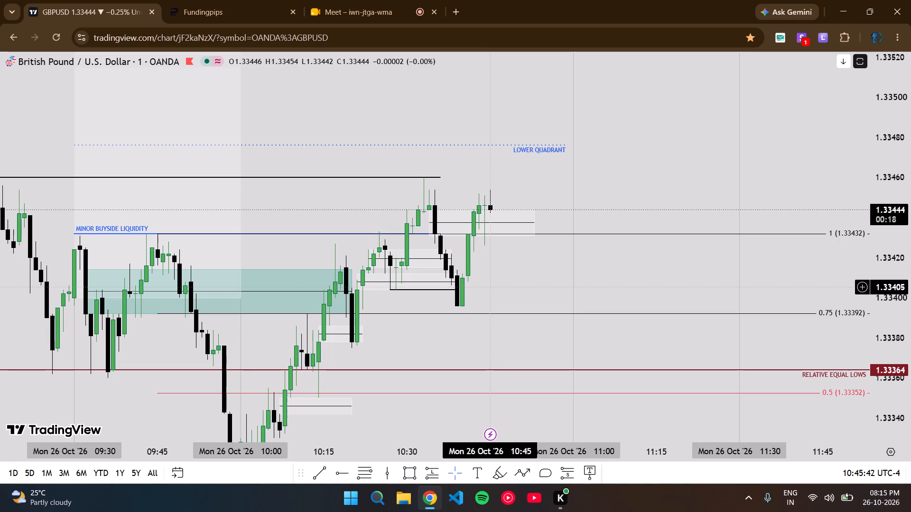
Bring back the EUR/USD pane and extend its Lower Quadrant line to about 10:53, past the current candles.
click(527, 276)
double_click(527, 276)
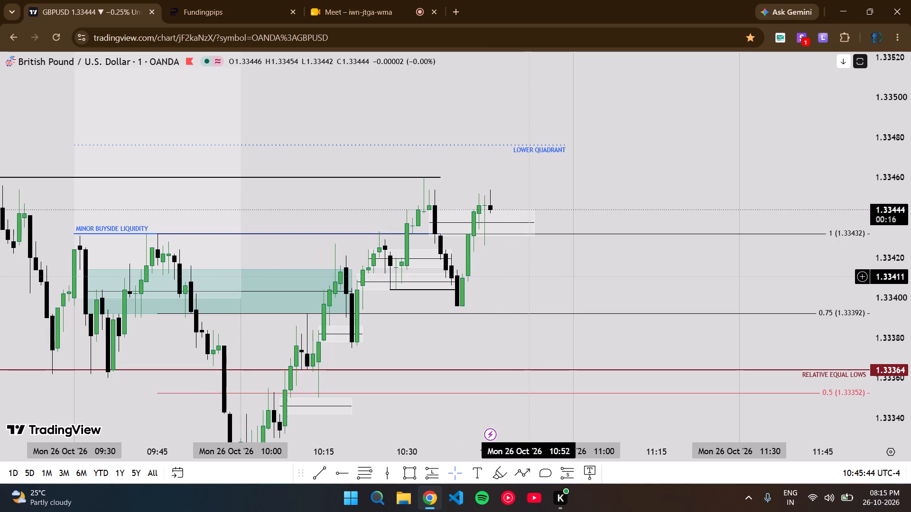
drag(531, 314, 538, 403)
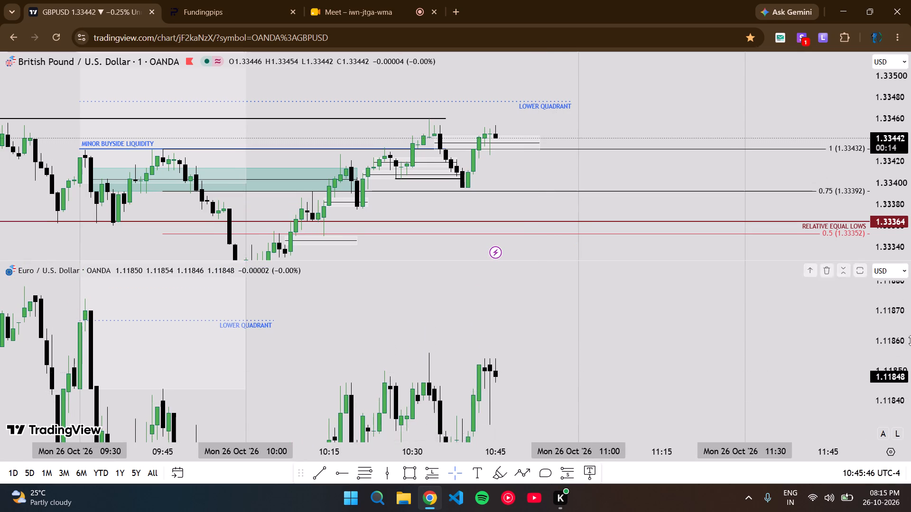
scroll(910, 340, down, 3)
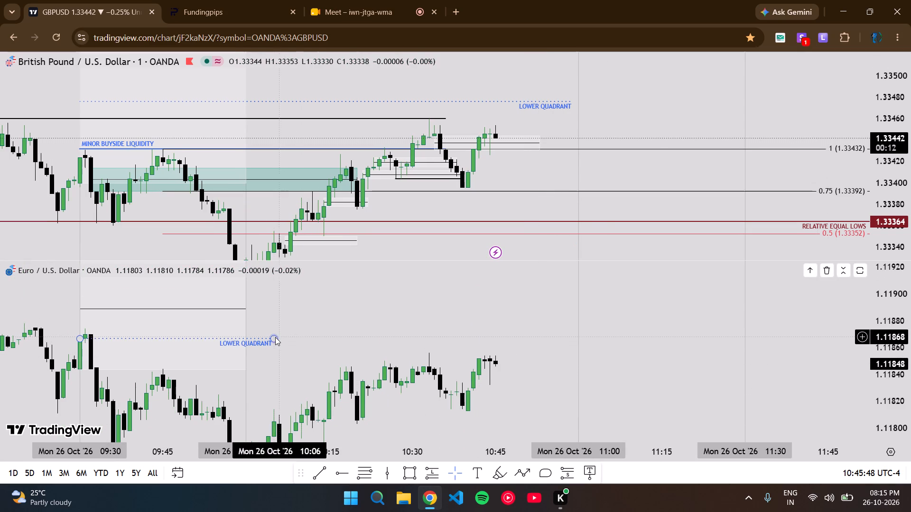
drag(275, 337, 540, 353)
drag(524, 377, 510, 341)
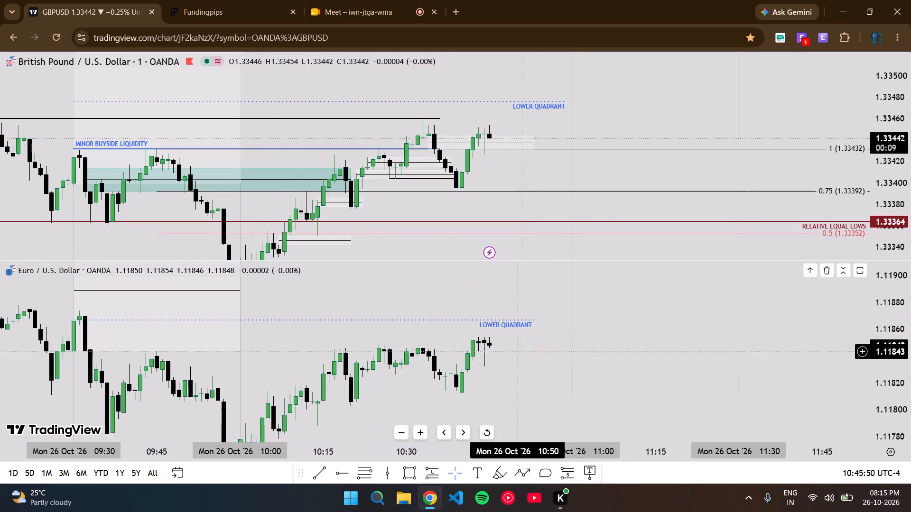
drag(510, 341, 508, 339)
double_click(495, 181)
scroll(910, 224, down, 4)
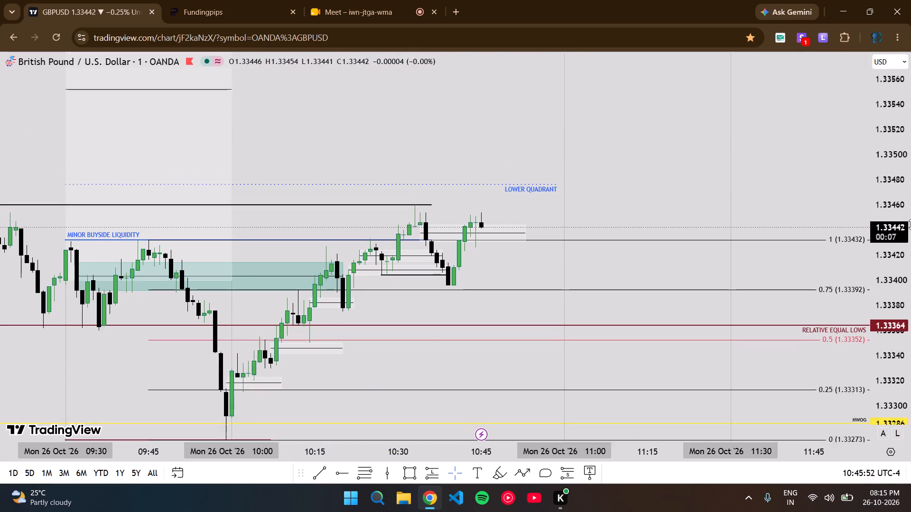
scroll(910, 224, up, 4)
scroll(910, 224, down, 1)
scroll(910, 224, up, 5)
scroll(910, 224, down, 5)
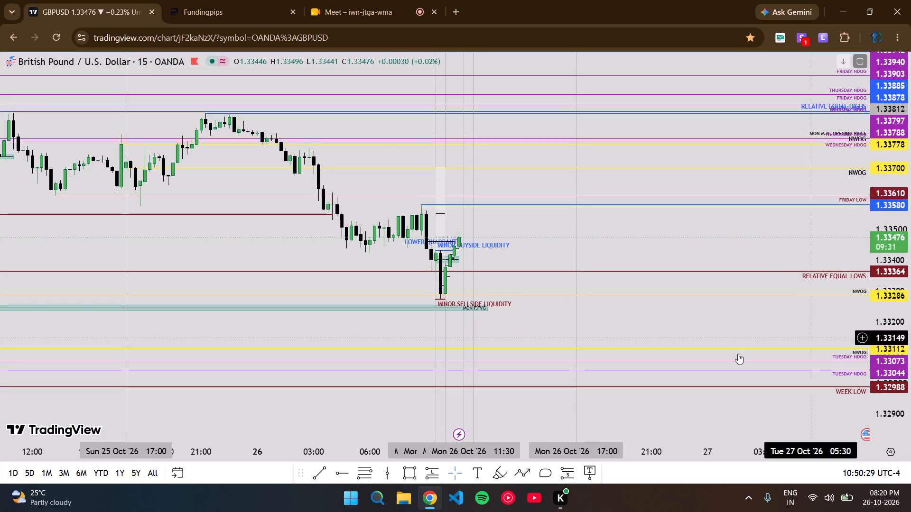
scroll(910, 287, down, 2)
scroll(566, 305, down, 9)
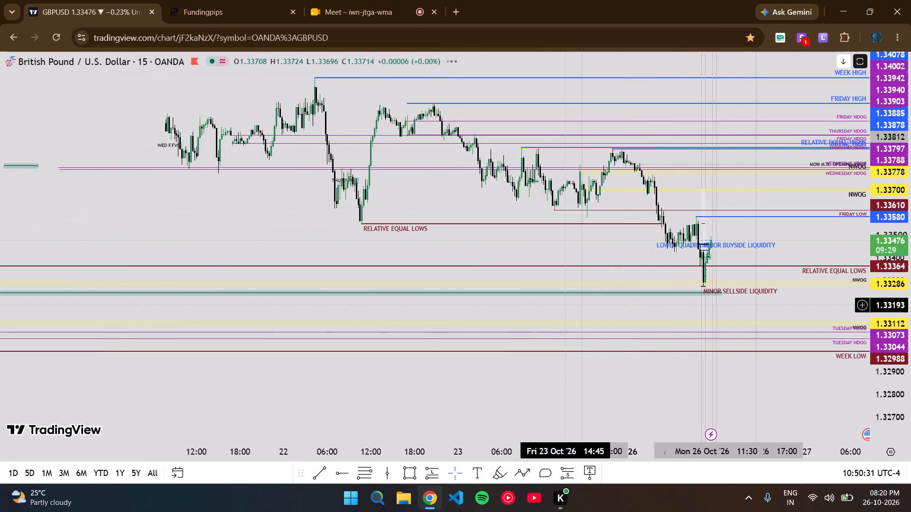
scroll(519, 309, down, 5)
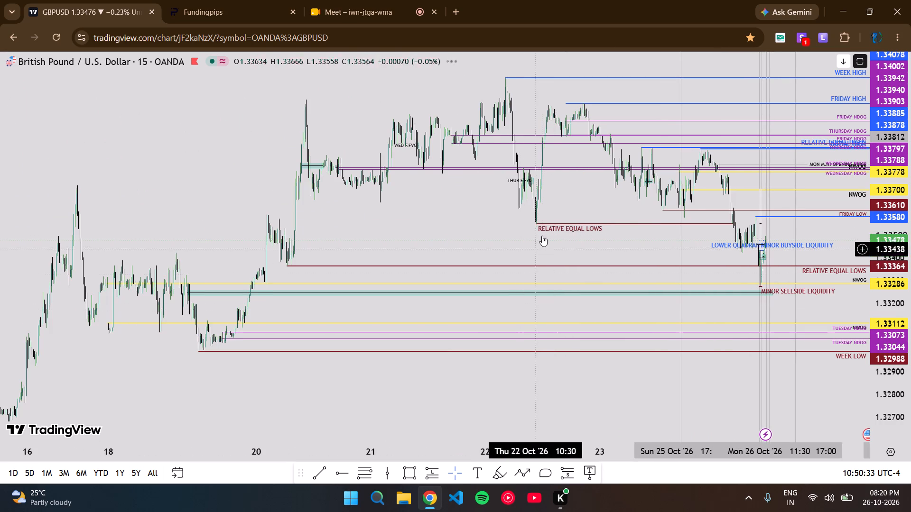
scroll(718, 265, up, 10)
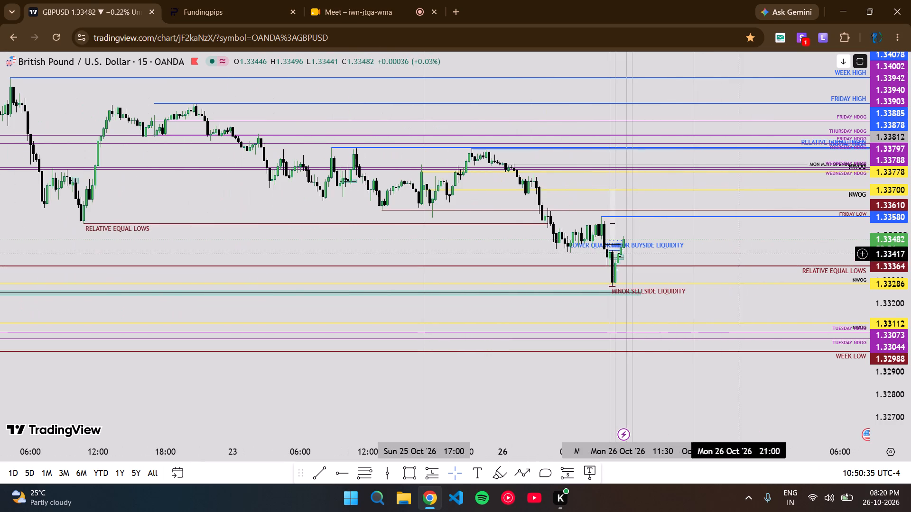
Return GBP/USD to the one-minute timeframe and examine price between the relative equal lows, the Lower Quadrant and the 1.33580 level.
key(1)
key(Return)
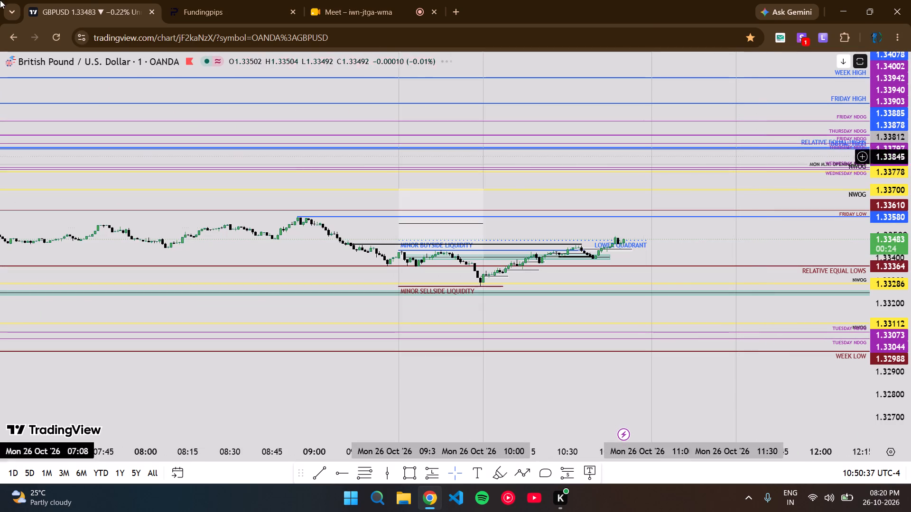
scroll(875, 503, up, 10)
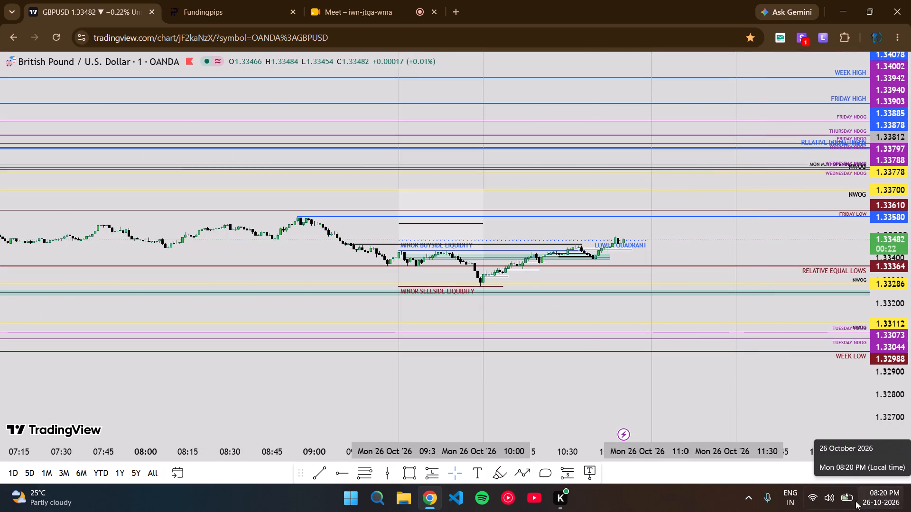
scroll(894, 323, up, 20)
scroll(894, 323, up, 6)
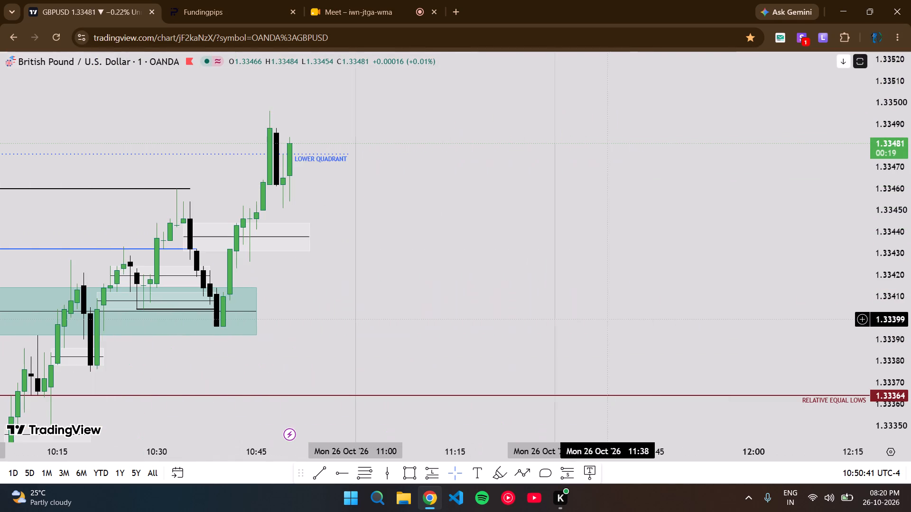
scroll(910, 279, down, 1)
scroll(910, 279, up, 1)
scroll(910, 279, down, 1)
drag(437, 281, 499, 305)
scroll(910, 257, down, 4)
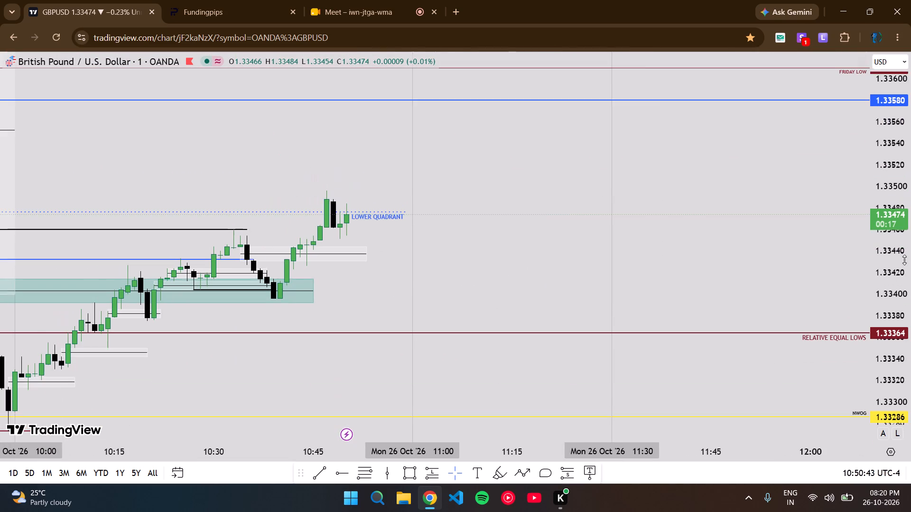
scroll(595, 306, down, 3)
scroll(910, 283, up, 4)
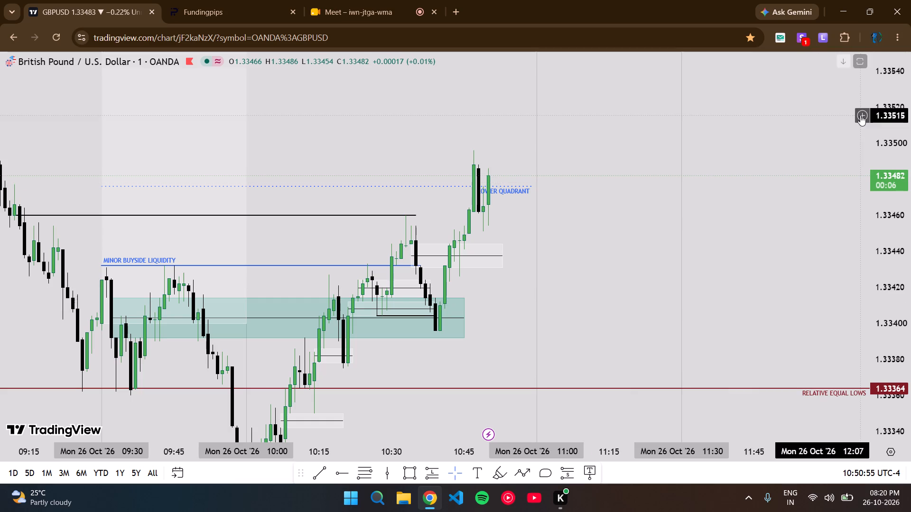
Examine the 10:50 candle's close relative to the Lower Quadrant and the opening of the 10:51 candle.
scroll(590, 247, up, 5)
drag(489, 282, 556, 295)
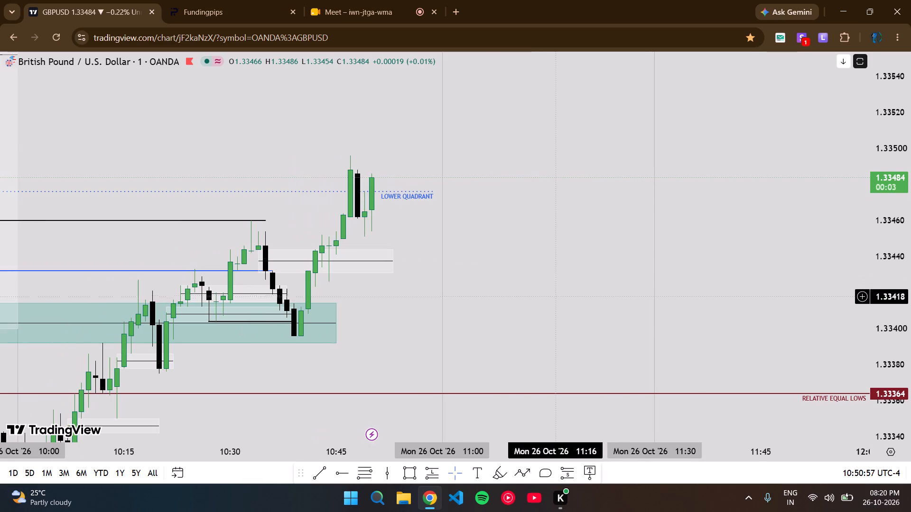
scroll(910, 295, up, 5)
scroll(910, 287, down, 3)
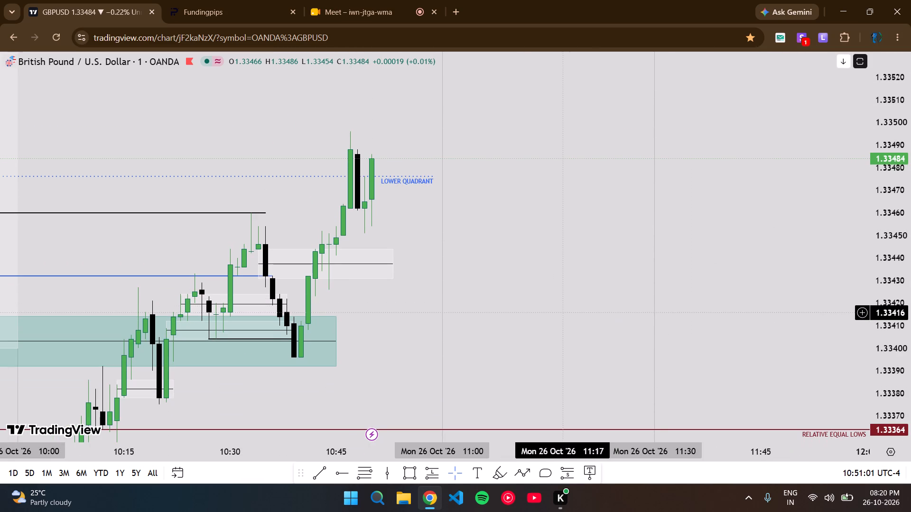
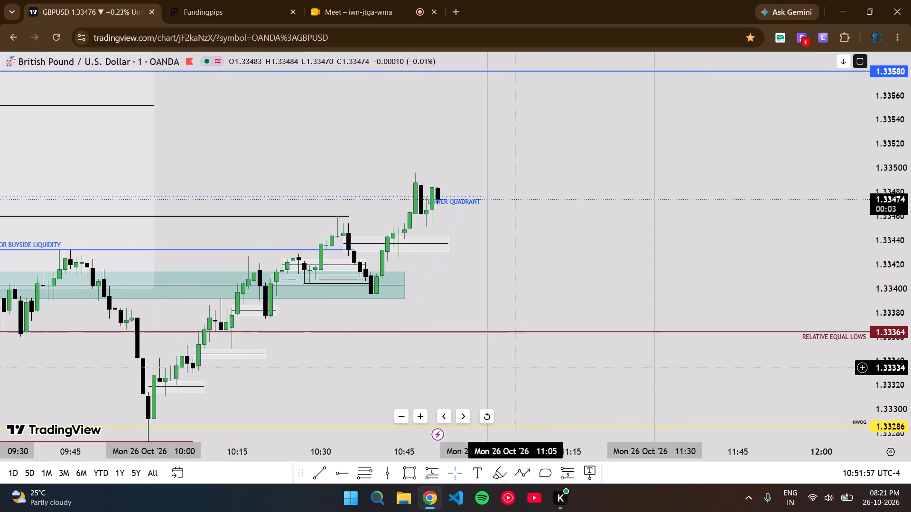
scroll(910, 229, up, 10)
scroll(910, 229, down, 1)
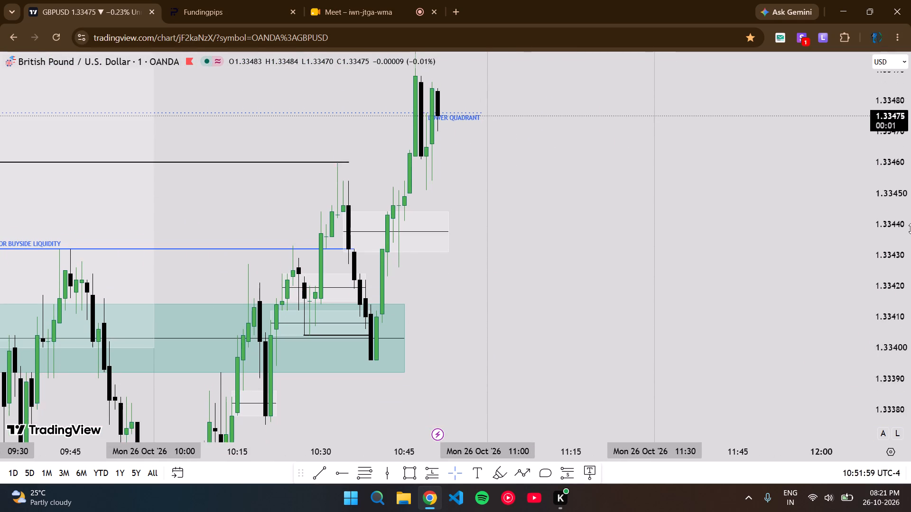
scroll(910, 229, down, 1)
drag(575, 202, 575, 303)
scroll(910, 303, down, 4)
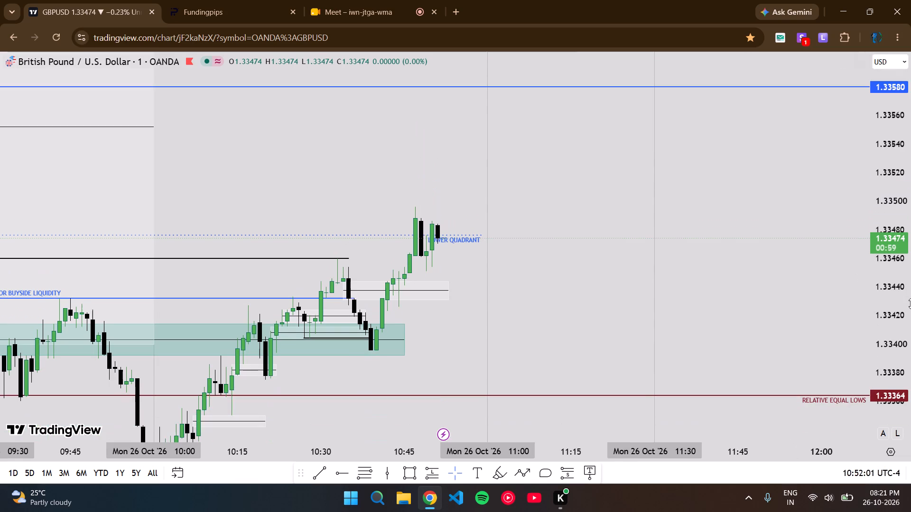
Switch to FundingPips and examine the GBPUSD chart against the draft sell's stop loss level.
click(258, 0)
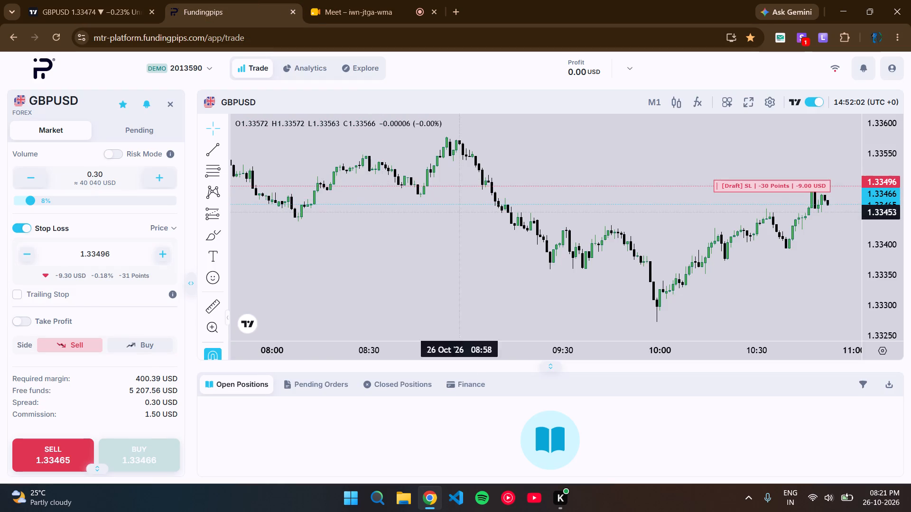
drag(644, 232, 449, 259)
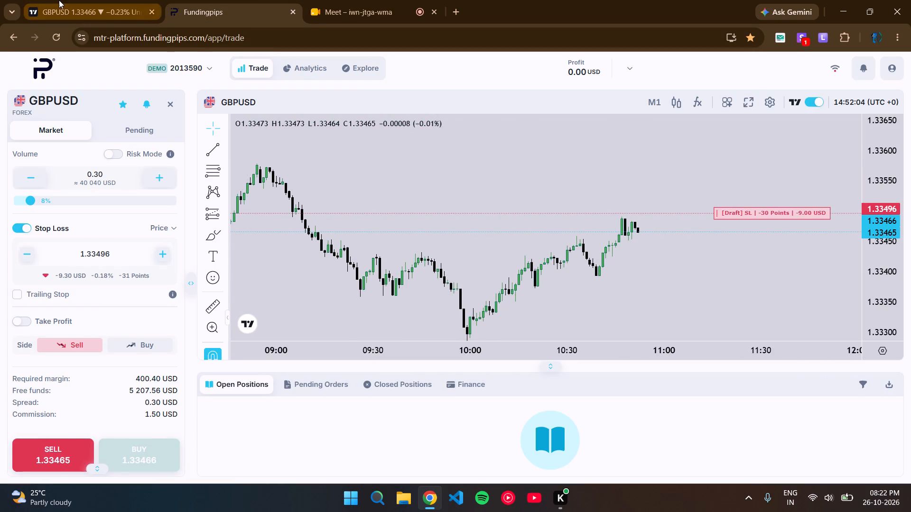
Return to the TradingView GBP/USD chart and examine the developing 10:52 candle against the Lower Quadrant.
click(59, 0)
scroll(910, 453, up, 4)
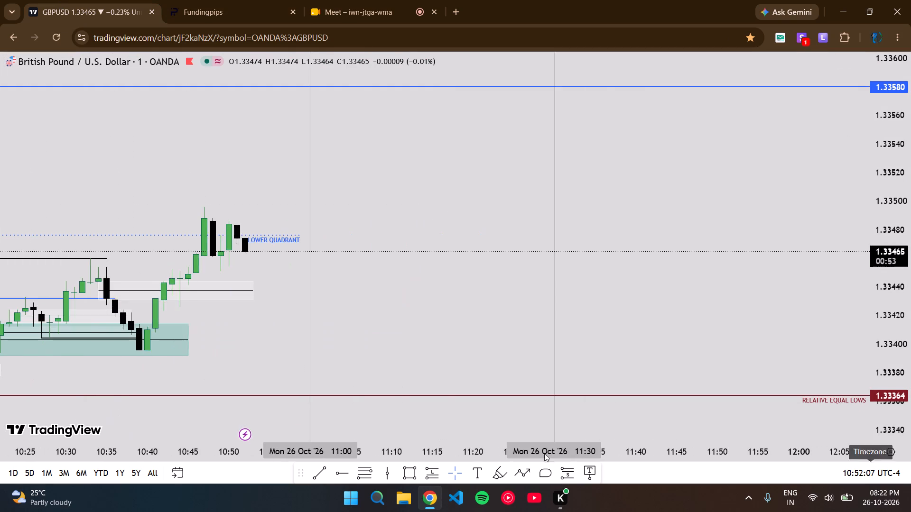
scroll(476, 438, down, 3)
scroll(910, 440, up, 4)
scroll(910, 390, down, 5)
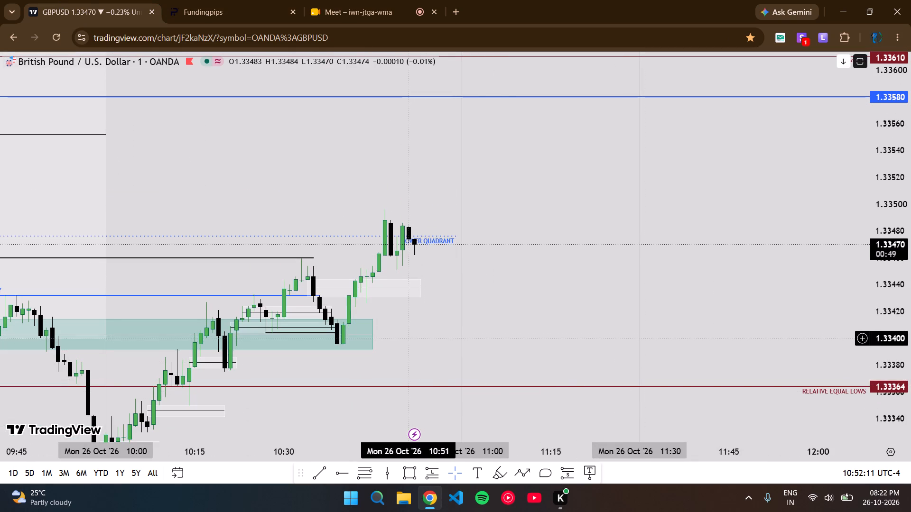
scroll(910, 365, up, 4)
scroll(910, 365, down, 1)
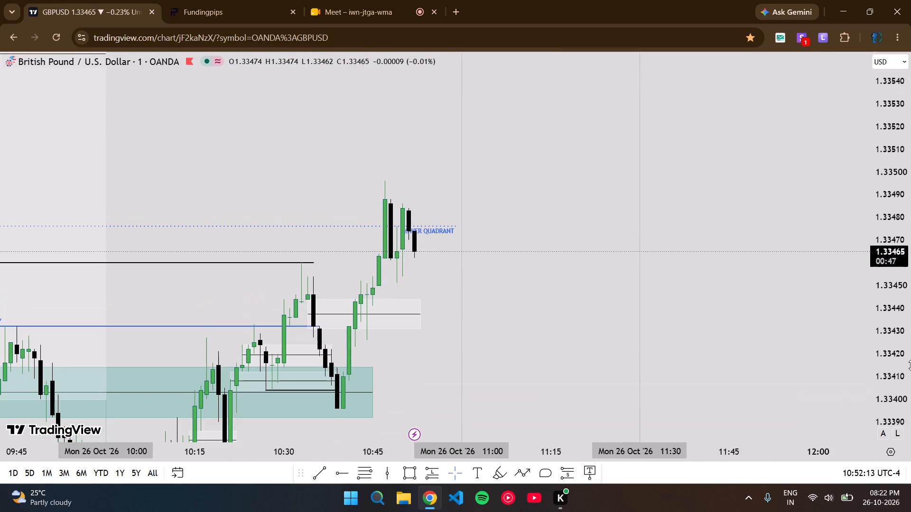
scroll(910, 365, up, 2)
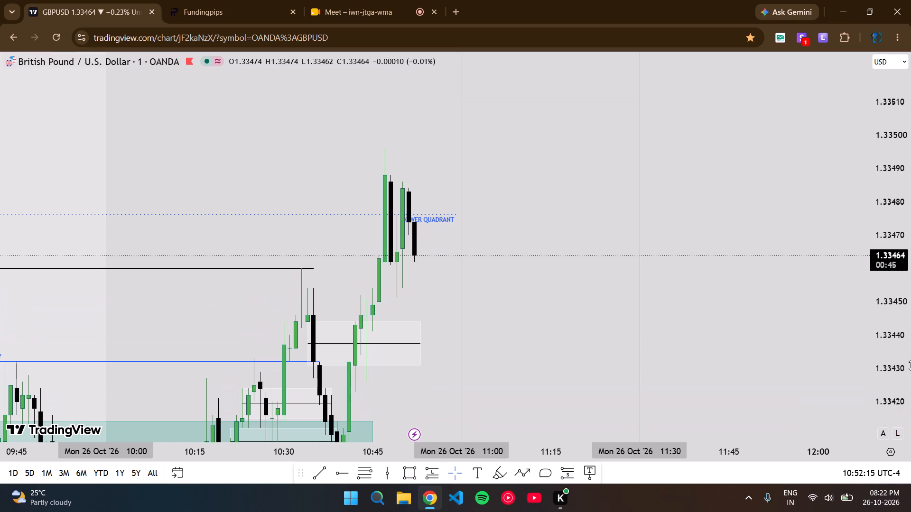
scroll(910, 365, down, 3)
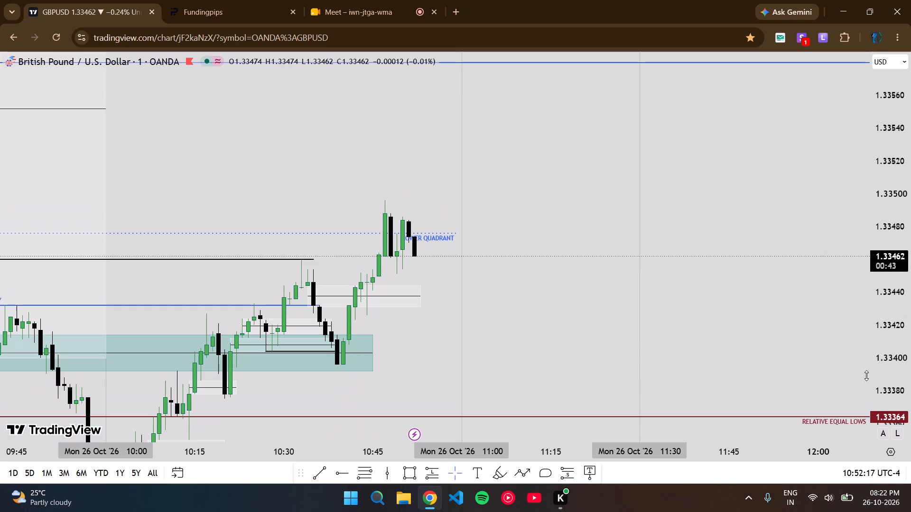
drag(550, 347, 541, 332)
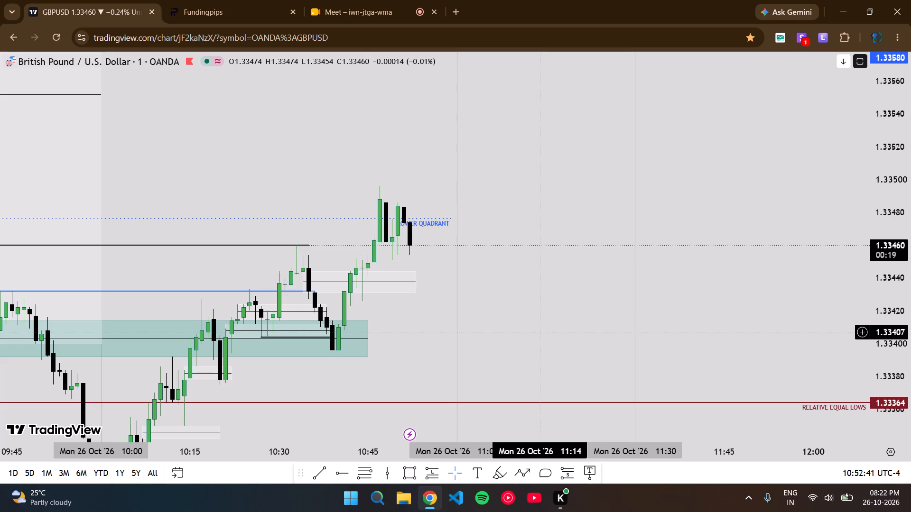
drag(541, 332, 576, 60)
scroll(550, 225, down, 5)
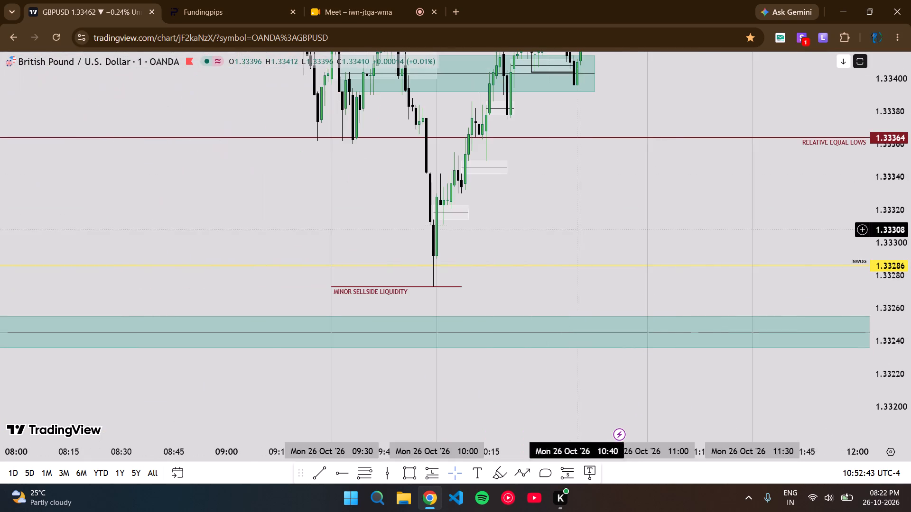
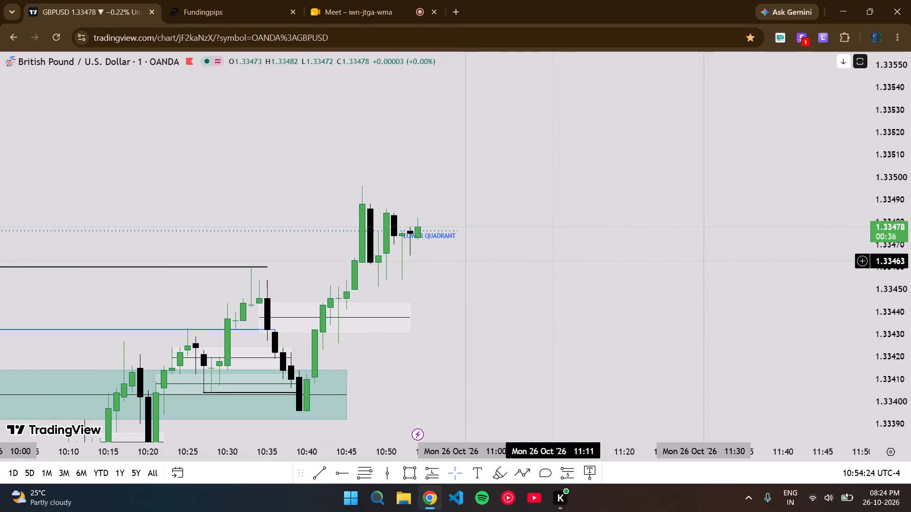
Switch the GBP/USD chart window to full screen.
click(895, 36)
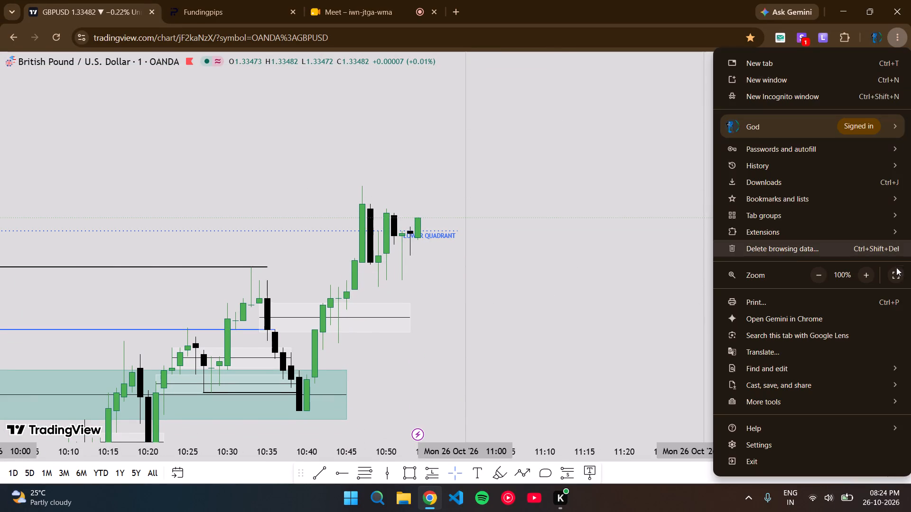
click(896, 270)
Examine the developing 10:54 candle against the Lower Quadrant and the 10:47 high.
scroll(910, 233, down, 3)
drag(522, 267, 528, 308)
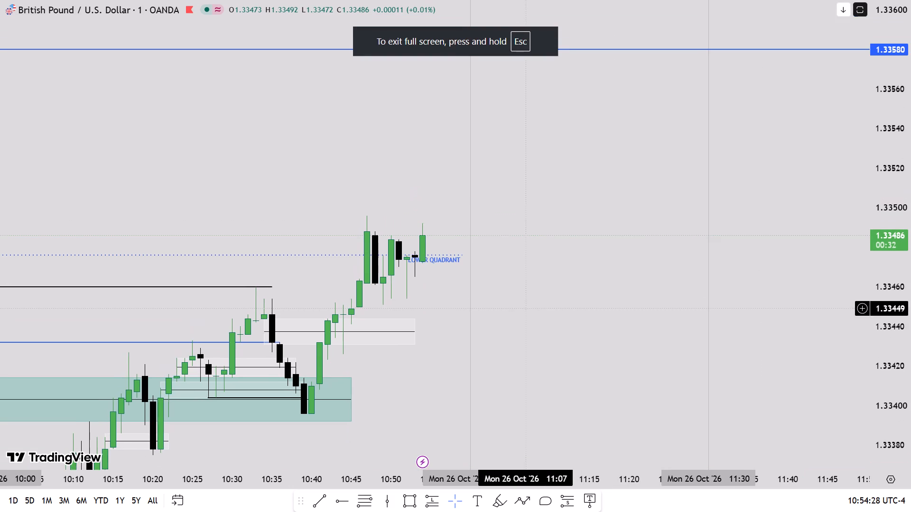
scroll(910, 297, up, 2)
drag(425, 303, 424, 295)
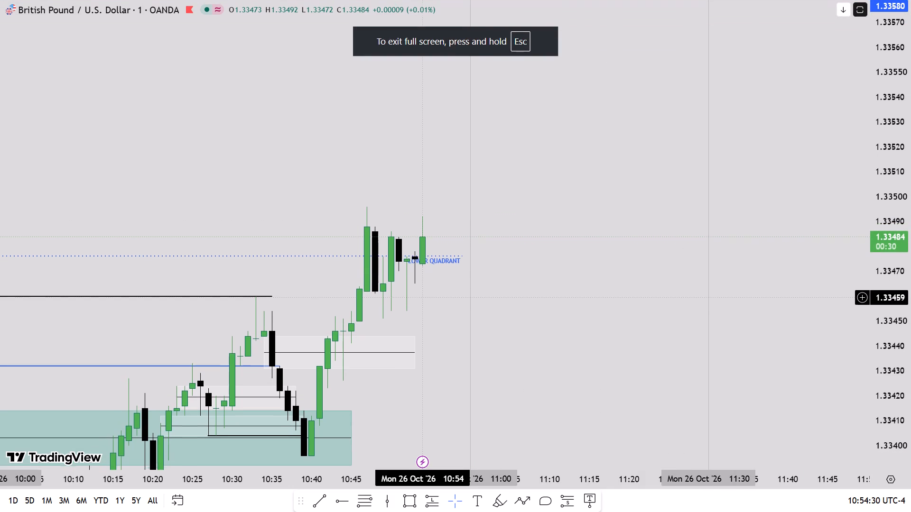
drag(424, 295, 424, 281)
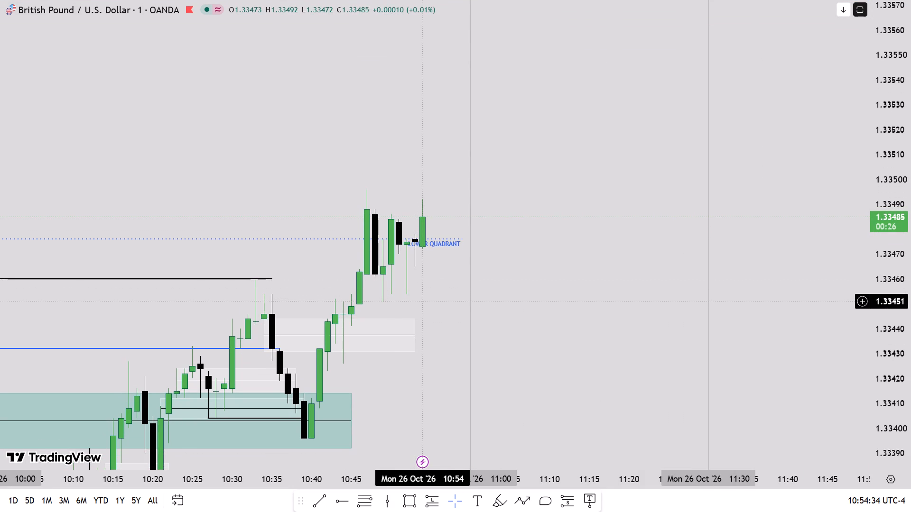
drag(424, 302, 424, 296)
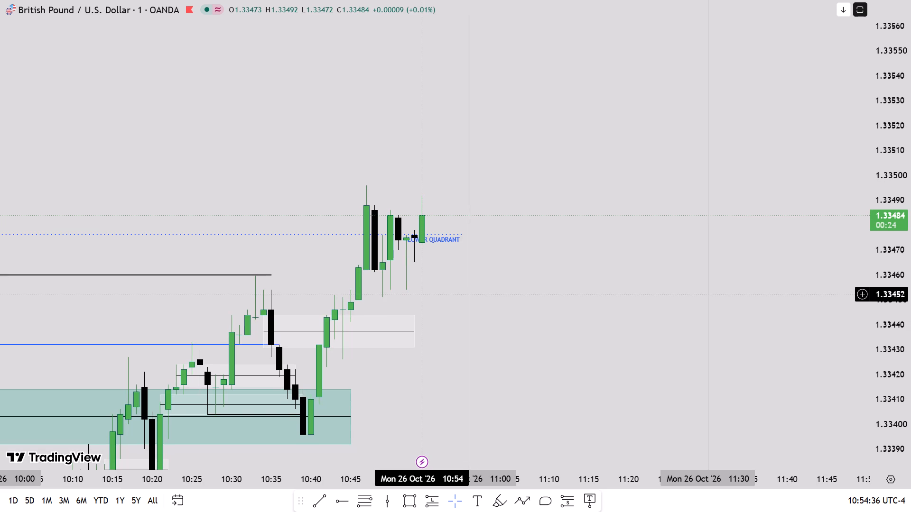
drag(424, 296, 427, 338)
scroll(427, 338, down, 3)
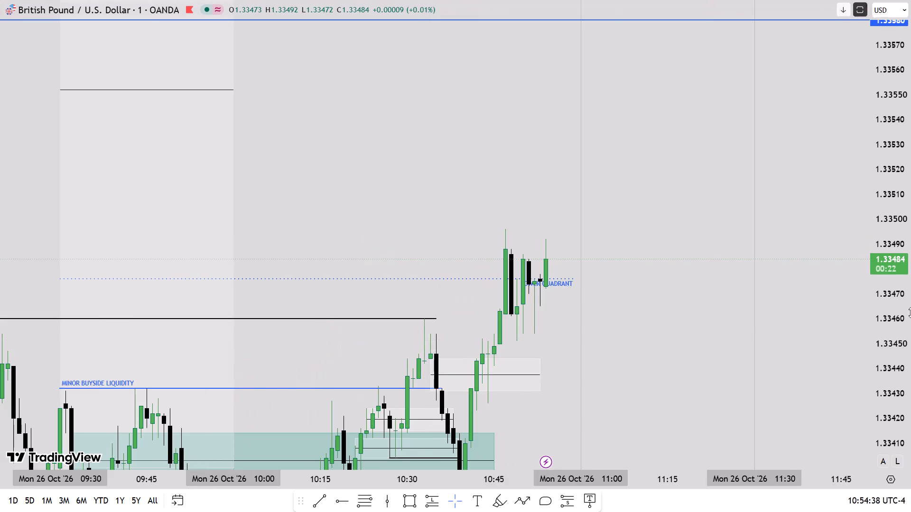
Examine price against the wider levels, from the relative equal highs, NWOGs and Friday low above to the relative equal lows and minor sellside liquidity below.
scroll(910, 290, down, 15)
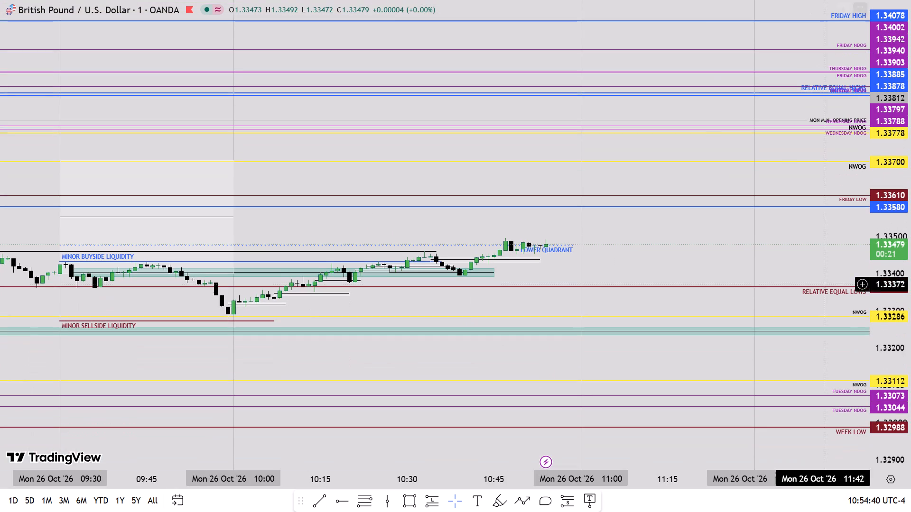
drag(679, 260, 633, 325)
scroll(910, 283, up, 5)
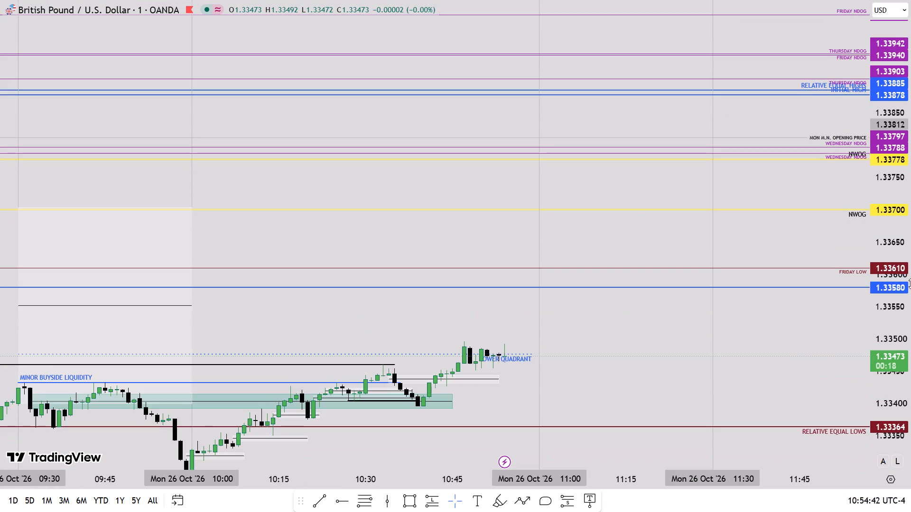
scroll(910, 283, up, 3)
scroll(910, 283, down, 2)
scroll(593, 338, down, 4)
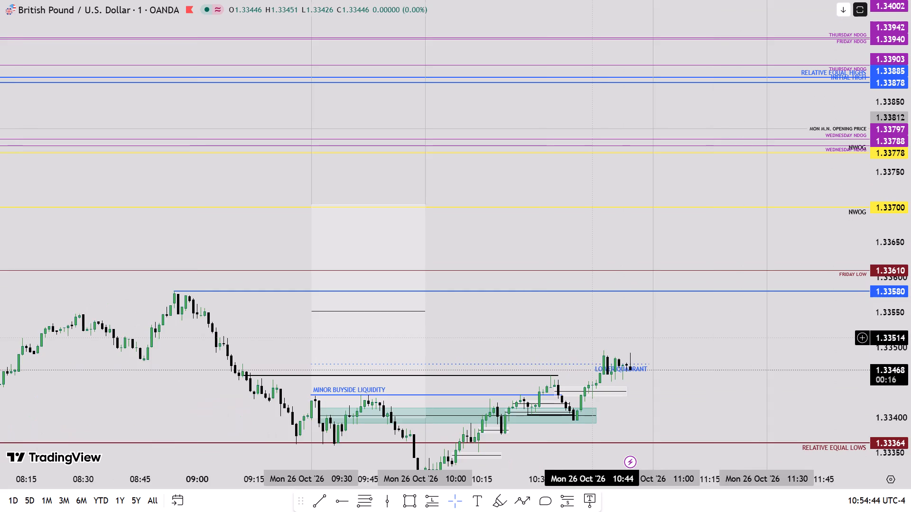
drag(703, 339, 666, 292)
scroll(666, 292, down, 5)
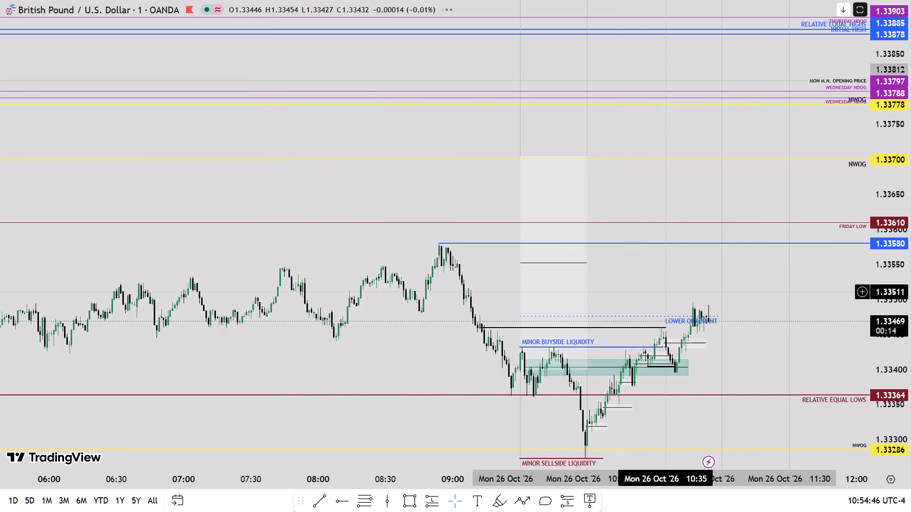
scroll(666, 292, down, 4)
scroll(527, 353, up, 6)
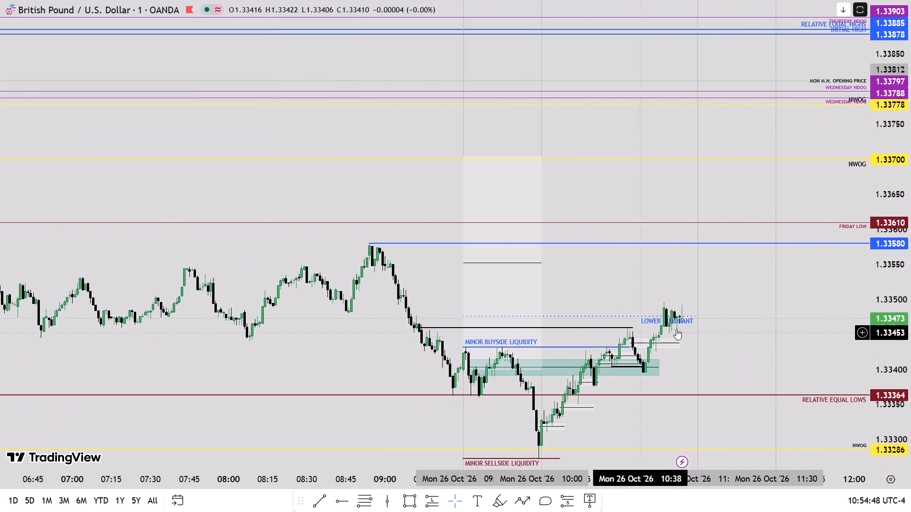
drag(730, 329, 665, 178)
scroll(910, 238, up, 4)
scroll(696, 254, up, 4)
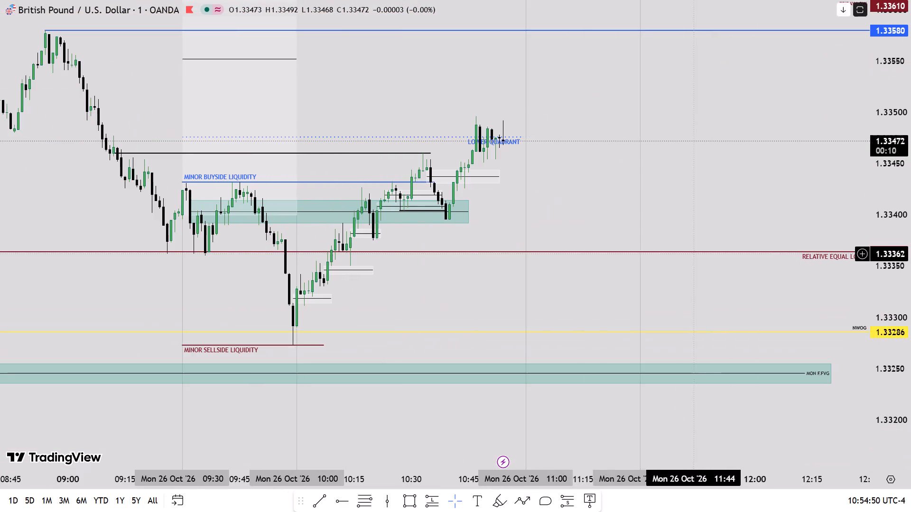
scroll(910, 199, up, 5)
Examine the 10:54 candle's close at the Lower Quadrant relative to the minor buyside liquidity and the recent rally.
drag(596, 153, 595, 269)
scroll(554, 287, up, 3)
drag(510, 280, 545, 288)
scroll(910, 289, up, 4)
drag(522, 262, 538, 304)
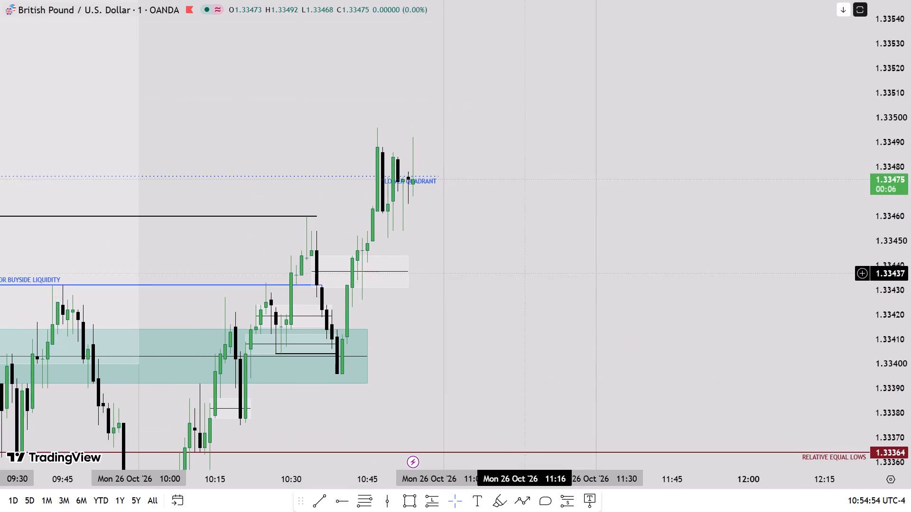
drag(538, 304, 541, 319)
scroll(897, 312, down, 5)
scroll(470, 316, down, 4)
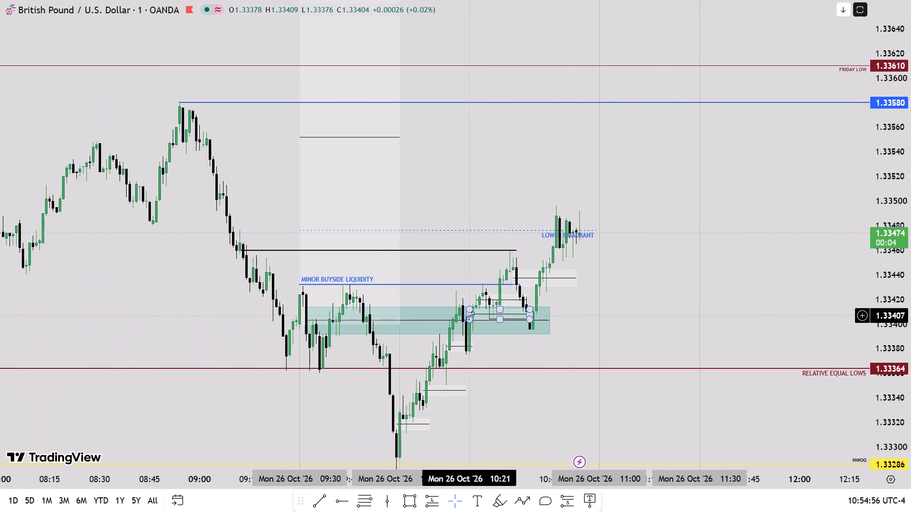
scroll(910, 228, up, 3)
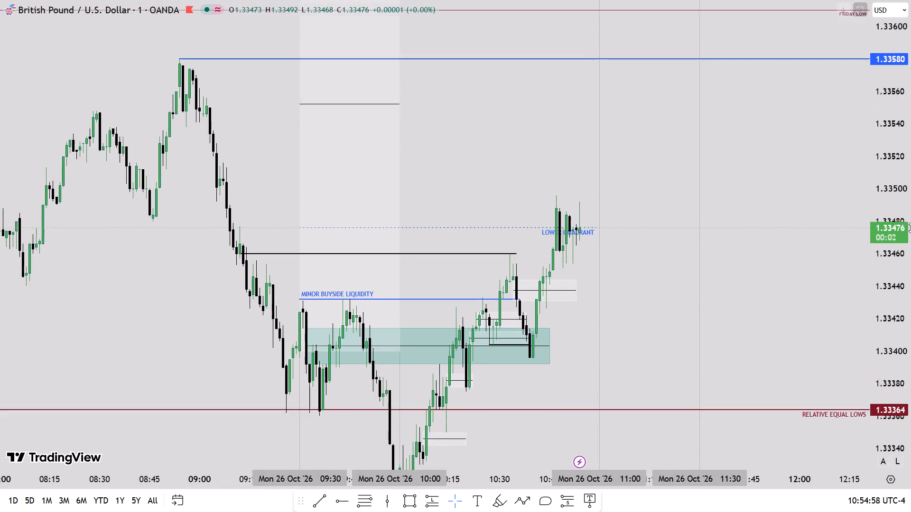
scroll(910, 228, up, 2)
scroll(673, 283, up, 4)
scroll(521, 315, up, 3)
drag(437, 323, 656, 320)
scroll(910, 389, up, 4)
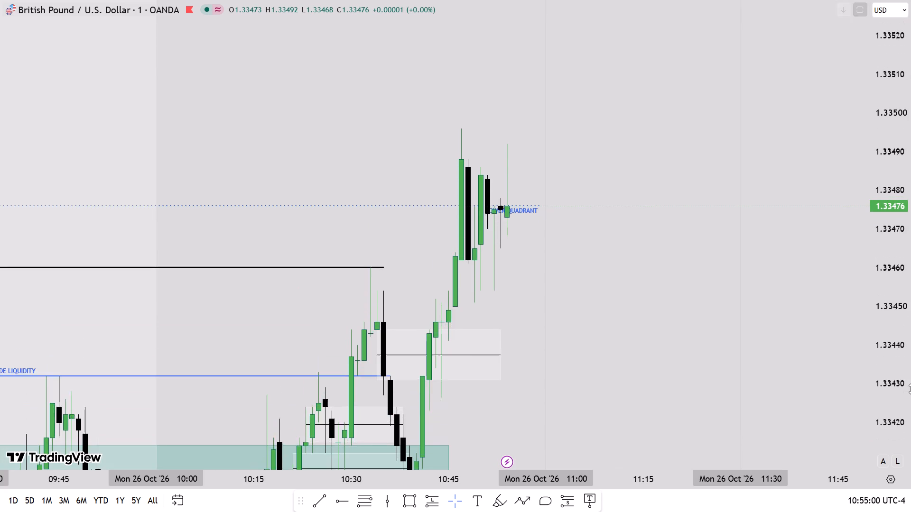
scroll(635, 400, up, 3)
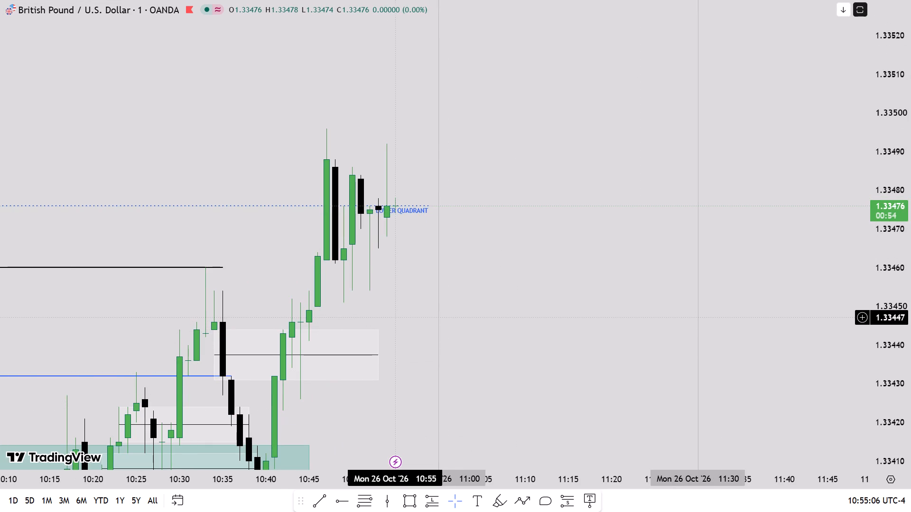
Examine the 10:55 candle in the context of the morning decline, the 1.33580 high and the relative equal lows.
scroll(910, 329, down, 7)
scroll(426, 362, down, 9)
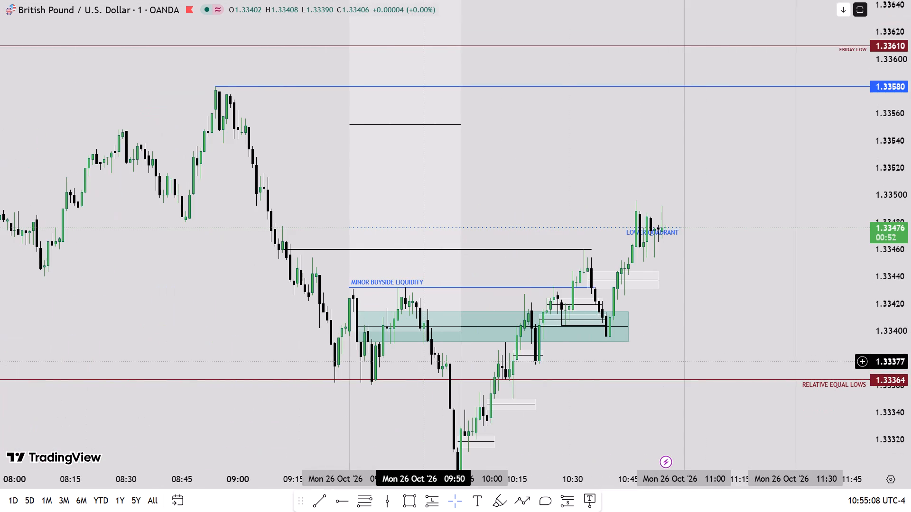
drag(721, 318, 676, 244)
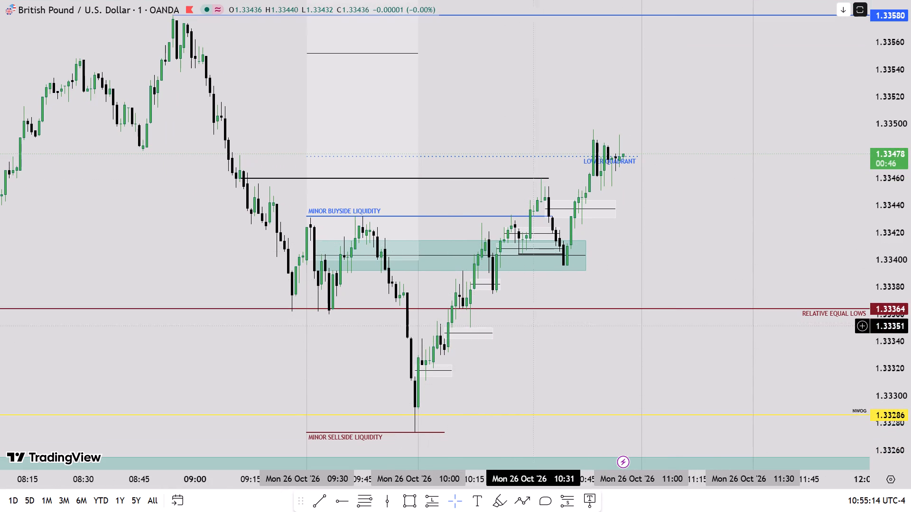
drag(684, 241, 659, 282)
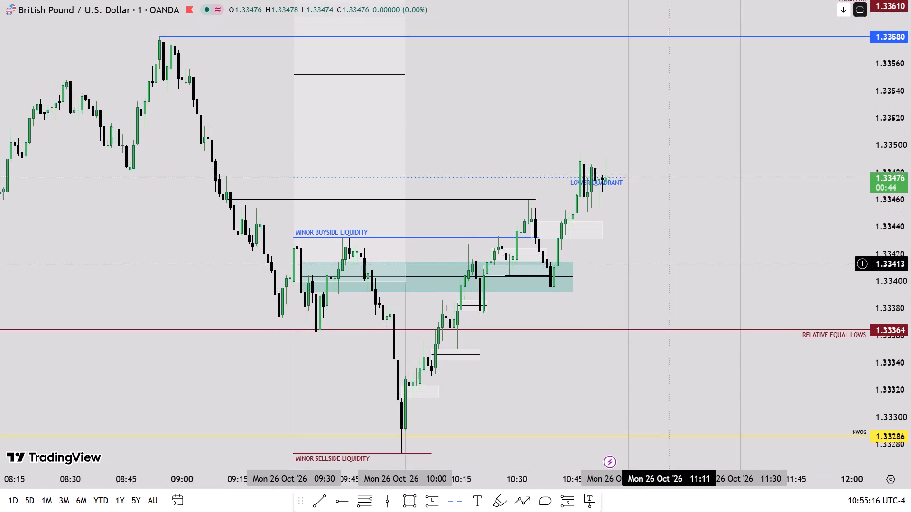
drag(659, 282, 634, 309)
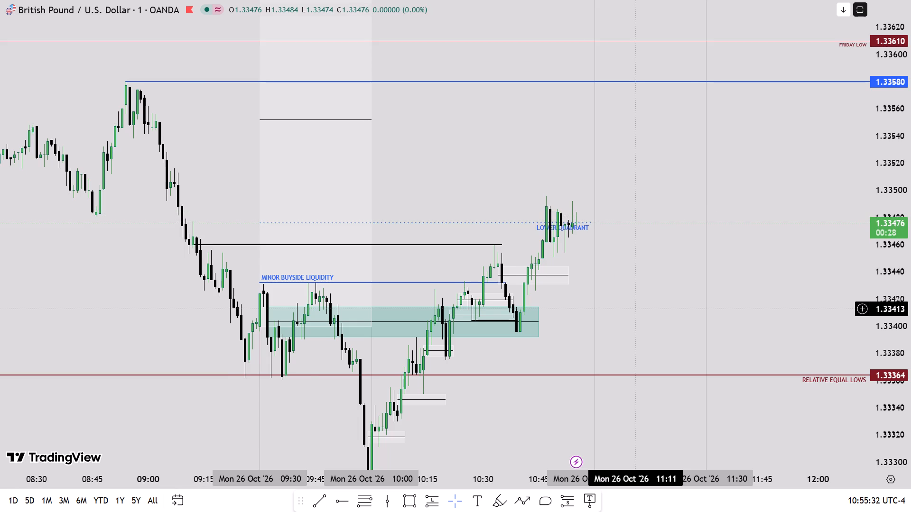
scroll(634, 309, up, 3)
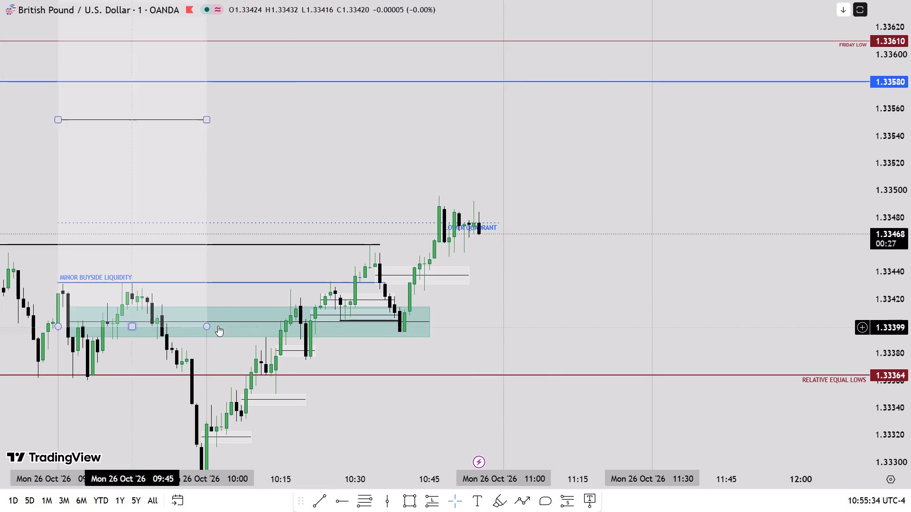
scroll(910, 300, up, 4)
scroll(659, 338, up, 2)
drag(455, 330, 464, 331)
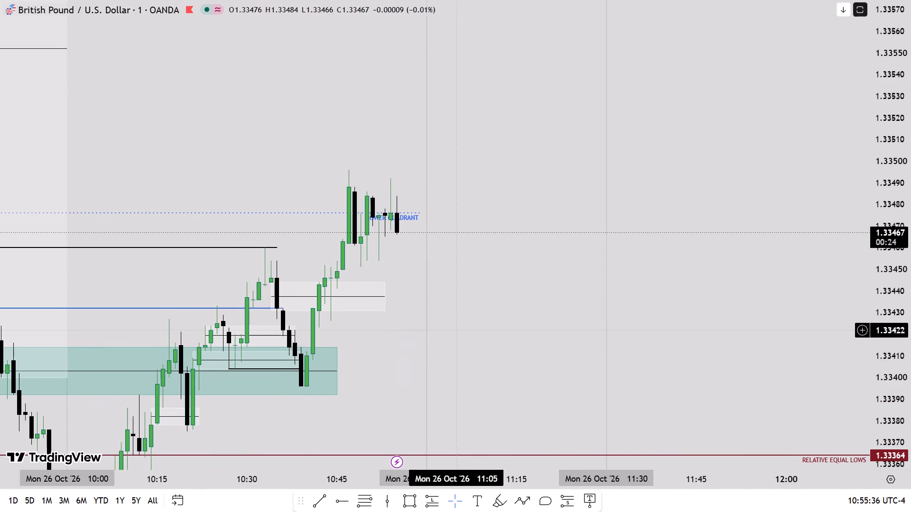
drag(464, 331, 554, 337)
Examine the 10:55 candle's development at the Lower Quadrant against the shaded gap and minor buyside liquidity below.
scroll(910, 291, down, 1)
scroll(743, 321, up, 3)
scroll(910, 315, up, 4)
drag(455, 323, 568, 368)
scroll(845, 320, down, 4)
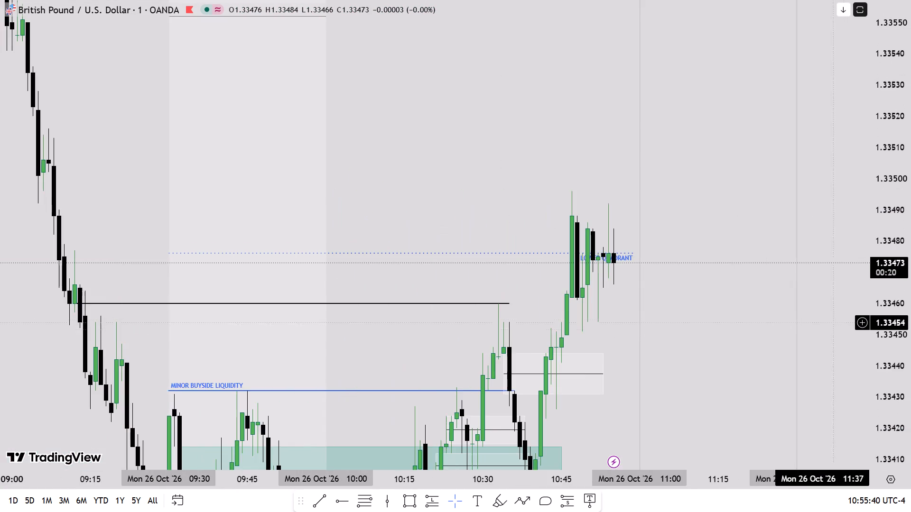
scroll(308, 341, up, 3)
scroll(699, 284, up, 4)
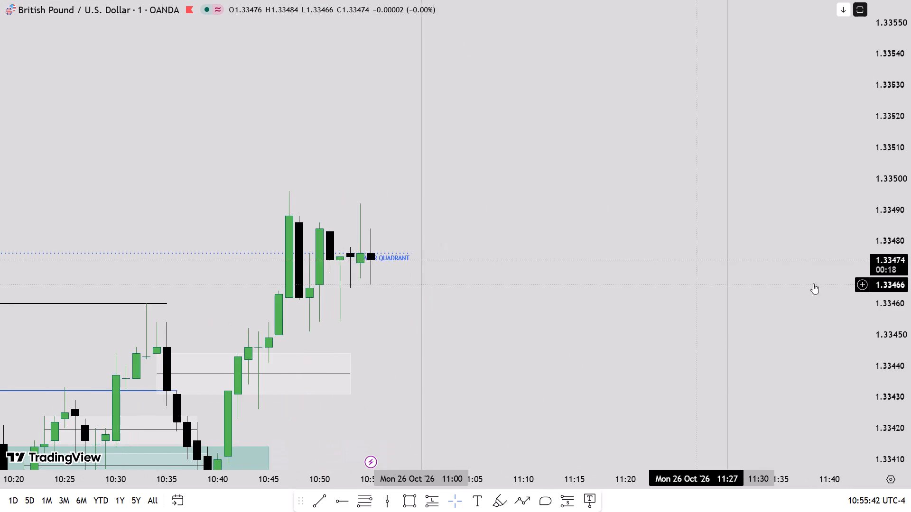
scroll(910, 255, down, 2)
scroll(604, 275, down, 1)
scroll(604, 275, up, 1)
scroll(604, 275, down, 1)
scroll(910, 290, up, 2)
scroll(910, 290, down, 1)
scroll(910, 290, up, 3)
scroll(649, 296, down, 3)
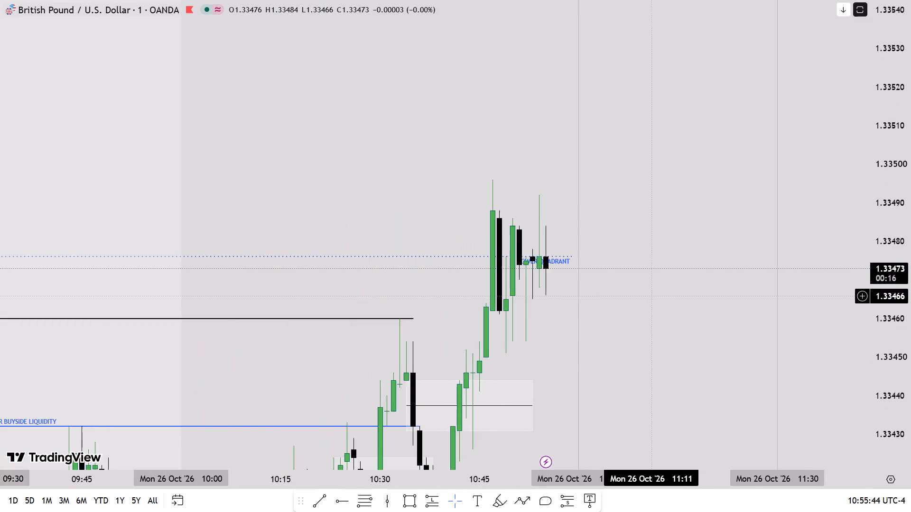
drag(648, 297, 603, 187)
scroll(910, 139, down, 4)
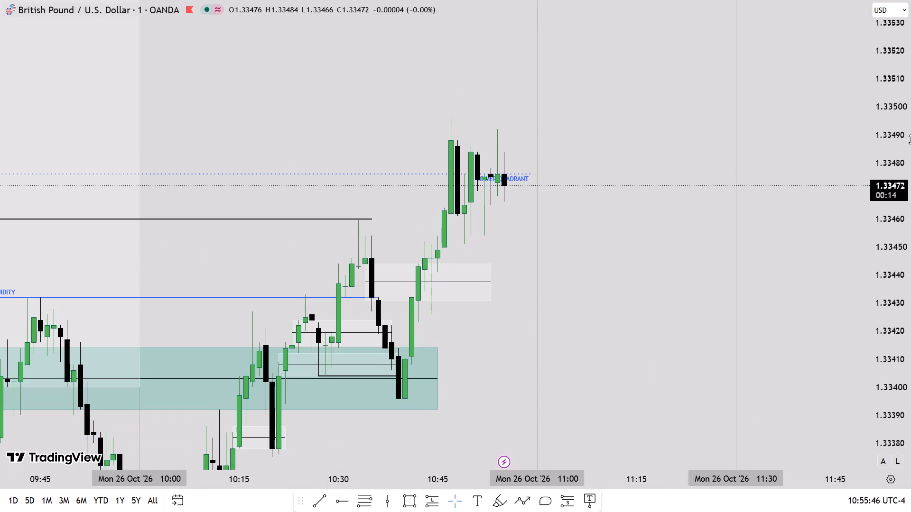
scroll(910, 139, down, 4)
scroll(910, 139, up, 4)
scroll(910, 139, down, 4)
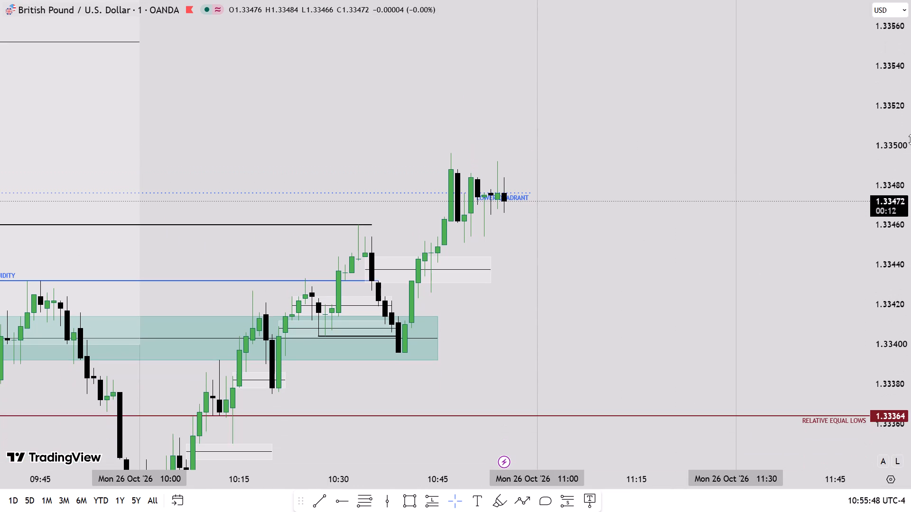
drag(615, 234, 638, 265)
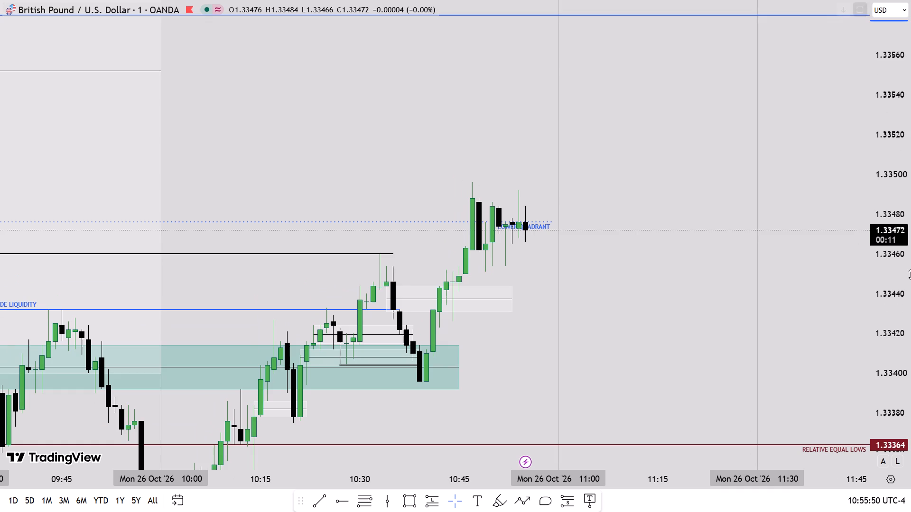
scroll(910, 274, down, 2)
scroll(910, 274, up, 5)
scroll(910, 274, down, 3)
scroll(910, 274, up, 9)
scroll(910, 274, down, 9)
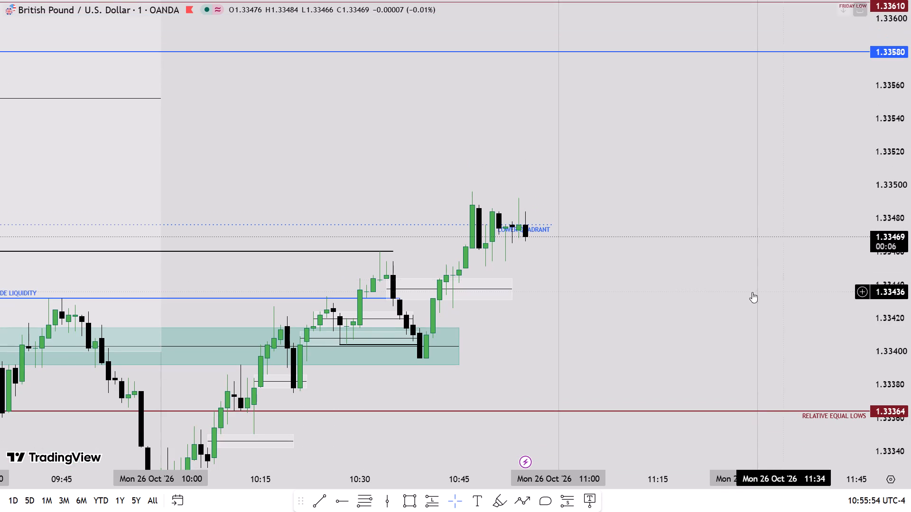
Examine the 10:56 candle below the Lower Quadrant against the black line at the 10:33 high and the shaded gap beneath.
drag(528, 304, 534, 326)
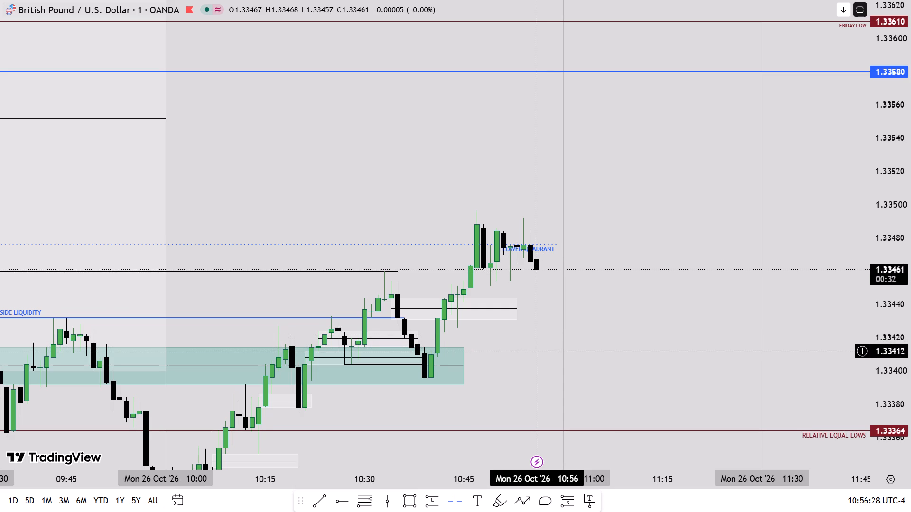
scroll(910, 223, up, 6)
scroll(910, 223, down, 4)
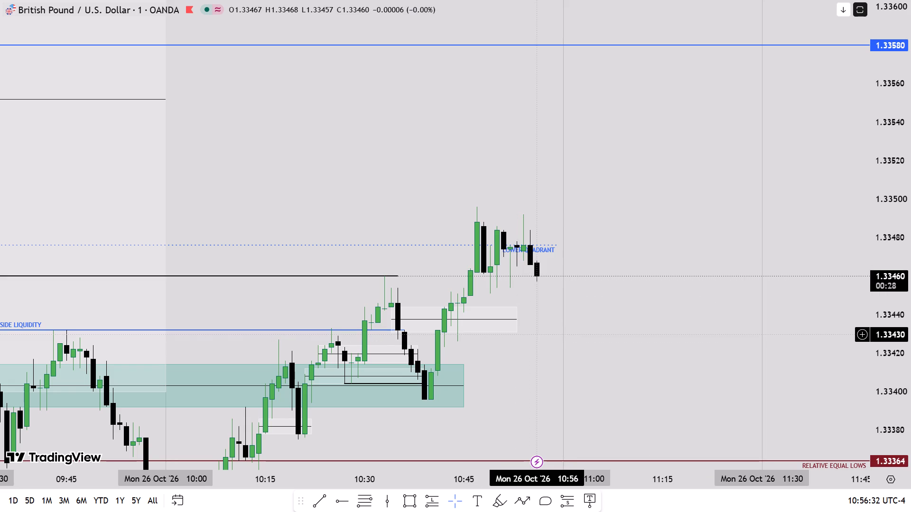
drag(539, 334, 535, 317)
scroll(910, 314, up, 3)
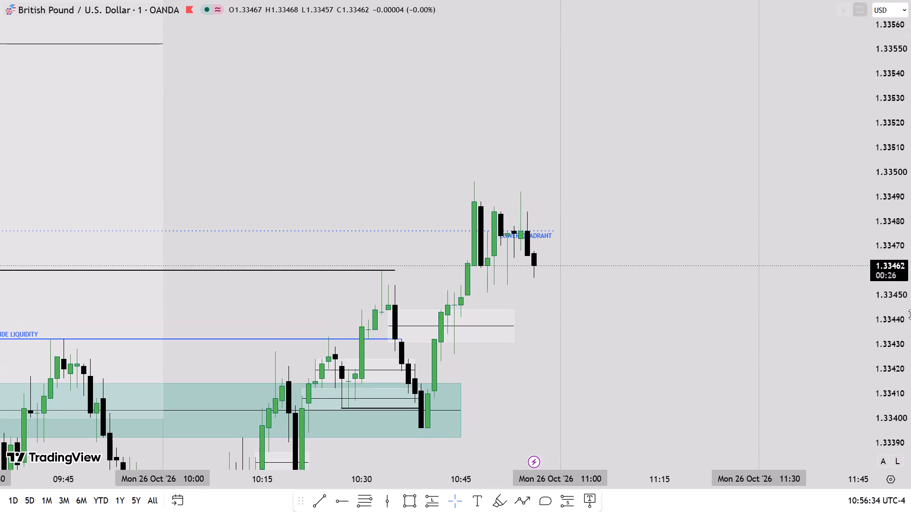
scroll(910, 314, up, 1)
scroll(910, 314, down, 4)
scroll(615, 323, down, 5)
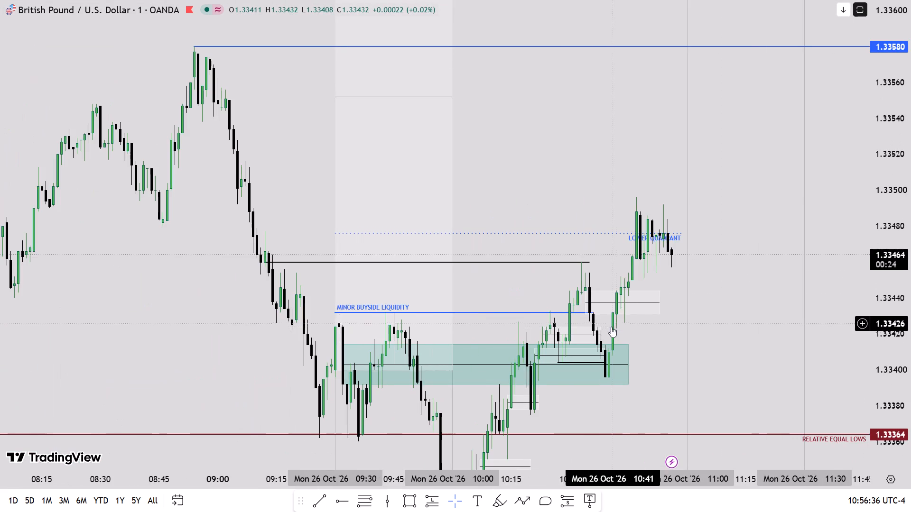
scroll(604, 332, up, 5)
scroll(910, 324, up, 2)
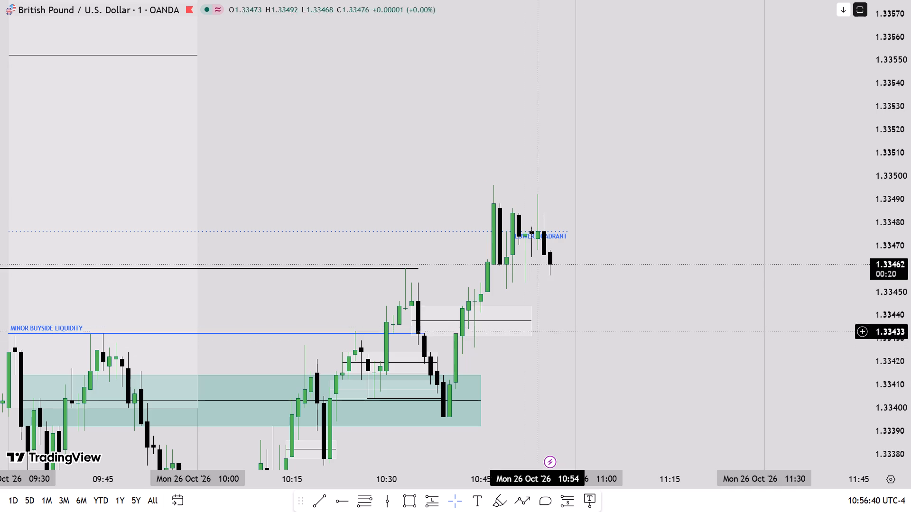
Examine the 10:56 and 10:57 candles below the Lower Quadrant against the shaded gap and minor buyside liquidity.
drag(521, 380, 506, 359)
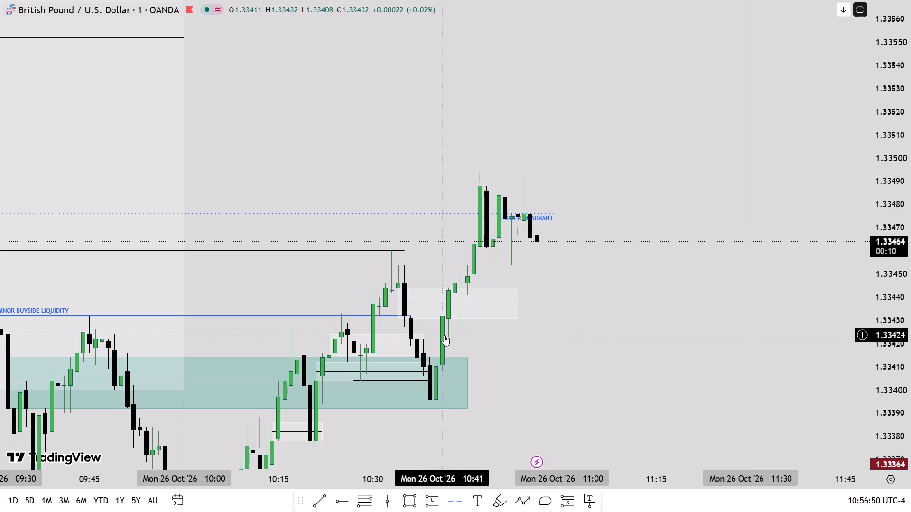
drag(535, 334, 528, 379)
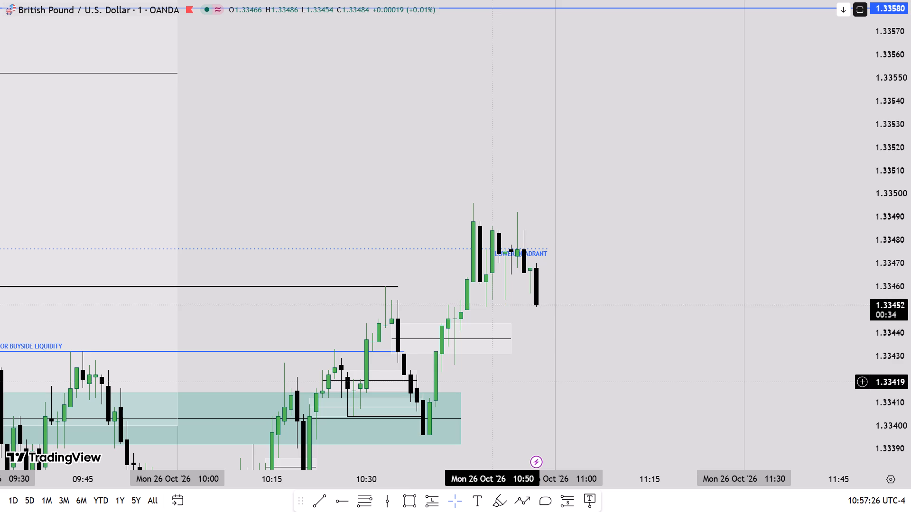
scroll(910, 461, up, 5)
scroll(910, 461, down, 5)
scroll(493, 511, up, 3)
scroll(910, 402, down, 4)
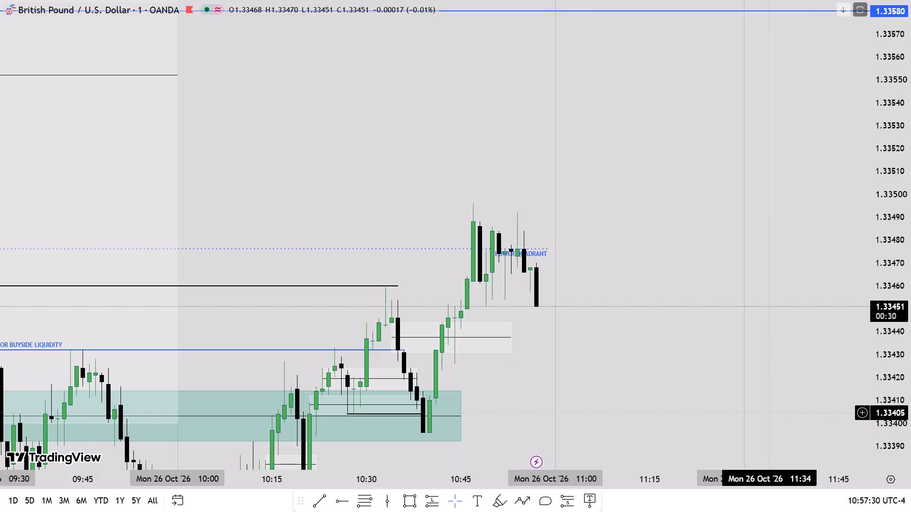
drag(614, 386, 576, 387)
scroll(910, 374, up, 2)
scroll(910, 374, down, 3)
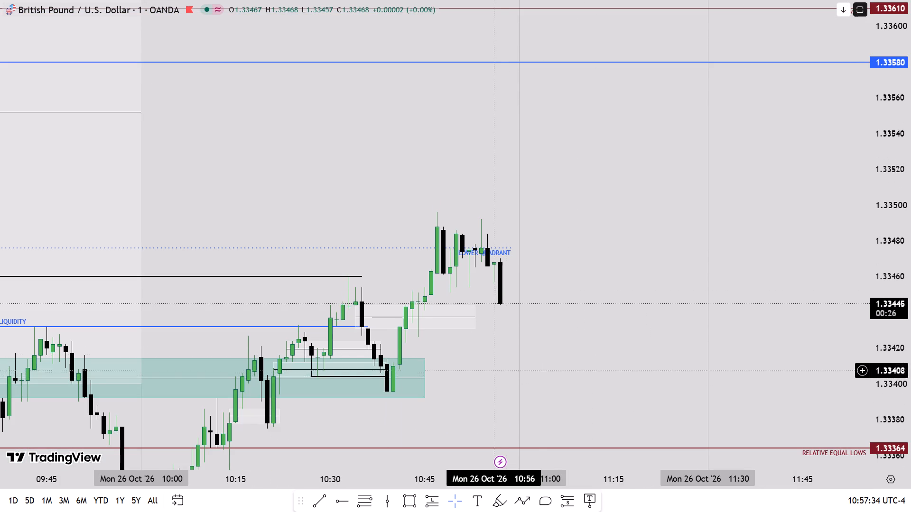
Draw a Fib retracement from the 10:40 low at 1.33396 up to the 10:47 high at 1.33496.
click(367, 502)
click(392, 393)
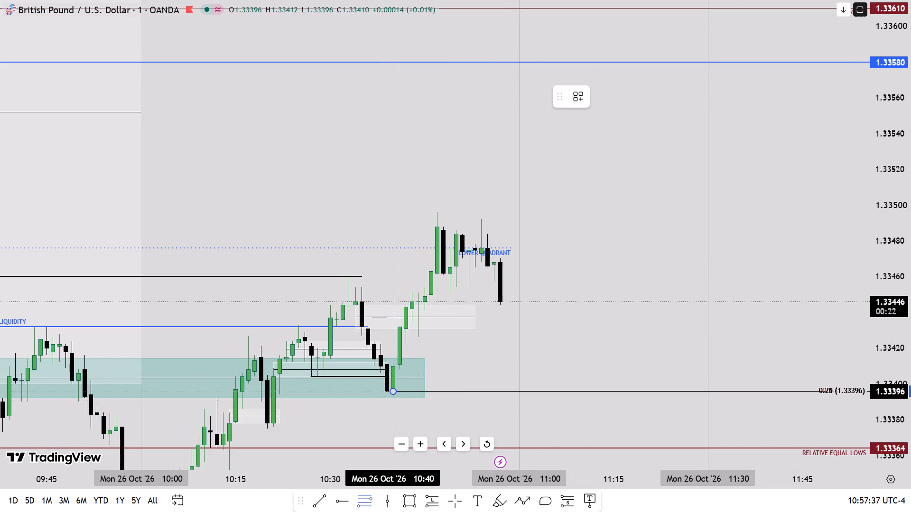
click(437, 216)
scroll(910, 378, up, 3)
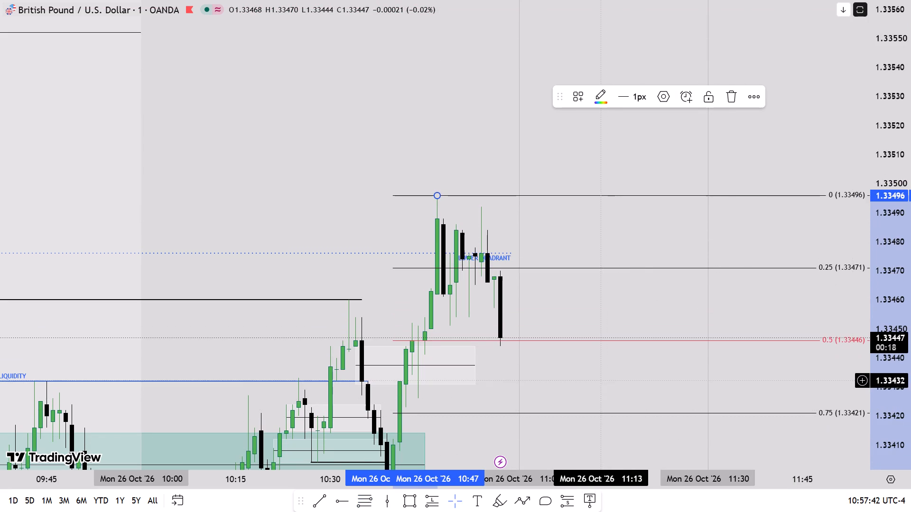
scroll(910, 390, down, 3)
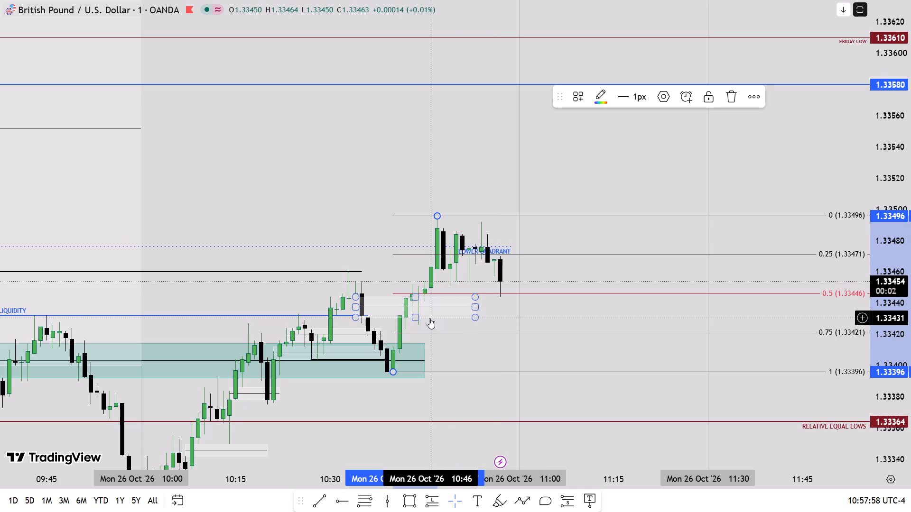
Delete the black horizontal line at the 10:33 high, 1.33460.
click(363, 275)
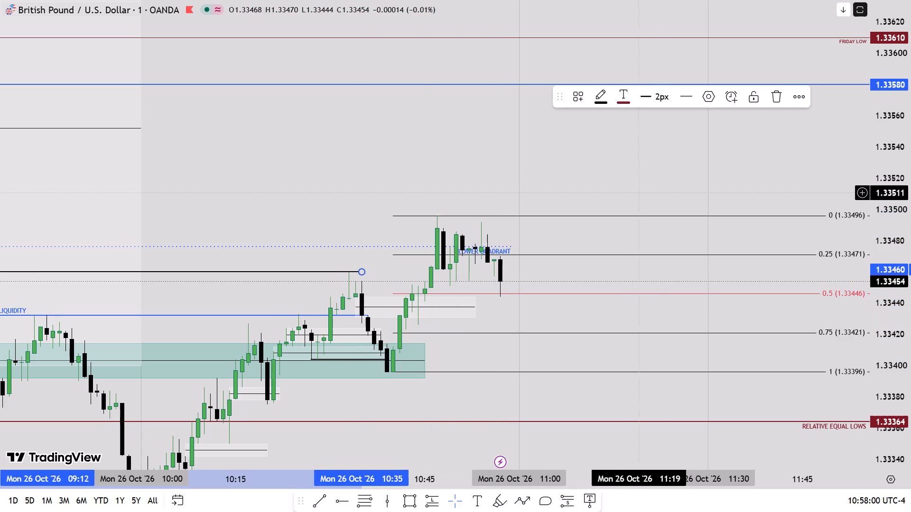
click(772, 93)
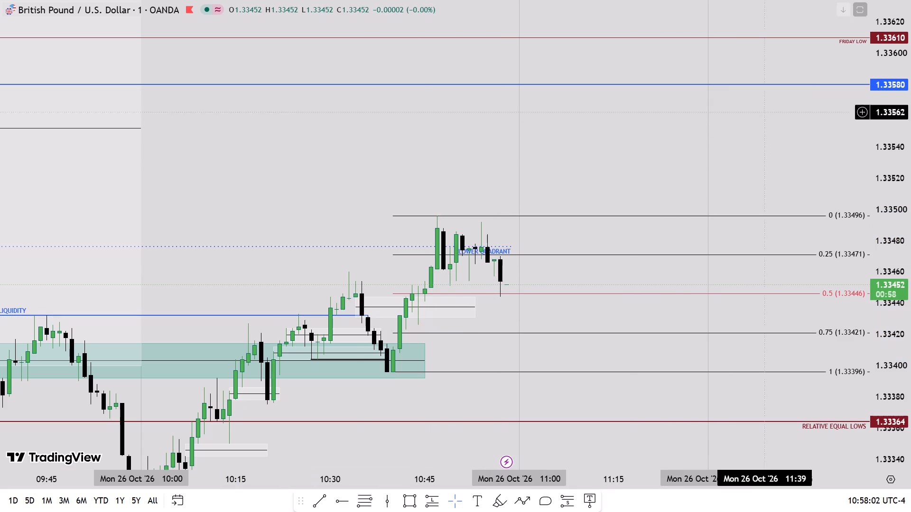
Examine the 10:58 candle at the 0.5 retracement level against the shaded gap and minor buyside liquidity below.
drag(604, 283, 646, 289)
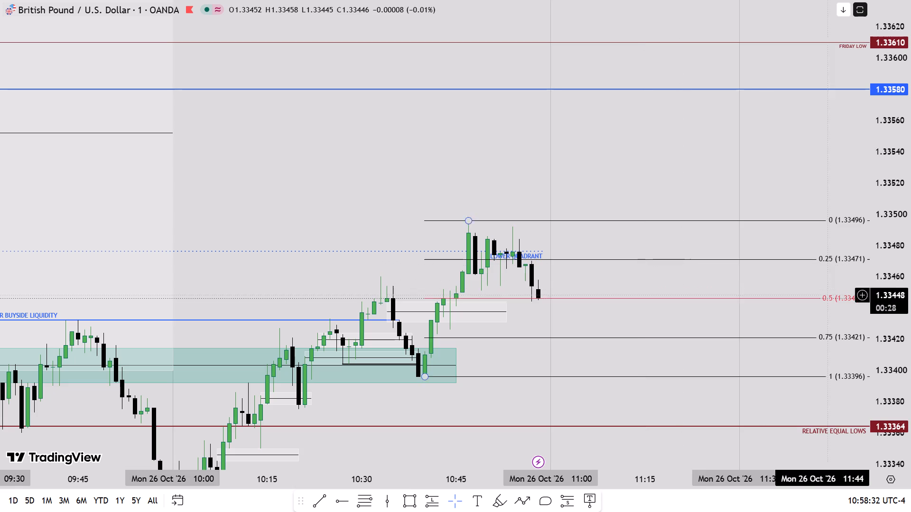
scroll(910, 361, up, 5)
scroll(910, 361, down, 4)
scroll(910, 361, up, 3)
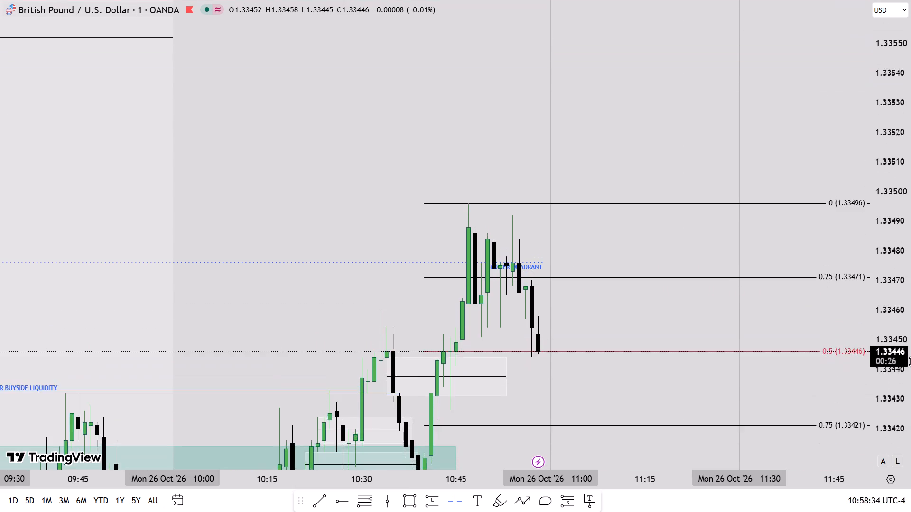
scroll(910, 361, up, 2)
scroll(910, 361, down, 3)
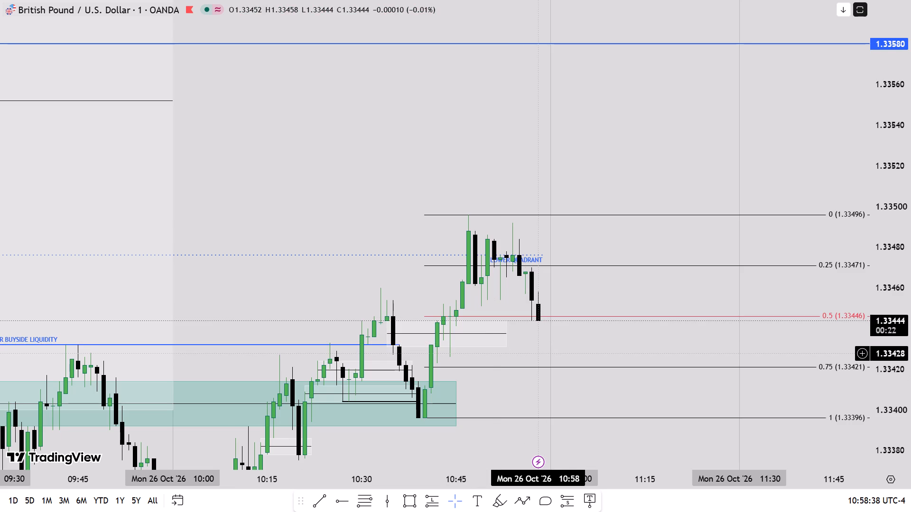
drag(538, 353, 535, 291)
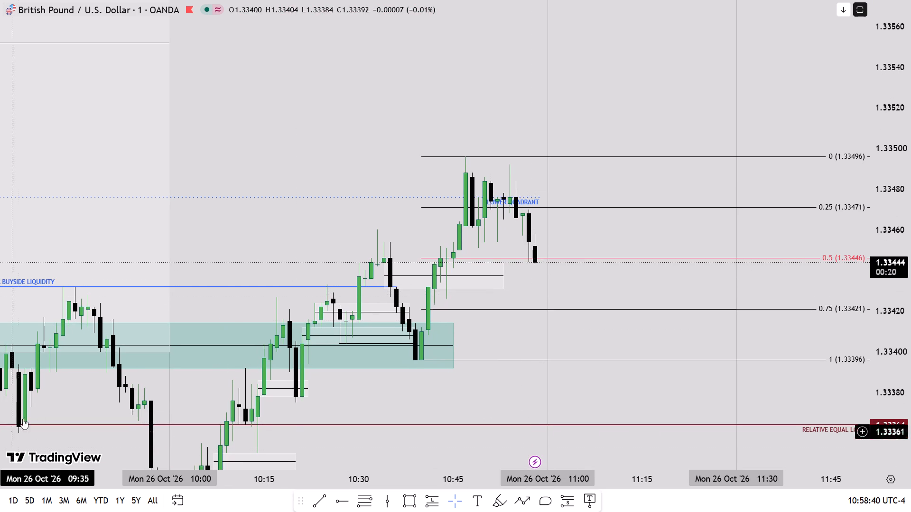
scroll(910, 398, down, 3)
scroll(910, 398, up, 5)
scroll(910, 398, down, 1)
scroll(910, 398, up, 3)
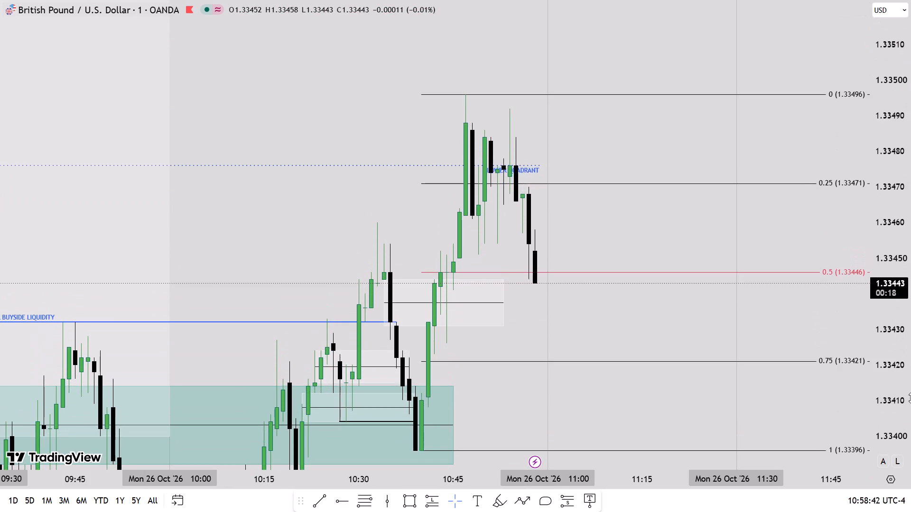
Examine the 10:58 candle's close relative to the 0.5 retracement level and the relative equal lows.
scroll(910, 398, up, 4)
scroll(910, 398, down, 7)
scroll(910, 404, up, 2)
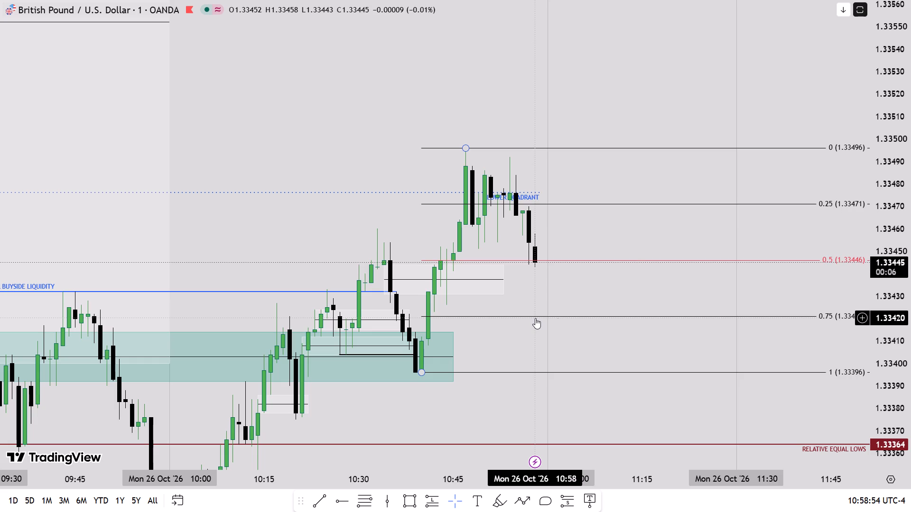
scroll(910, 424, down, 1)
scroll(910, 424, up, 3)
scroll(906, 430, down, 2)
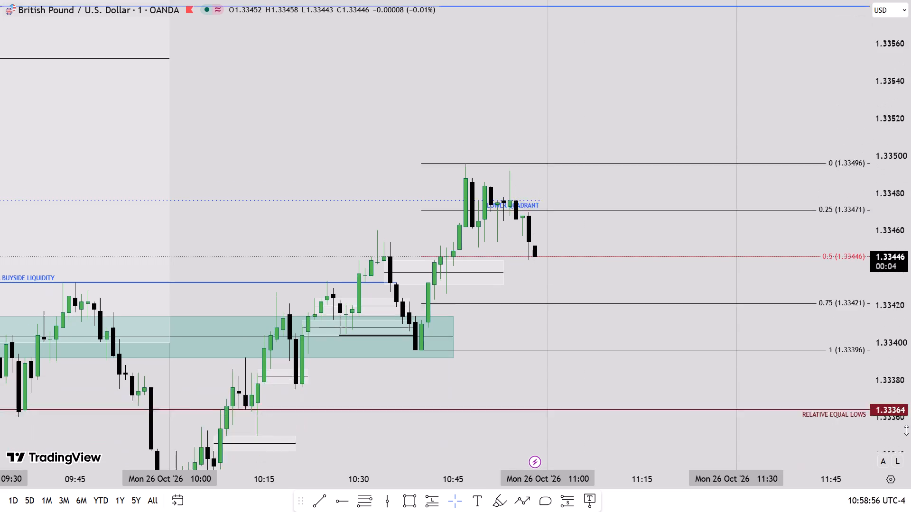
scroll(906, 430, down, 1)
scroll(906, 430, up, 2)
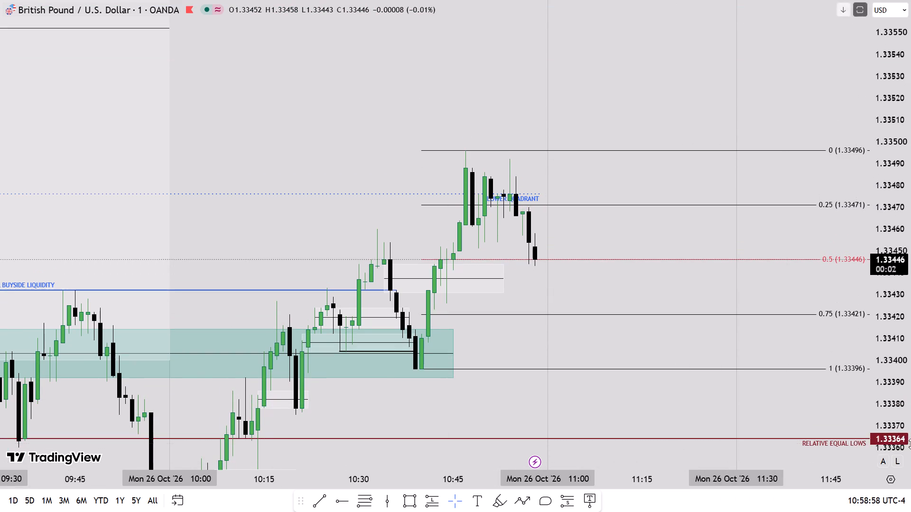
Examine the 10:59 candle's open within the wider range between the 1.33580 level and the NWOG at 1.33286.
scroll(910, 444, down, 6)
scroll(910, 444, up, 6)
scroll(910, 444, down, 3)
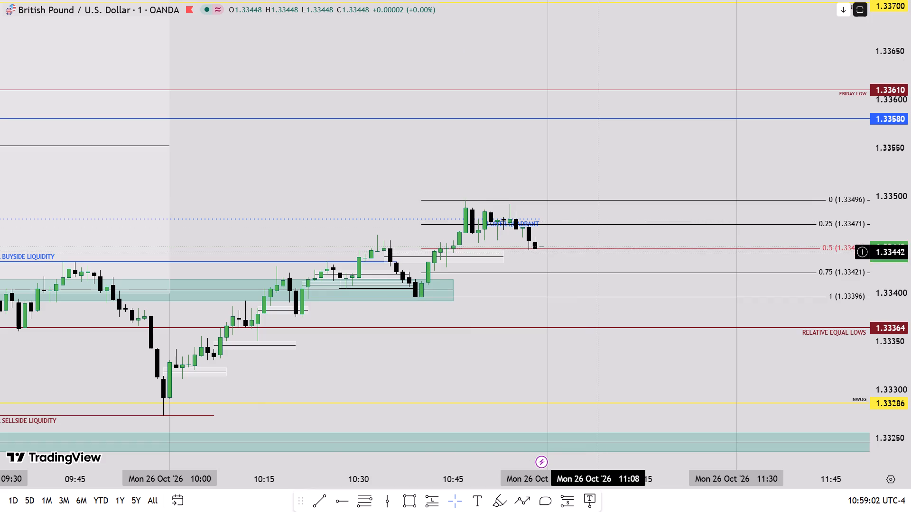
drag(595, 262, 597, 294)
scroll(910, 278, up, 9)
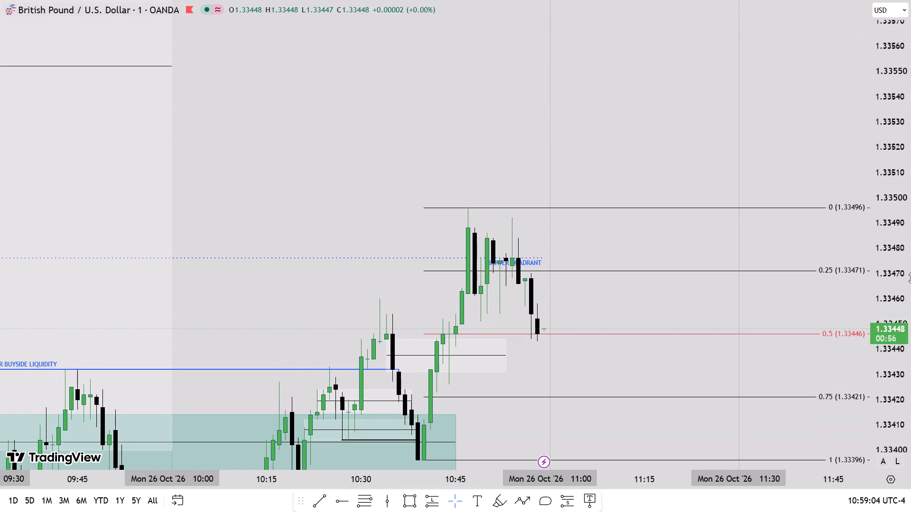
scroll(910, 278, up, 4)
scroll(910, 278, down, 4)
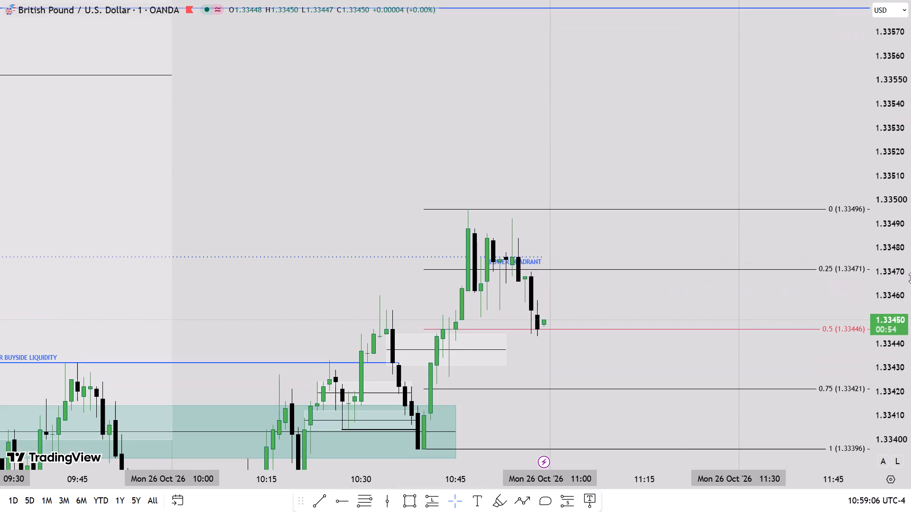
Mark the gap from 1.33412 to 1.33423 with a rectangle starting at 10:40 and extending to 11:00.
scroll(910, 278, down, 2)
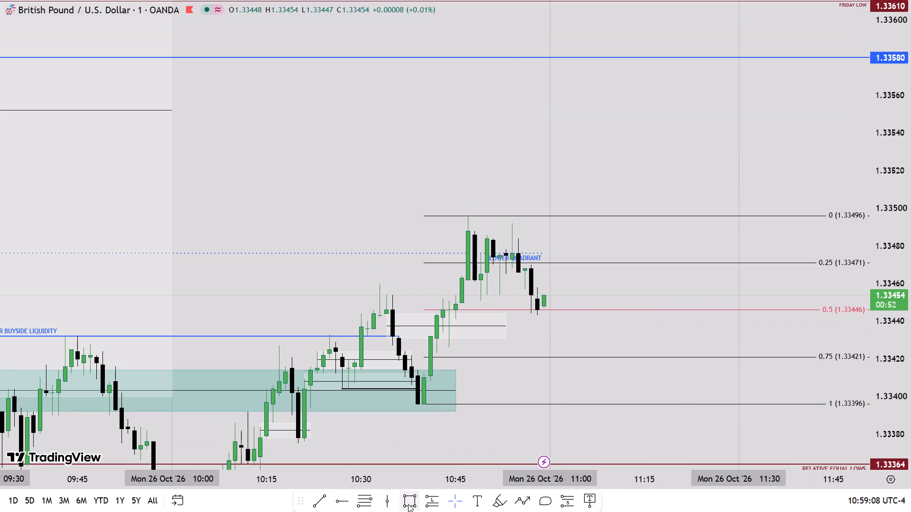
click(415, 501)
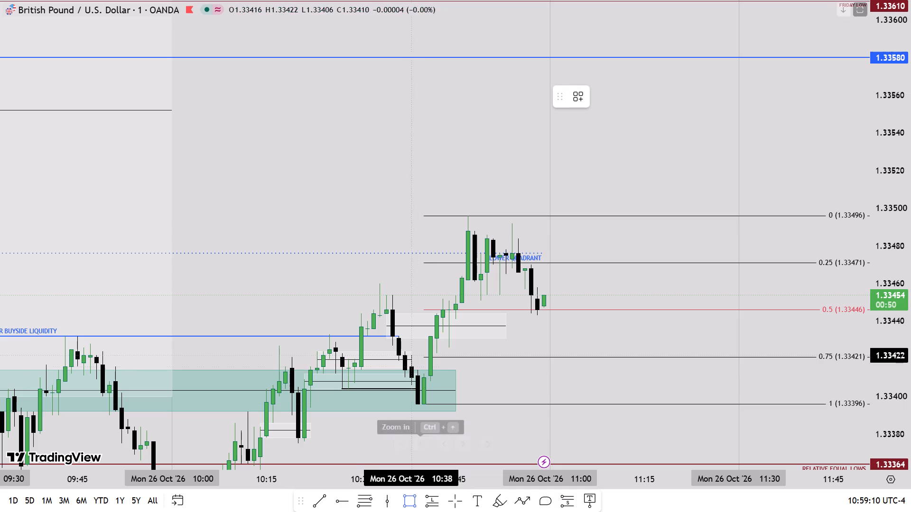
click(424, 374)
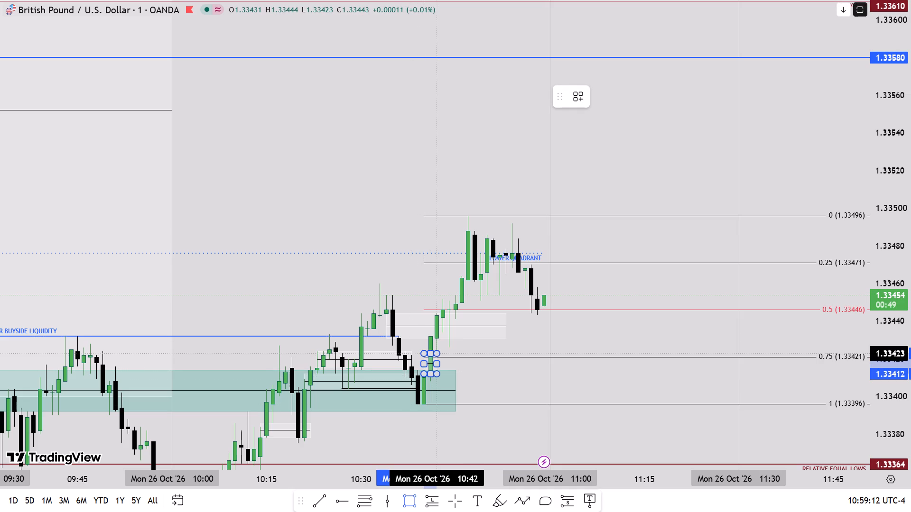
click(436, 350)
drag(438, 362, 518, 366)
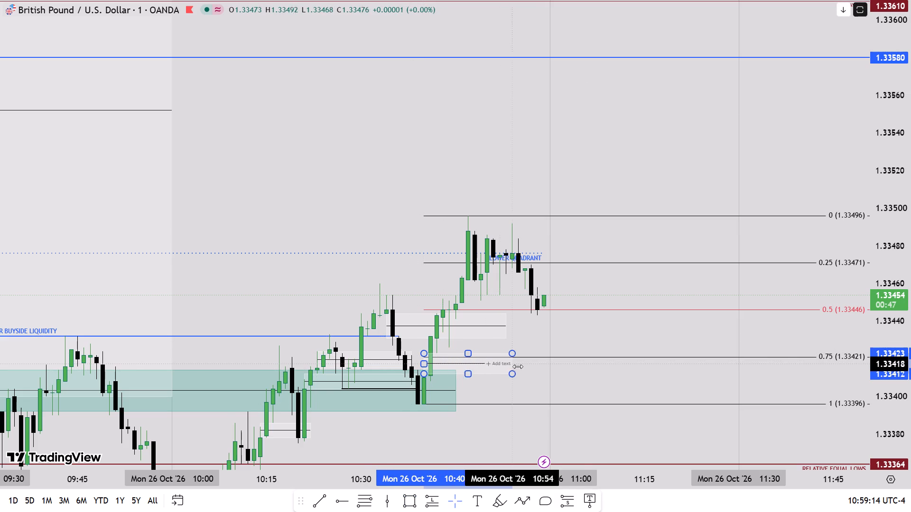
drag(518, 366, 551, 371)
Examine the 10:59 candle's development at the 0.5 retracement level against both shaded gaps below.
scroll(910, 382, up, 4)
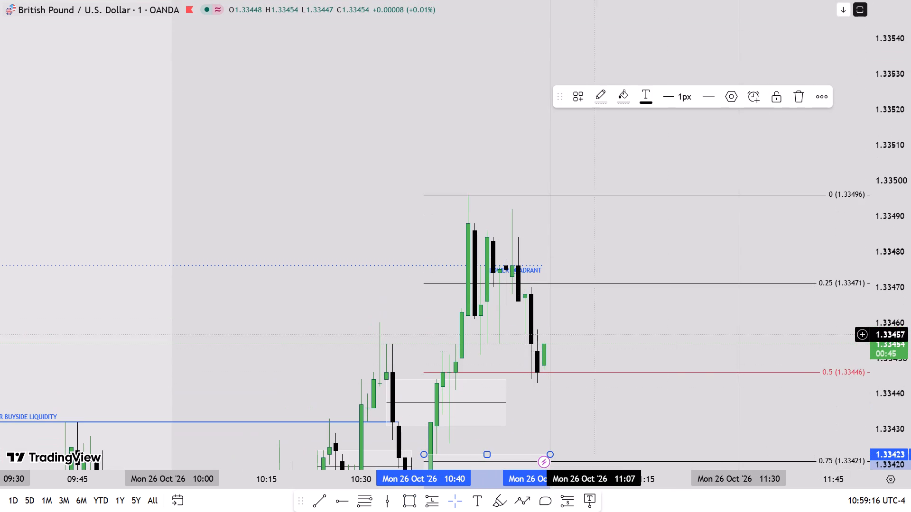
drag(598, 319, 558, 267)
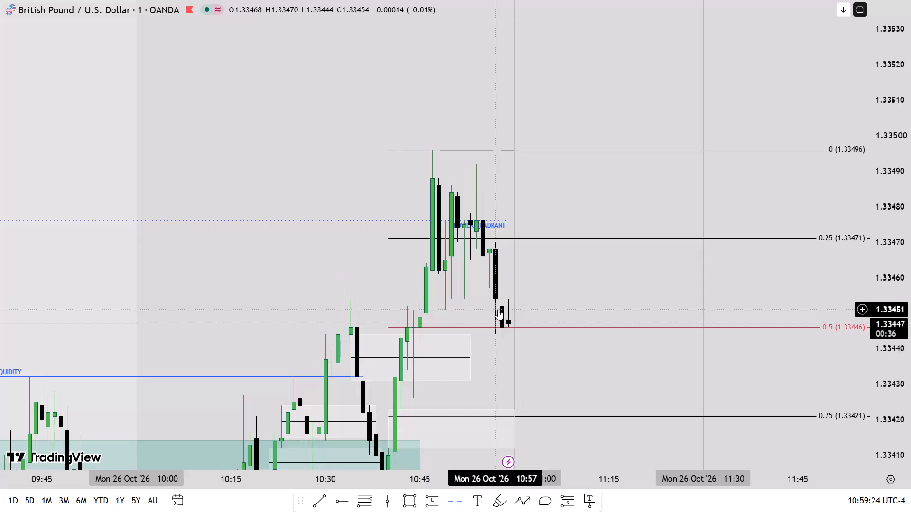
scroll(910, 317, down, 2)
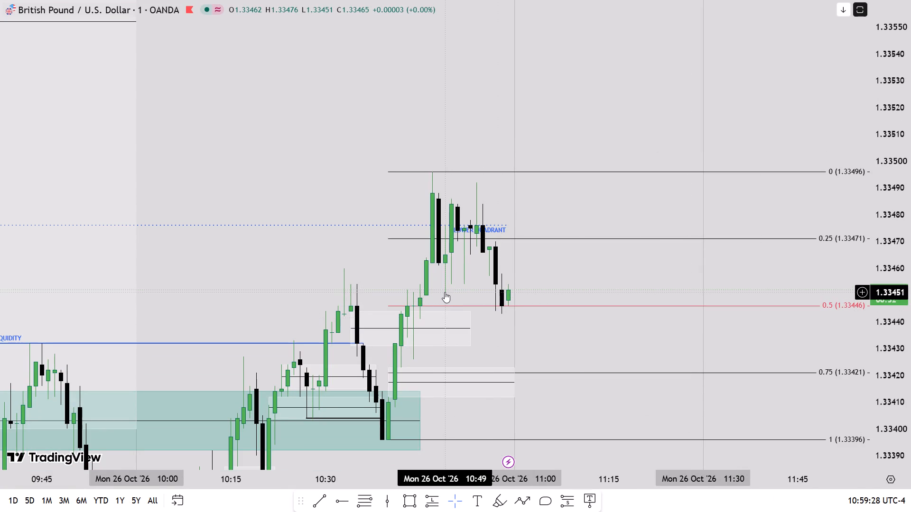
scroll(910, 291, up, 2)
scroll(910, 291, down, 2)
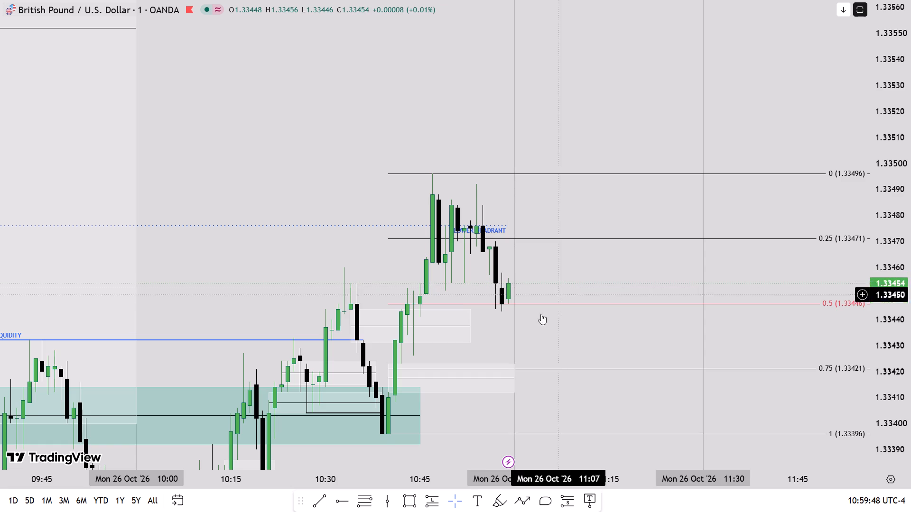
drag(536, 342, 481, 321)
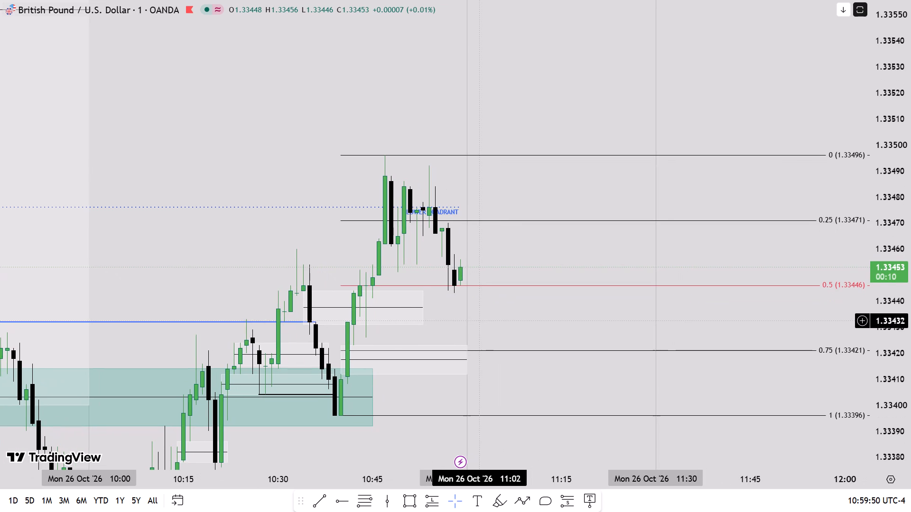
drag(514, 313, 487, 292)
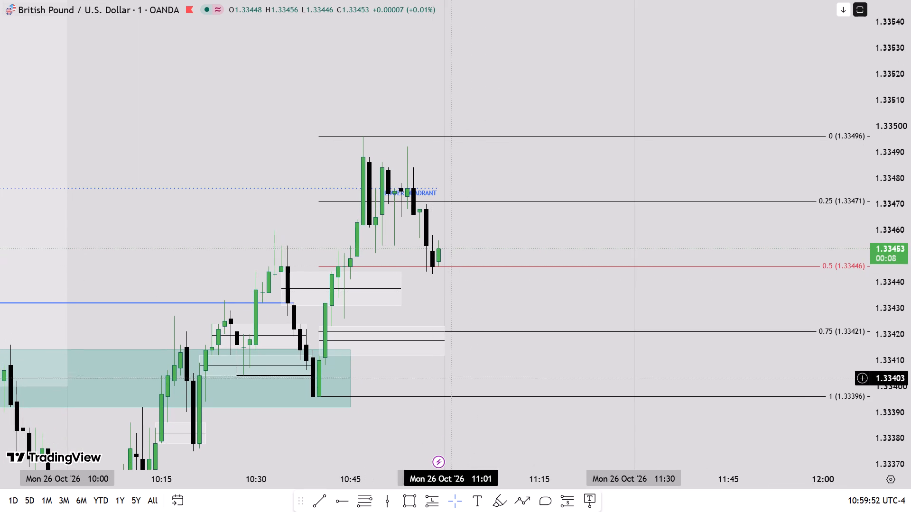
drag(484, 288, 534, 305)
drag(534, 305, 541, 268)
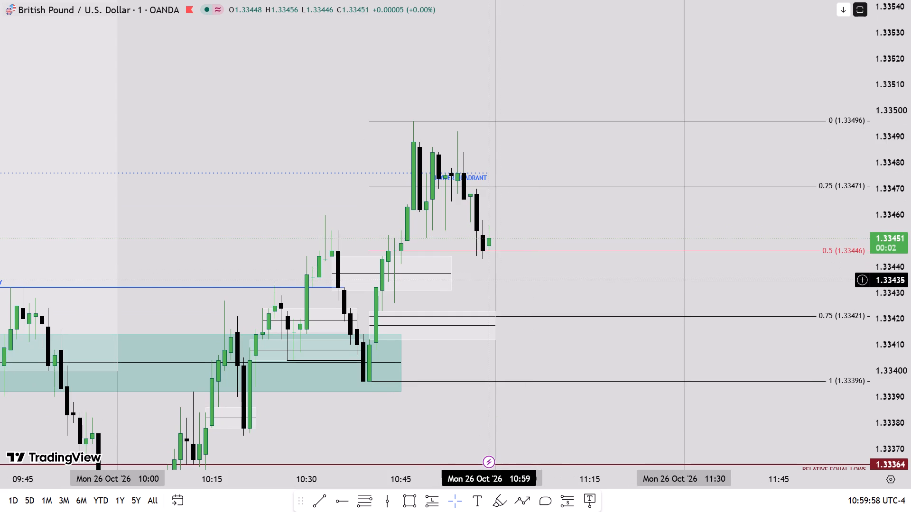
Examine the 11:00 candle between the 0.5 and 0.75 retracement levels against the shaded gaps and relative equal lows.
drag(487, 280, 483, 266)
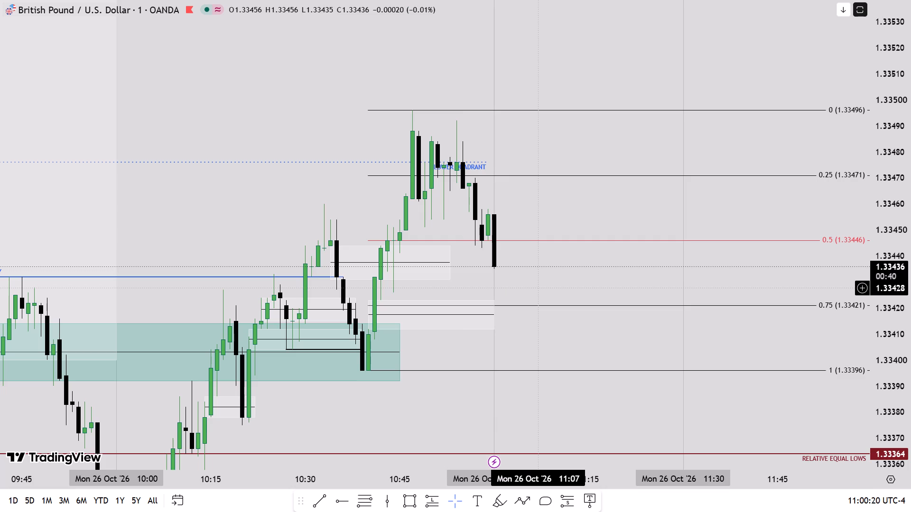
drag(541, 288, 506, 310)
scroll(910, 491, up, 3)
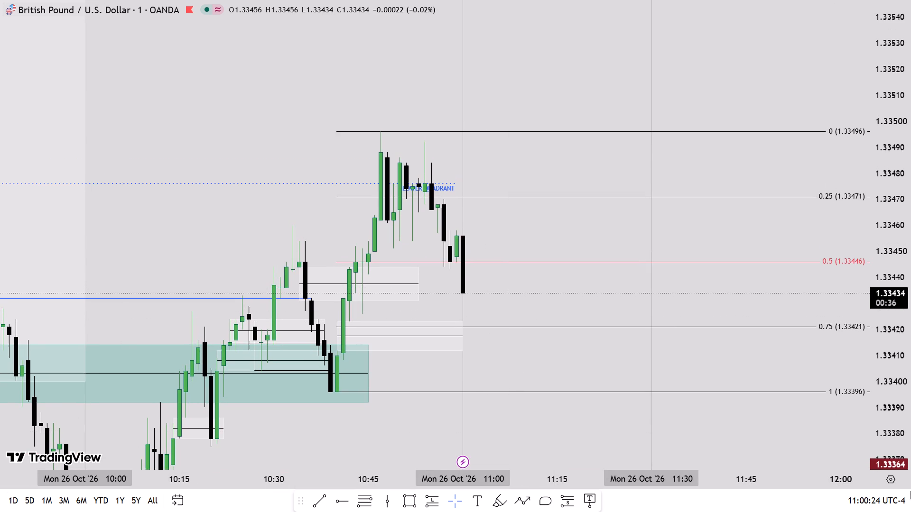
scroll(910, 400, down, 1)
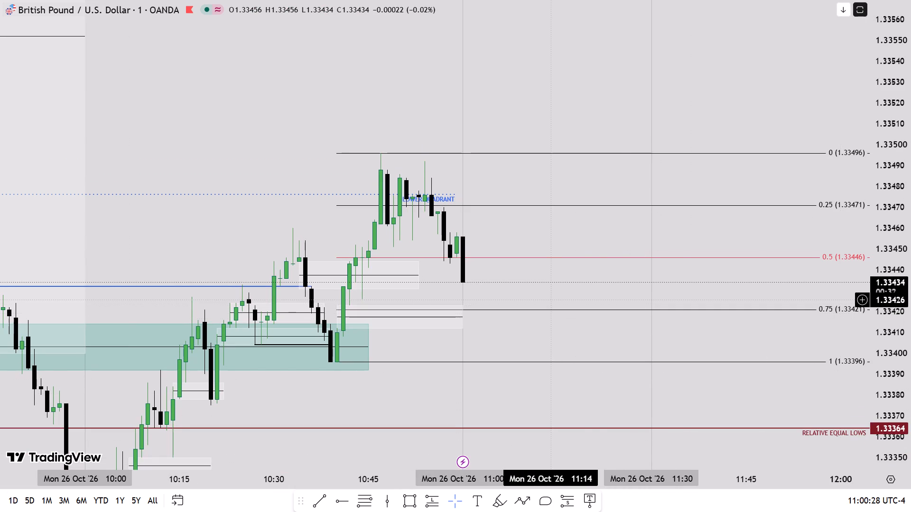
scroll(910, 319, up, 3)
scroll(910, 321, down, 2)
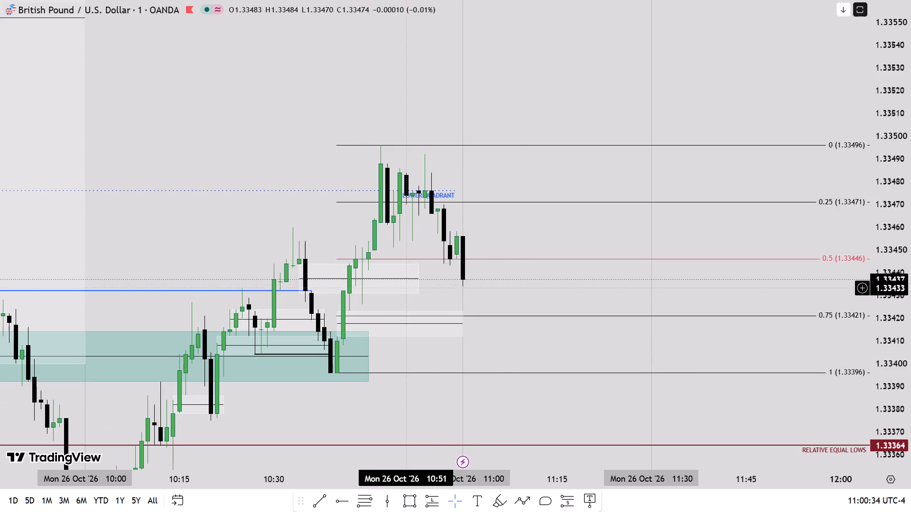
Examine the 11:00 candle's closing seconds between the 0.5 and 0.75 retracement levels, above the unfilled gap.
scroll(910, 308, up, 2)
scroll(910, 308, down, 1)
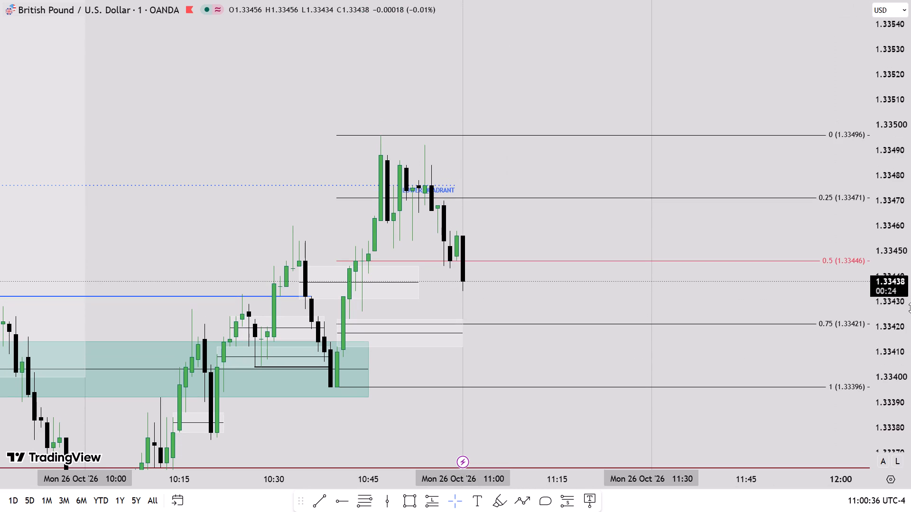
scroll(910, 308, down, 1)
scroll(910, 308, up, 2)
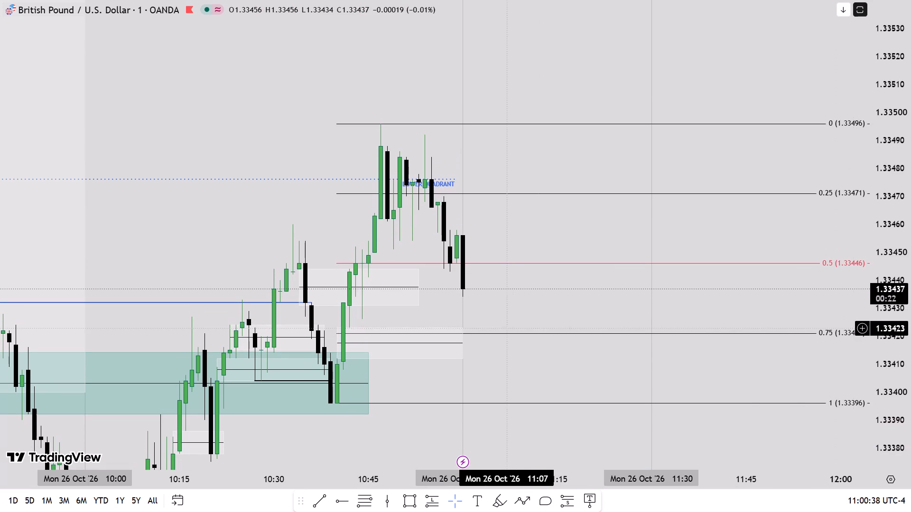
drag(507, 318, 507, 276)
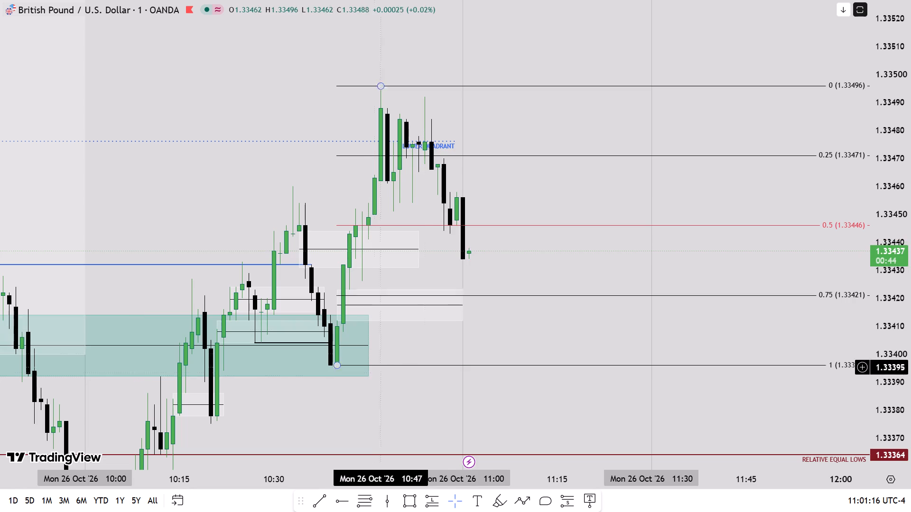
Extend the gap rectangle between 1.33412 and 1.33423 to end at 11:06.
drag(549, 182, 565, 269)
scroll(910, 273, down, 4)
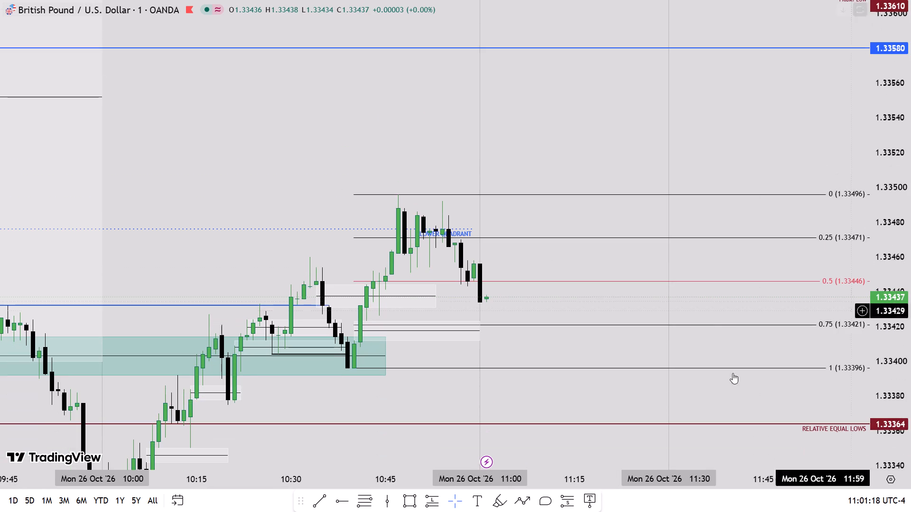
drag(516, 394, 550, 301)
scroll(910, 275, up, 4)
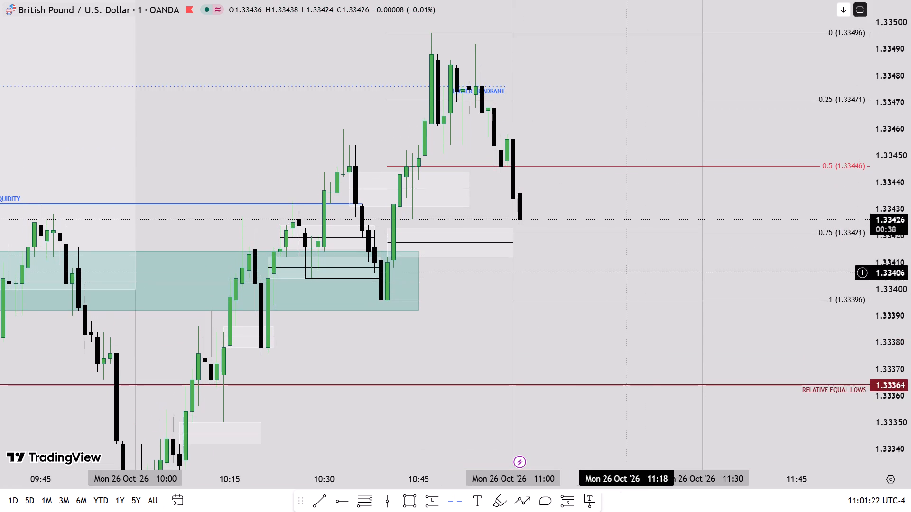
drag(513, 242, 549, 237)
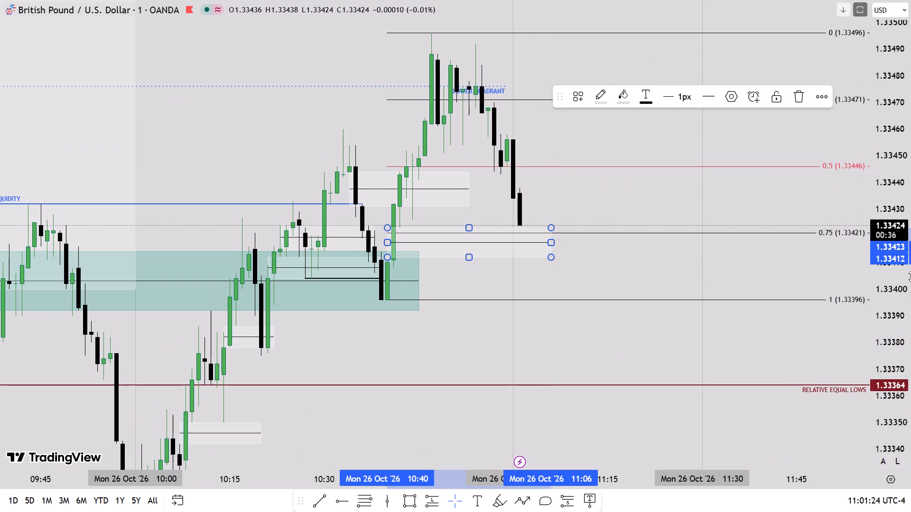
Examine the 11:01 candle as it trades into the extended gap around the 0.75 retracement level at 1.33421.
scroll(910, 276, up, 4)
scroll(910, 276, down, 5)
drag(611, 253, 589, 309)
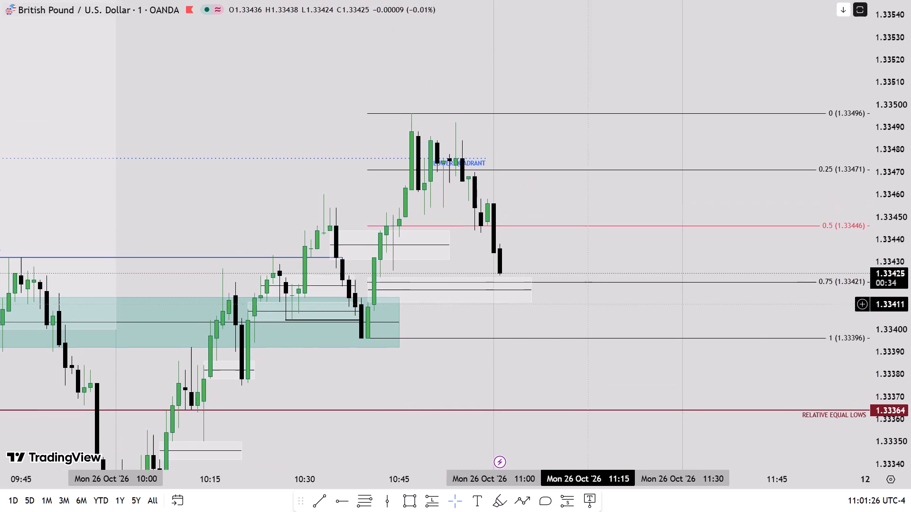
drag(589, 309, 589, 309)
scroll(910, 313, up, 4)
scroll(910, 313, down, 2)
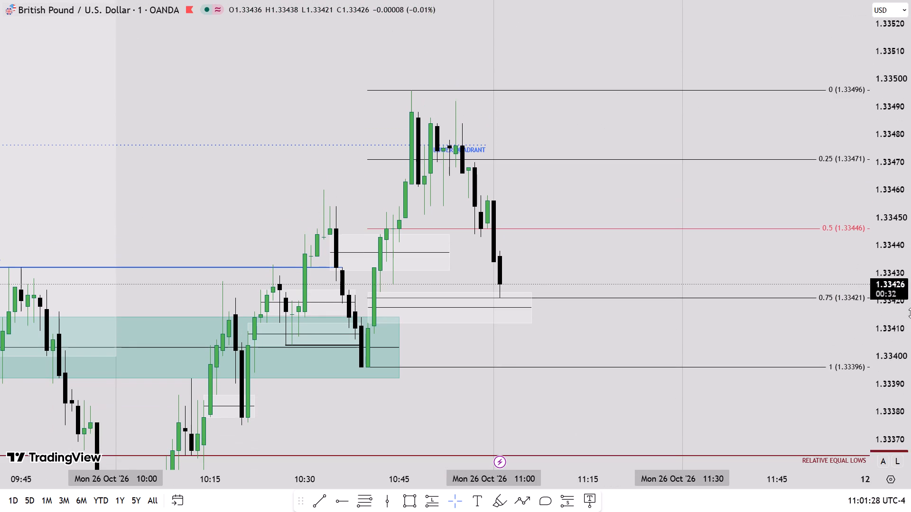
drag(592, 338, 589, 368)
scroll(910, 284, down, 1)
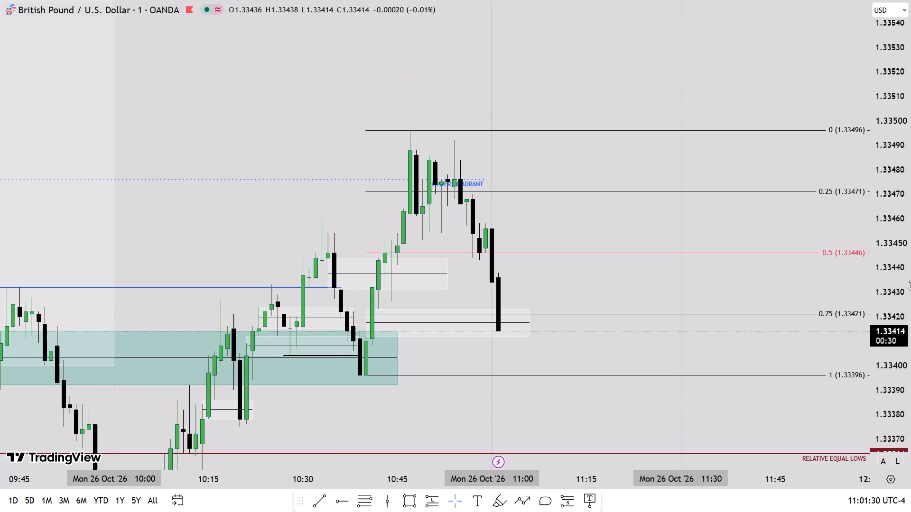
drag(570, 348, 544, 297)
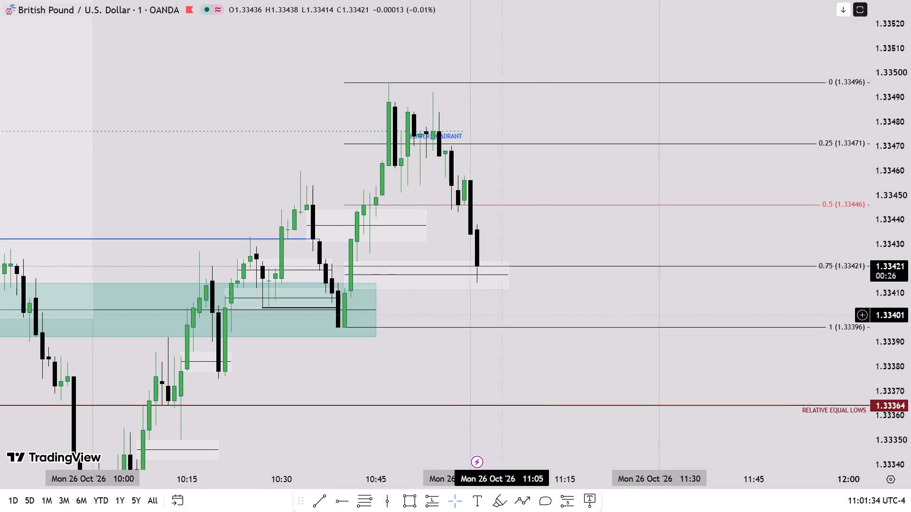
scroll(910, 304, up, 1)
scroll(910, 304, down, 1)
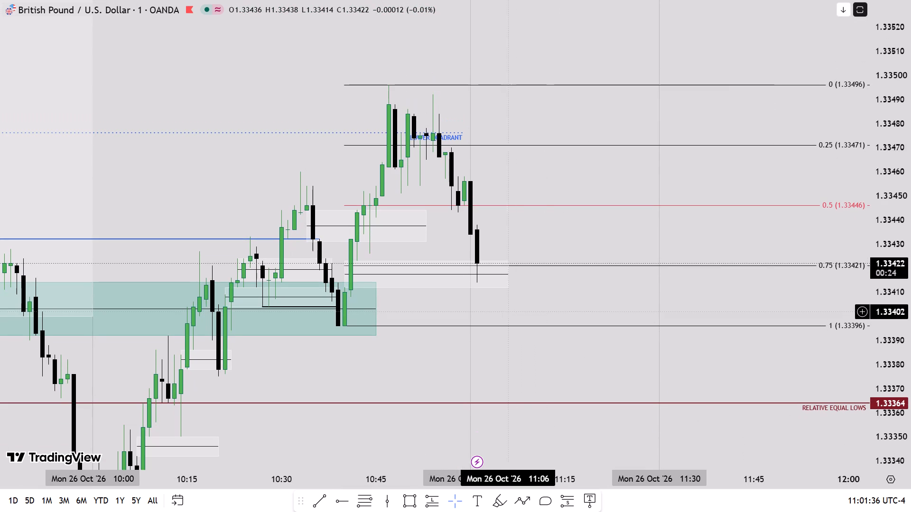
click(478, 314)
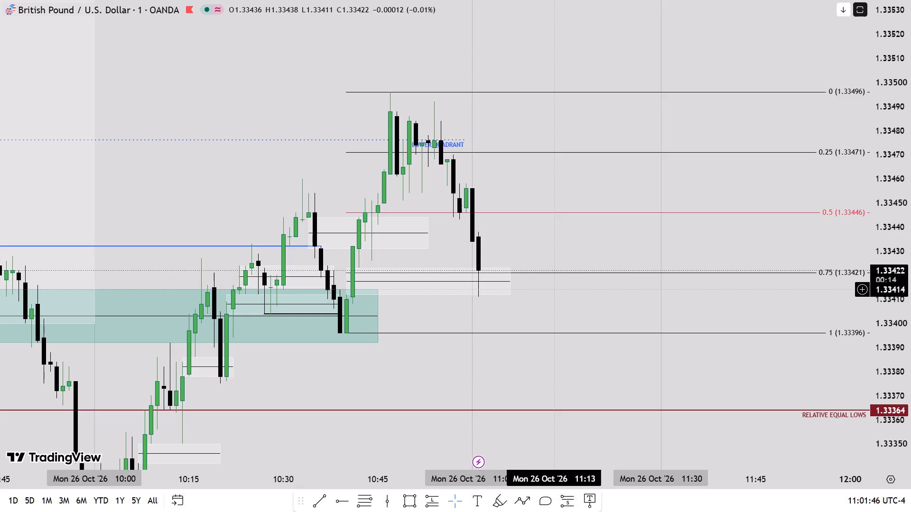
Examine the 11:01 candle's close and the 11:02 open against the gap's midline and the 0.75 retracement level.
drag(552, 290, 555, 312)
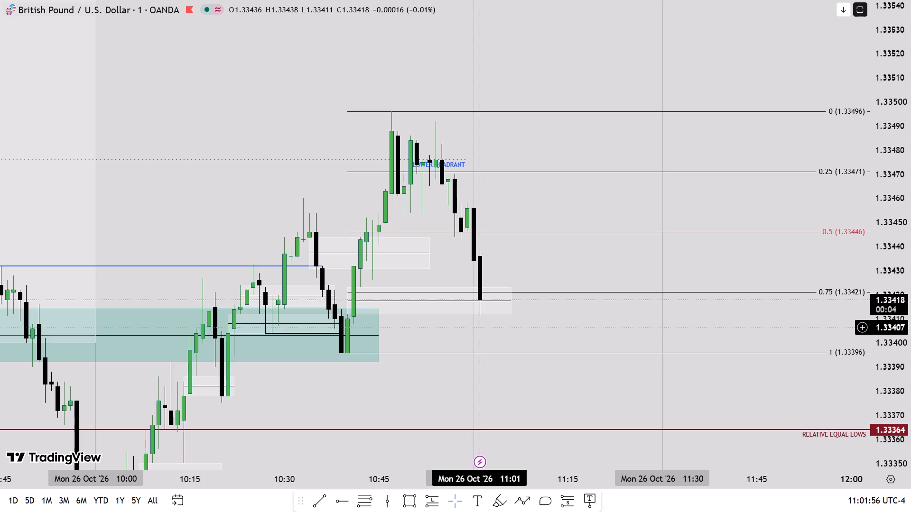
scroll(910, 289, up, 2)
scroll(910, 292, down, 1)
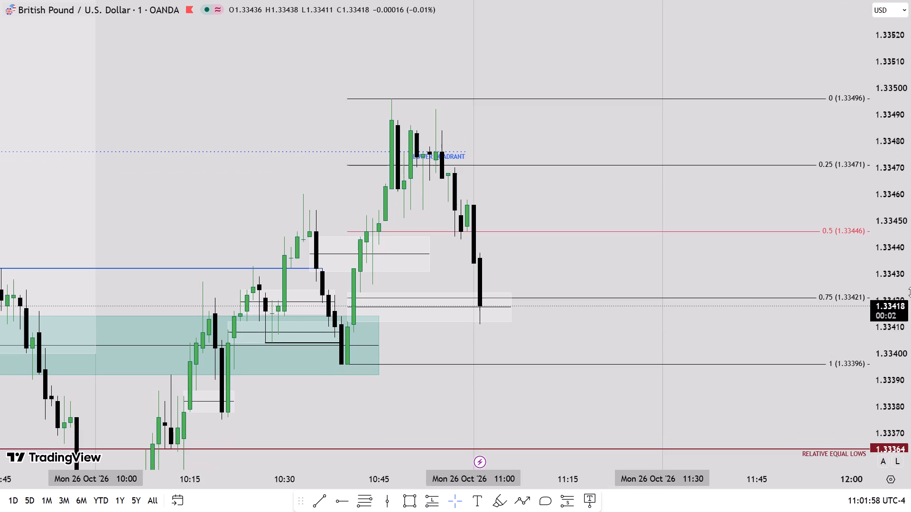
scroll(910, 292, up, 1)
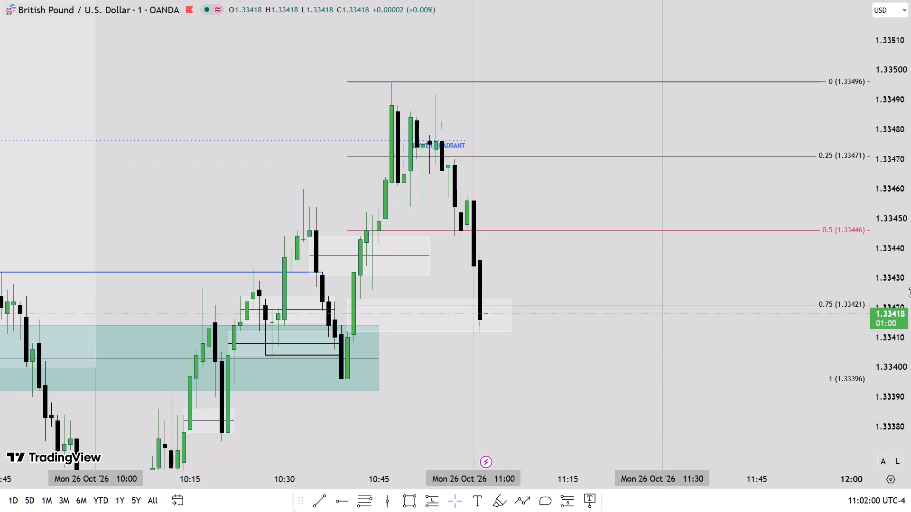
scroll(910, 292, down, 1)
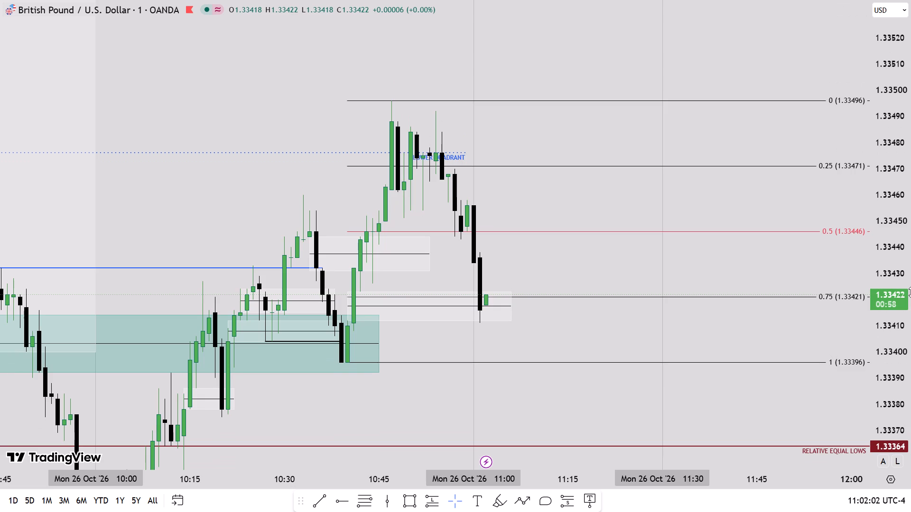
Measure the price distance from 1.33418 in the gap up to the swing high at the 0 retracement level.
shift+click(579, 305)
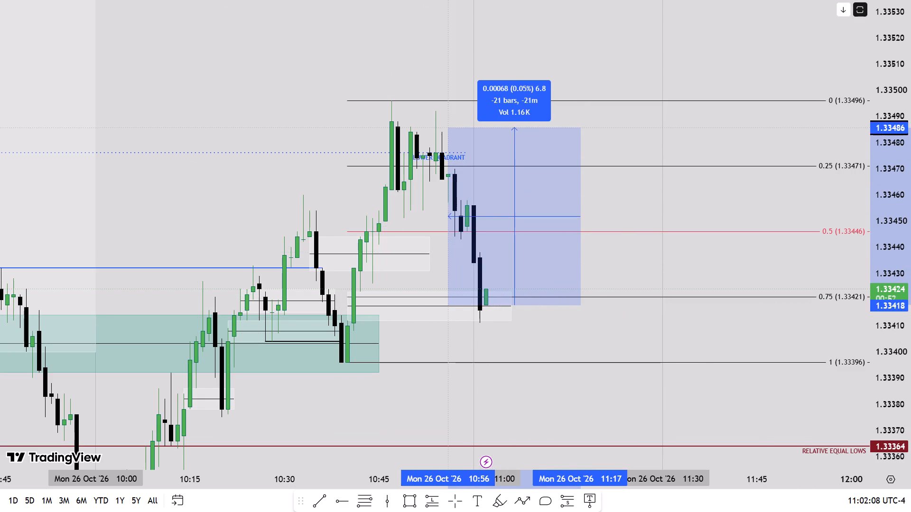
shift+click(453, 101)
Measure the price distance from 1.33417 up to 1.33575, just below the blue 1.33580 level.
drag(569, 327, 561, 408)
scroll(910, 271, down, 5)
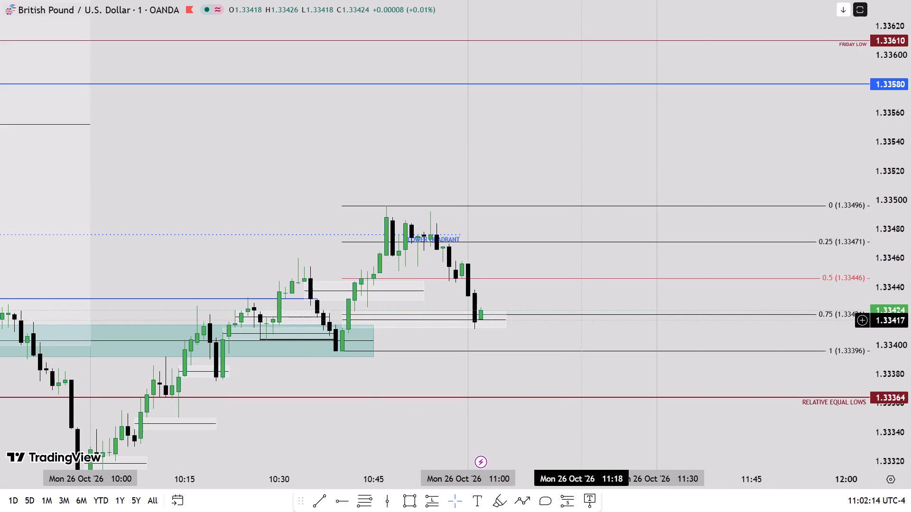
shift+click(581, 320)
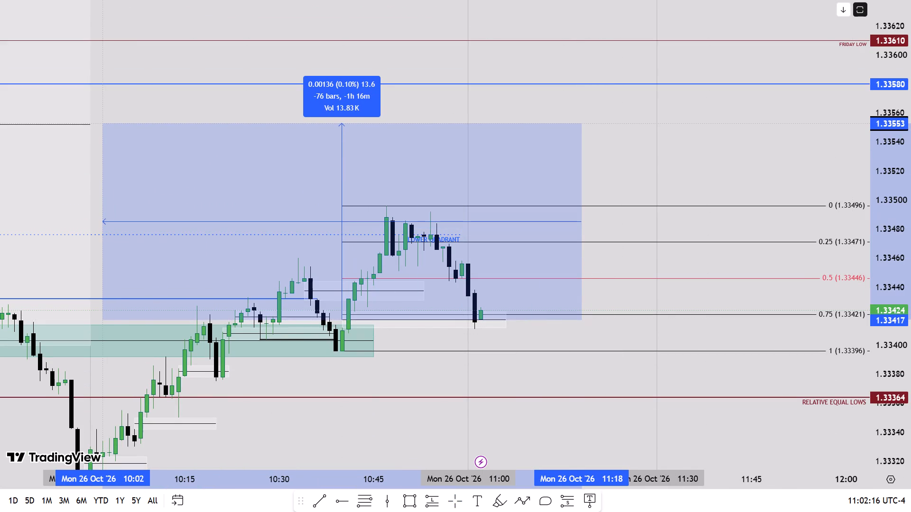
shift+click(119, 91)
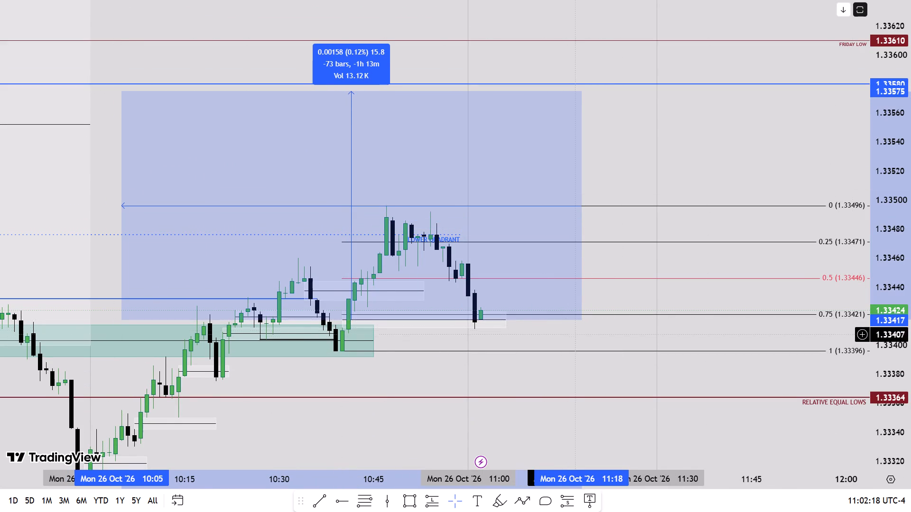
click(574, 338)
Examine the 11:02 candle at the 0.75 retracement level within the wider range between Friday's low and the NWOG.
drag(574, 338, 641, 322)
scroll(910, 316, up, 1)
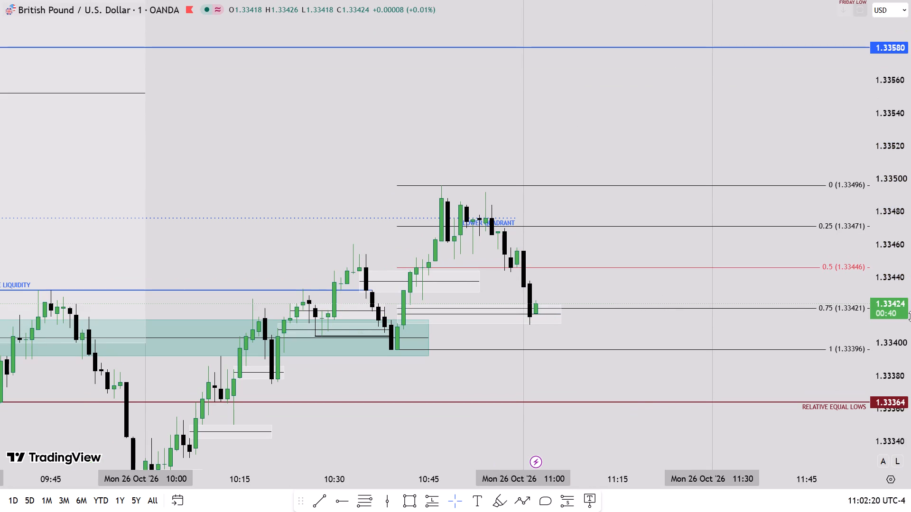
scroll(910, 316, down, 2)
scroll(910, 316, up, 3)
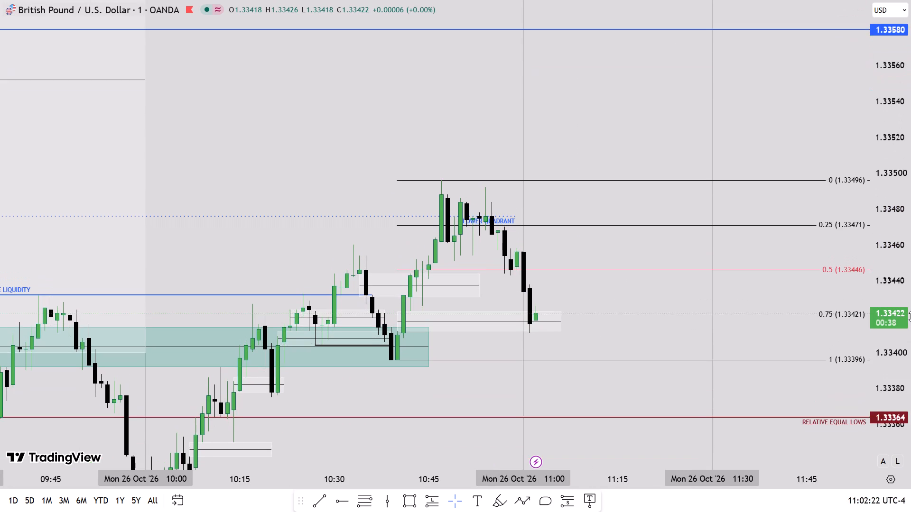
scroll(910, 316, up, 2)
scroll(910, 316, down, 4)
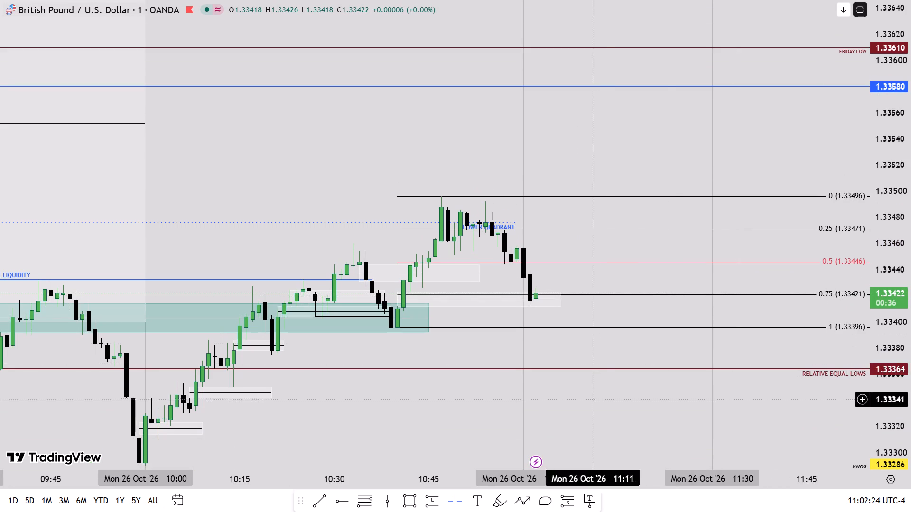
scroll(910, 384, up, 5)
scroll(910, 384, down, 1)
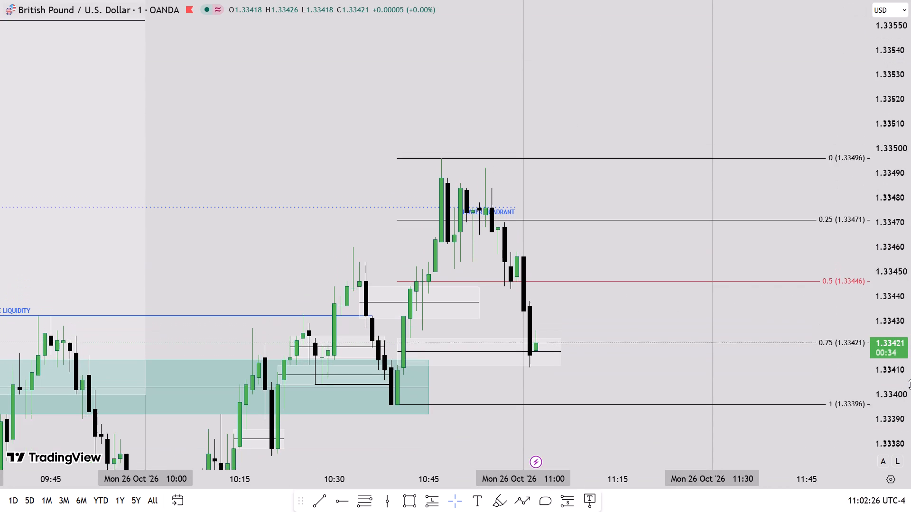
scroll(910, 384, down, 1)
scroll(910, 384, up, 2)
scroll(910, 384, down, 3)
scroll(910, 384, up, 3)
scroll(910, 384, down, 3)
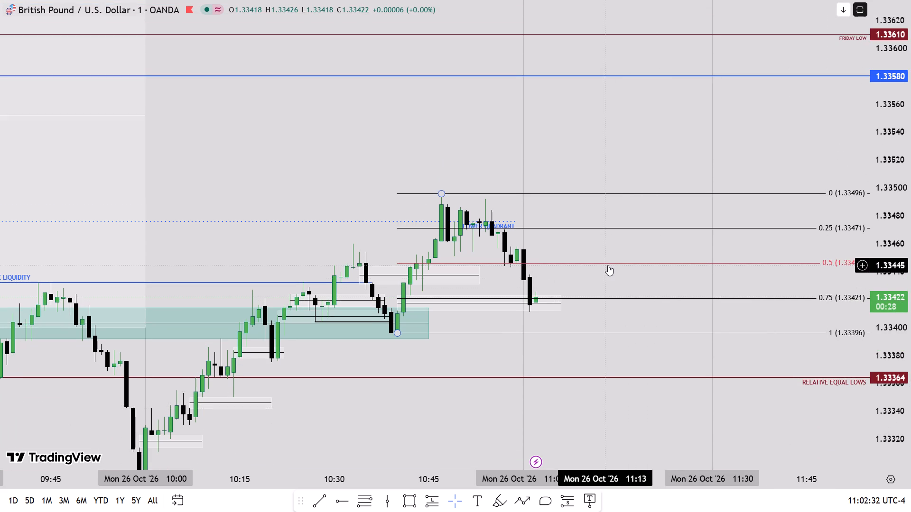
Delete the retracement drawn between 1.33496 and 1.33396.
click(608, 265)
click(727, 100)
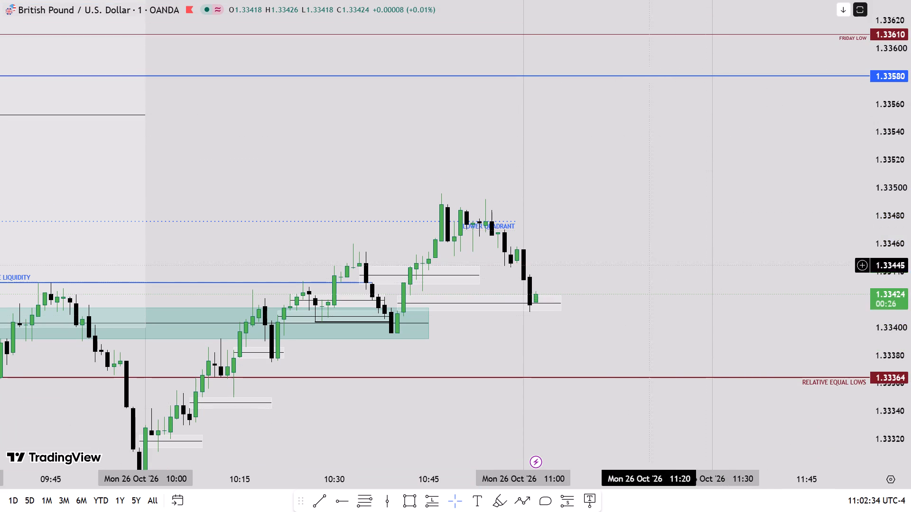
Examine the 11:02 candle's reaction from the gap against the minor buyside liquidity, relative equal lows and the 1.33580 level.
scroll(574, 352, down, 2)
drag(668, 346, 616, 327)
scroll(910, 340, up, 3)
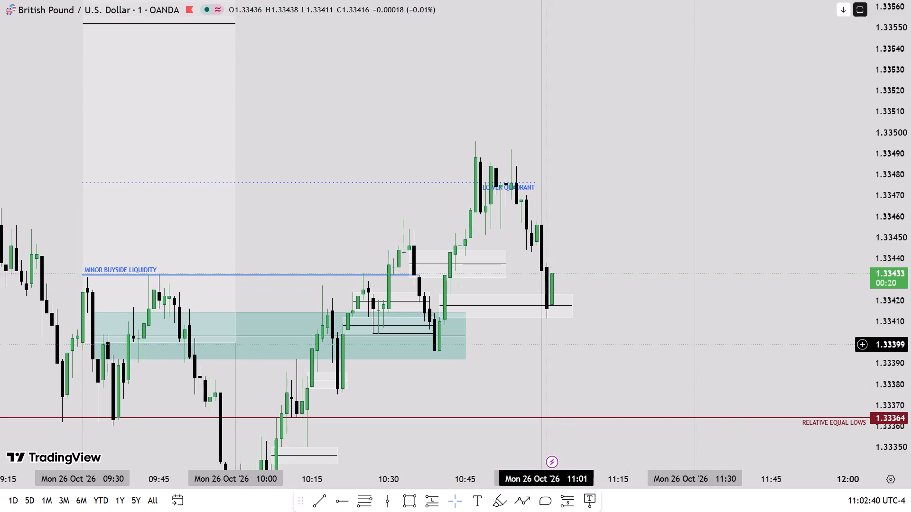
drag(552, 342, 548, 364)
scroll(910, 268, up, 2)
scroll(910, 268, down, 2)
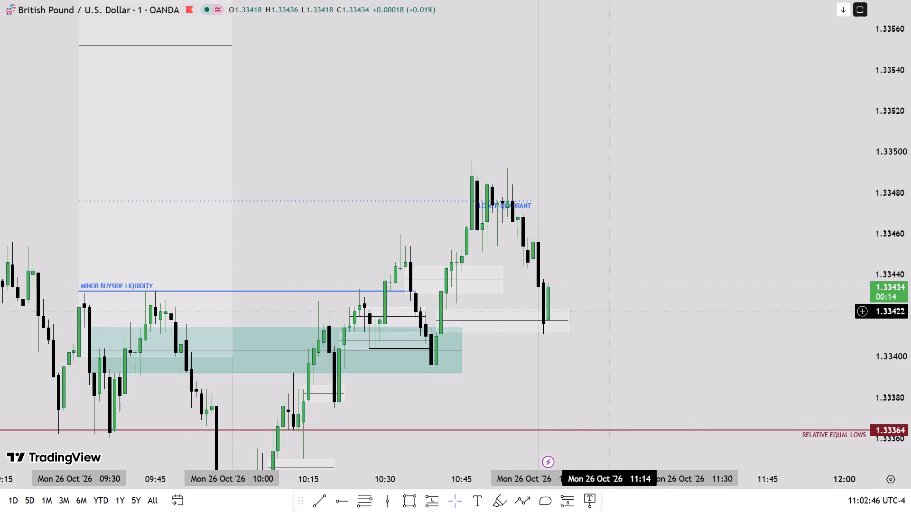
drag(610, 310, 607, 355)
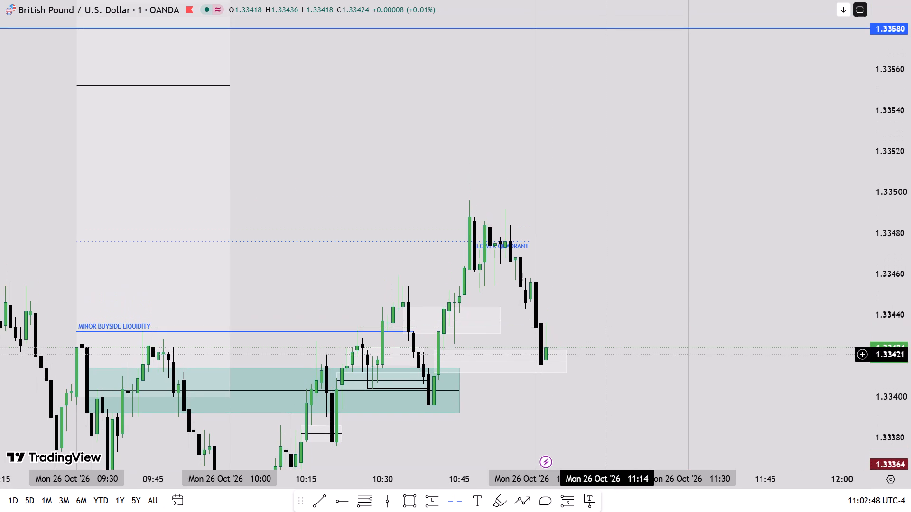
drag(607, 355, 598, 282)
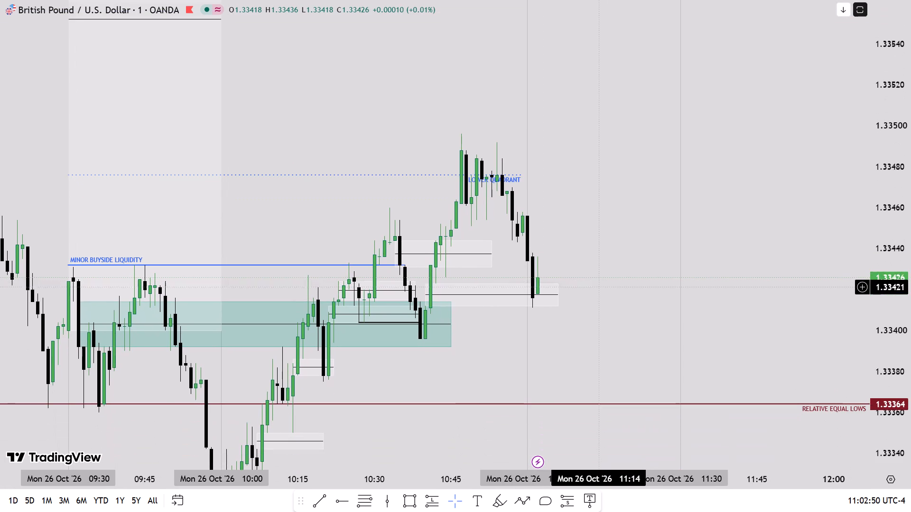
scroll(910, 283, down, 4)
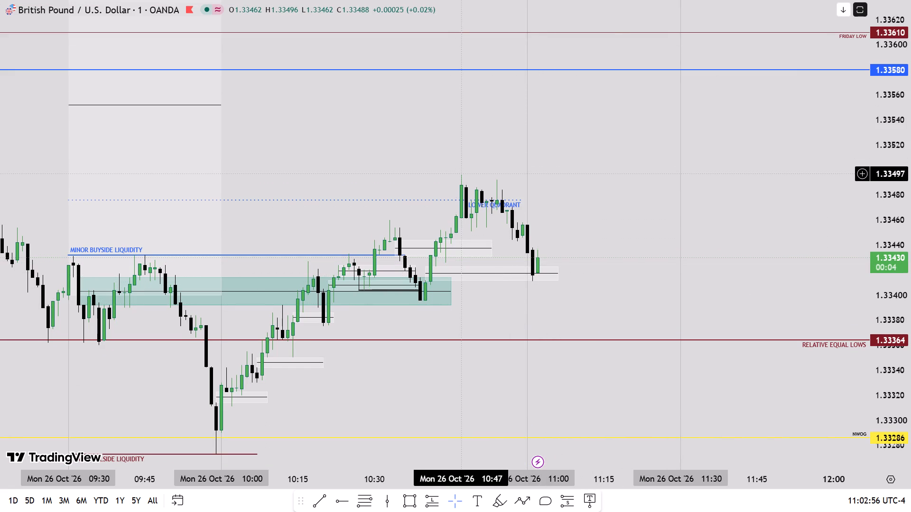
drag(601, 271, 610, 319)
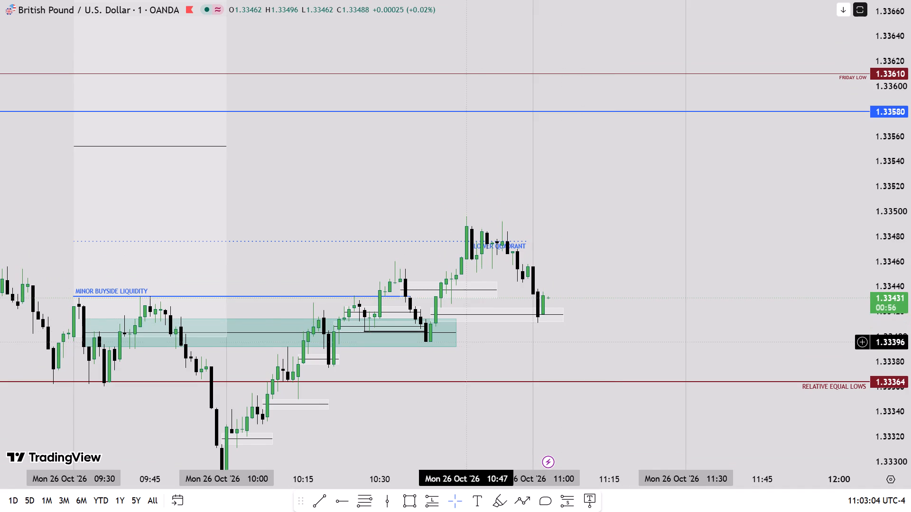
Resize the teal rectangle between 1.33392 and 1.33414 so it ends at about 10:43.
drag(455, 335, 493, 329)
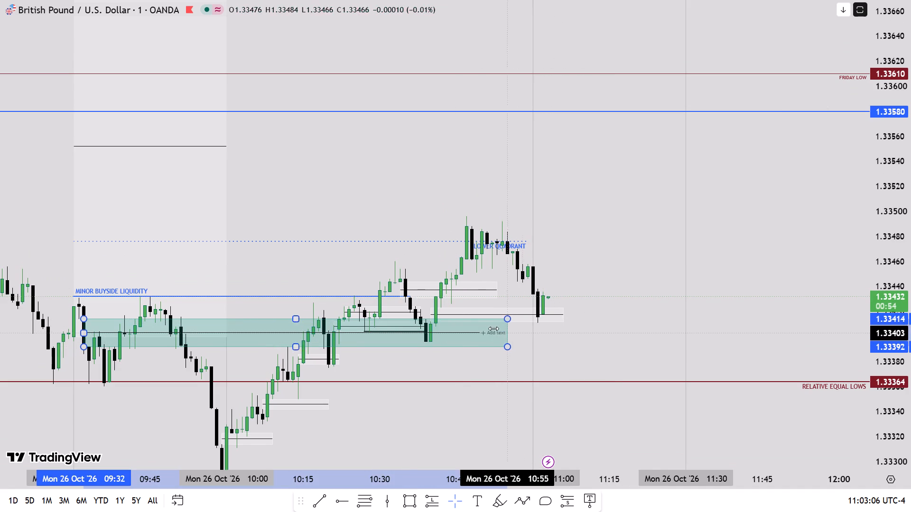
drag(493, 329, 447, 329)
click(472, 338)
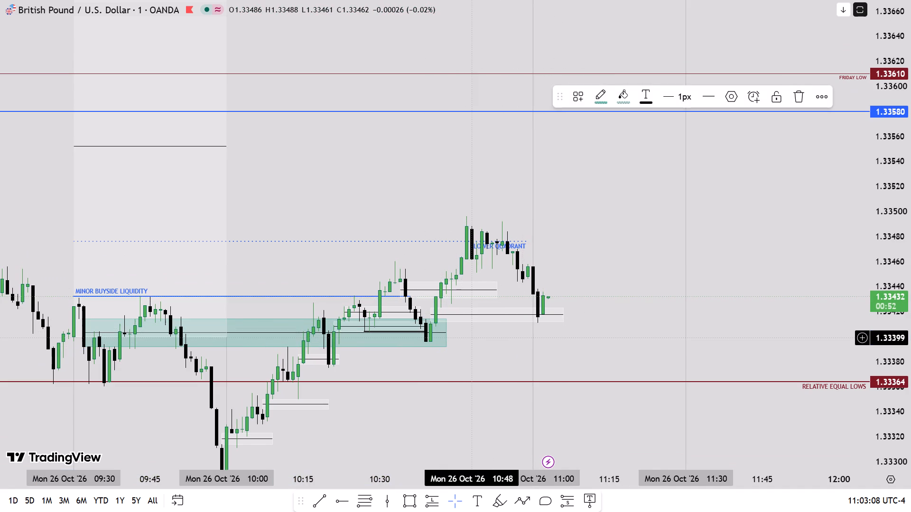
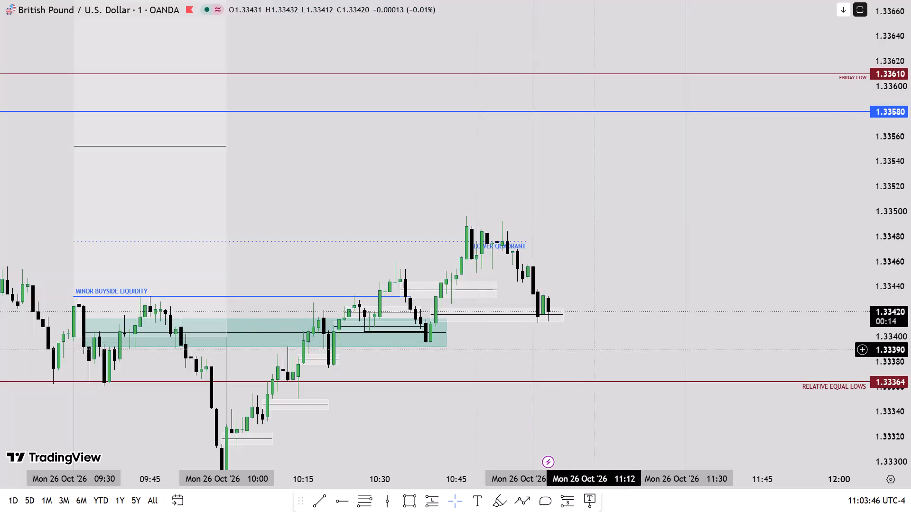
Examine the 11:03 candle's close and the 11:04 candle's open against the small gap, the teal rectangle and the relative equal lows.
scroll(878, 303, up, 7)
scroll(900, 320, down, 3)
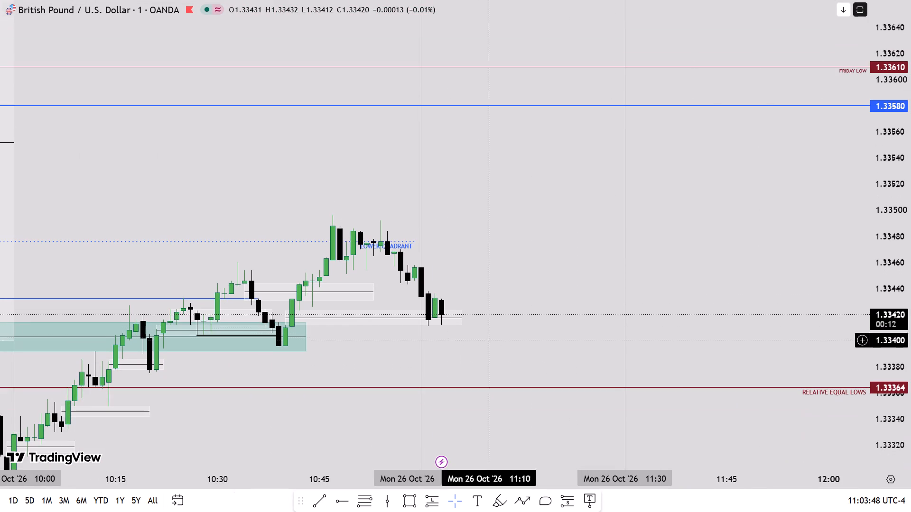
drag(471, 356, 474, 346)
scroll(910, 344, up, 5)
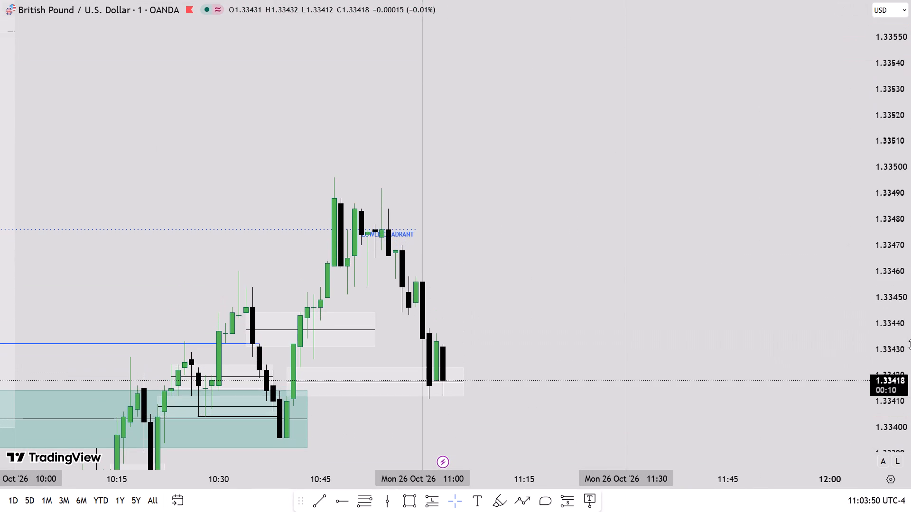
scroll(910, 344, down, 2)
drag(484, 393, 480, 358)
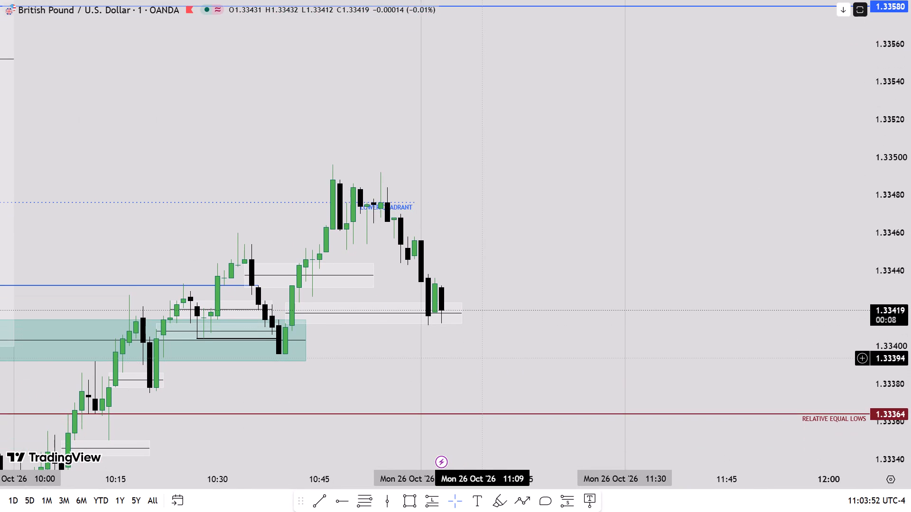
drag(437, 366, 441, 330)
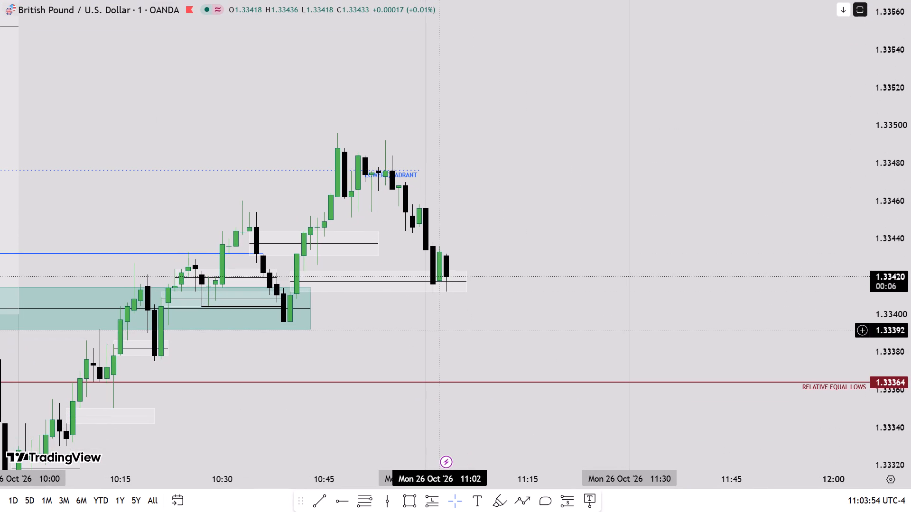
drag(463, 325, 500, 330)
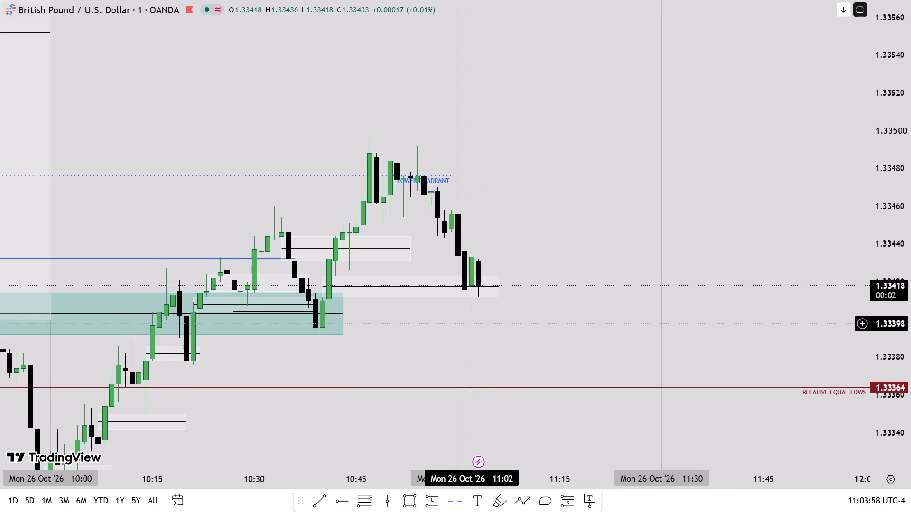
drag(484, 326, 488, 344)
scroll(910, 357, up, 2)
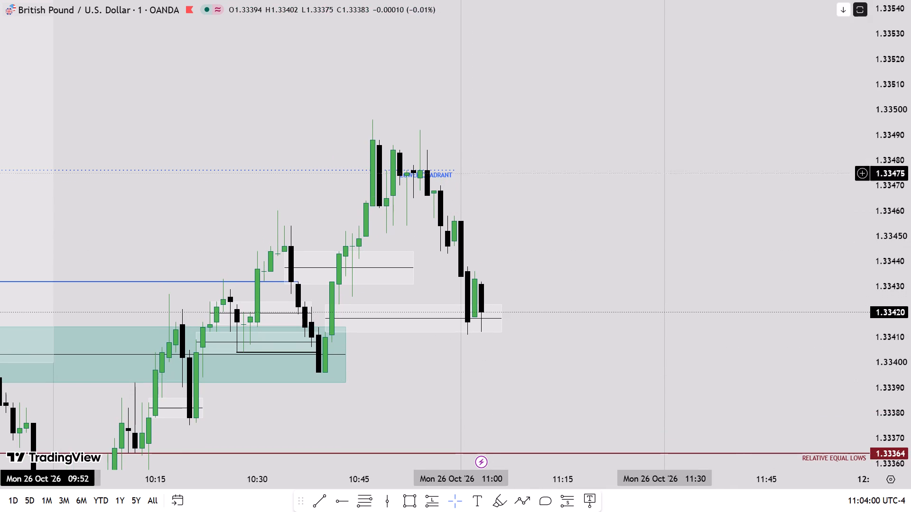
scroll(910, 314, down, 4)
drag(496, 326, 526, 321)
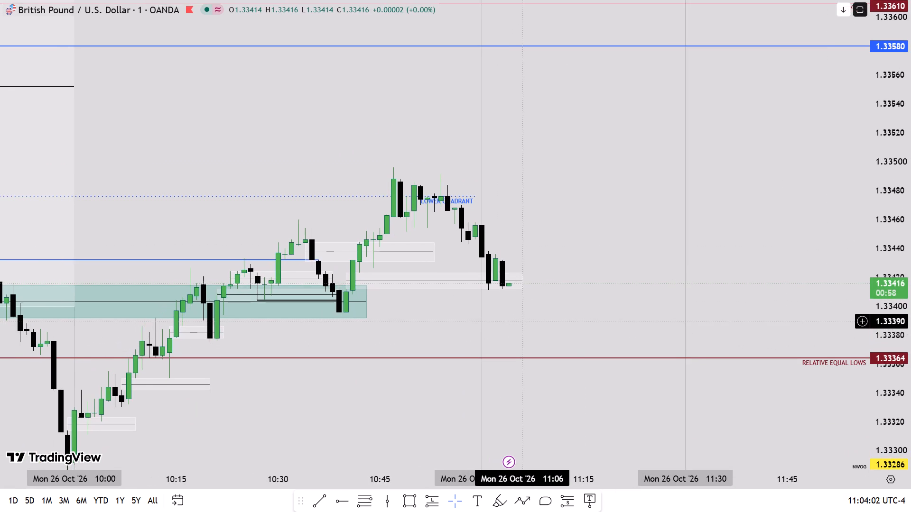
scroll(910, 327, up, 3)
scroll(910, 327, down, 3)
scroll(567, 349, down, 2)
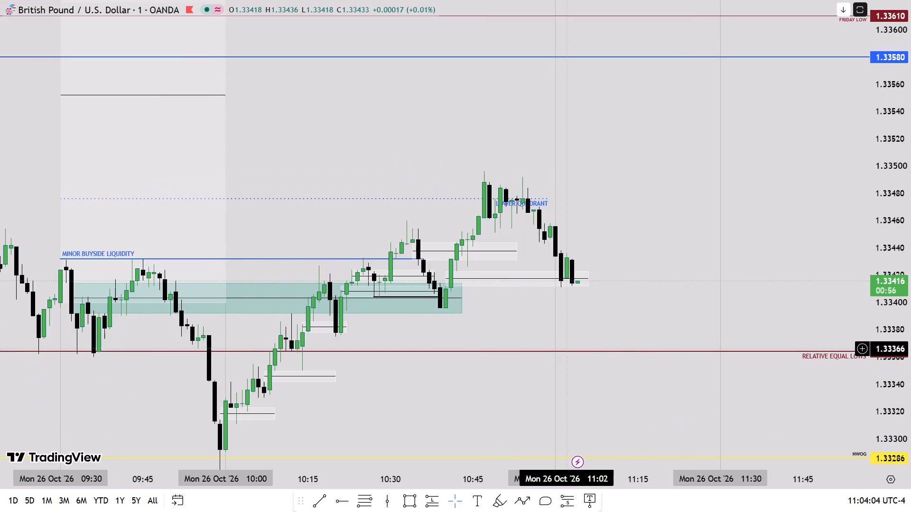
drag(609, 308, 597, 310)
scroll(910, 309, up, 4)
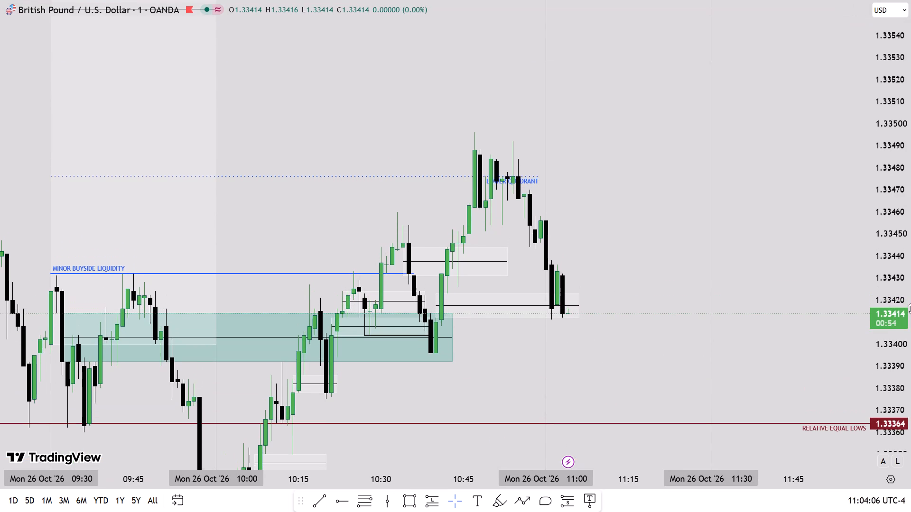
scroll(910, 309, down, 1)
scroll(910, 309, up, 2)
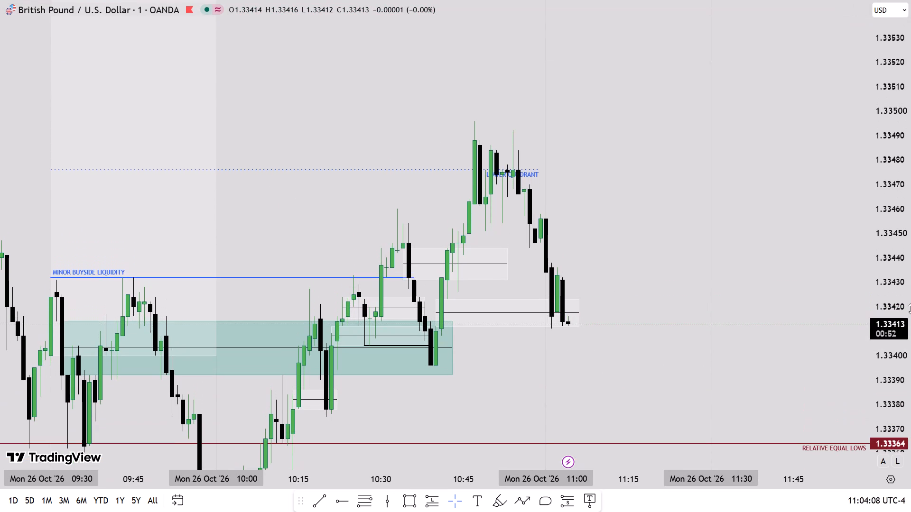
scroll(910, 309, down, 2)
drag(624, 329, 623, 329)
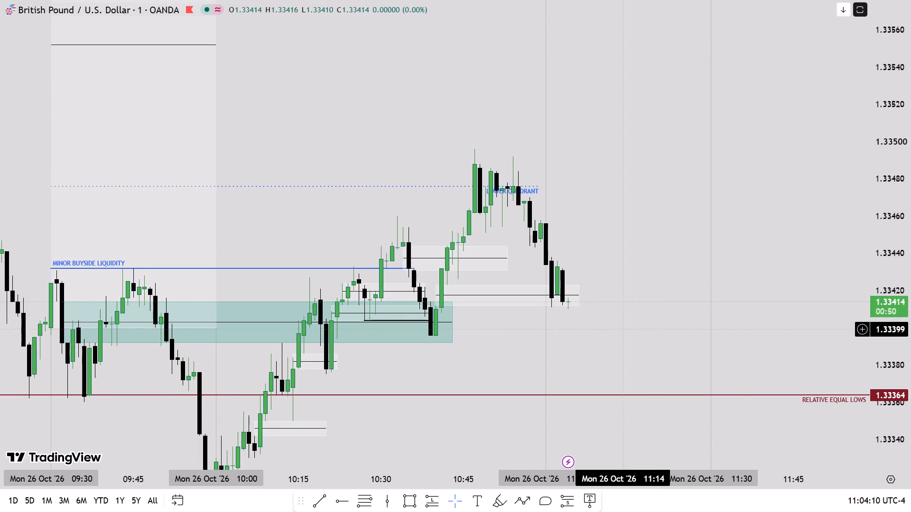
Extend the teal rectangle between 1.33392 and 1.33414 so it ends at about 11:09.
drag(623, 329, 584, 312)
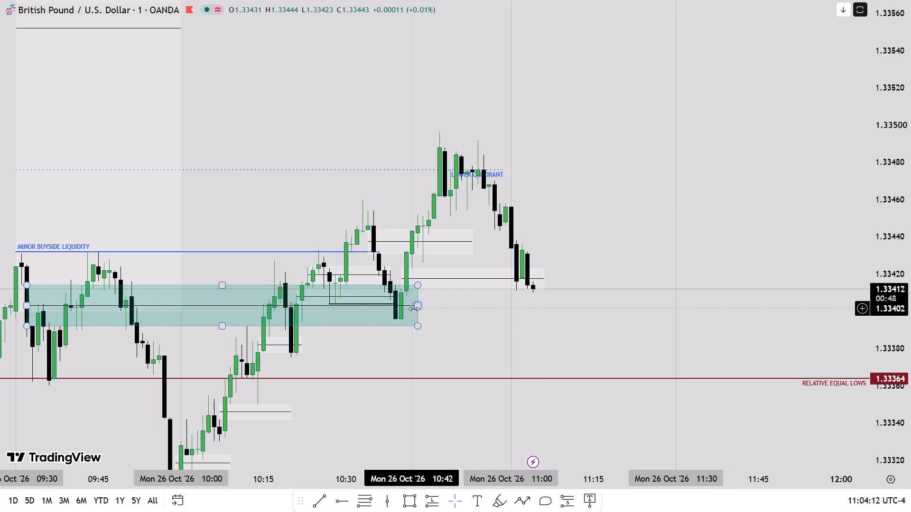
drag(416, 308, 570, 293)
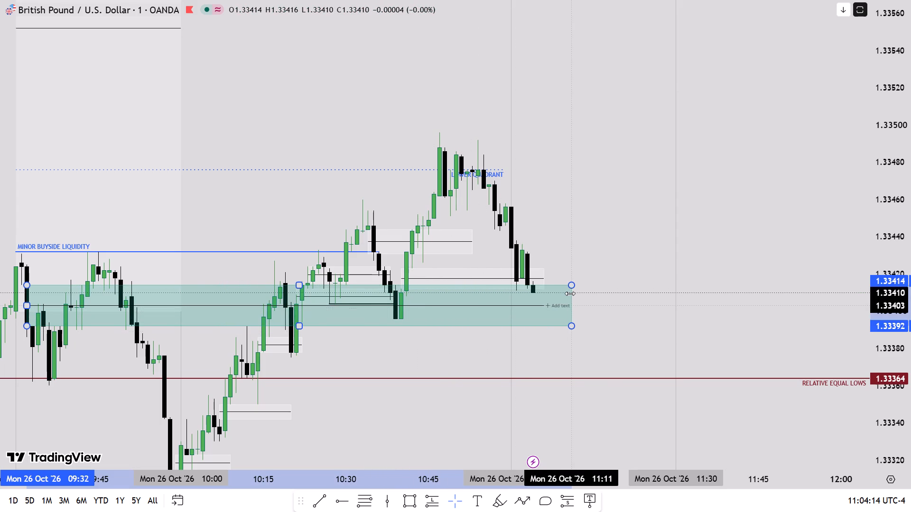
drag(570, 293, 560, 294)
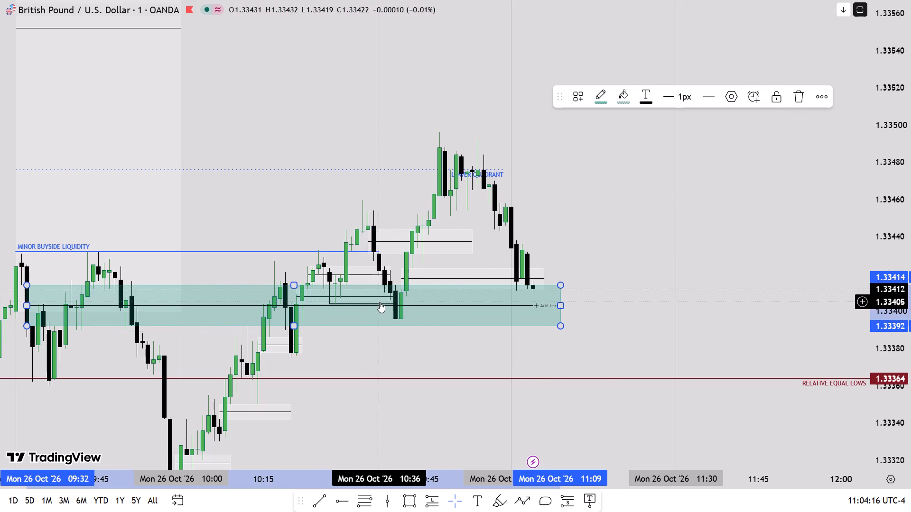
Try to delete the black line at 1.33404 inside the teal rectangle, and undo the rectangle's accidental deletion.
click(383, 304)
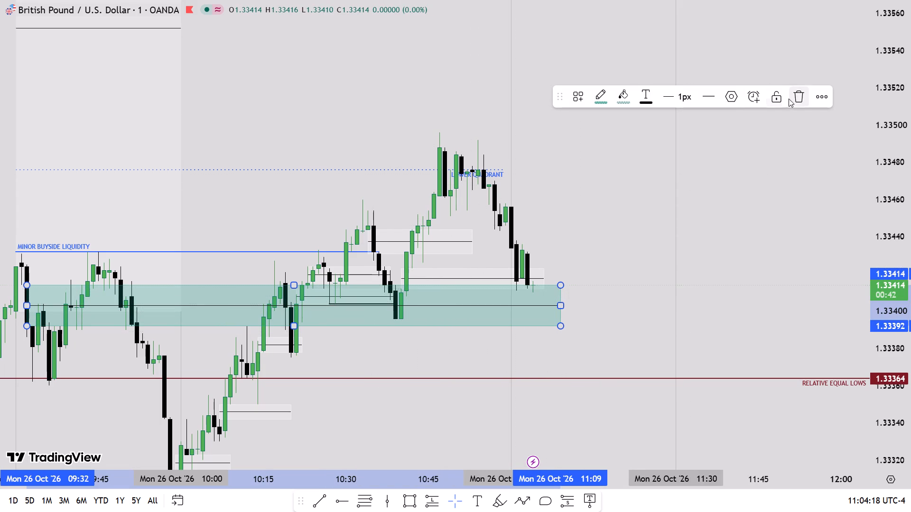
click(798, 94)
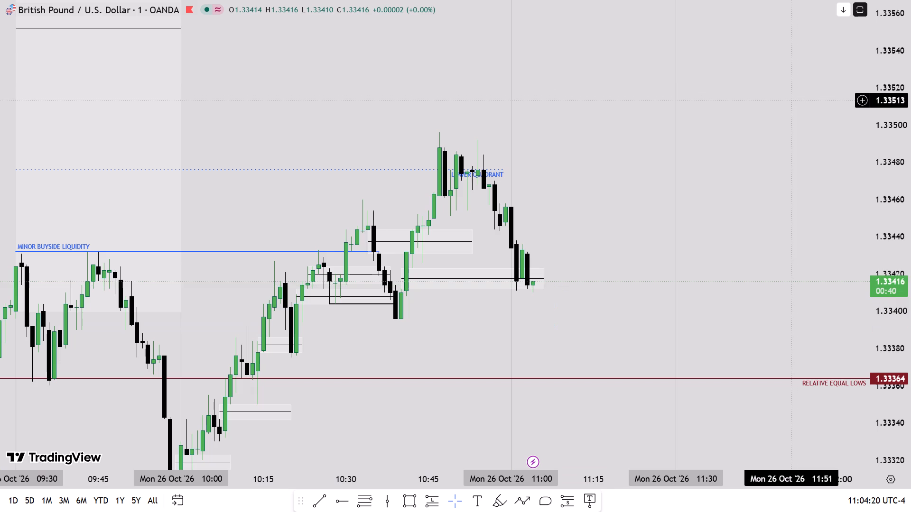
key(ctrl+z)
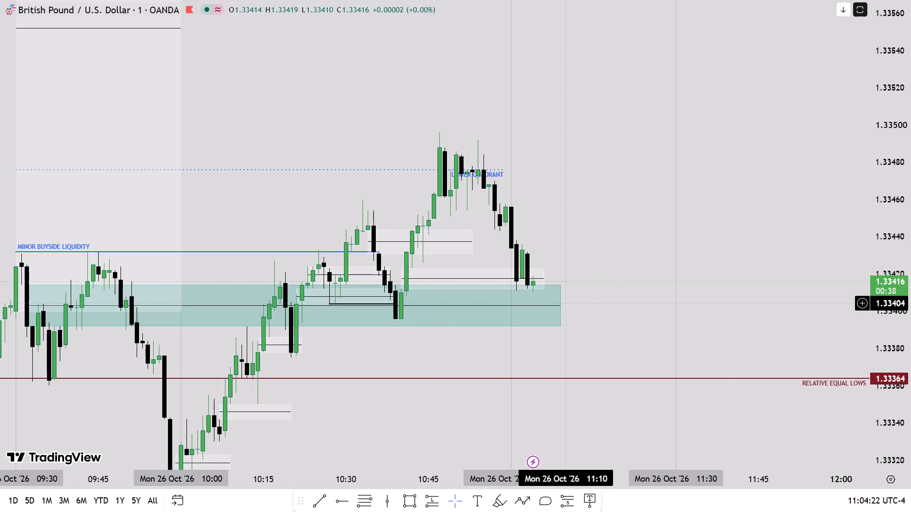
Delete the black line at 1.33404 between 10:27 and 10:39, shortening the teal rectangle to about 10:26 to reach it.
click(567, 303)
drag(560, 305, 325, 309)
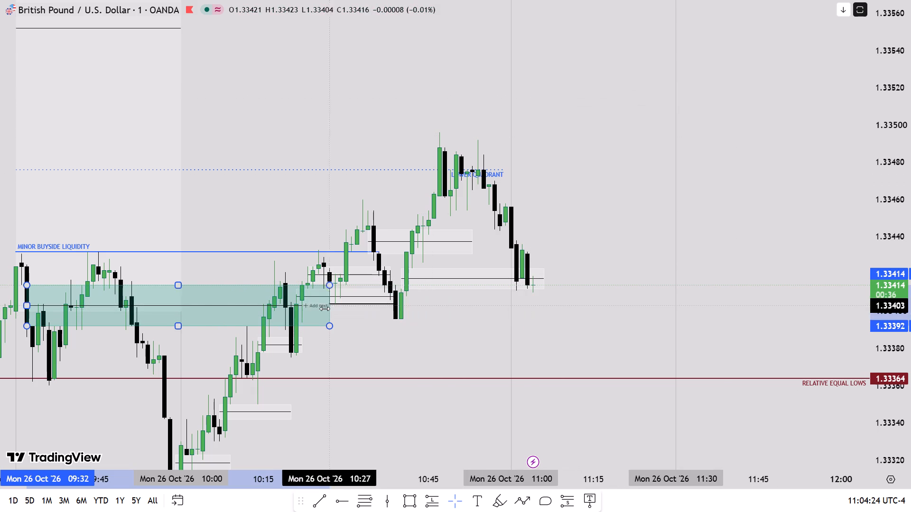
drag(325, 309, 322, 309)
click(360, 305)
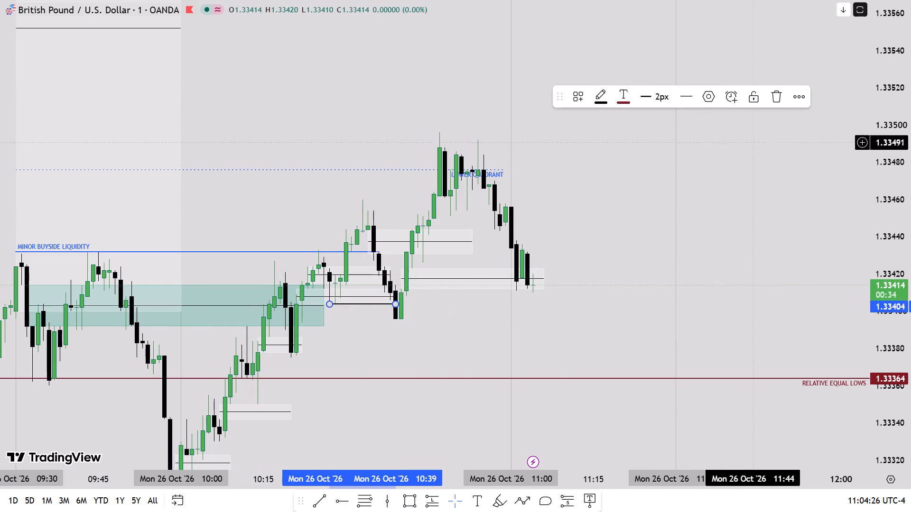
click(772, 101)
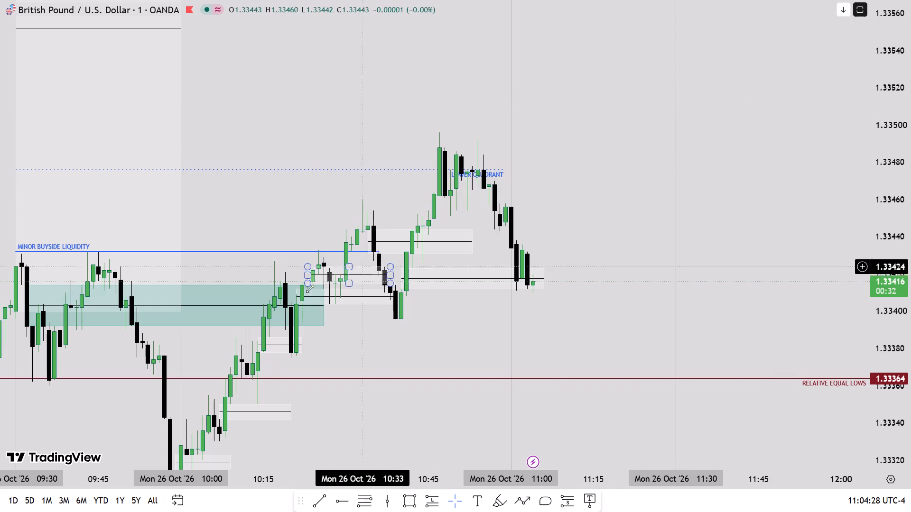
Extend the teal rectangle between 1.33392 and 1.33414 past the current candle to end at about 11:10.
drag(322, 305, 595, 307)
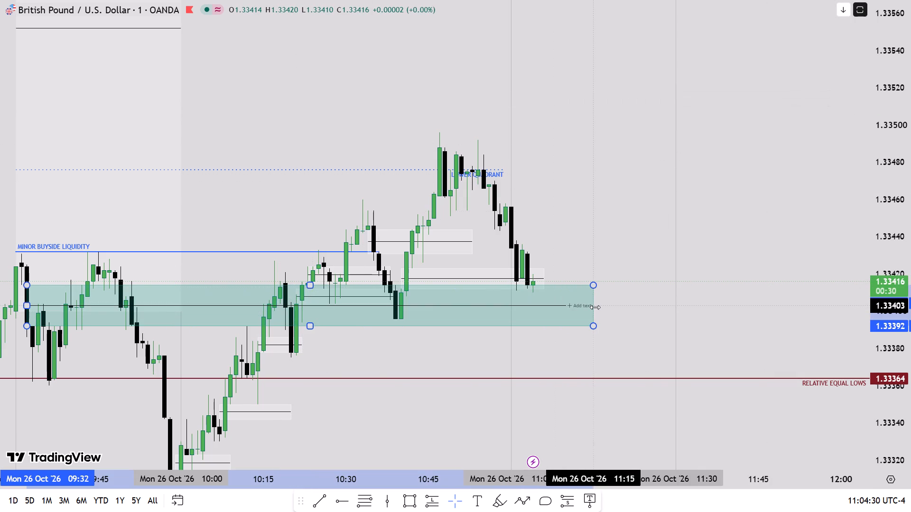
drag(595, 307, 561, 315)
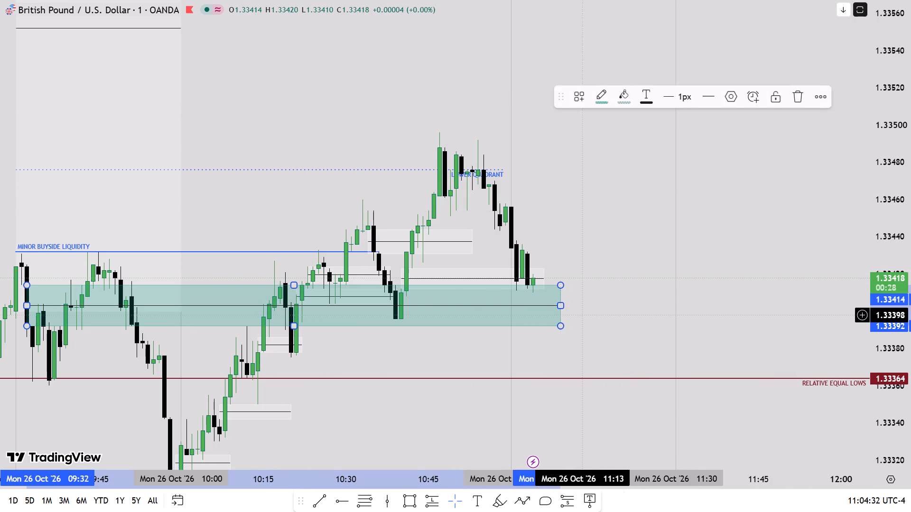
drag(595, 315, 576, 319)
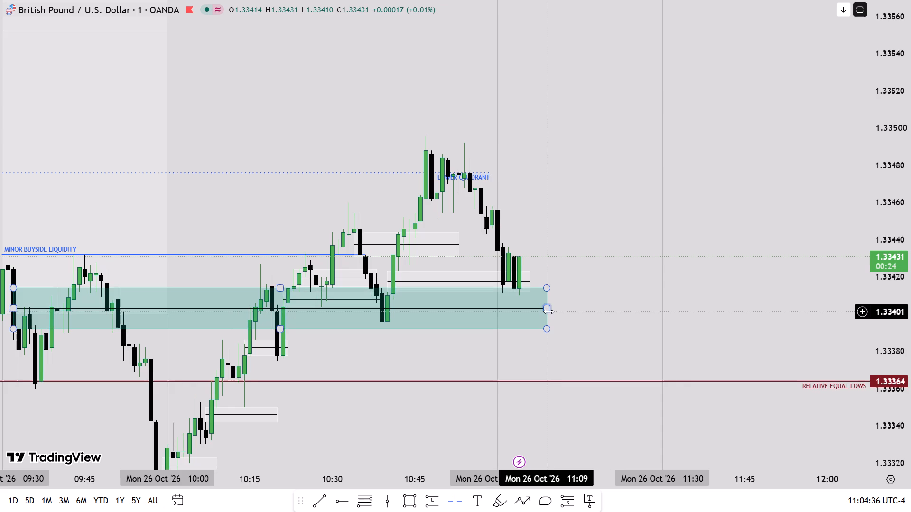
click(548, 311)
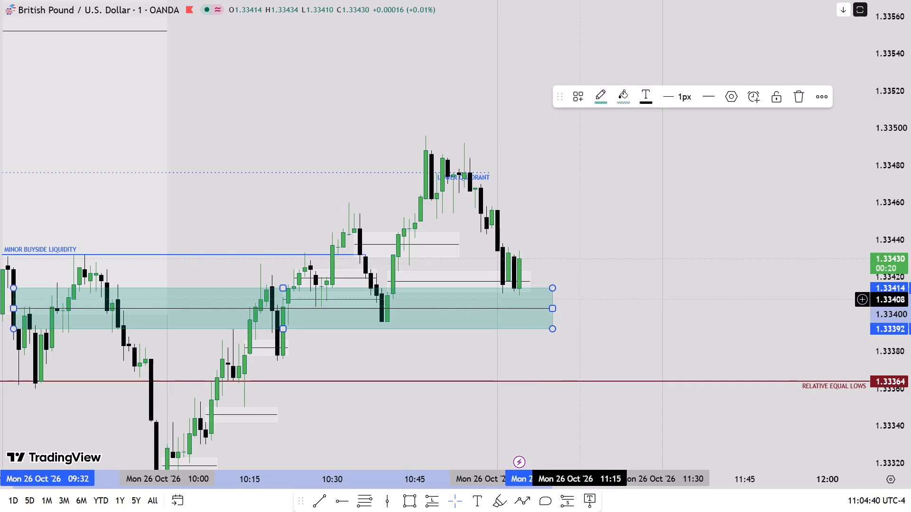
drag(582, 297, 581, 327)
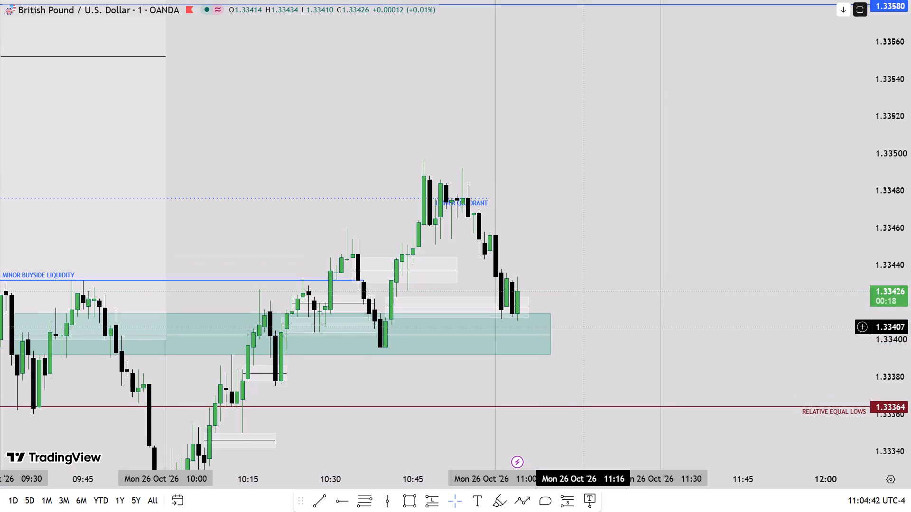
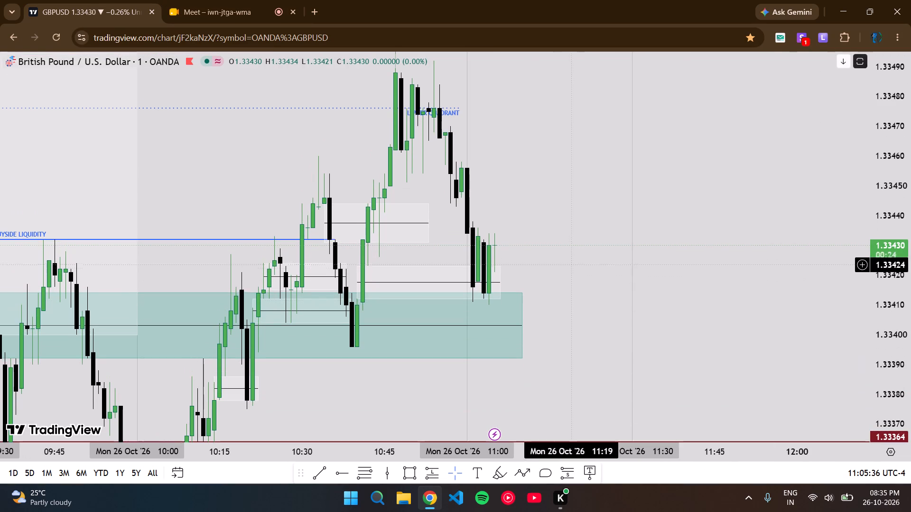
Extend the light gap rectangle between 1.33412 and 1.33423, starting at 10:40, past the current candle to end at about 11:08.
drag(575, 264, 551, 375)
scroll(910, 274, down, 2)
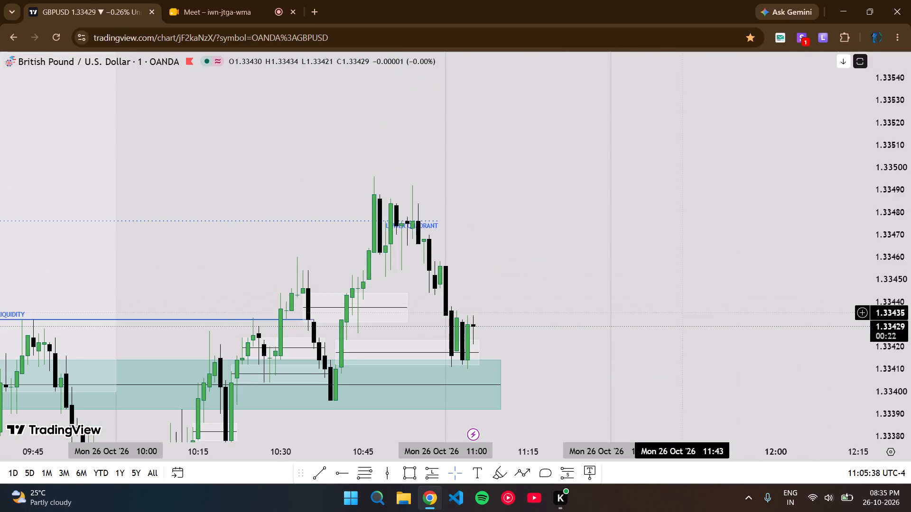
drag(560, 357, 567, 323)
scroll(910, 314, down, 2)
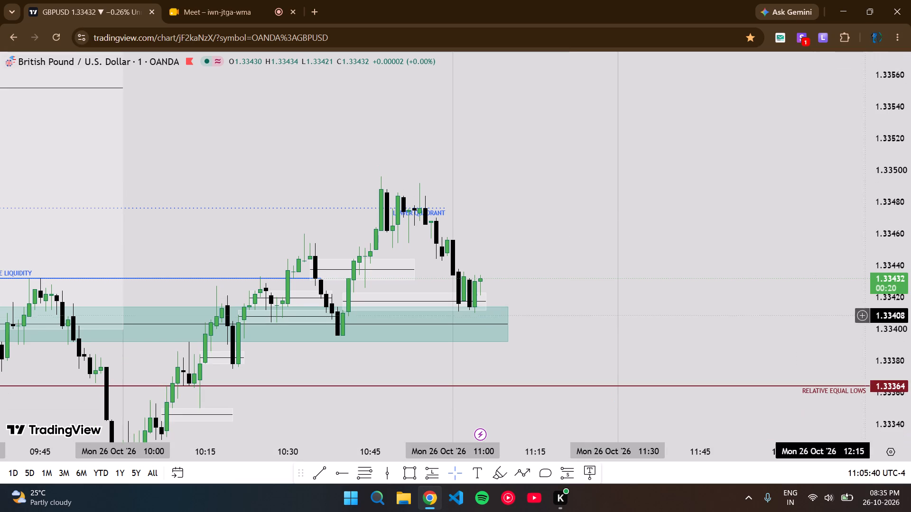
scroll(910, 305, up, 5)
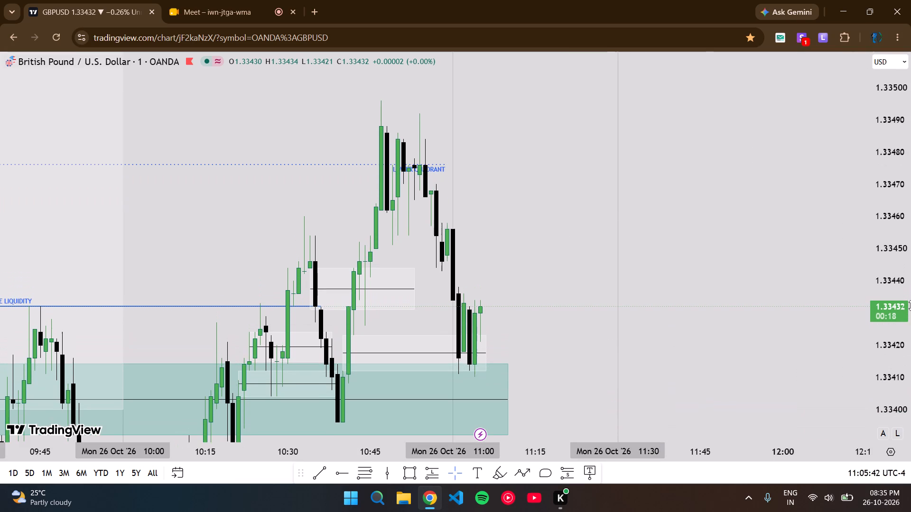
scroll(910, 305, down, 2)
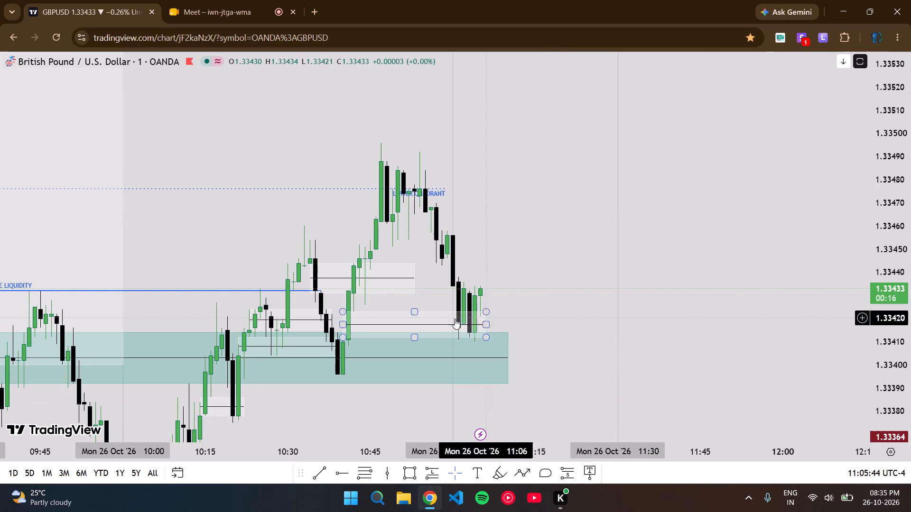
drag(485, 323, 496, 325)
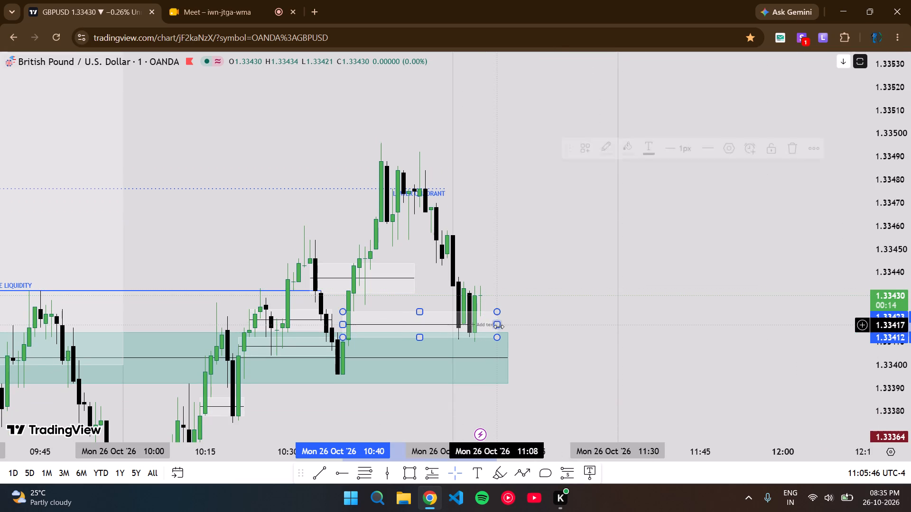
Bring back the EUR/USD pane to compare it with GBP/USD, and return to the GBP/USD chart alone.
drag(543, 334, 542, 326)
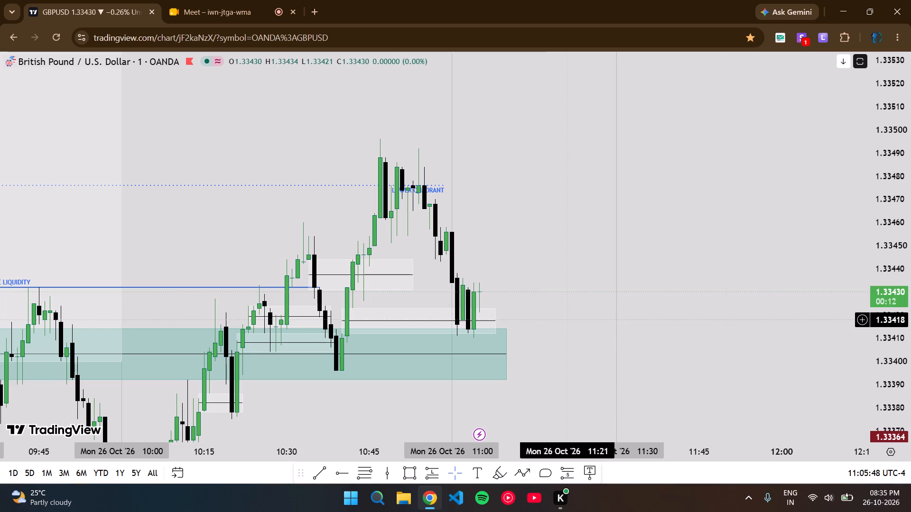
scroll(910, 320, down, 2)
scroll(910, 320, up, 3)
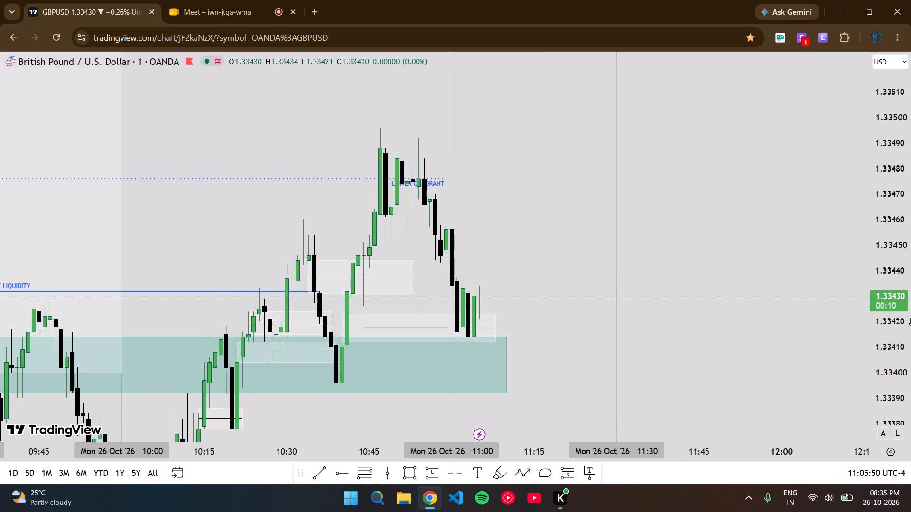
scroll(910, 320, up, 3)
scroll(910, 320, down, 4)
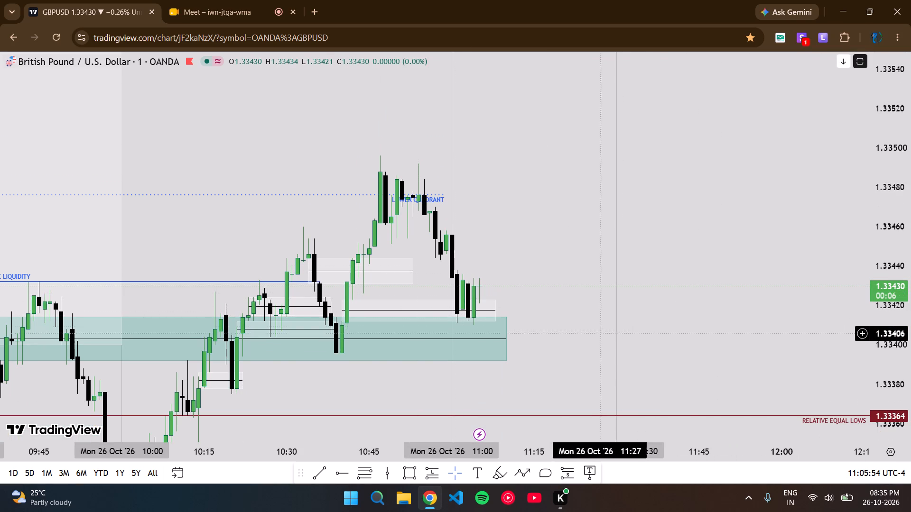
double_click(557, 345)
scroll(548, 357, down, 1)
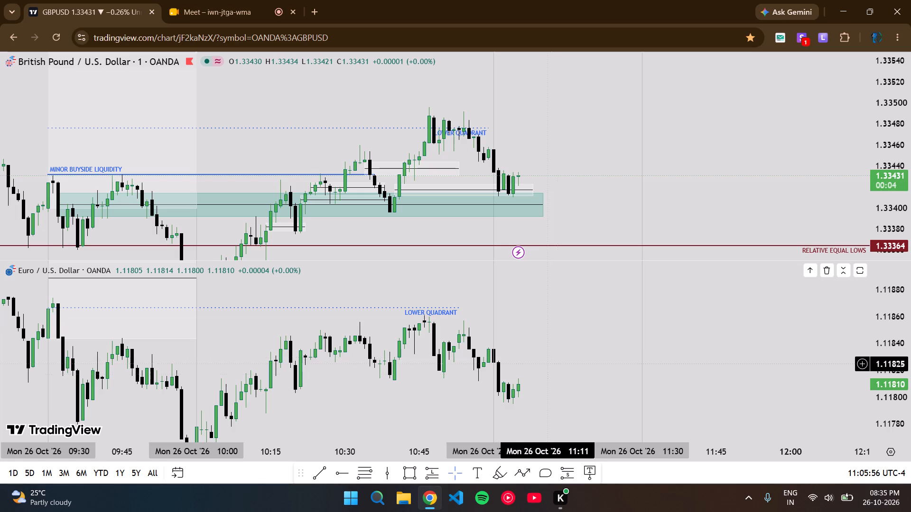
double_click(600, 224)
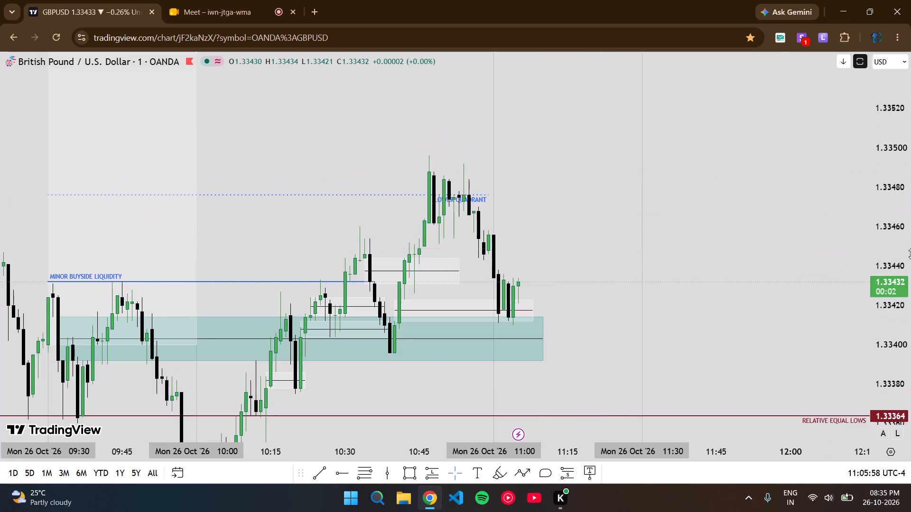
Examine the GBP/USD candles after 11:00 against the light gap rectangles, the teal zone and the relative equal lows.
scroll(910, 255, up, 2)
scroll(910, 255, down, 2)
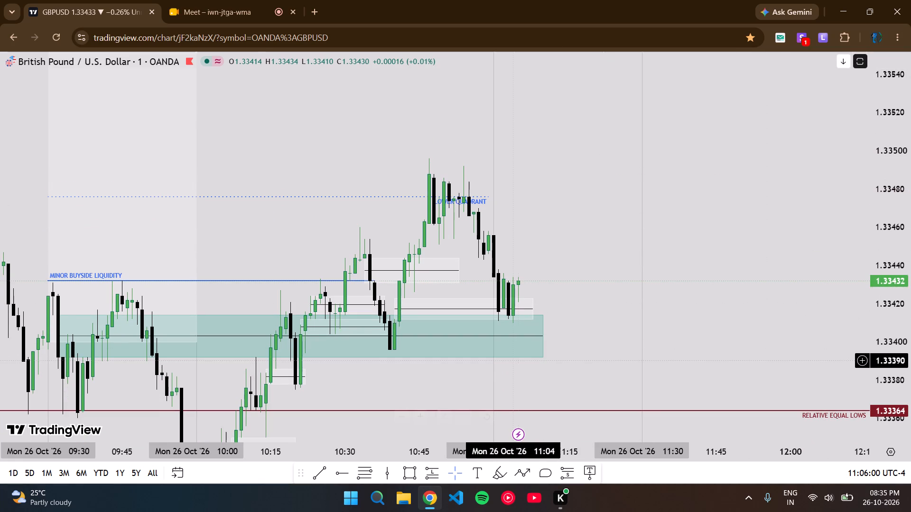
scroll(910, 390, up, 4)
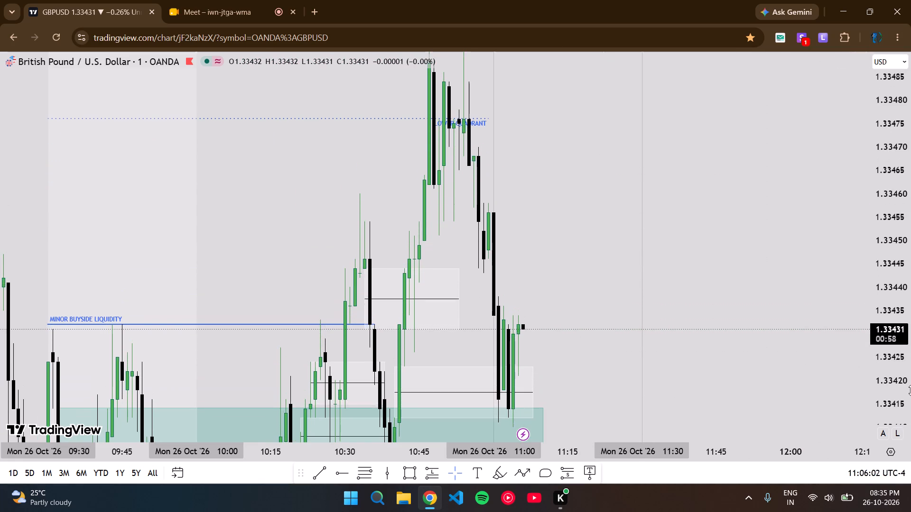
scroll(910, 390, down, 4)
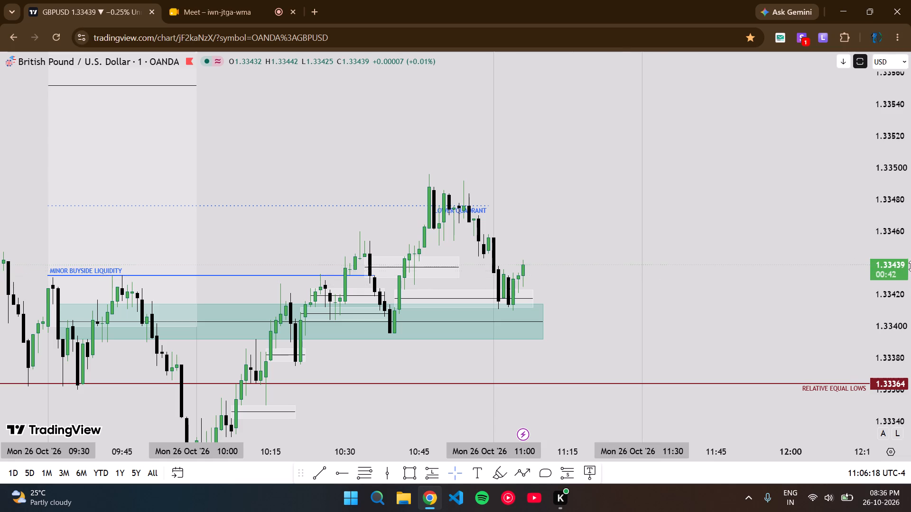
scroll(910, 267, up, 6)
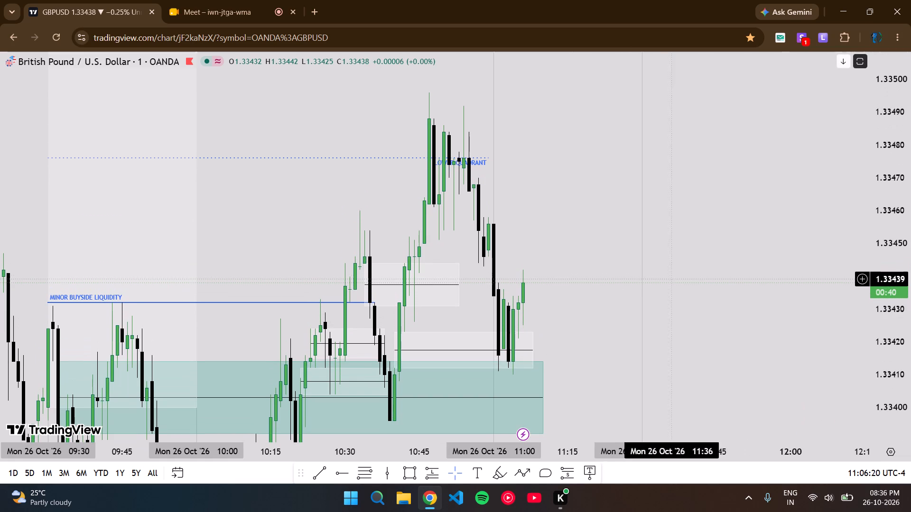
scroll(584, 310, up, 2)
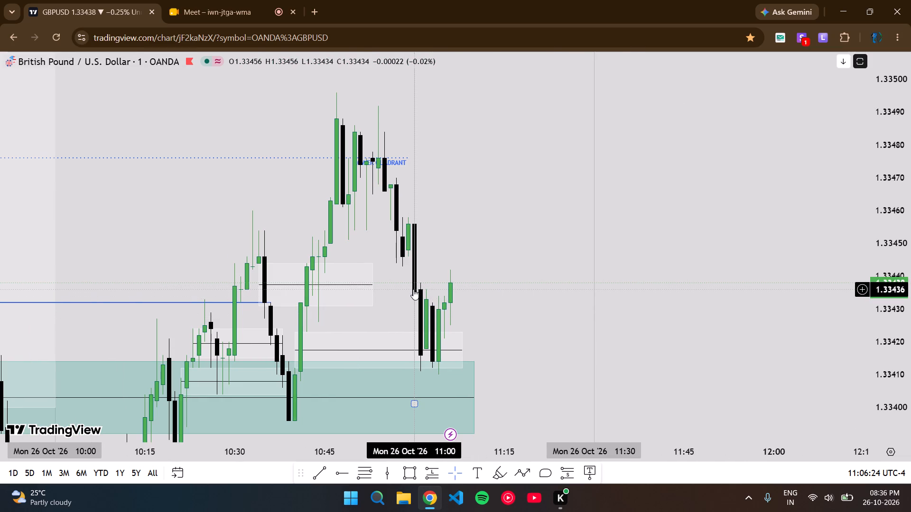
scroll(910, 266, down, 2)
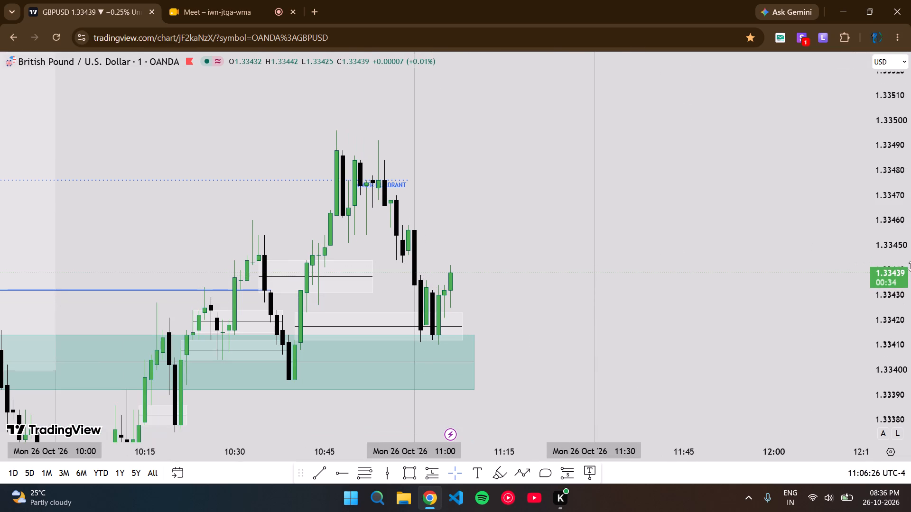
drag(512, 302, 512, 297)
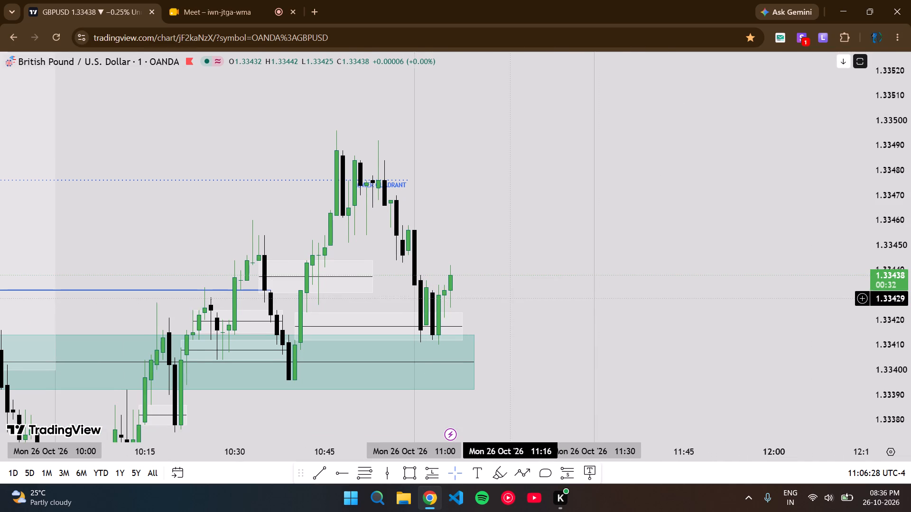
drag(512, 297, 514, 288)
scroll(894, 283, down, 3)
scroll(894, 283, up, 3)
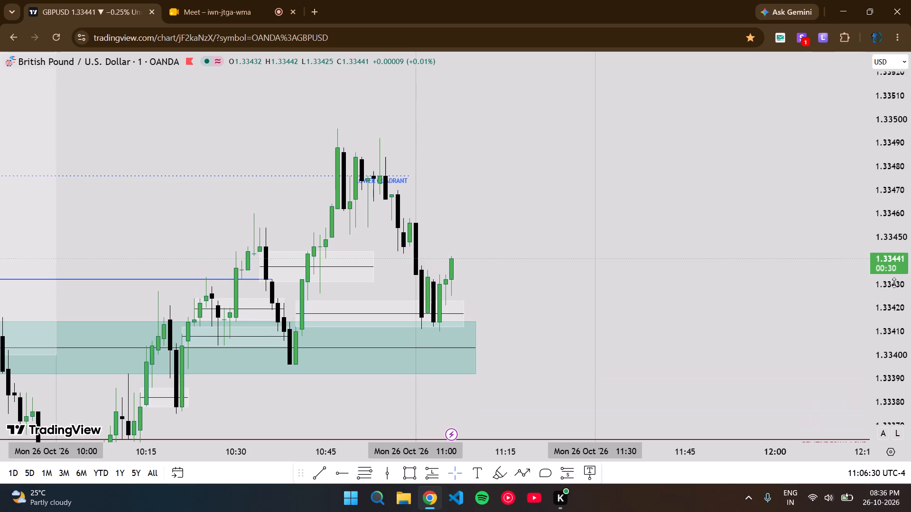
drag(509, 270, 515, 271)
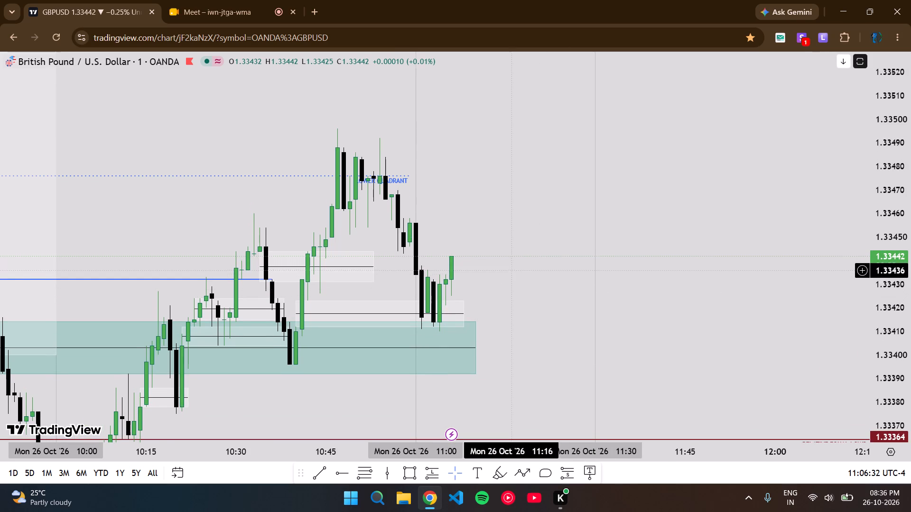
drag(515, 271, 542, 303)
scroll(910, 300, down, 2)
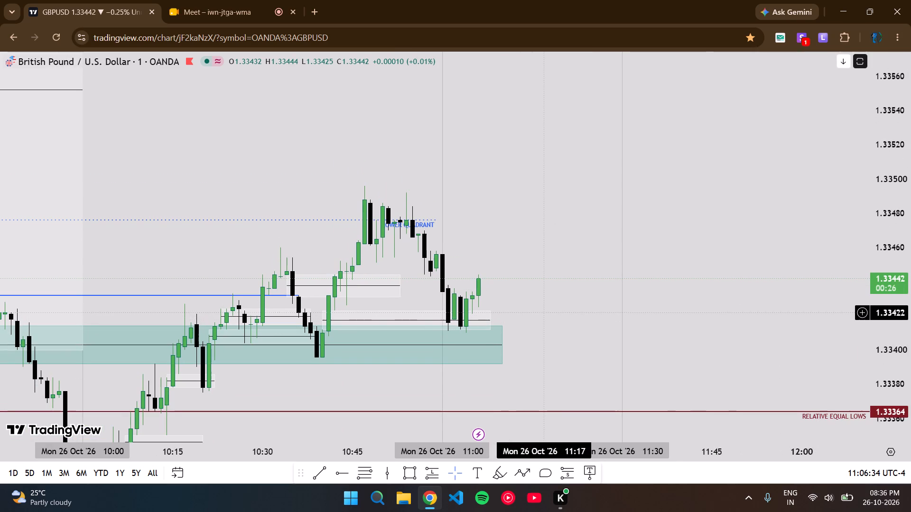
drag(543, 311, 555, 252)
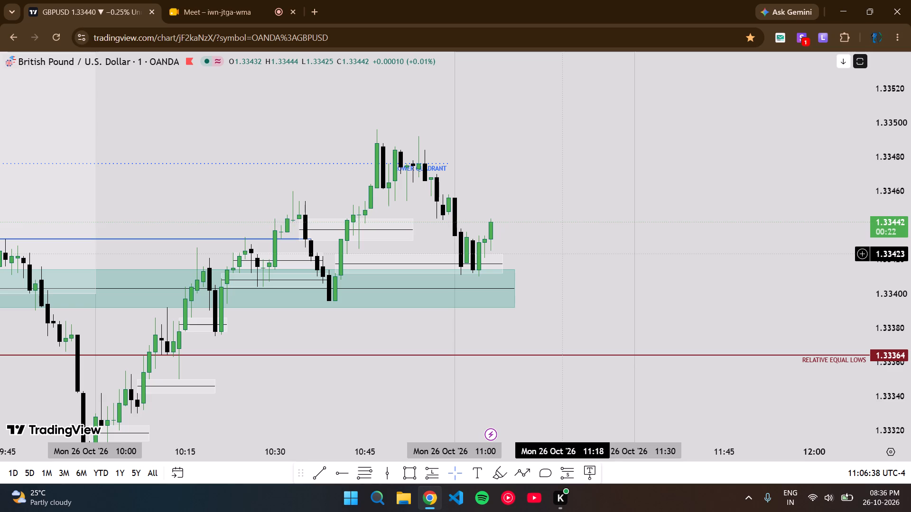
Measure the price range from 1.33423 at 11:21 down to 1.33389 at 11:06, and clear the measurement.
shift+click(578, 254)
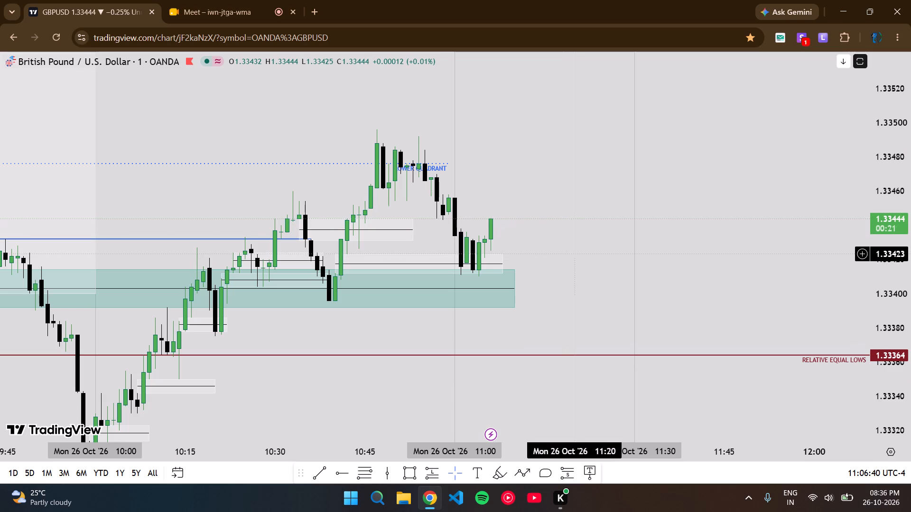
shift+click(489, 313)
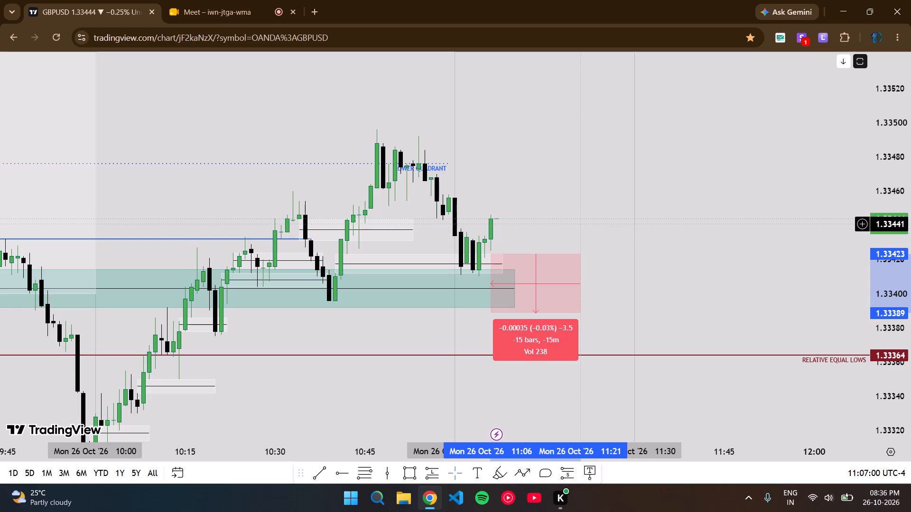
click(583, 224)
Measure the price range from 1.33423 at 11:14 up to about 1.33530 at 10:48, and clear the measurement.
drag(564, 233, 562, 292)
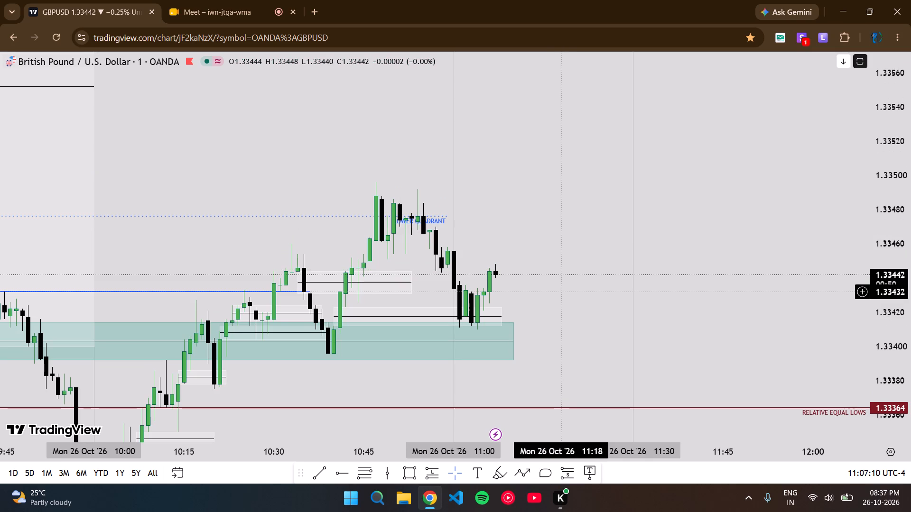
shift+click(539, 307)
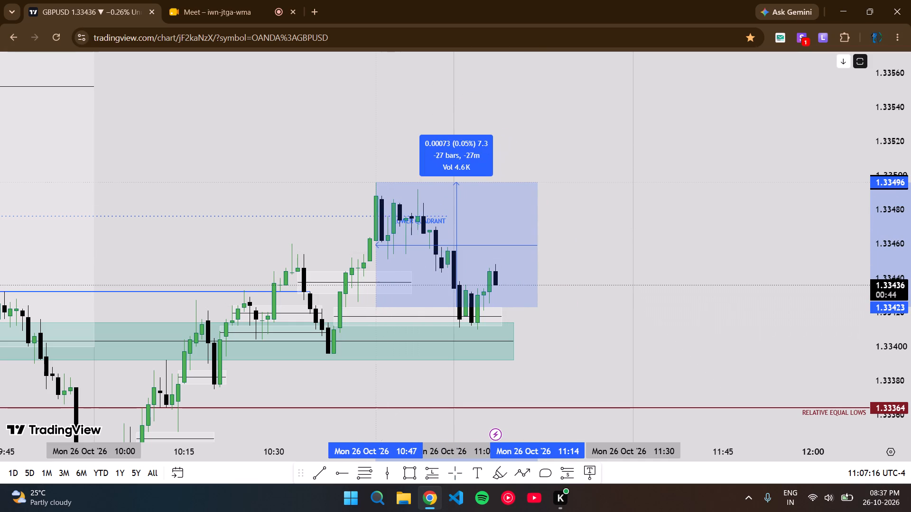
shift+click(380, 124)
scroll(381, 135, down, 5)
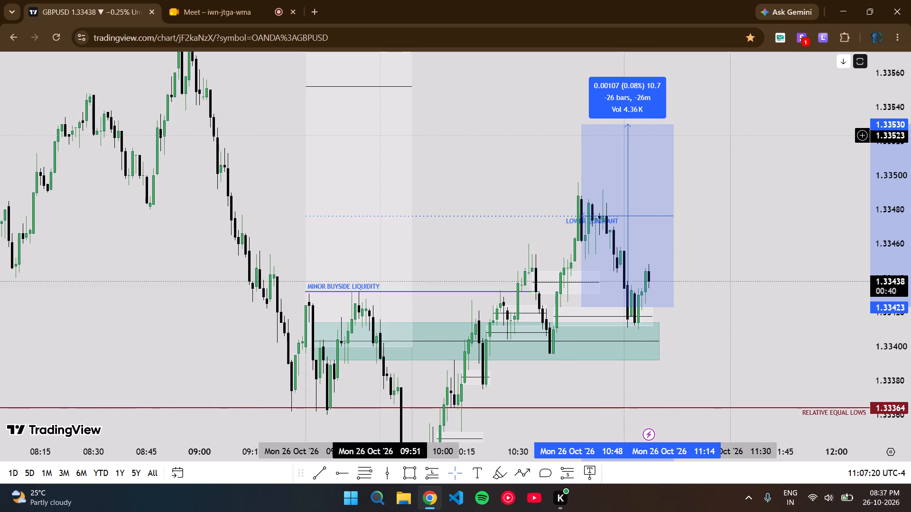
scroll(381, 136, up, 3)
drag(637, 259, 611, 231)
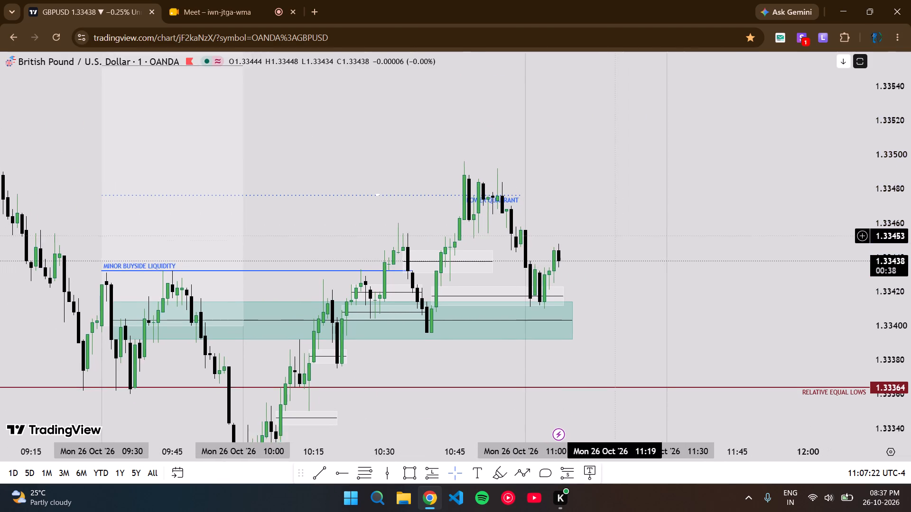
drag(611, 231, 610, 229)
scroll(910, 226, up, 8)
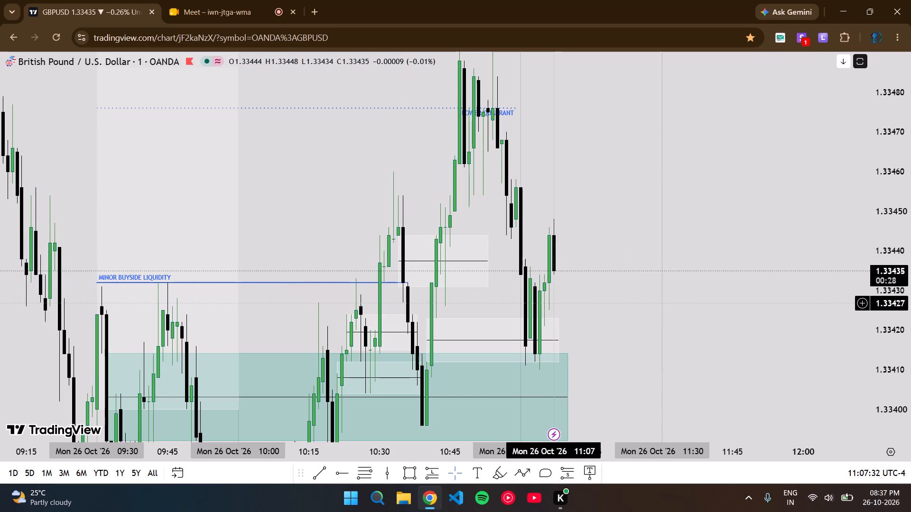
scroll(910, 321, down, 3)
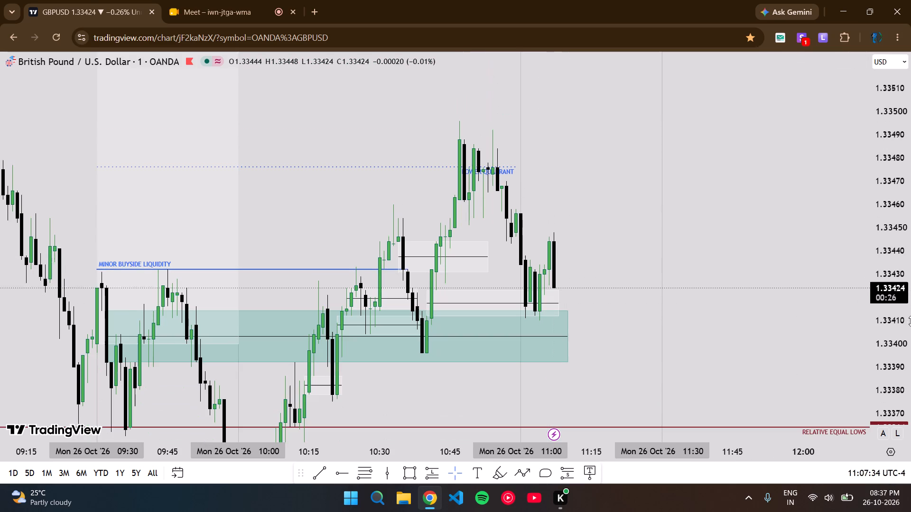
scroll(910, 321, down, 2)
scroll(910, 321, up, 3)
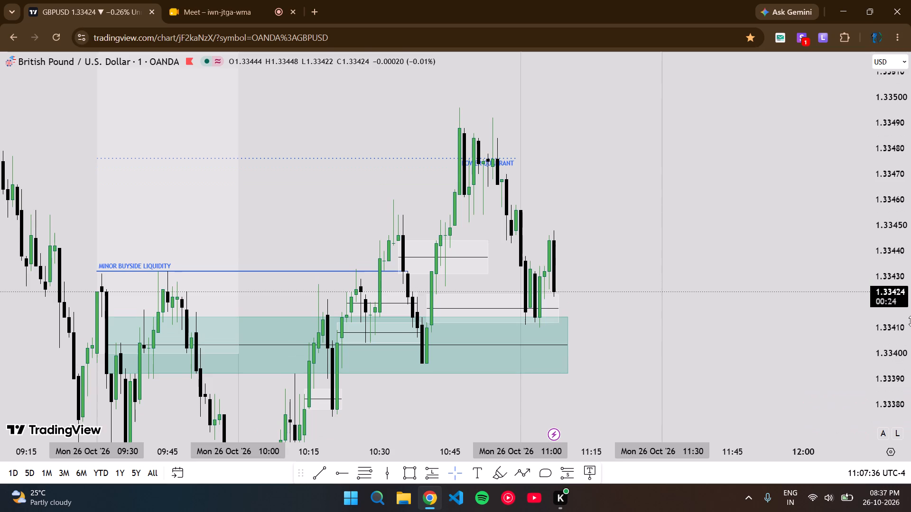
scroll(910, 321, up, 2)
scroll(910, 321, down, 3)
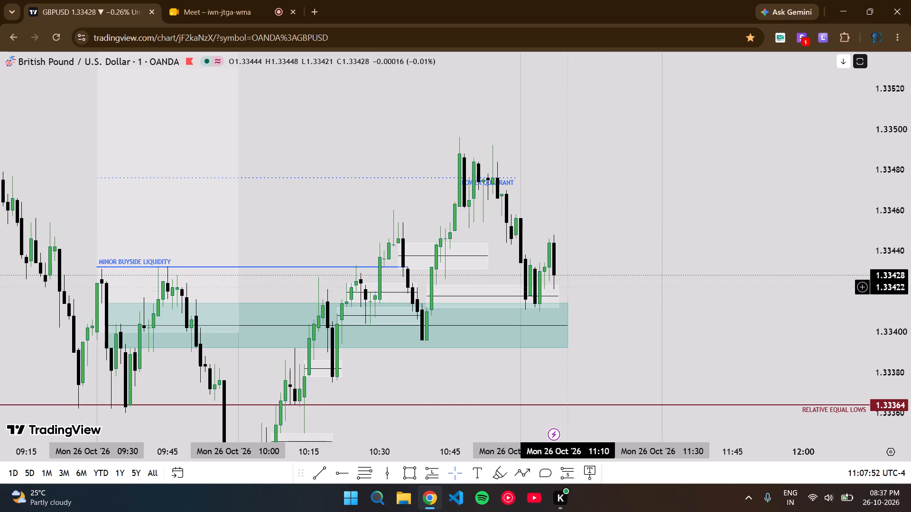
click(570, 334)
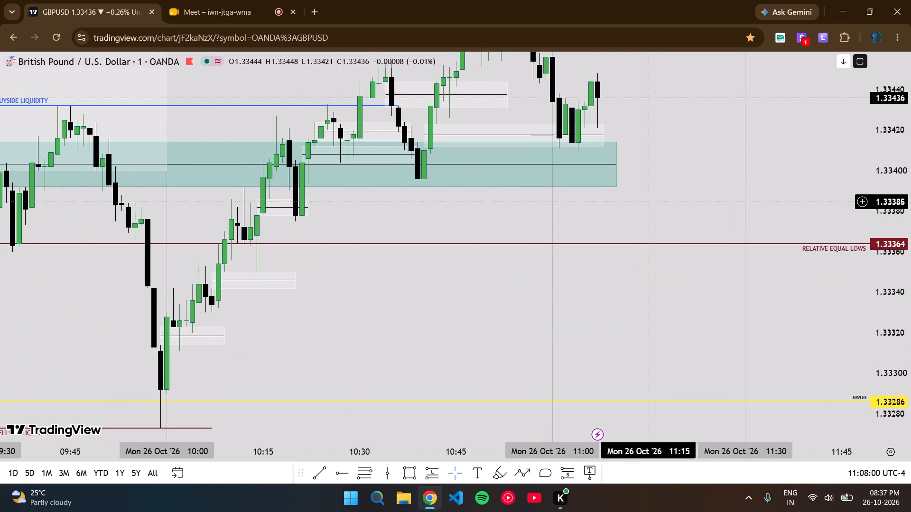
Examine the newest candles after 11:00 against the light gap rectangles, the teal zone, the lower quadrant level and the relative equal lows.
drag(641, 203, 618, 324)
drag(618, 324, 604, 350)
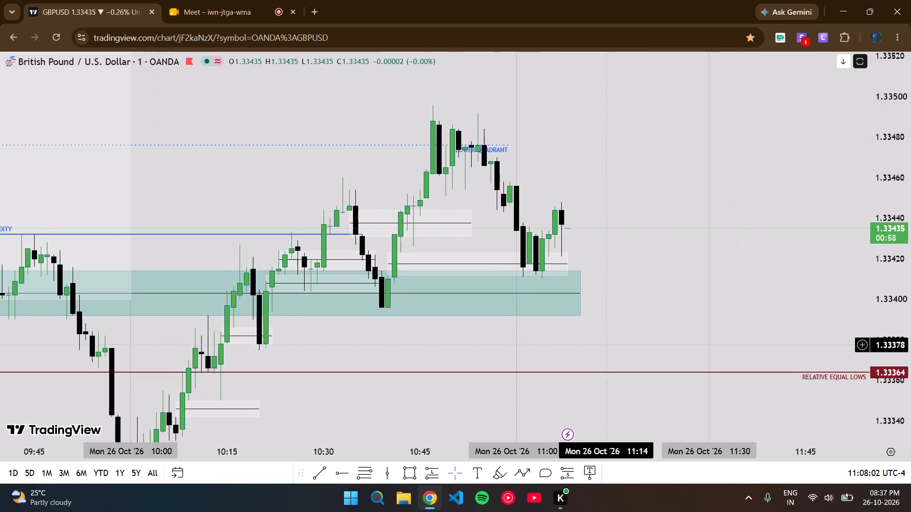
drag(604, 350, 594, 356)
drag(594, 356, 623, 310)
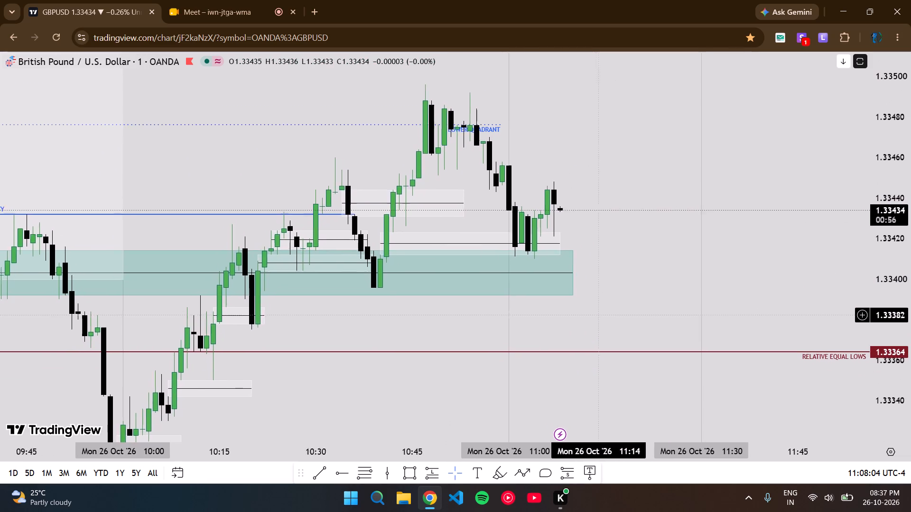
drag(623, 310, 613, 309)
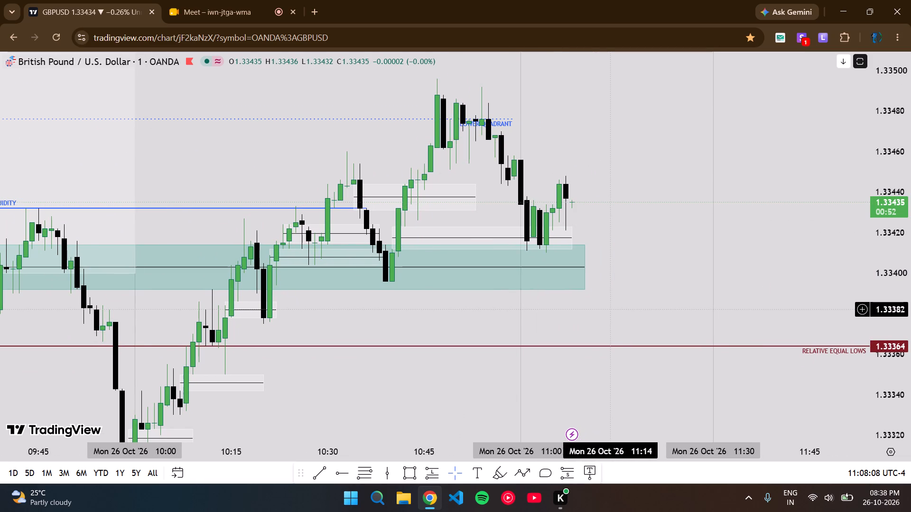
drag(656, 230, 629, 309)
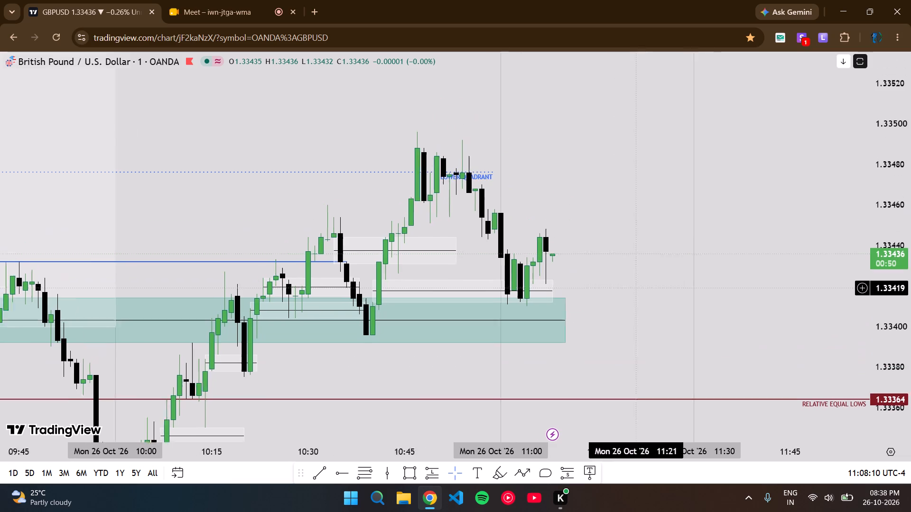
drag(629, 309, 624, 322)
drag(601, 366, 596, 315)
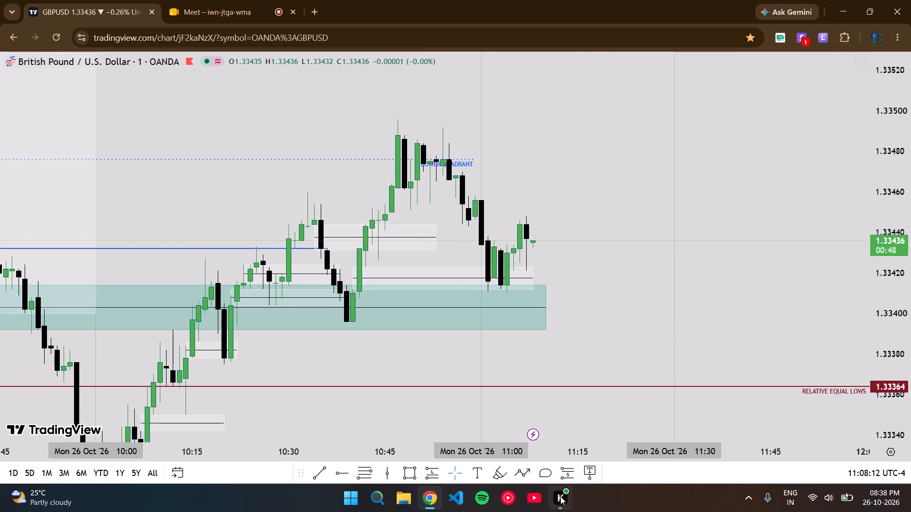
drag(622, 294, 651, 376)
Bring up the options for WhatsApp running in the background among the hidden system tray apps.
click(746, 503)
click(745, 498)
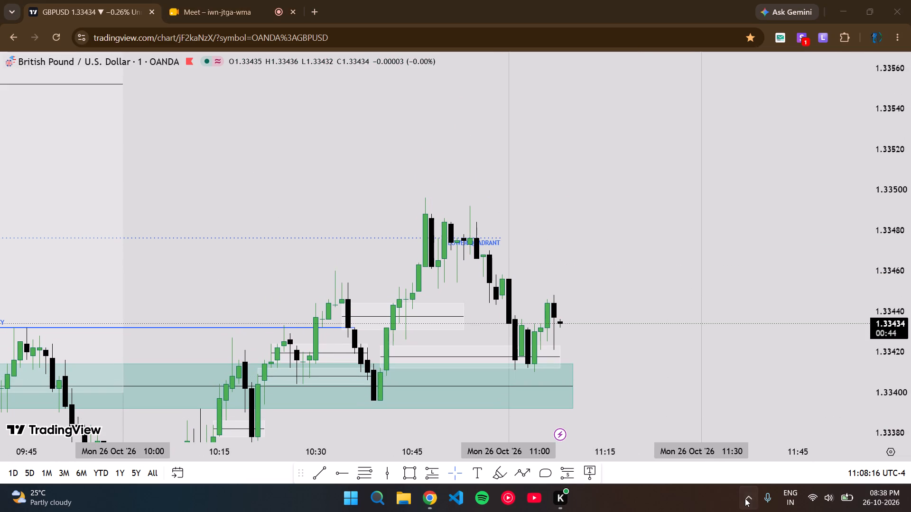
right_click(705, 434)
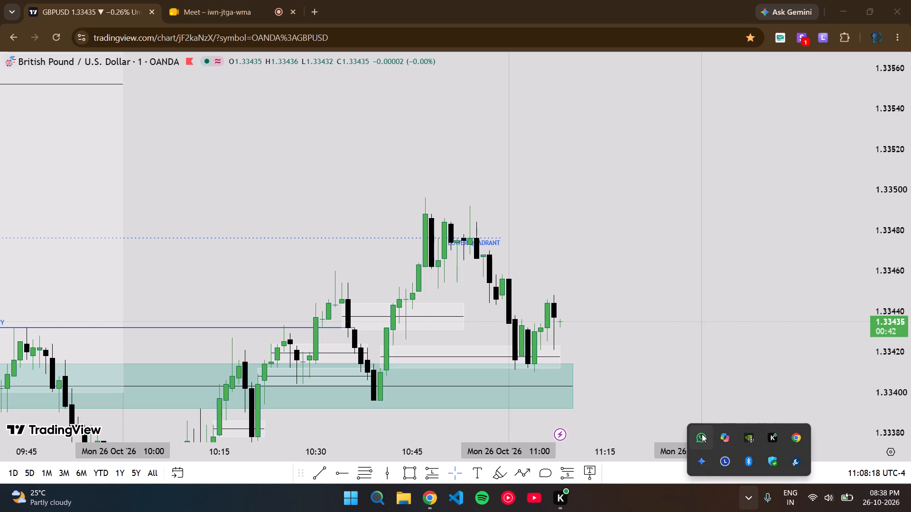
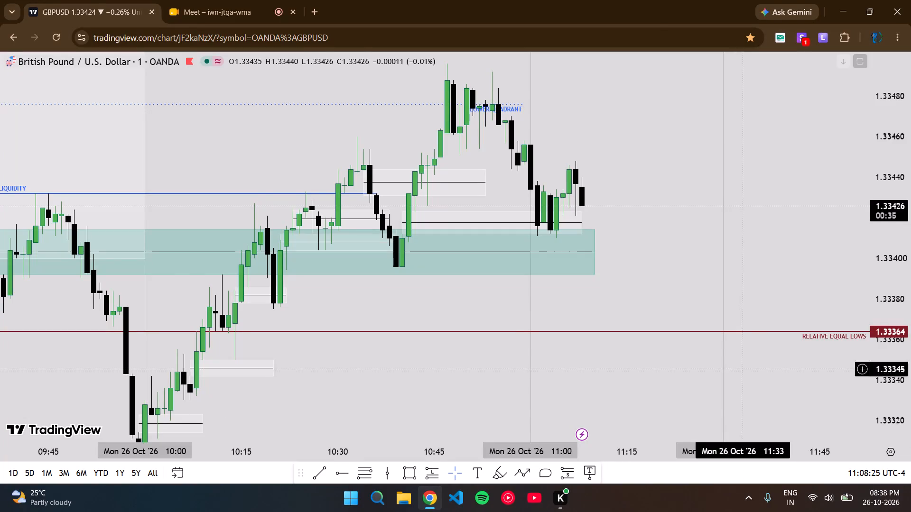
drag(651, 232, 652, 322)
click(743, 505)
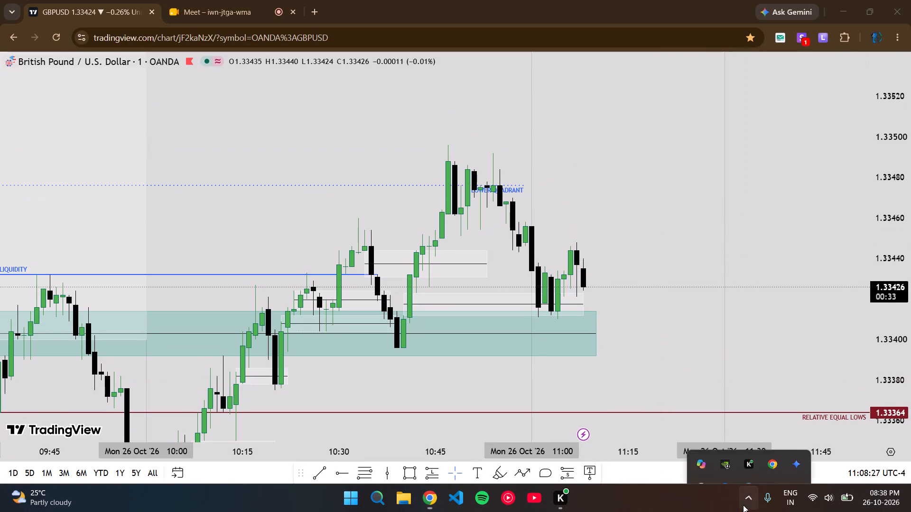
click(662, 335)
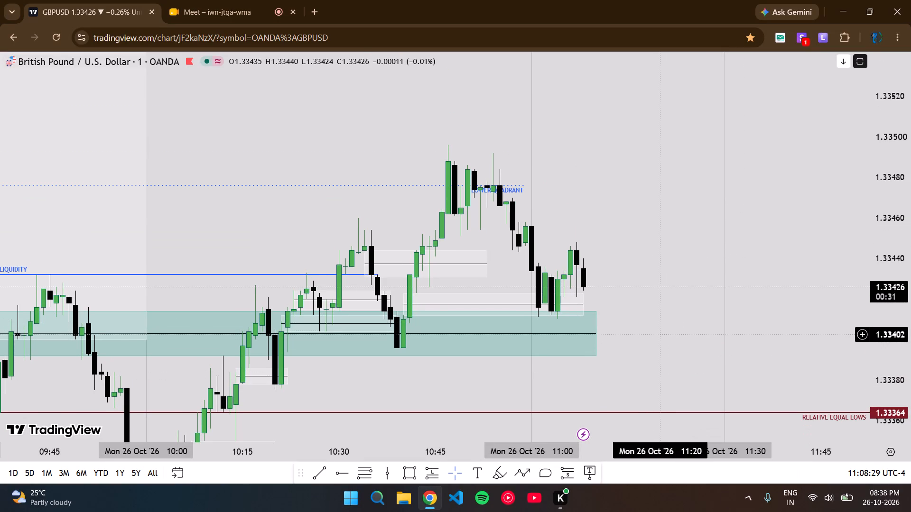
Compare the recent GBP/USD candles with the EUR/USD pane around the lower quadrant levels, and return to the GBP/USD chart alone.
scroll(910, 357, down, 1)
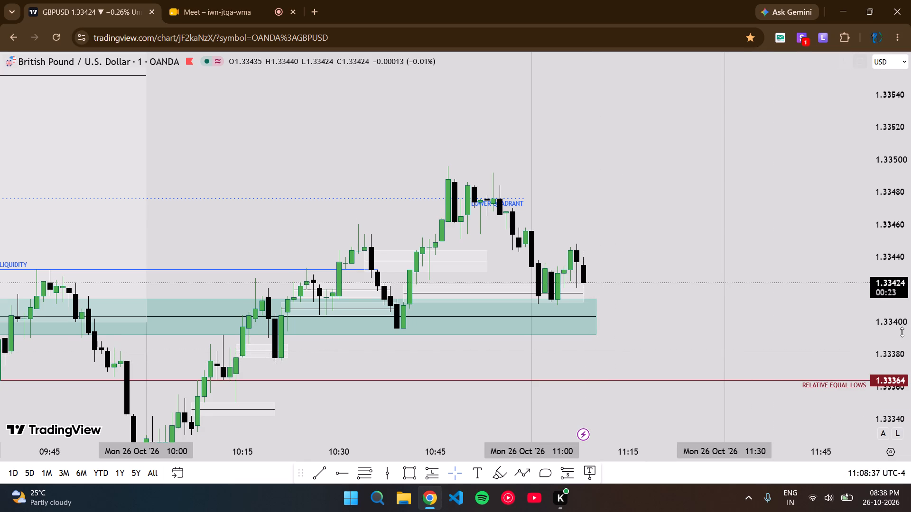
scroll(901, 333, up, 2)
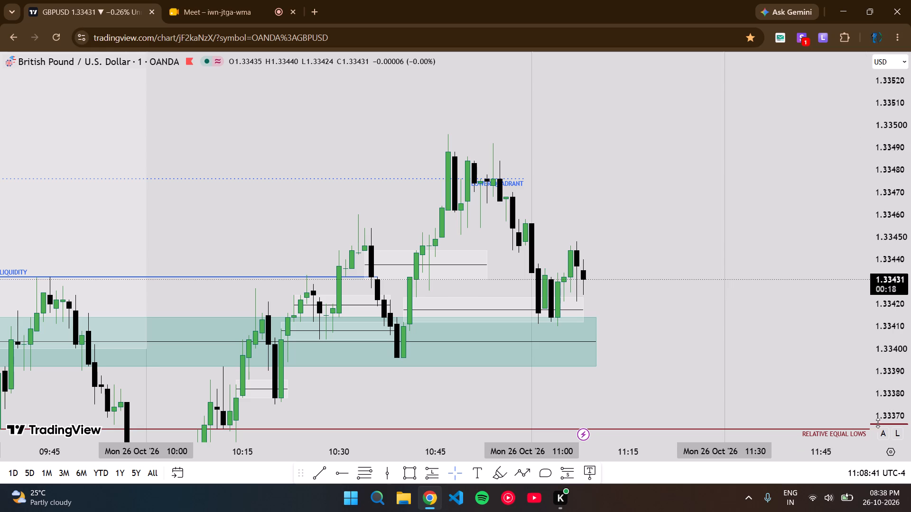
double_click(623, 302)
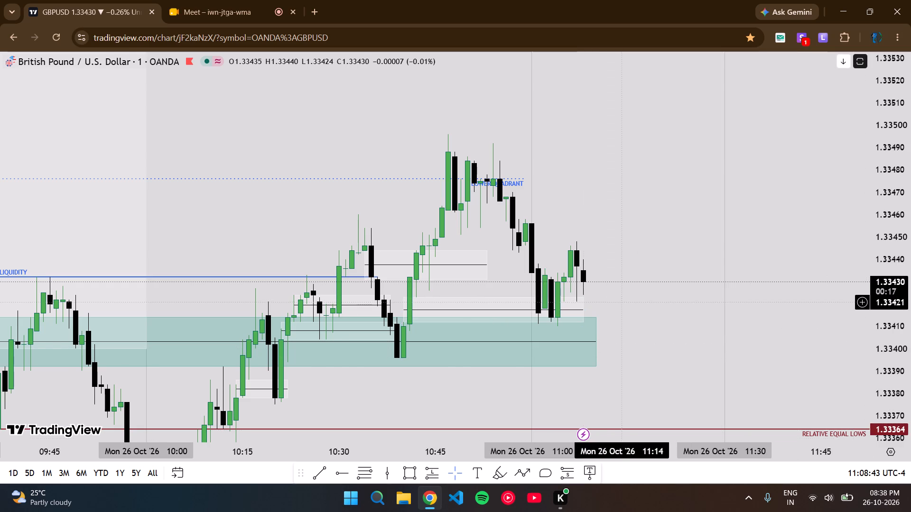
scroll(618, 384, down, 7)
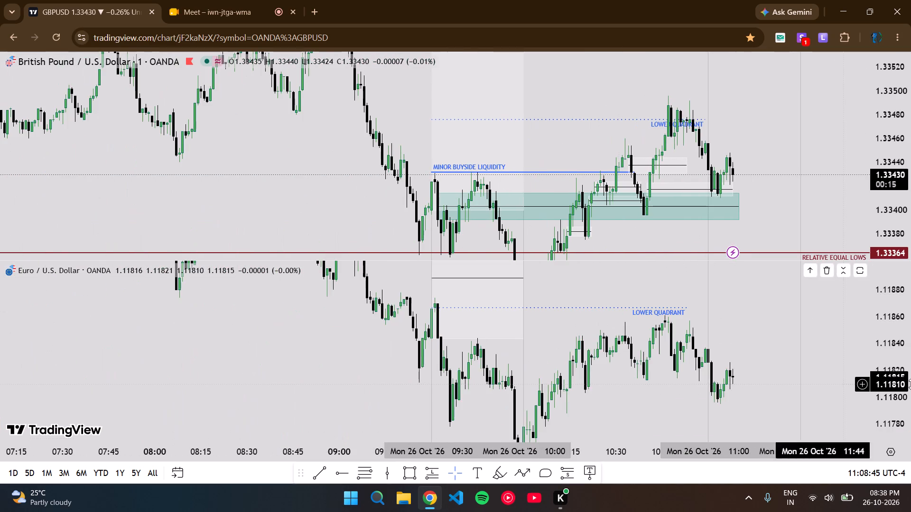
scroll(910, 383, down, 2)
scroll(910, 383, up, 1)
double_click(779, 202)
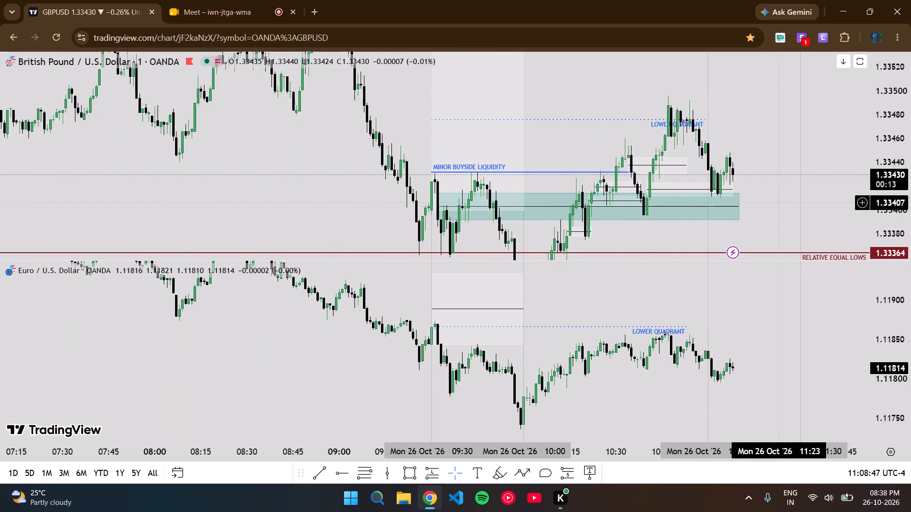
Examine GBP/USD from the minor sellside liquidity and NWOG line up through the relative equal lows and teal zone to the newest candle.
scroll(756, 349, up, 8)
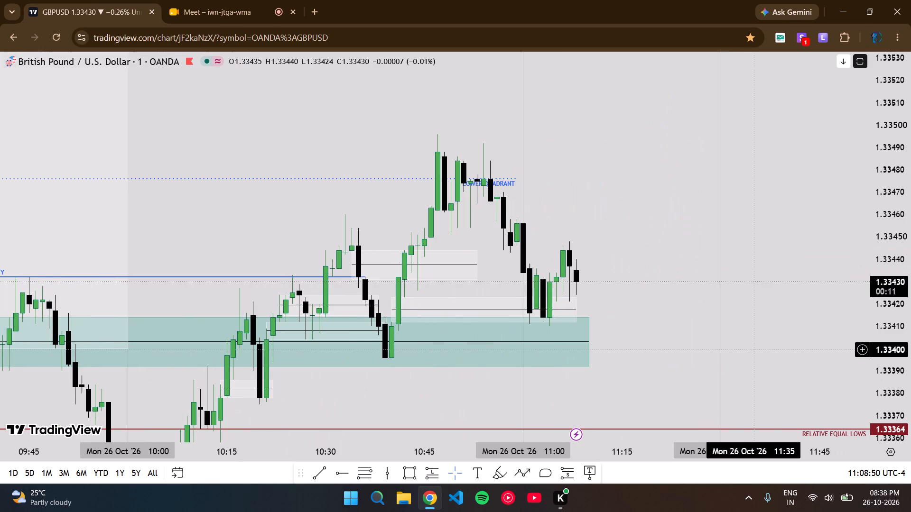
scroll(711, 431, down, 2)
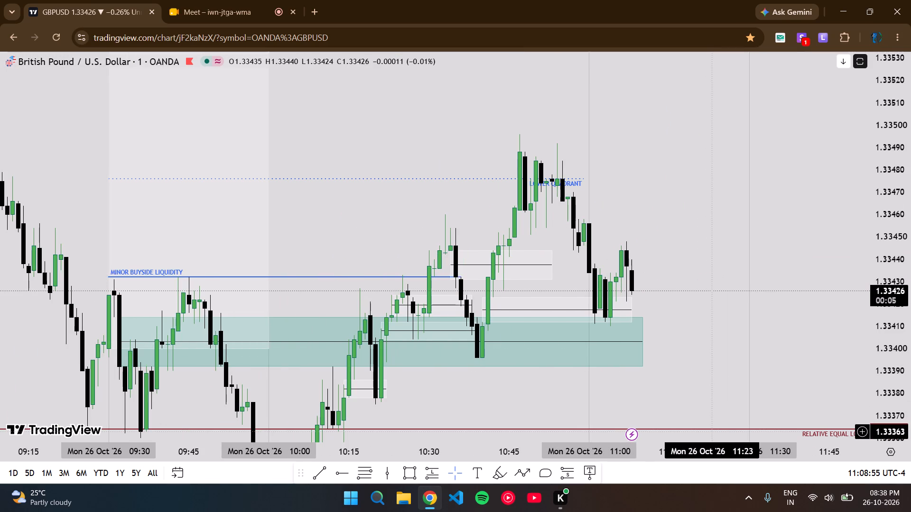
drag(707, 359, 760, 128)
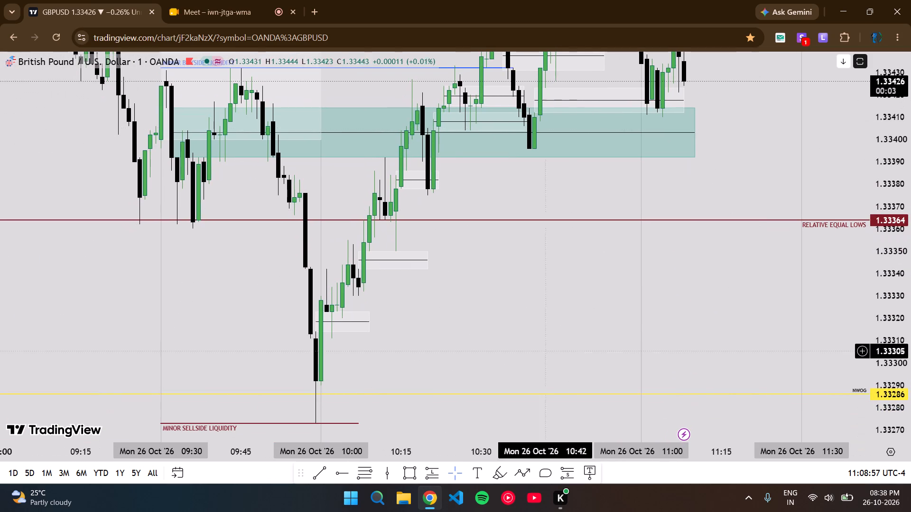
drag(508, 338, 504, 391)
drag(514, 370, 489, 449)
drag(714, 308, 715, 394)
scroll(715, 394, up, 3)
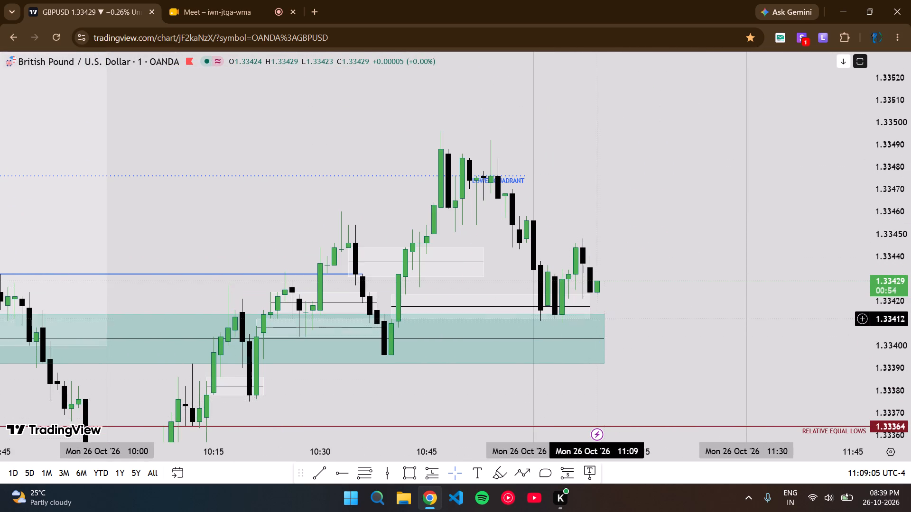
Extend the light gap rectangle that starts at 10:40 forward to 11:11, and deselect it.
drag(589, 306, 611, 309)
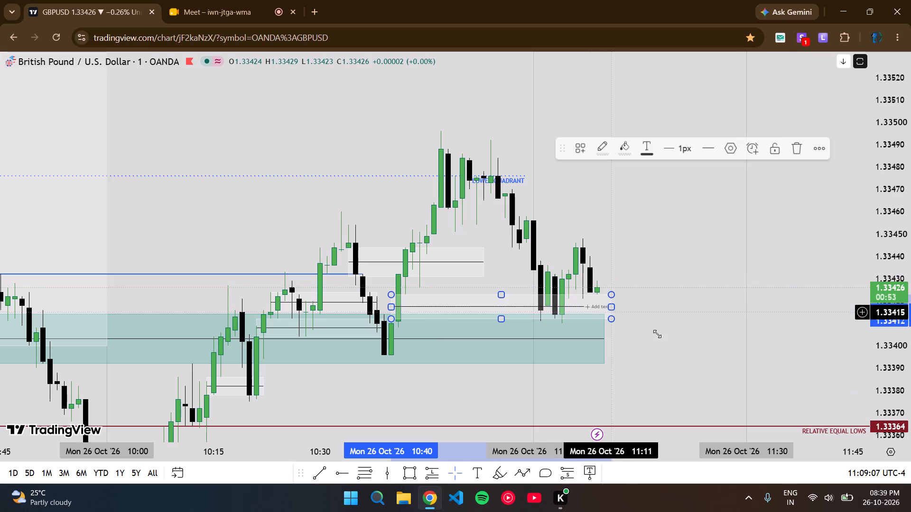
scroll(910, 376, up, 6)
scroll(910, 376, down, 3)
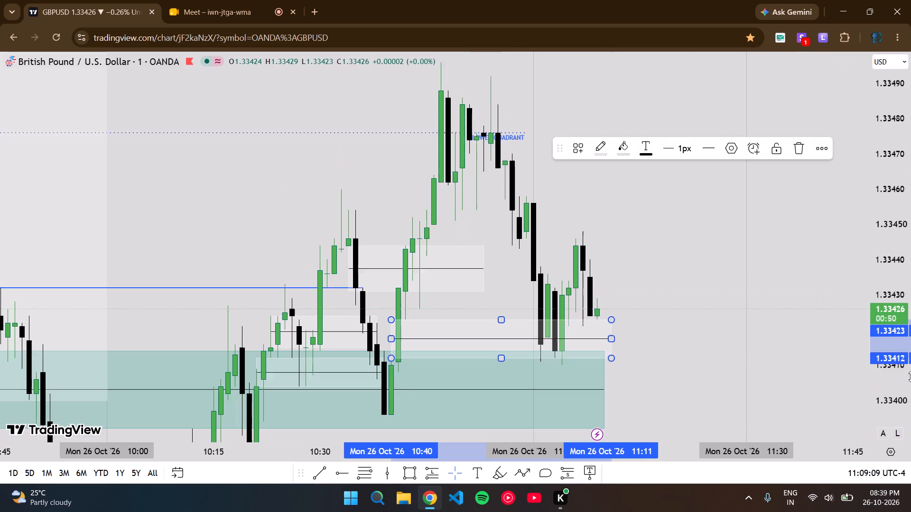
scroll(910, 376, down, 1)
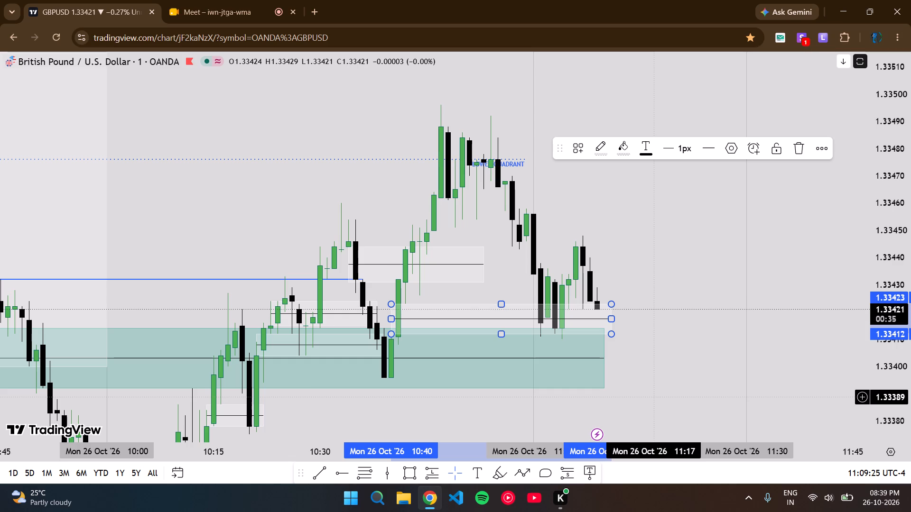
drag(635, 275, 635, 274)
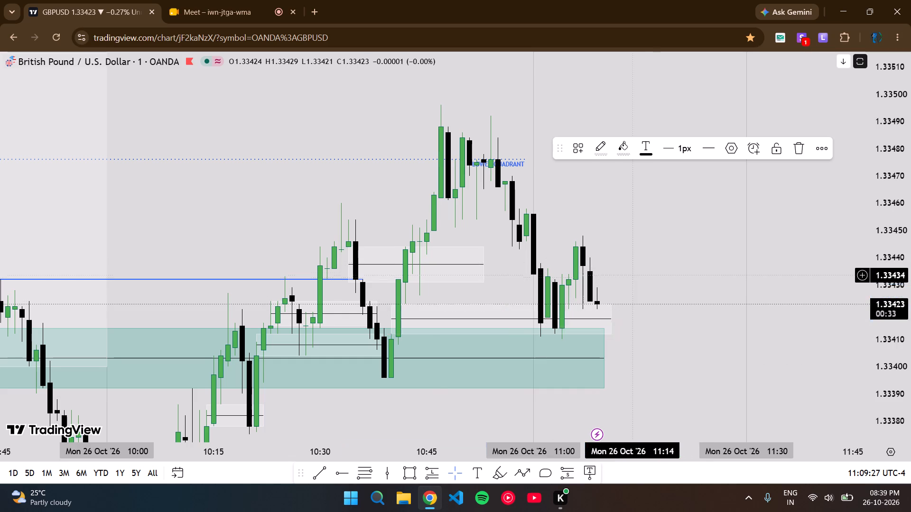
Examine the 11:09 candle against the extended gap rectangle, the teal zone and the relative equal lows.
drag(635, 274, 572, 298)
scroll(910, 301, down, 2)
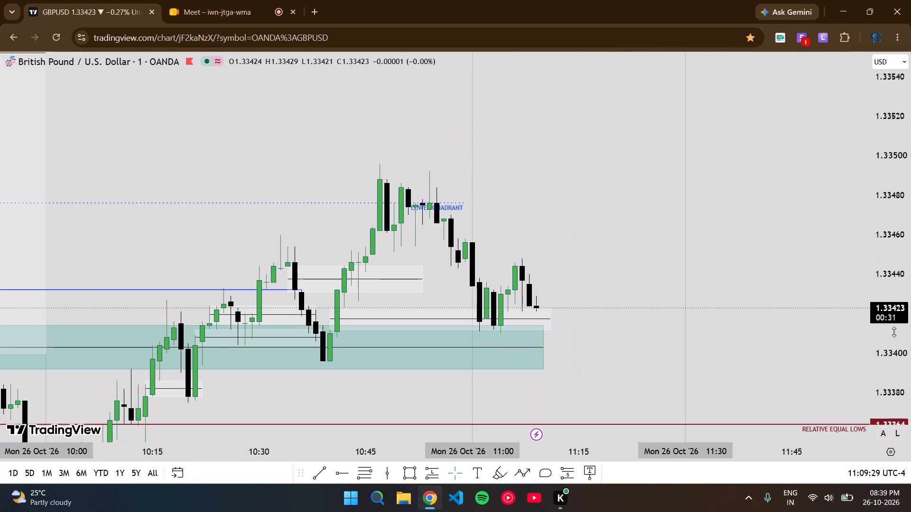
drag(583, 349, 590, 352)
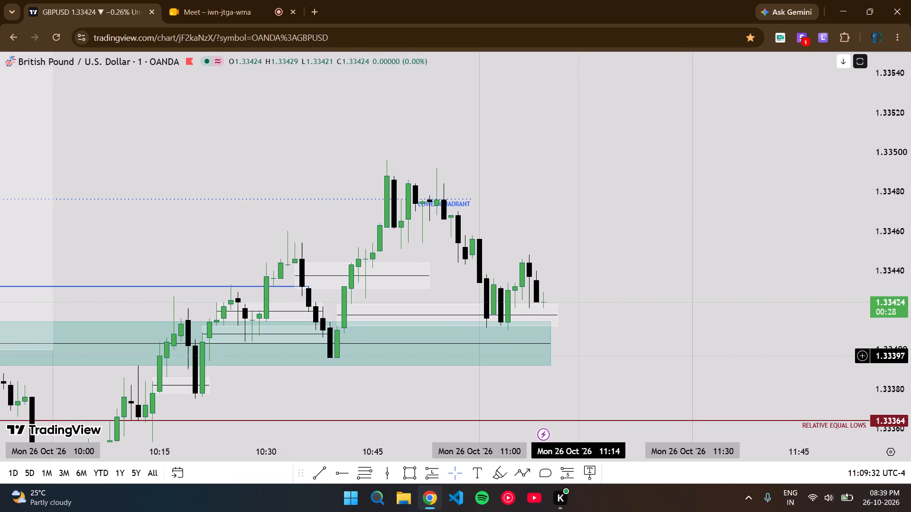
scroll(910, 322, up, 4)
scroll(910, 322, down, 2)
scroll(910, 322, up, 1)
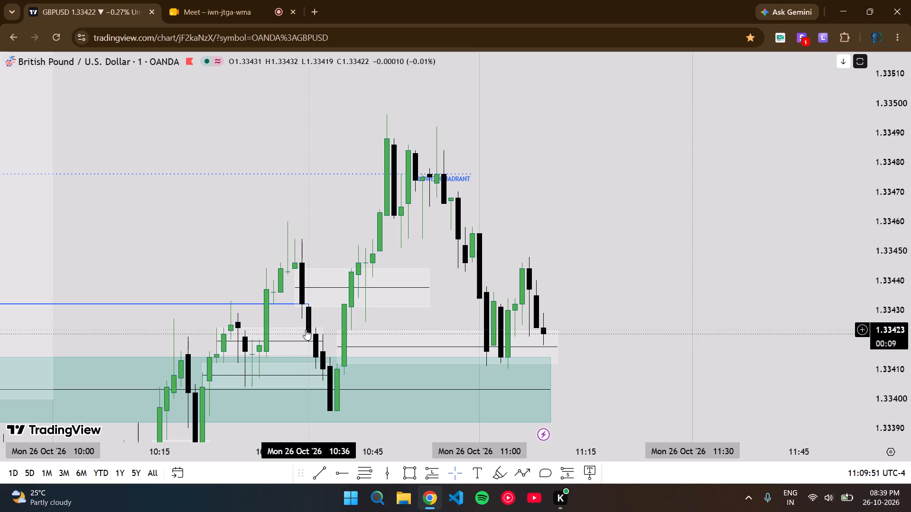
scroll(910, 360, up, 2)
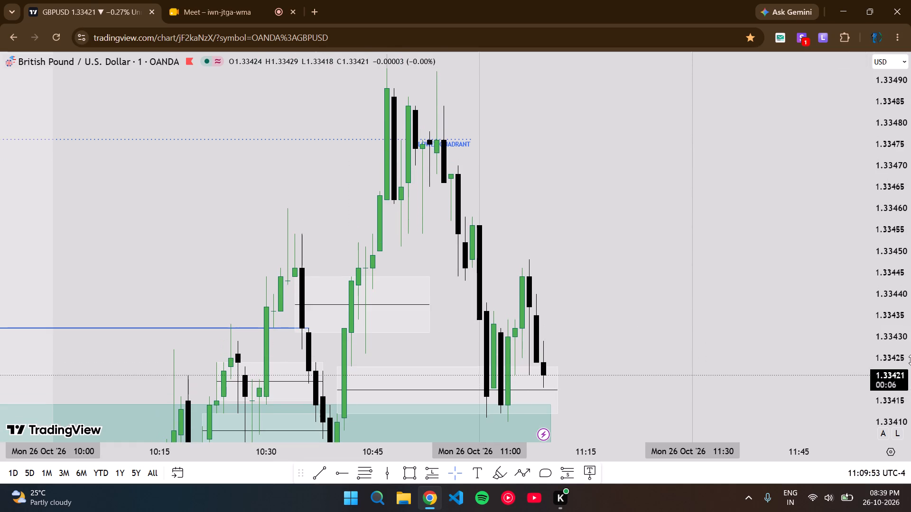
scroll(910, 360, up, 1)
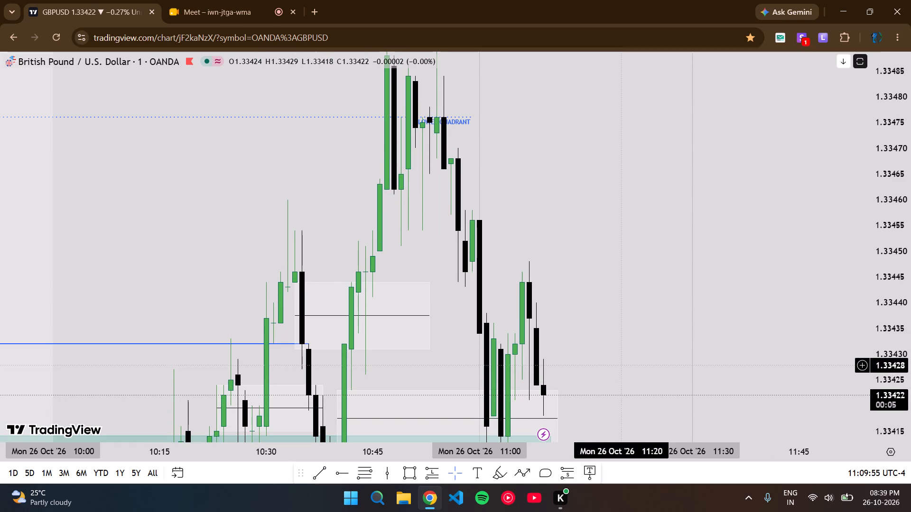
Examine the candles from 11:10 onward against the gap rectangles, the teal zone and the swings back to about 10:15.
drag(618, 366, 634, 297)
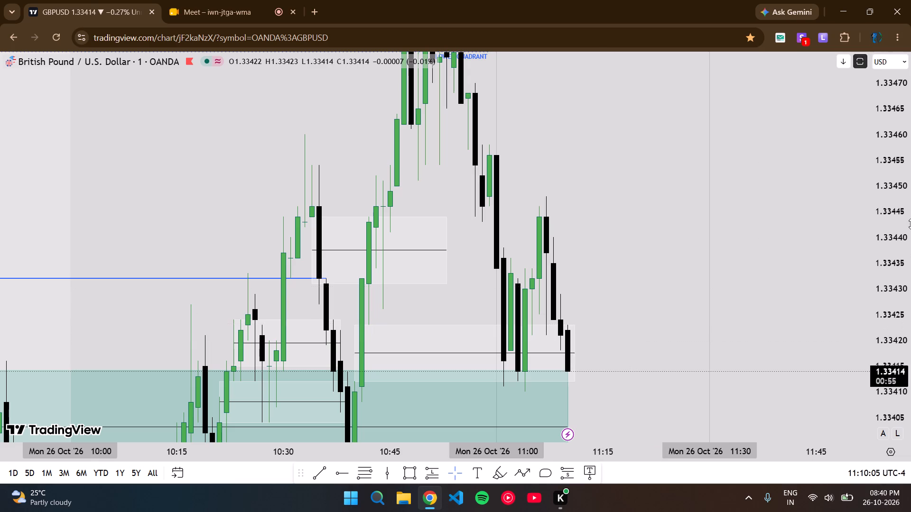
scroll(910, 224, down, 6)
scroll(910, 224, up, 3)
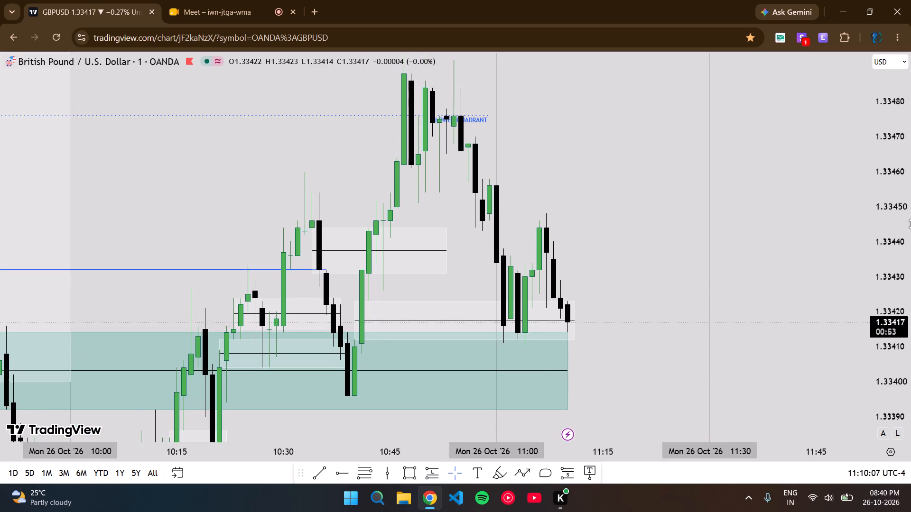
scroll(910, 224, down, 3)
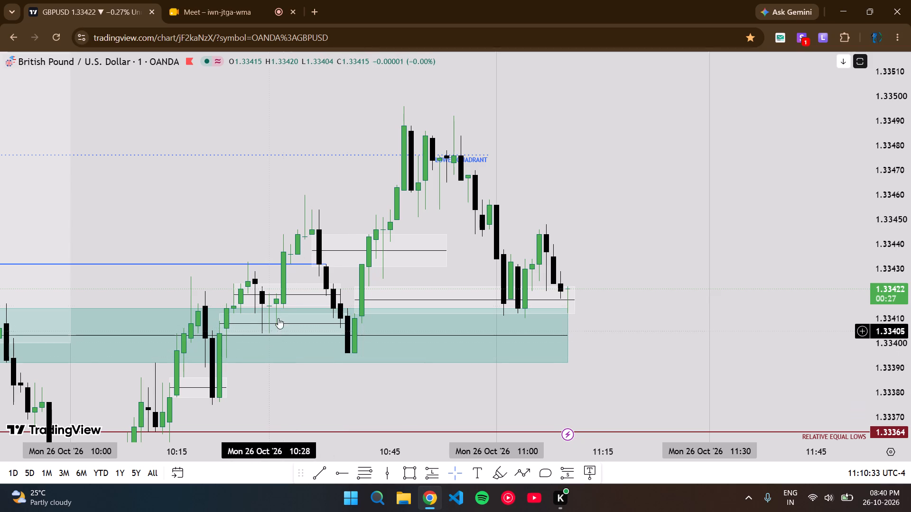
scroll(910, 295, up, 3)
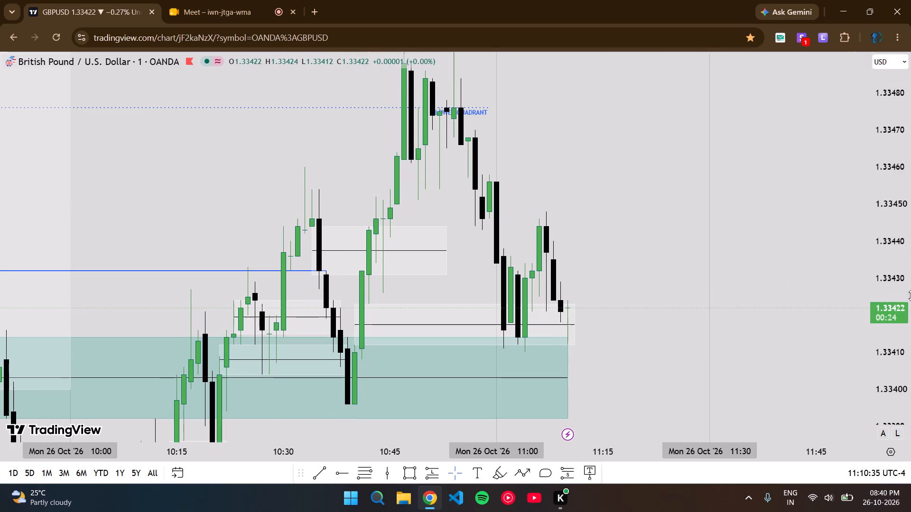
scroll(558, 377, up, 3)
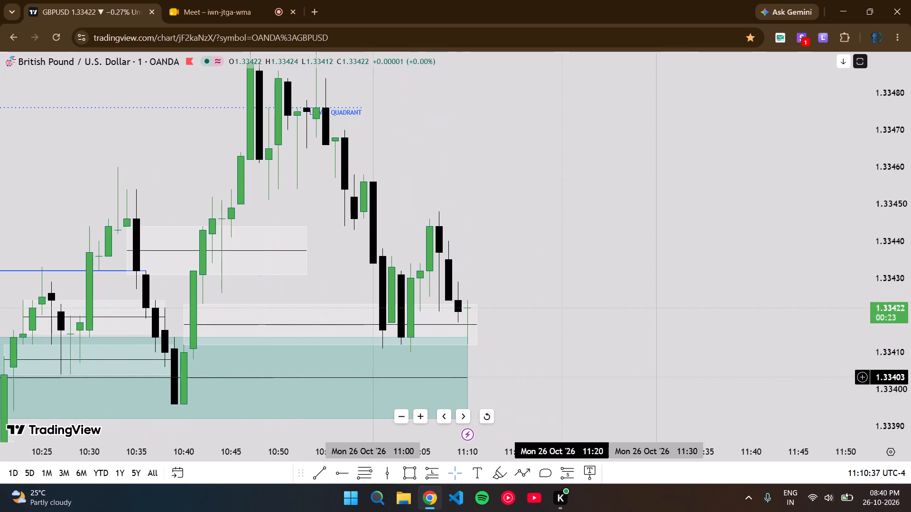
drag(551, 381, 718, 313)
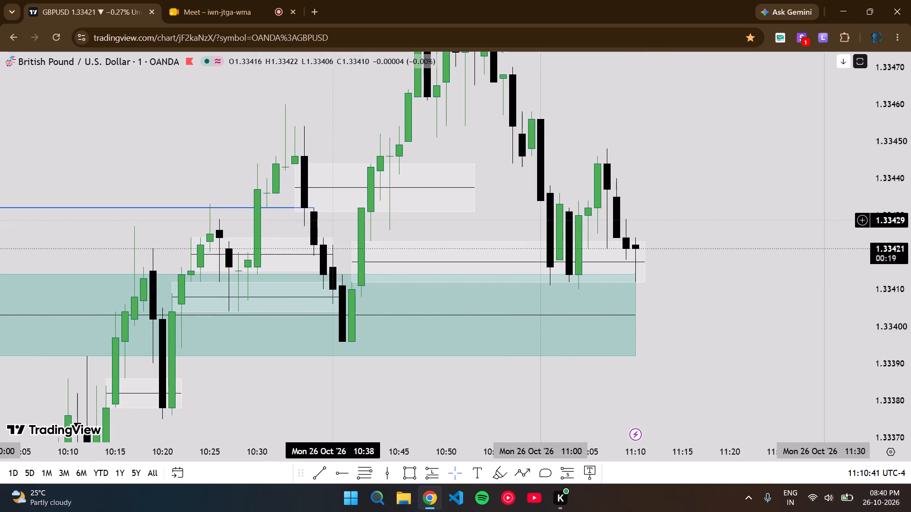
drag(332, 220, 319, 267)
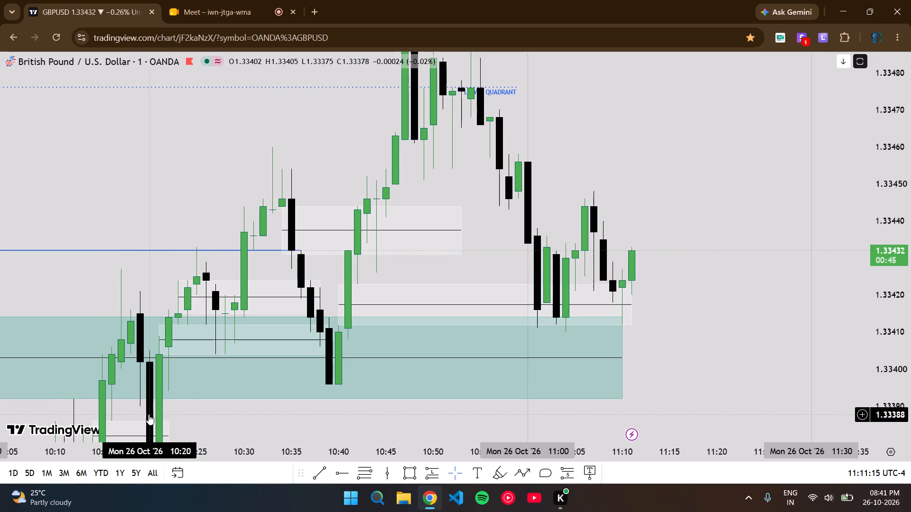
drag(258, 429, 279, 350)
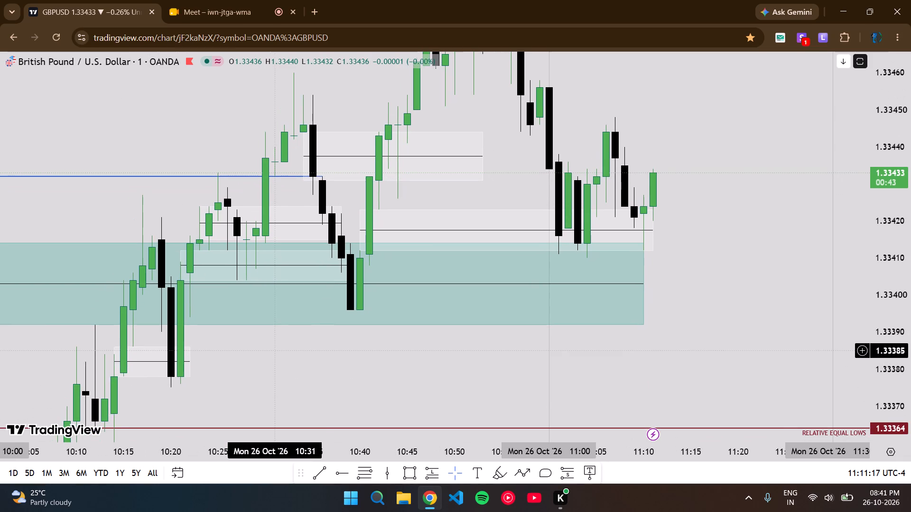
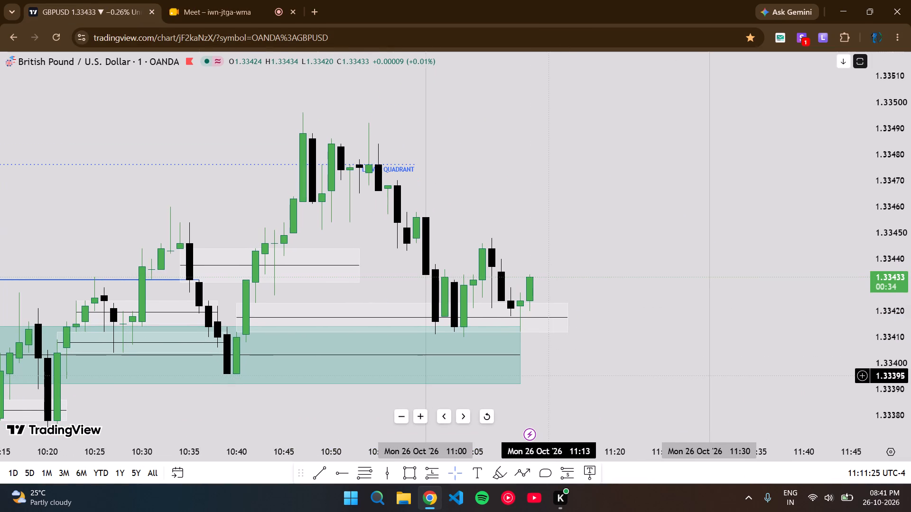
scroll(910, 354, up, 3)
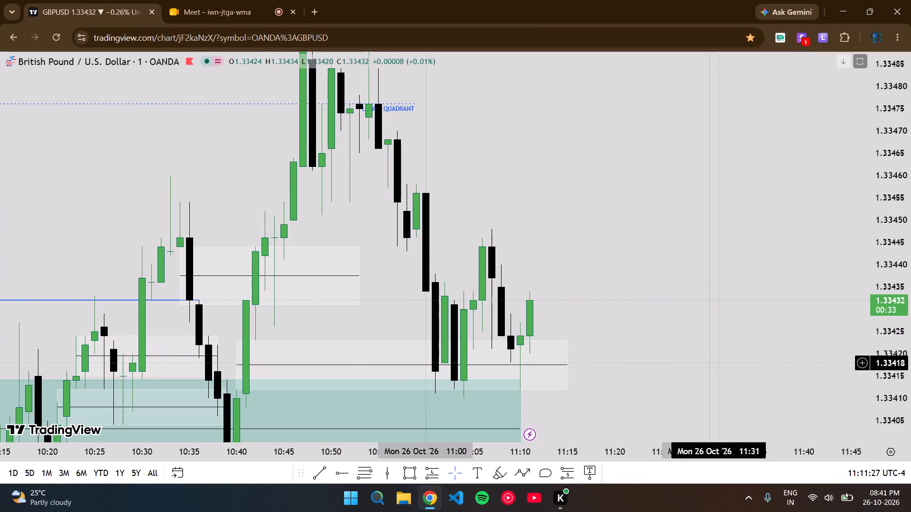
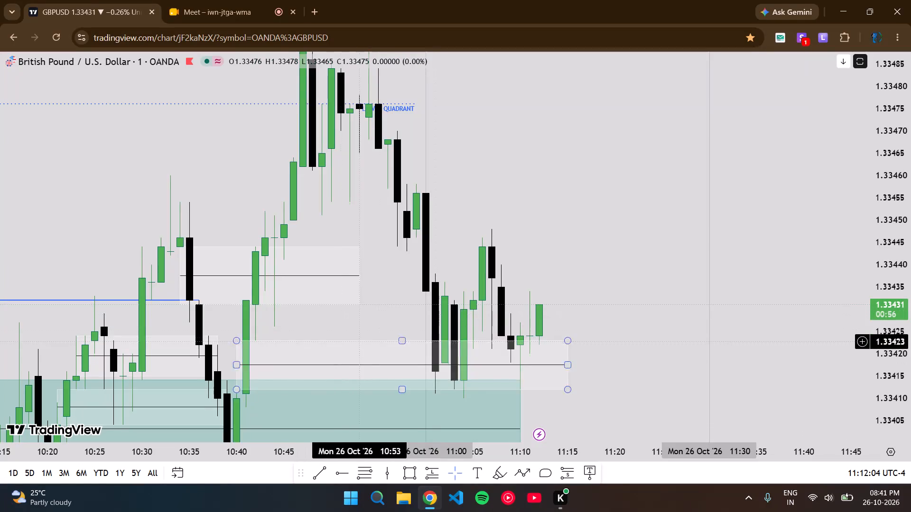
drag(358, 344, 433, 181)
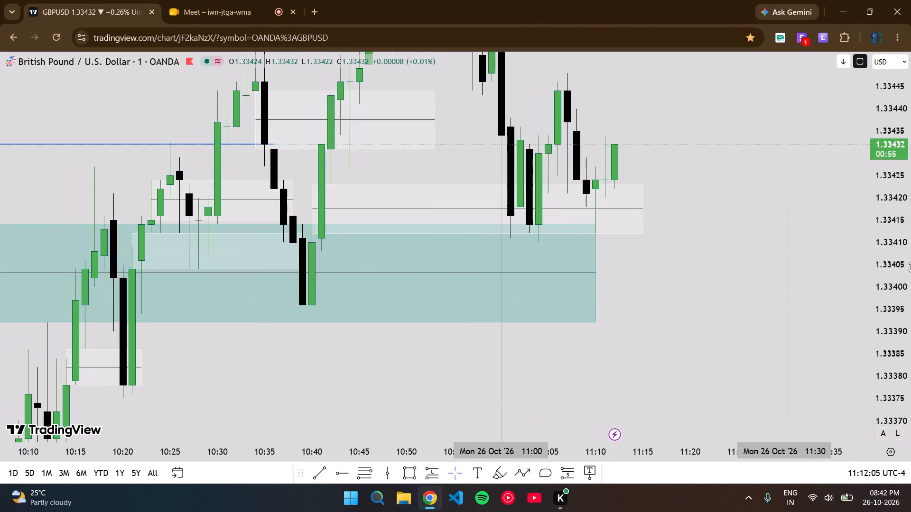
scroll(910, 267, down, 3)
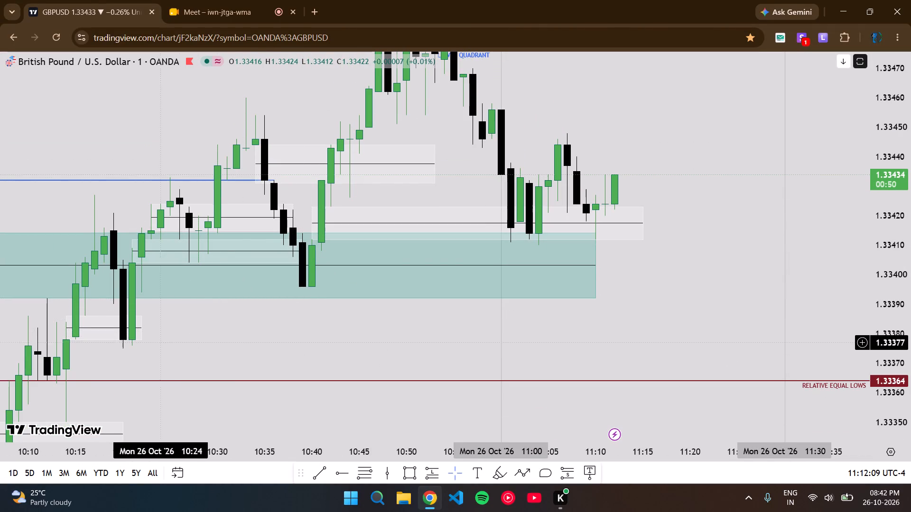
drag(231, 311, 322, 218)
scroll(226, 273, down, 3)
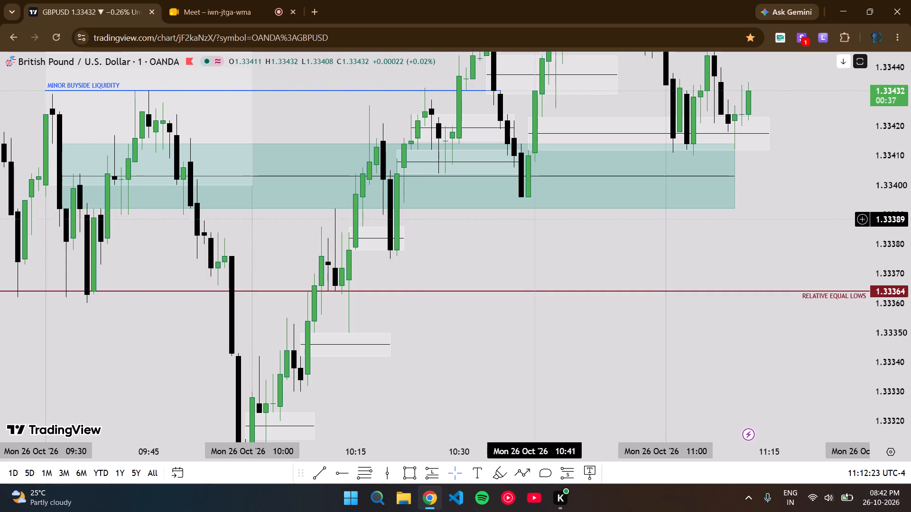
click(220, 215)
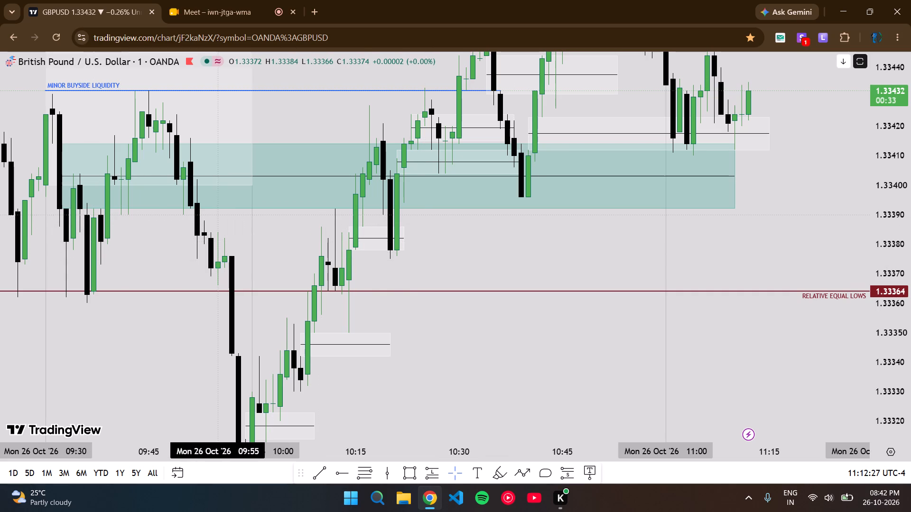
drag(435, 237, 438, 243)
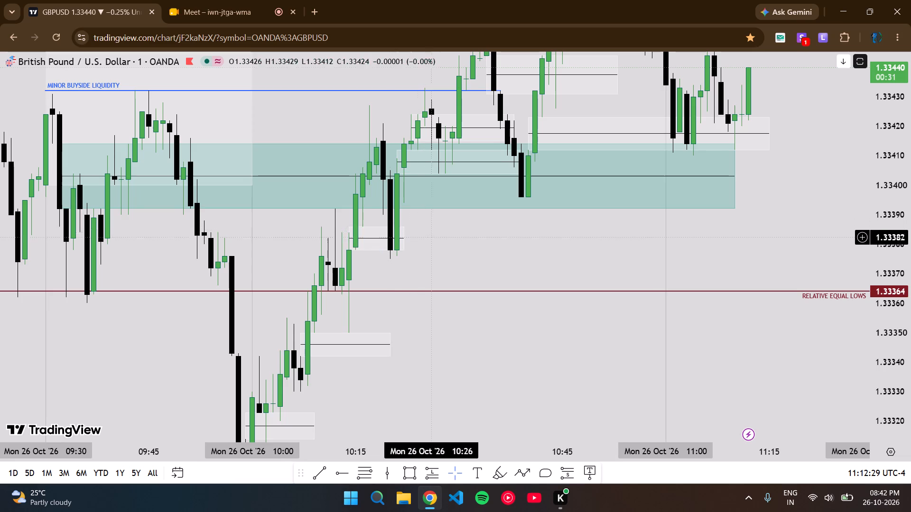
drag(438, 243, 306, 386)
scroll(910, 370, down, 2)
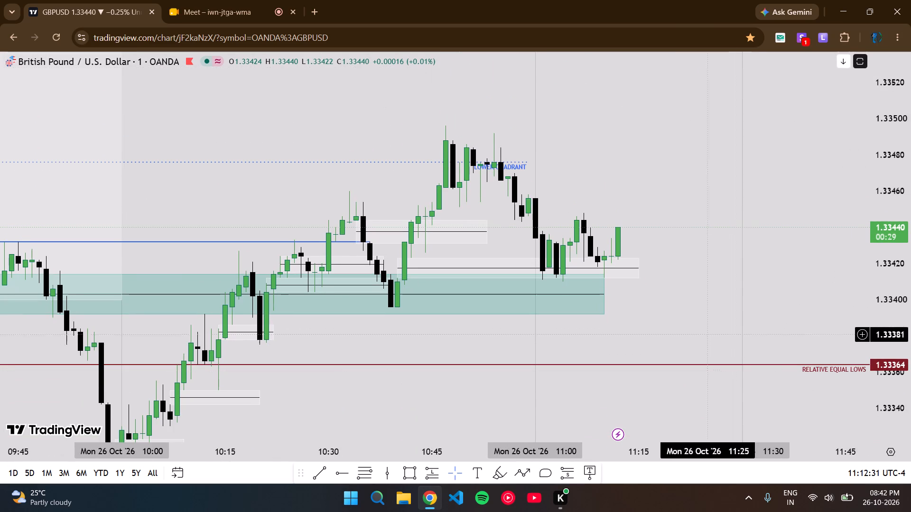
drag(695, 320, 670, 332)
scroll(910, 333, up, 3)
scroll(910, 333, down, 1)
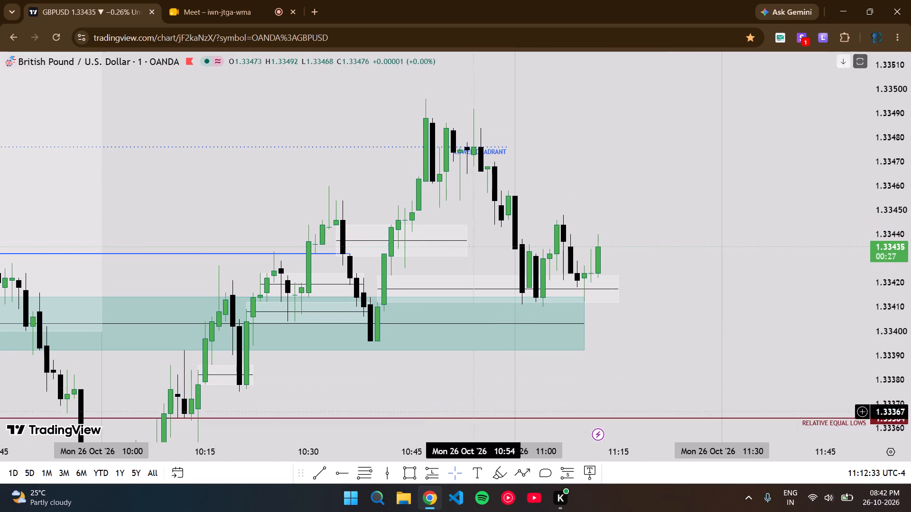
scroll(267, 424, down, 2)
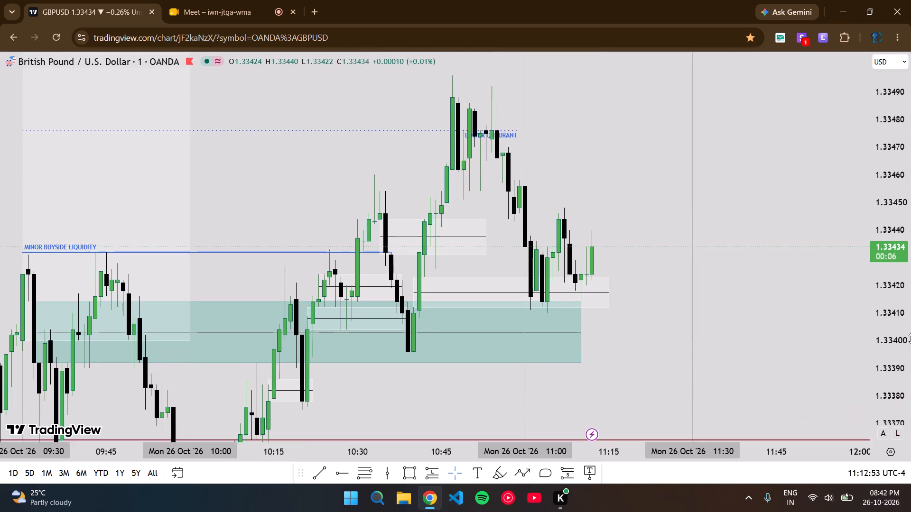
drag(646, 312, 623, 340)
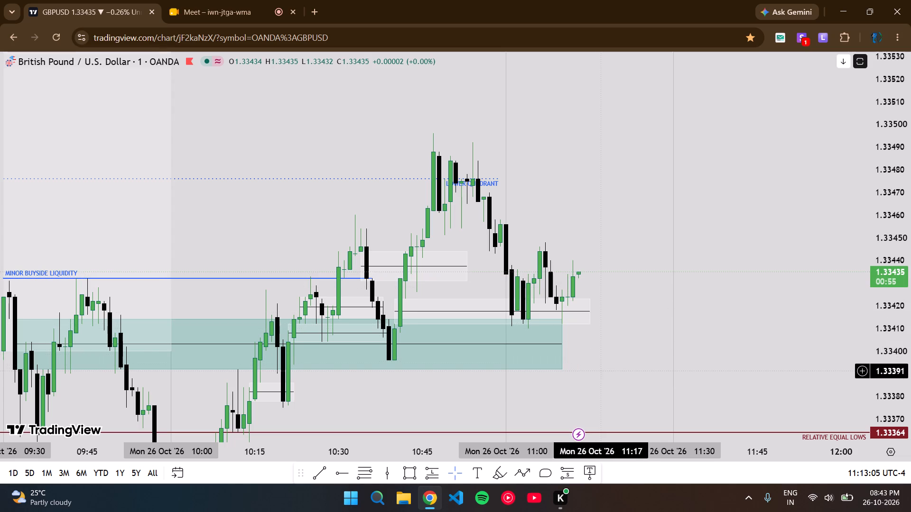
scroll(599, 371, down, 5)
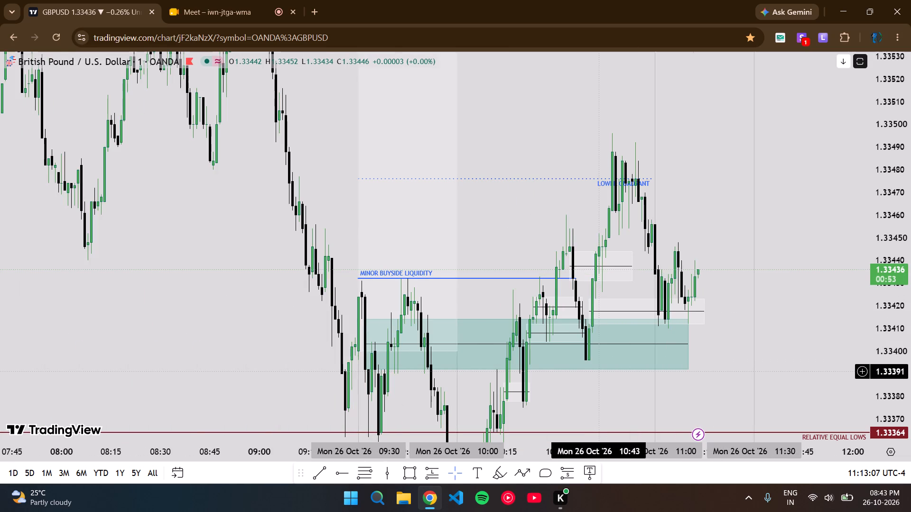
scroll(599, 371, up, 8)
scroll(599, 371, down, 4)
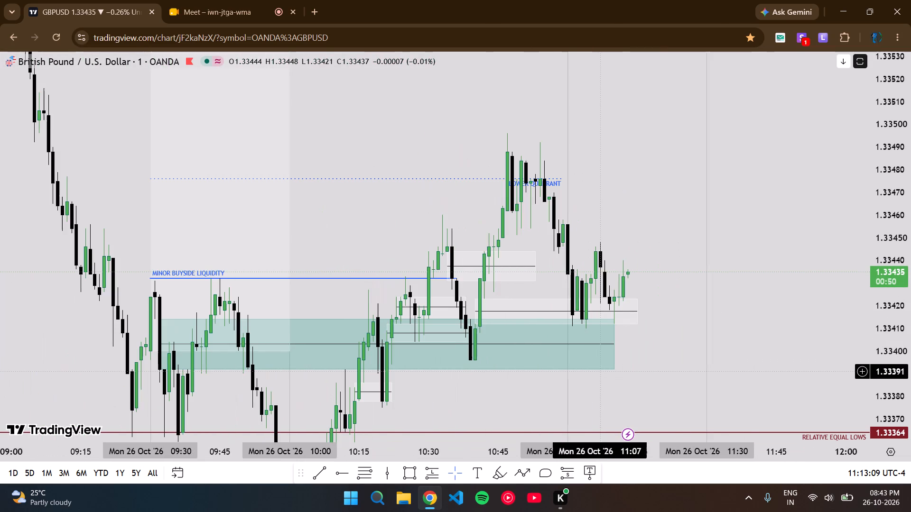
scroll(599, 371, up, 2)
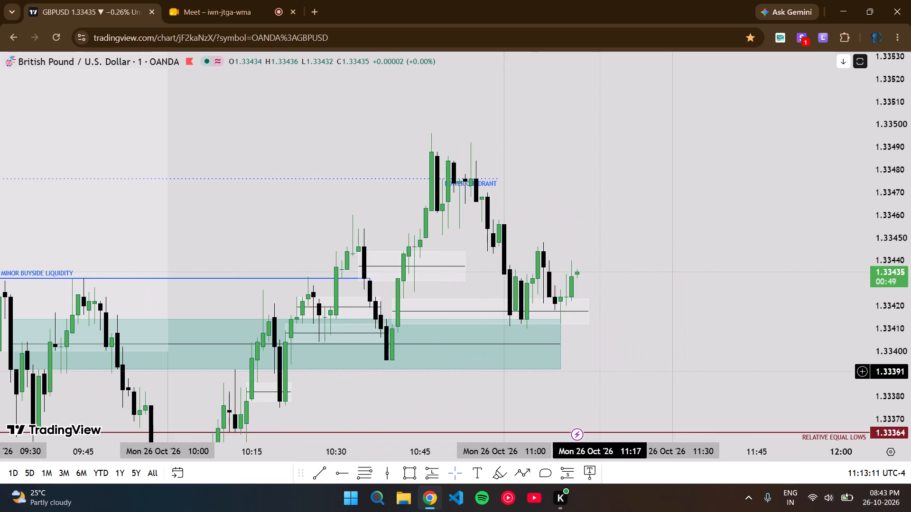
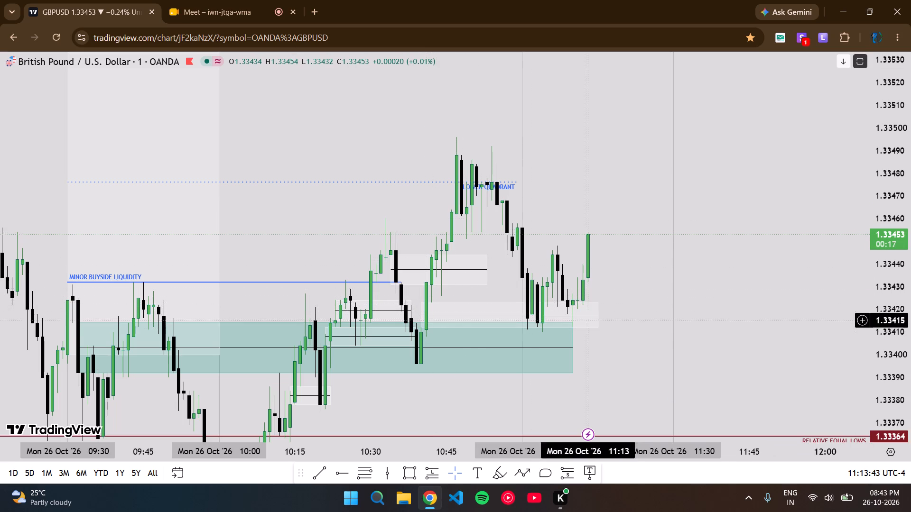
Measure the price range of the latest rally above the white zone near 11:13, starting from the 1.33423 level.
drag(608, 341, 580, 366)
scroll(881, 375, down, 1)
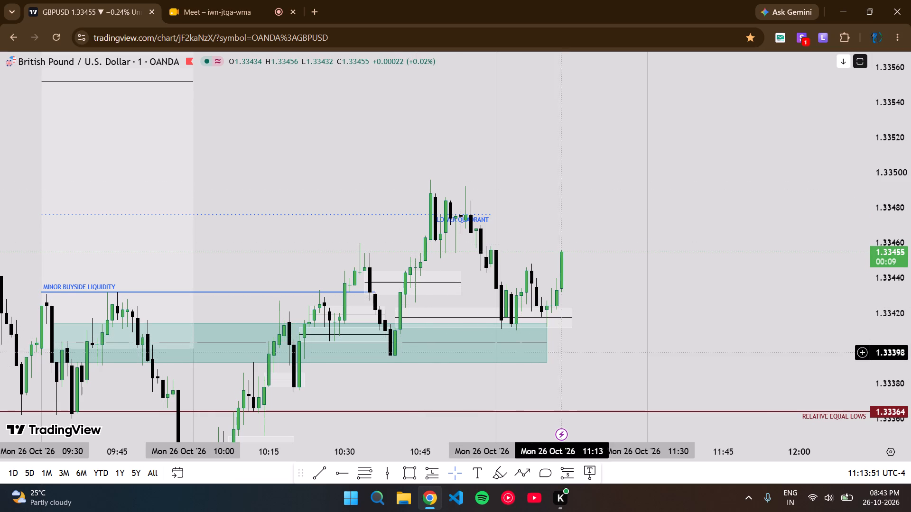
drag(584, 389, 575, 361)
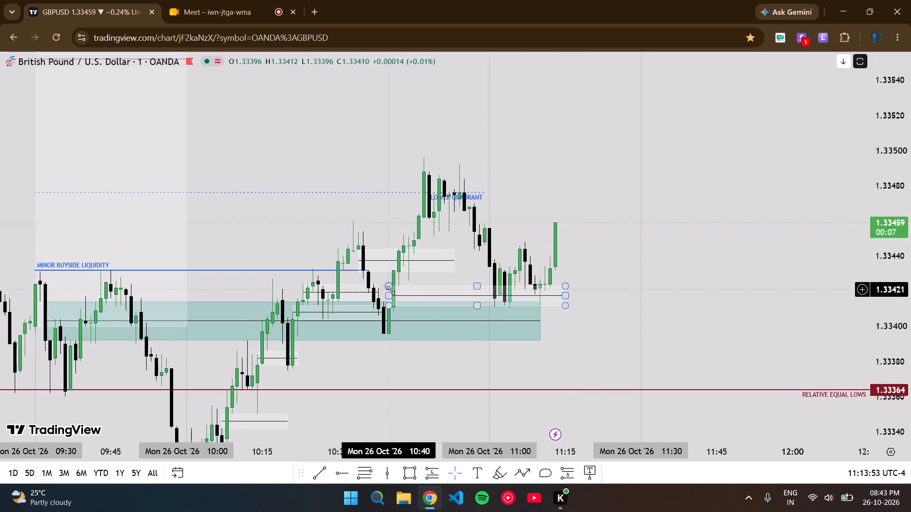
scroll(910, 310, up, 2)
scroll(910, 310, down, 1)
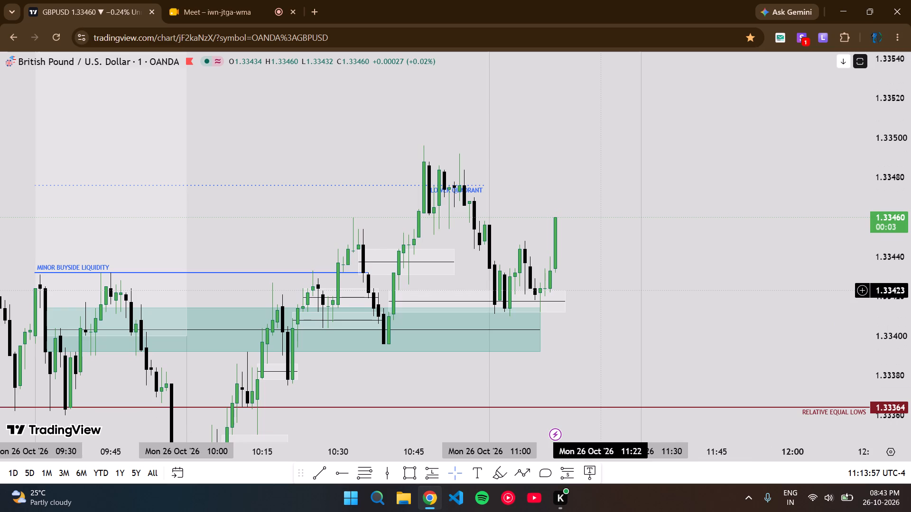
shift+click(602, 290)
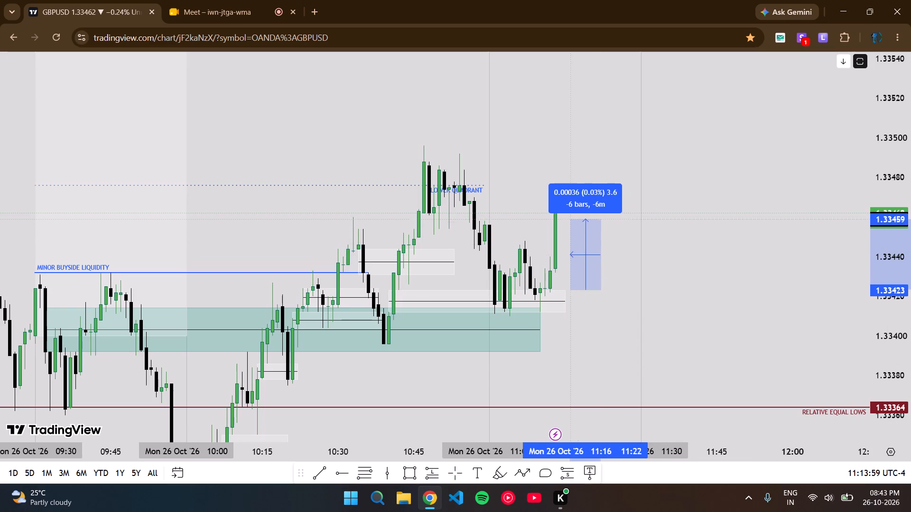
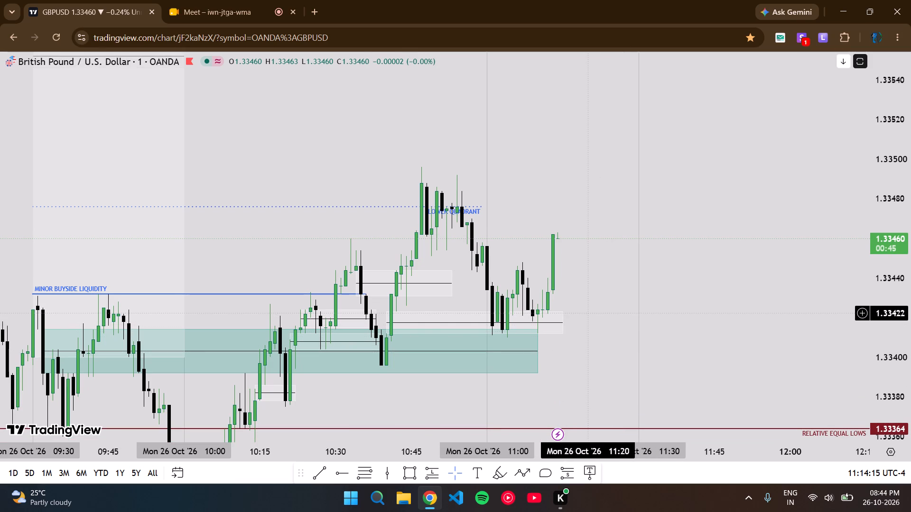
Measure the price range from the 1.33423 level at 11:19 up to the swing high at 1.33496 near 10:45.
drag(579, 277, 583, 308)
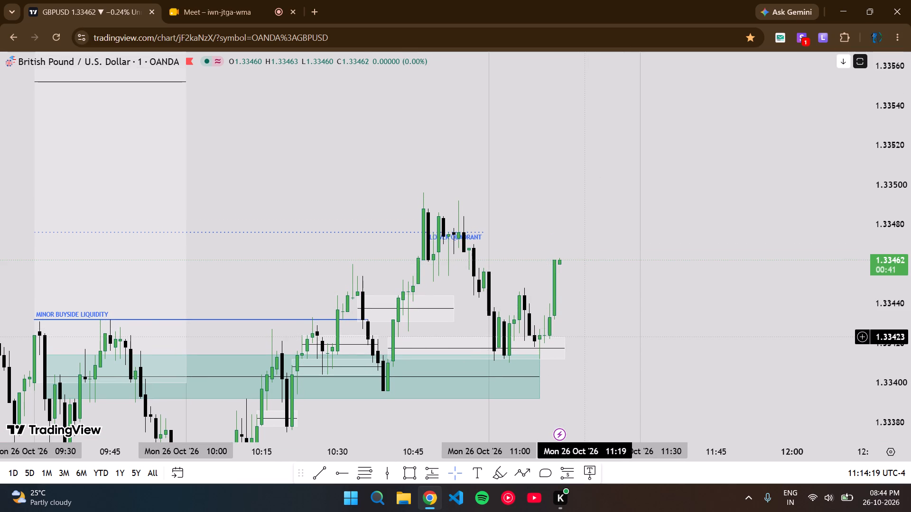
shift+click(583, 337)
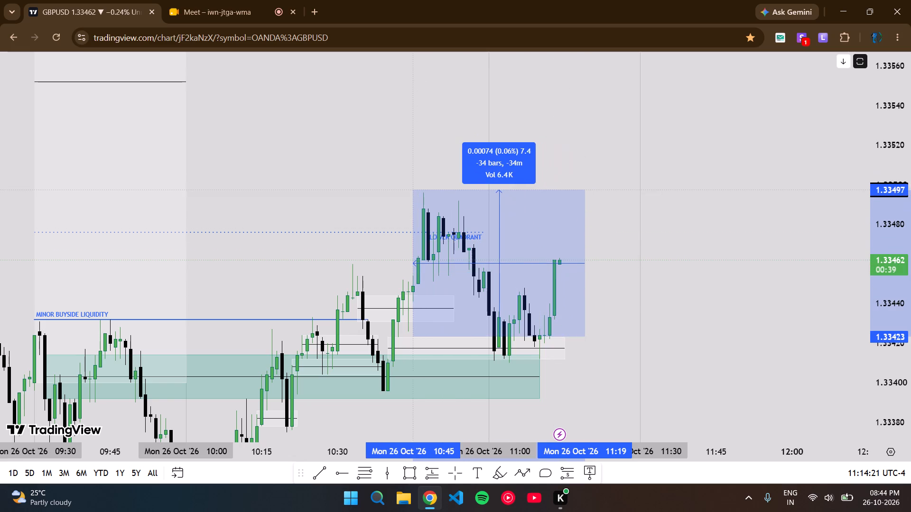
shift+click(415, 193)
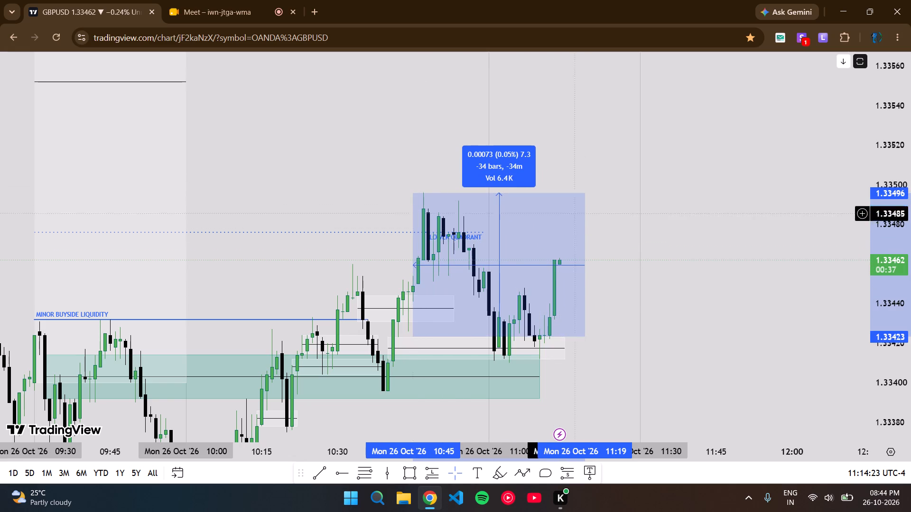
drag(595, 399, 595, 371)
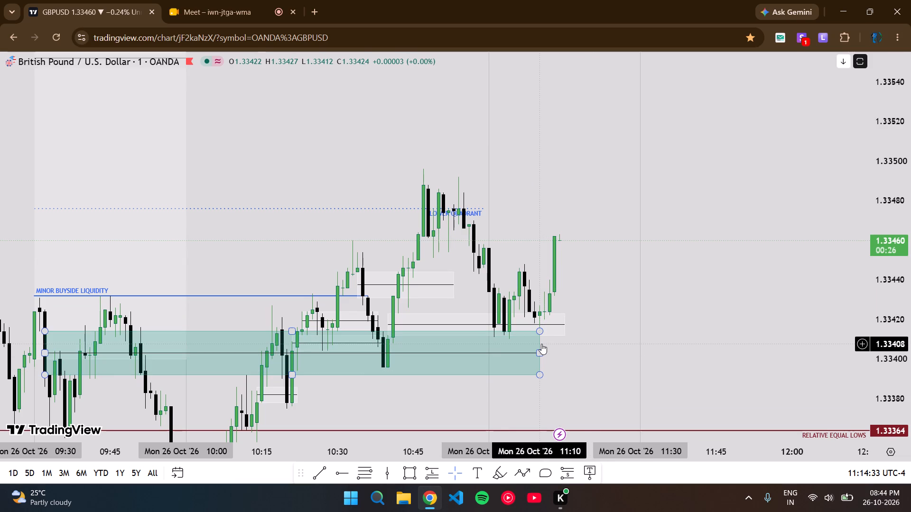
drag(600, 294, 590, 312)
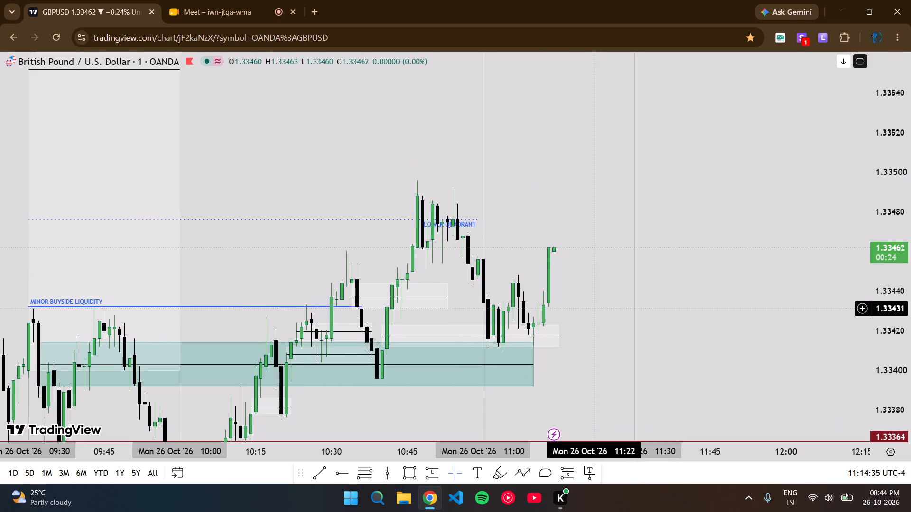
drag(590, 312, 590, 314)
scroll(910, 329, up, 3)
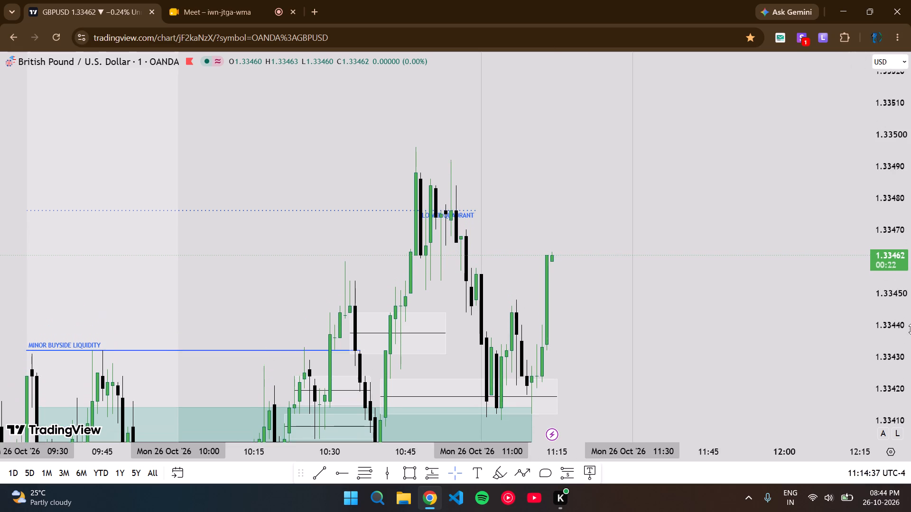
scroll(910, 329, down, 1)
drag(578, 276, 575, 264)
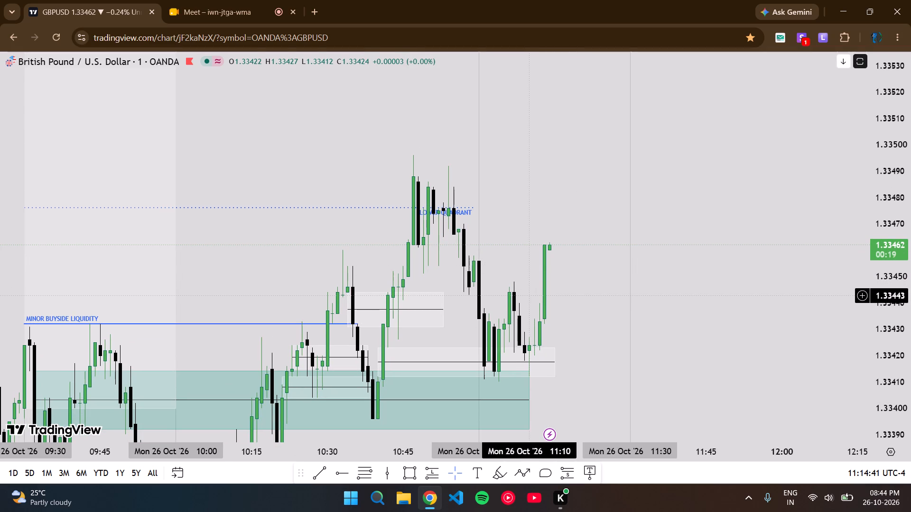
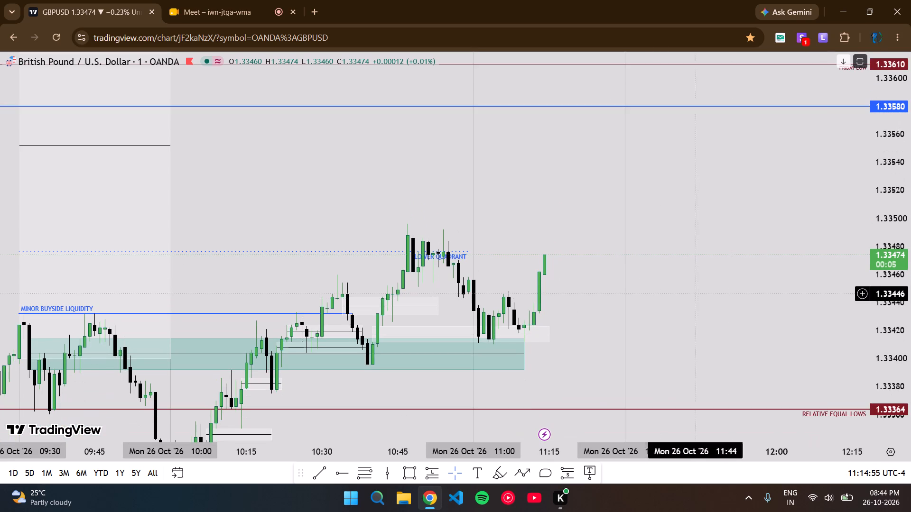
Extend the dotted LOWER QUADRANT line past the current candle to about 11:41, keeping it level at 1.33476.
drag(547, 295, 543, 314)
scroll(910, 312, up, 4)
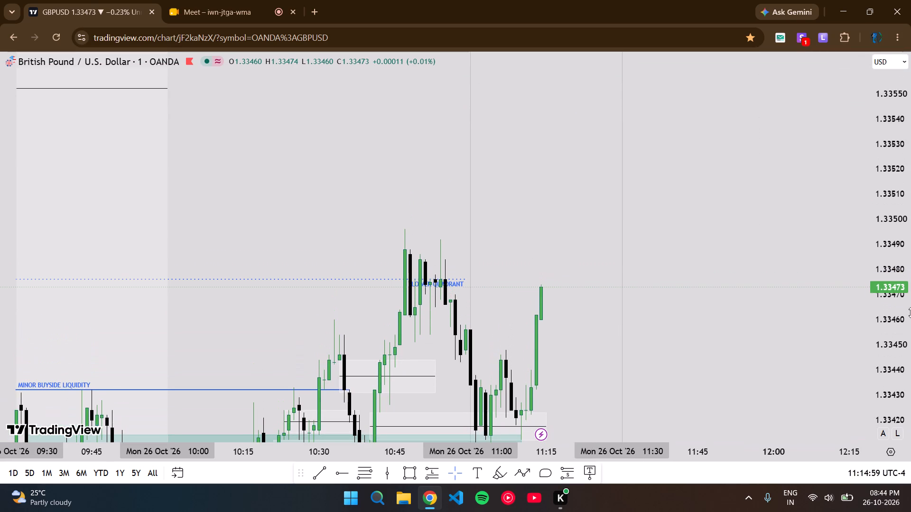
scroll(910, 312, down, 2)
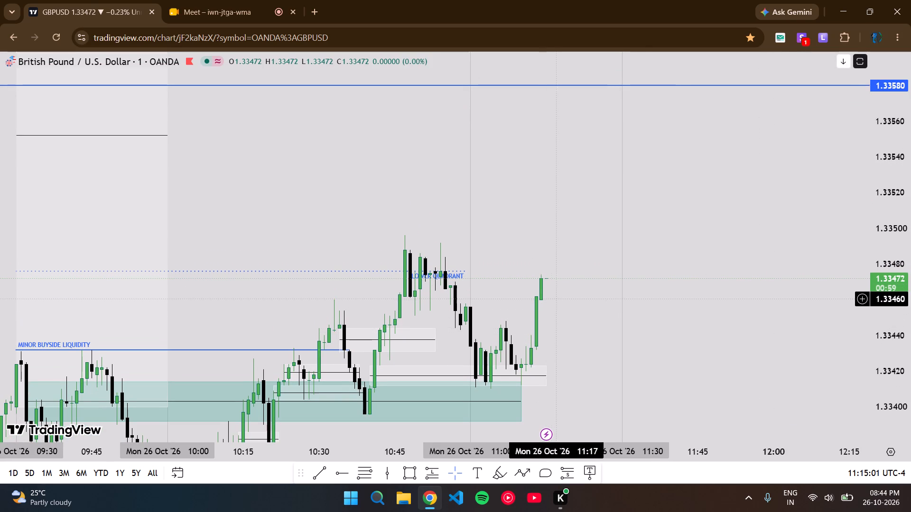
drag(554, 299, 557, 304)
drag(573, 296, 574, 276)
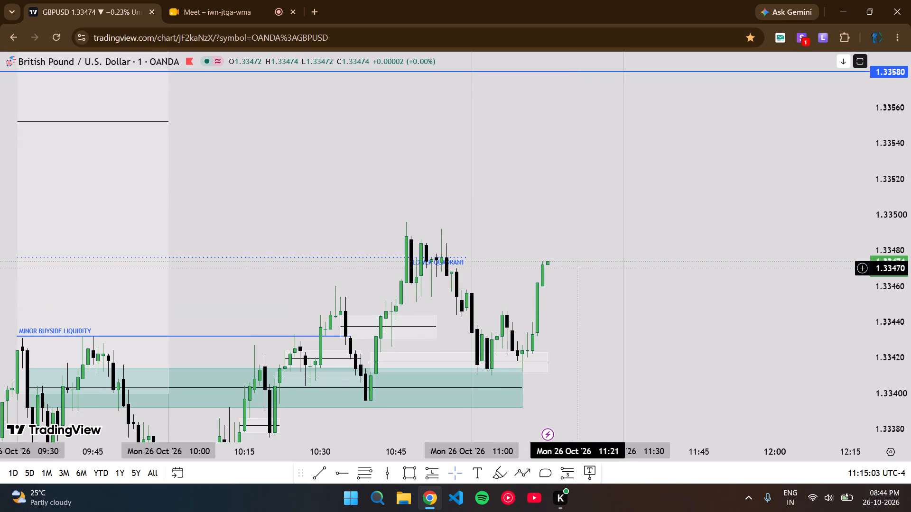
drag(467, 256, 663, 265)
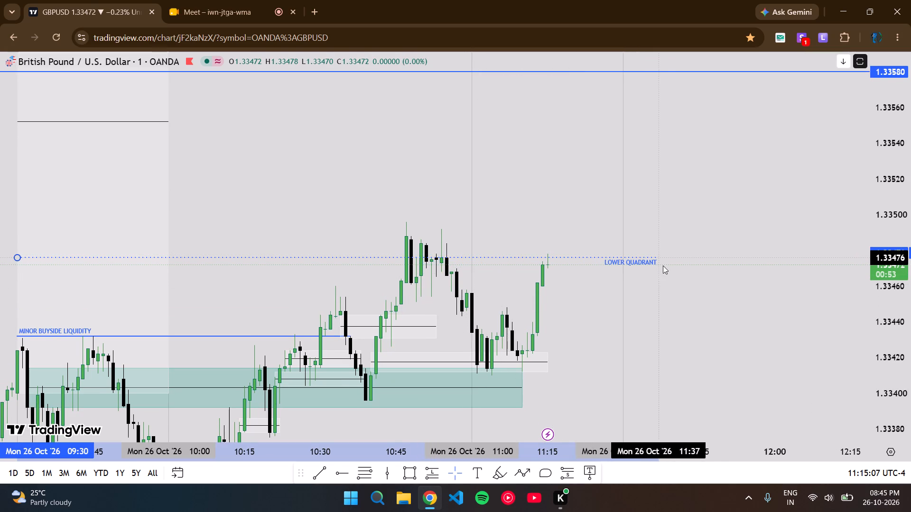
drag(663, 265, 679, 268)
click(678, 285)
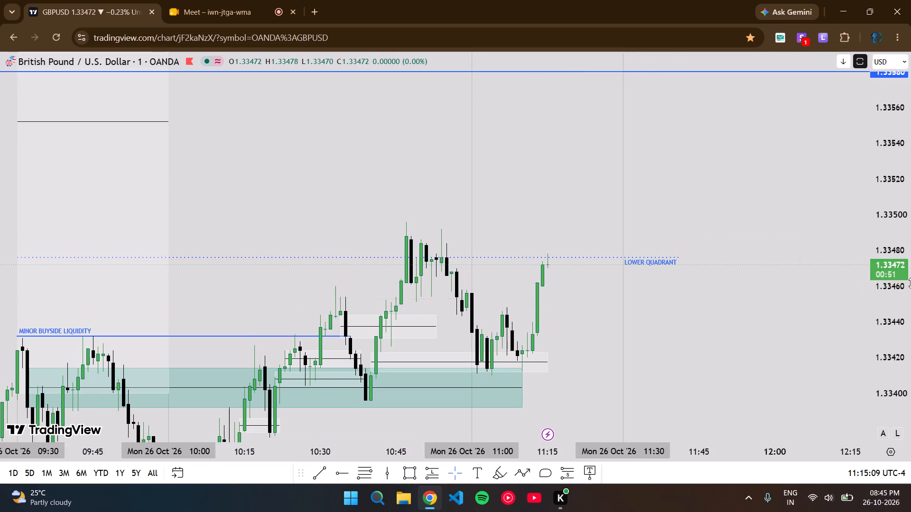
Measure the price range from 1.33423 at 11:22 up to 1.33568 at 10:46, and clear the measurement.
scroll(910, 275, up, 4)
scroll(910, 275, down, 3)
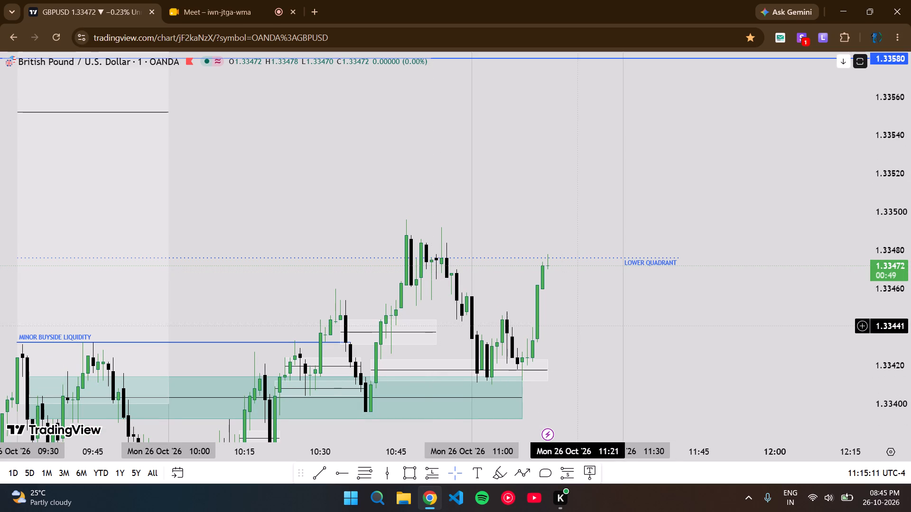
shift+click(581, 359)
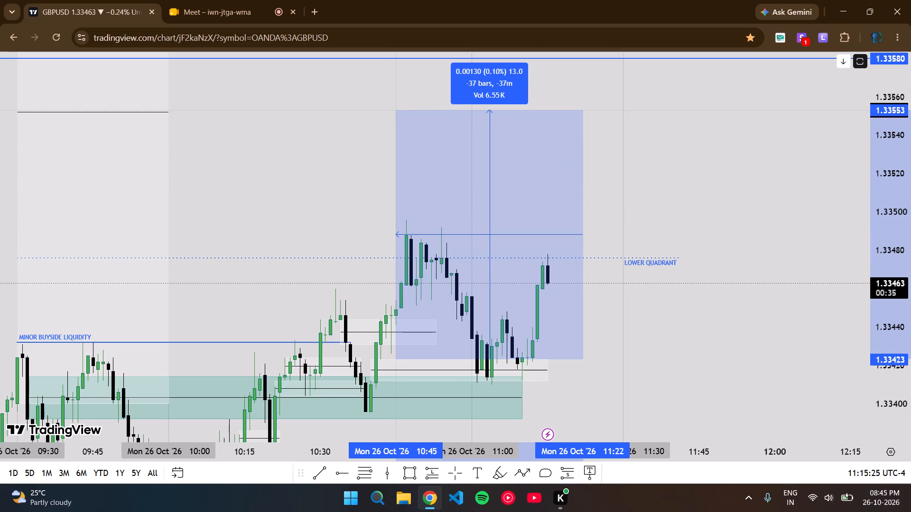
shift+click(401, 82)
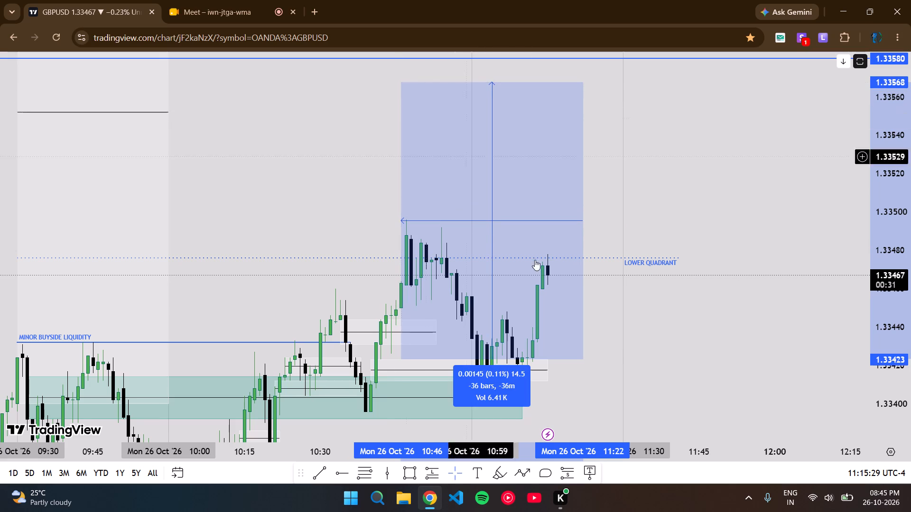
drag(601, 353, 591, 318)
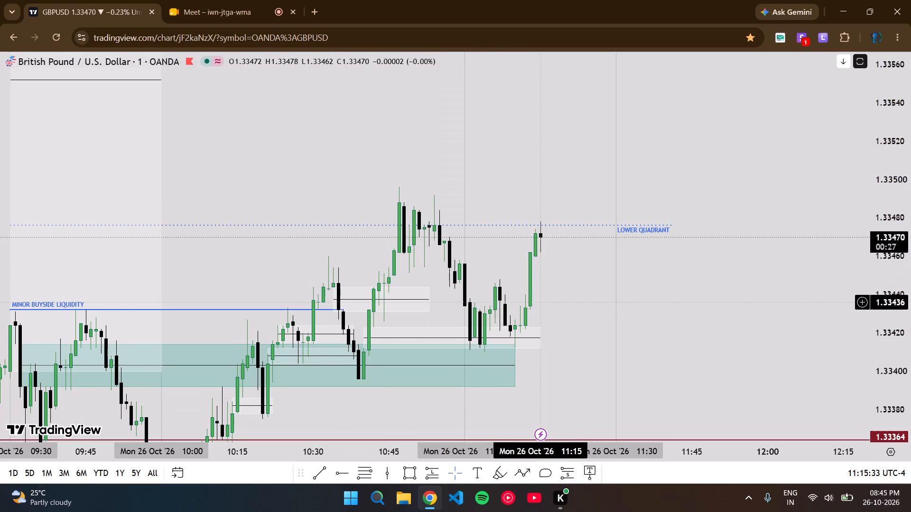
Examine the morning's price action against the 1.33580 high, the 09:30–10:00 session box, the lower quadrant and the relative equal lows.
drag(583, 175, 587, 243)
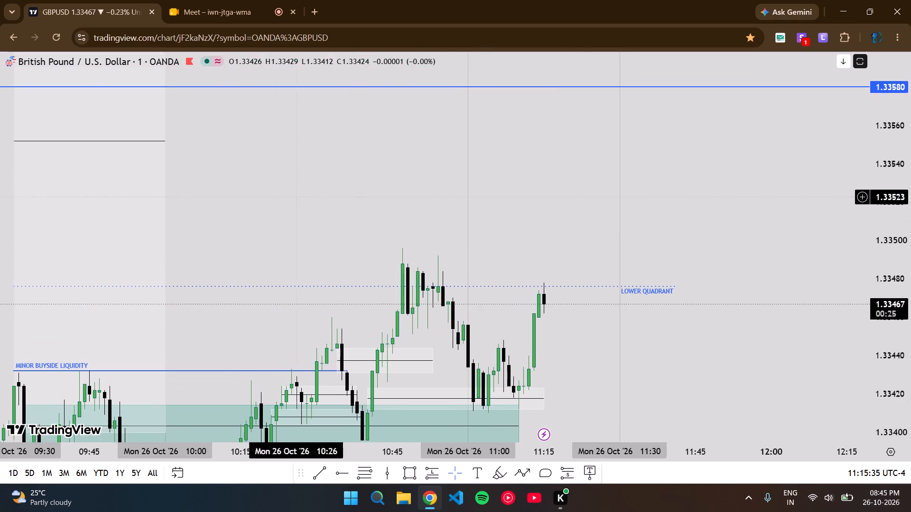
scroll(277, 198, down, 2)
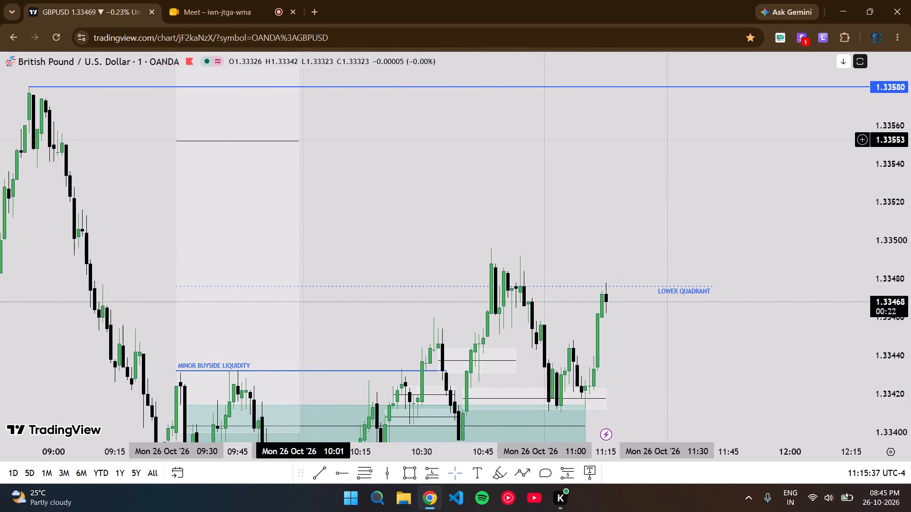
scroll(350, 229, up, 3)
scroll(350, 229, down, 2)
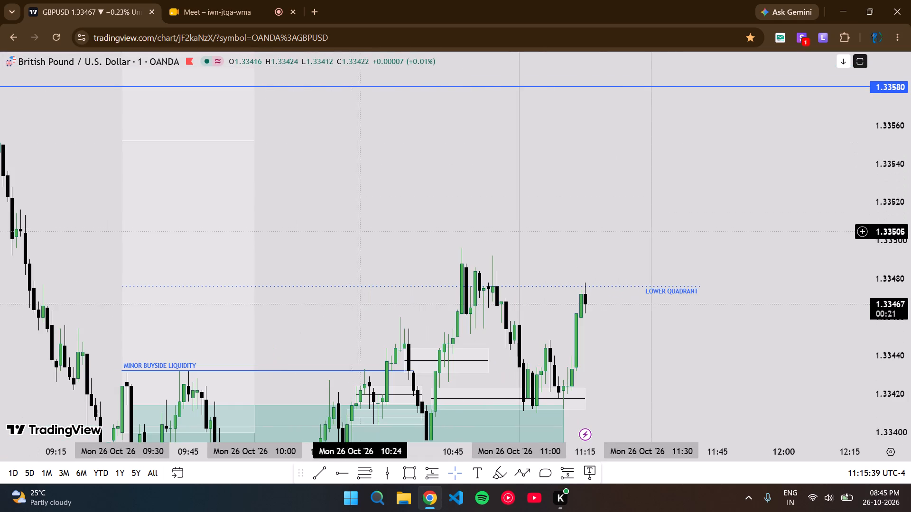
scroll(910, 229, down, 2)
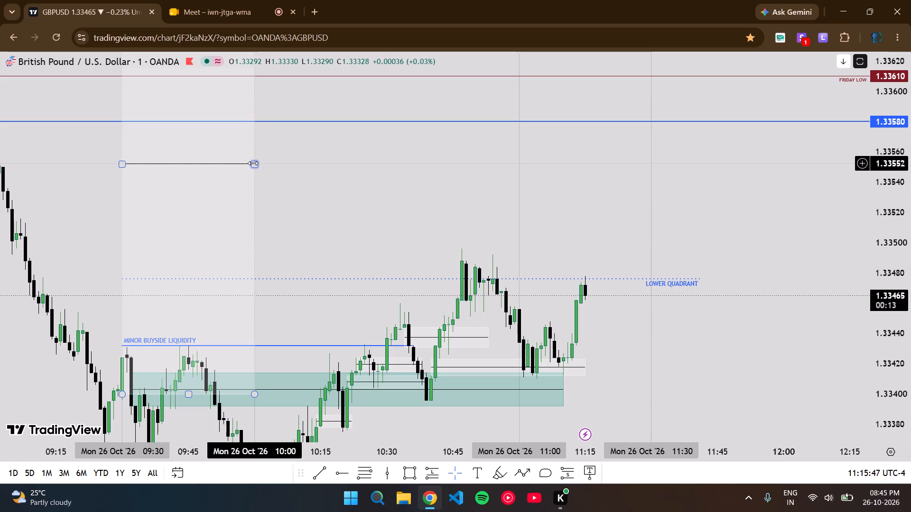
scroll(367, 233, up, 3)
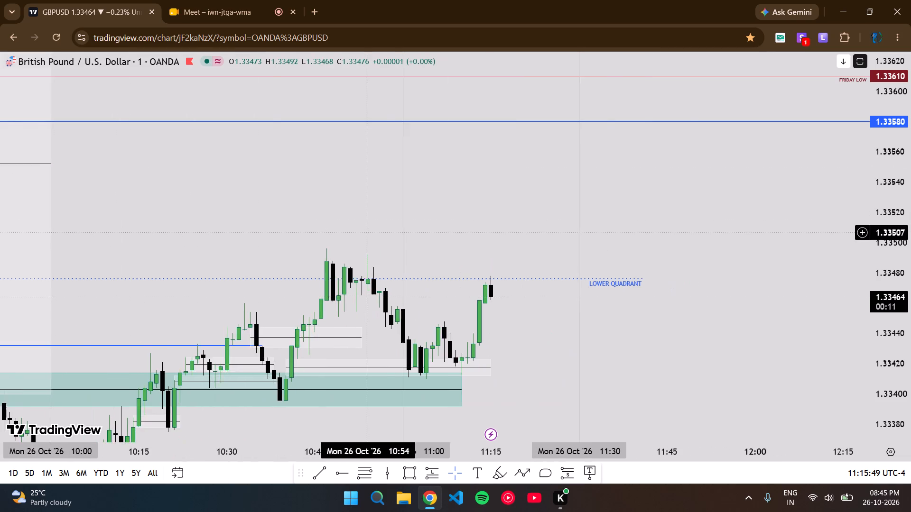
scroll(367, 233, down, 6)
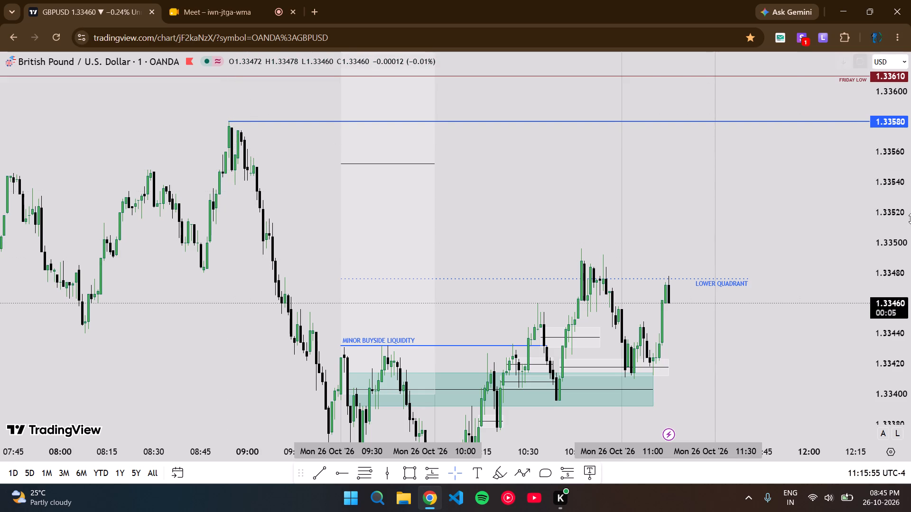
scroll(910, 219, down, 3)
scroll(779, 295, down, 7)
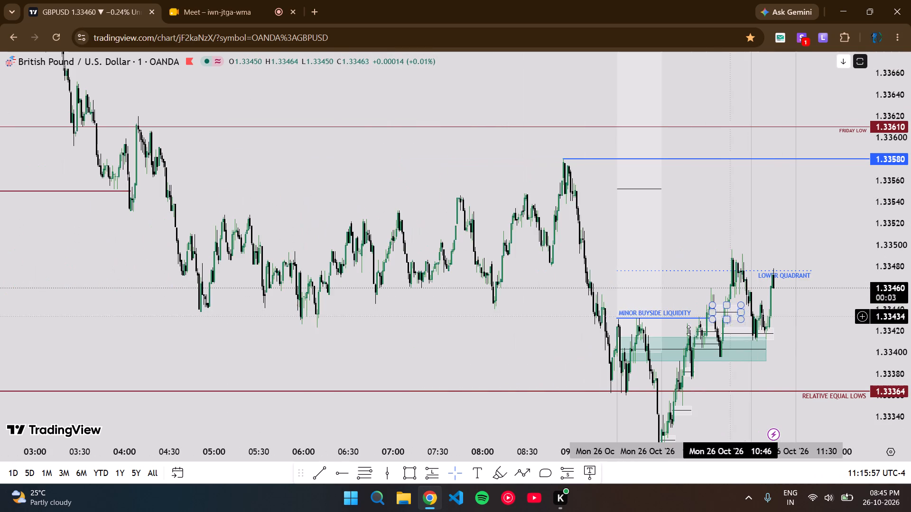
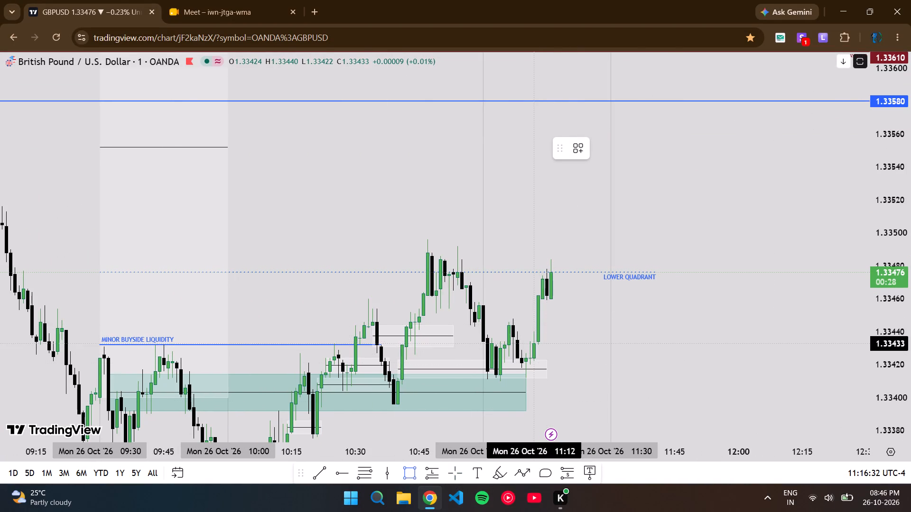
click(533, 341)
click(544, 302)
drag(541, 318, 559, 321)
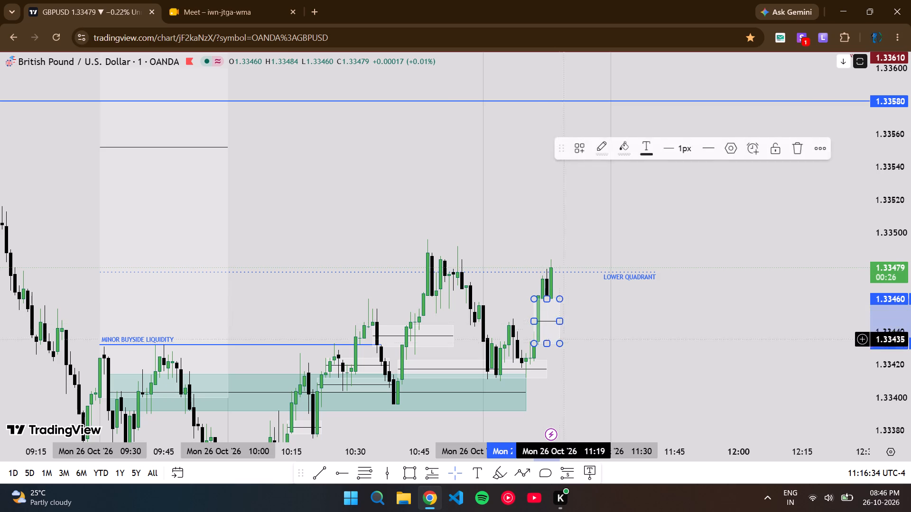
click(567, 344)
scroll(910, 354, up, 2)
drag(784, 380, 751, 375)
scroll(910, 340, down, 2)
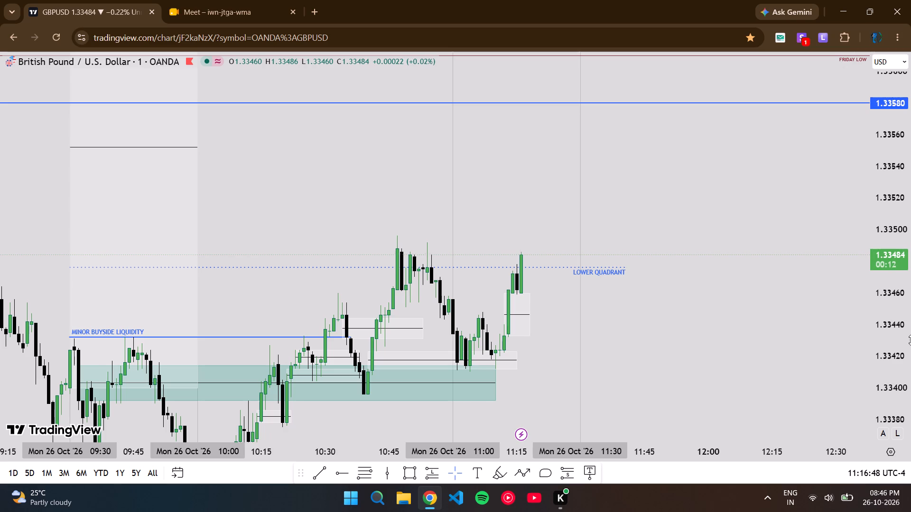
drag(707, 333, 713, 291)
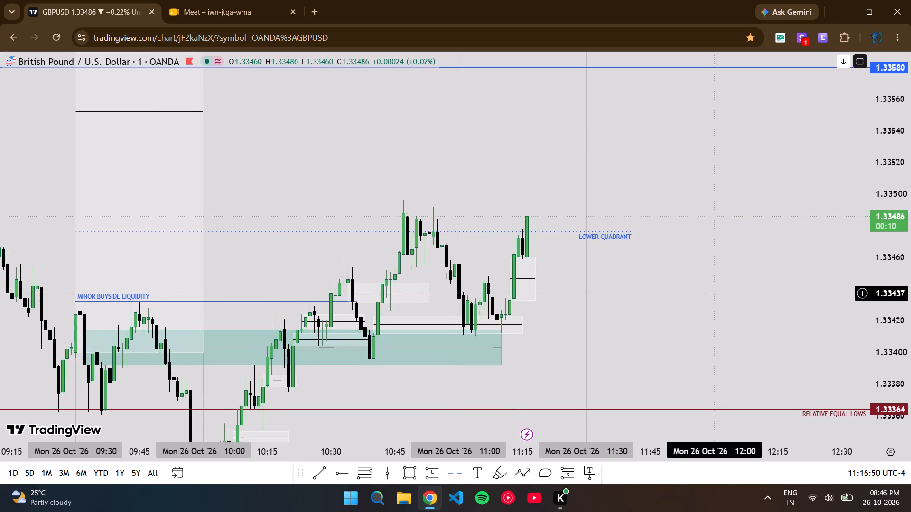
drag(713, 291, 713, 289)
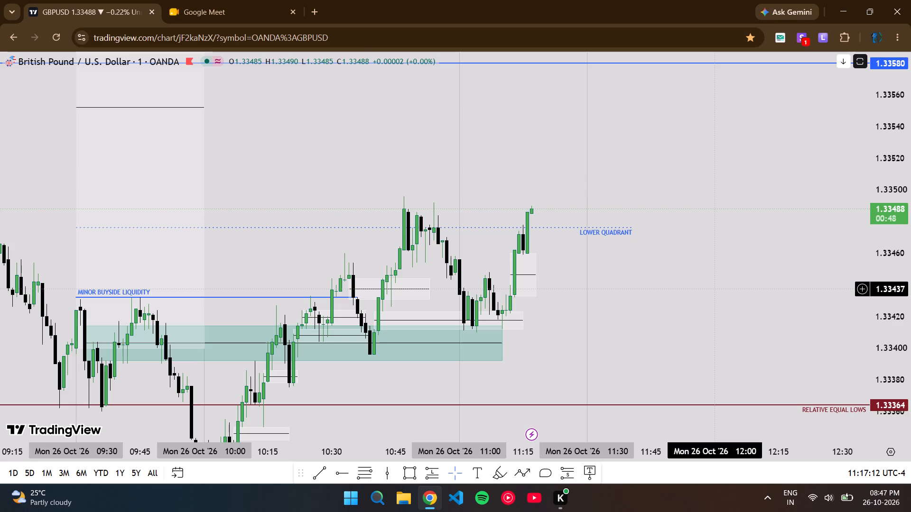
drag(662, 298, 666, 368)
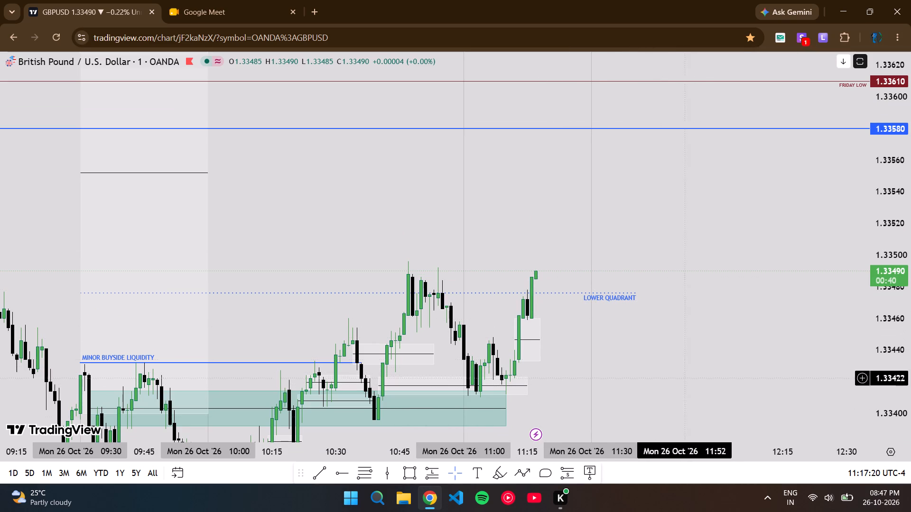
Close the browser window containing the GBPUSD chart.
click(910, 0)
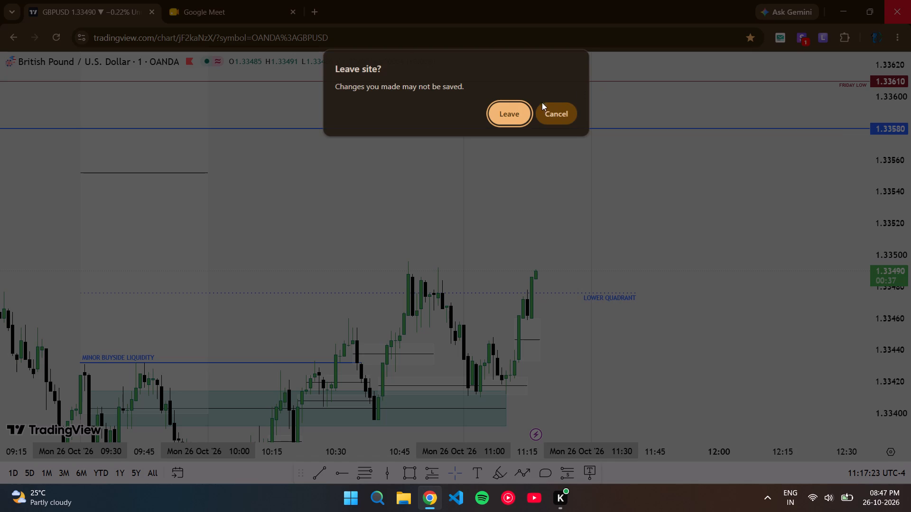